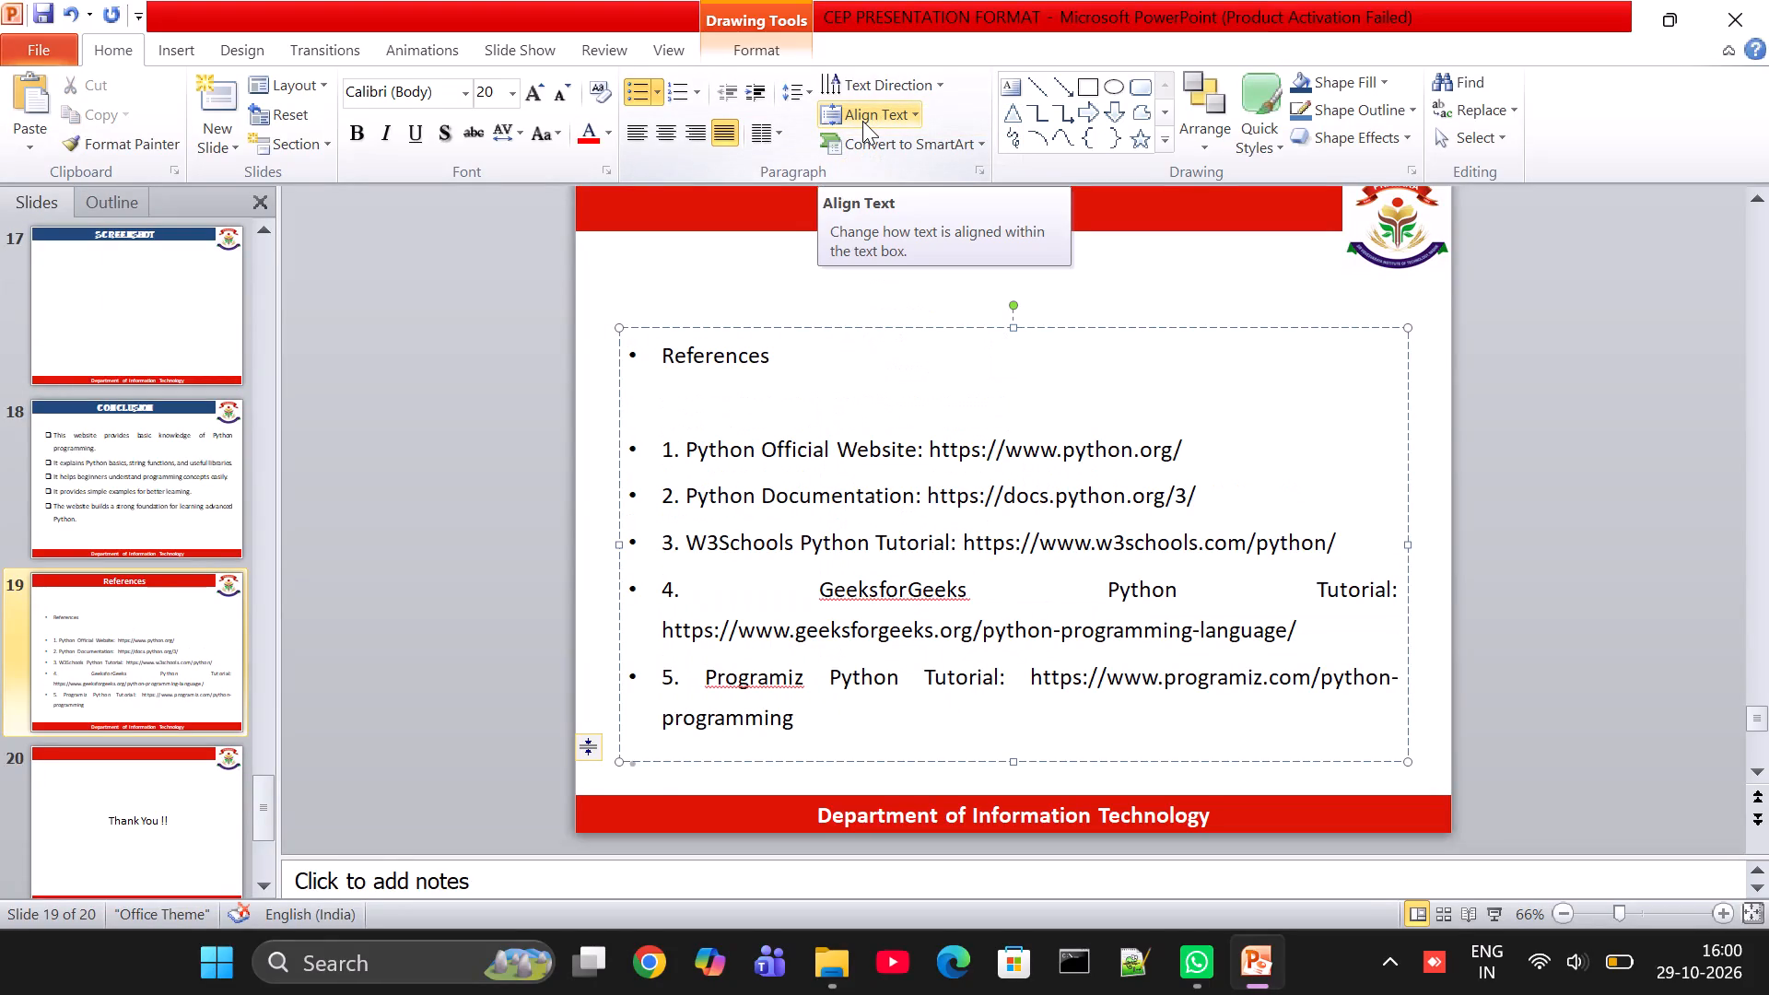
# Delete the empty bullet at the end of the references list on slide 19.
pyautogui.press('BackSpace')
pyautogui.press('BackSpace')
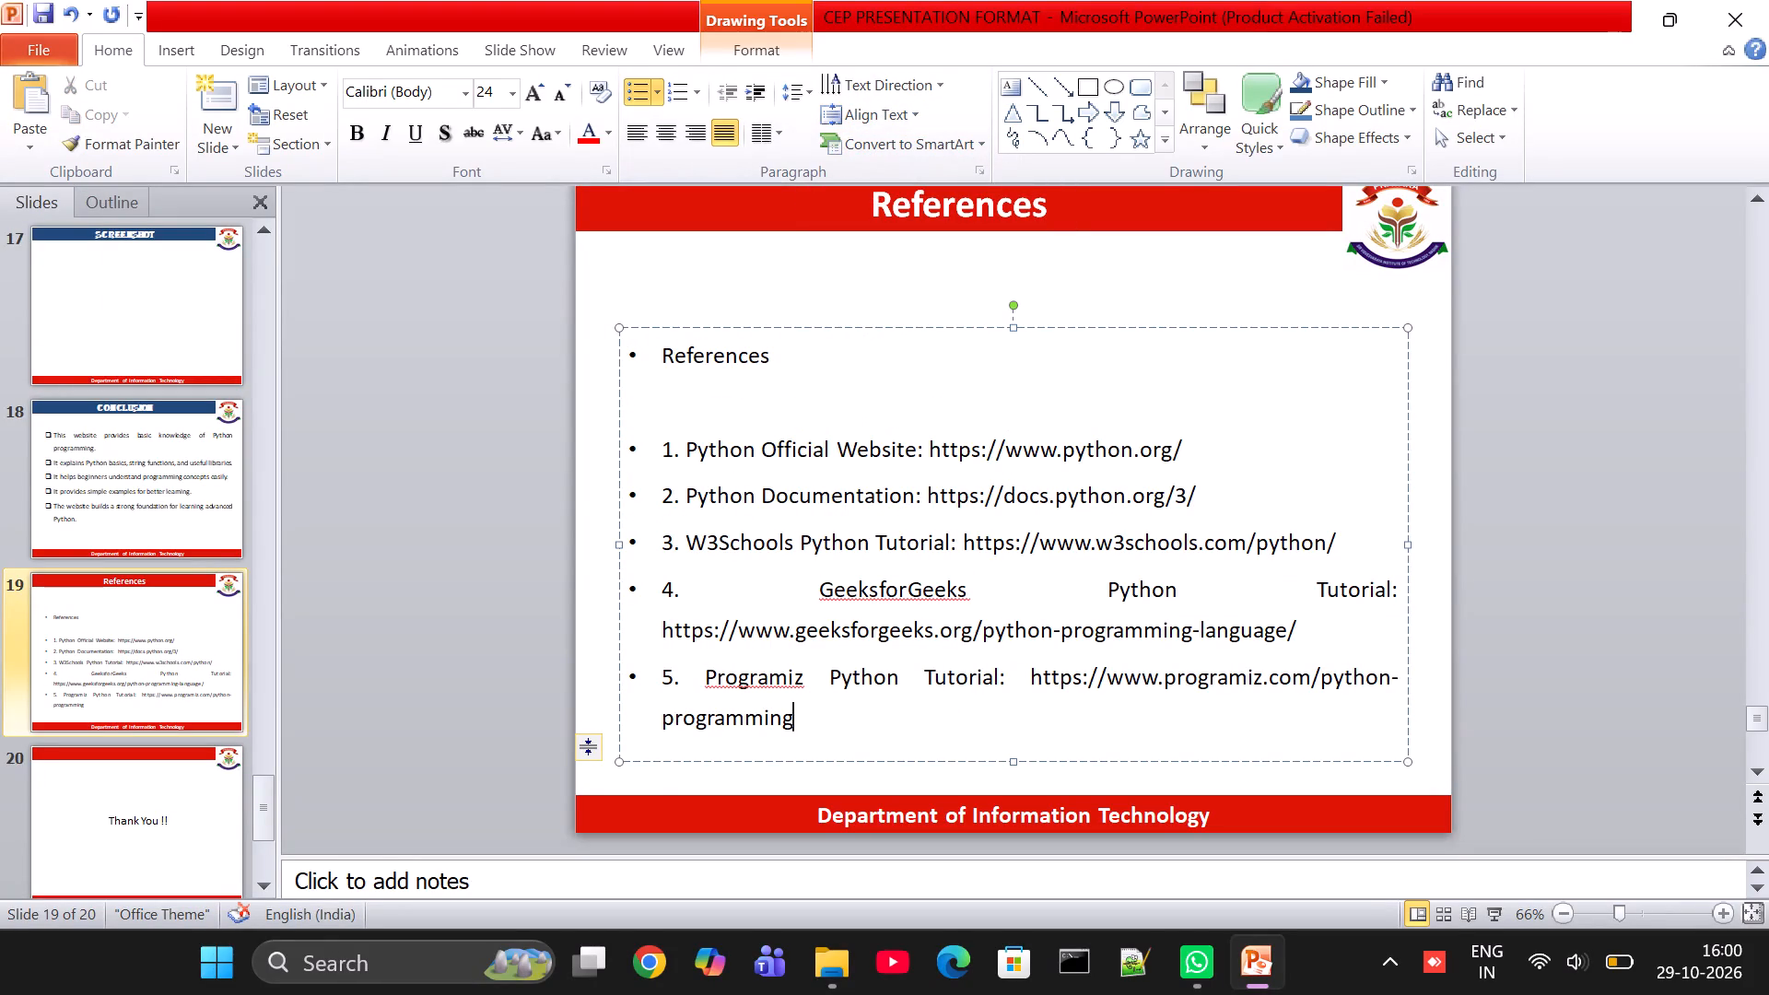
# Delete the duplicate "References" line and the blank line above the Python Official Website entry.
pyautogui.click(697, 401)
pyautogui.press('BackSpace')
pyautogui.press('BackSpace')
pyautogui.press('BackSpace')
pyautogui.press('BackSpace')
pyautogui.press('BackSpace')
pyautogui.press('BackSpace')
pyautogui.press('BackSpace')
pyautogui.press('BackSpace')
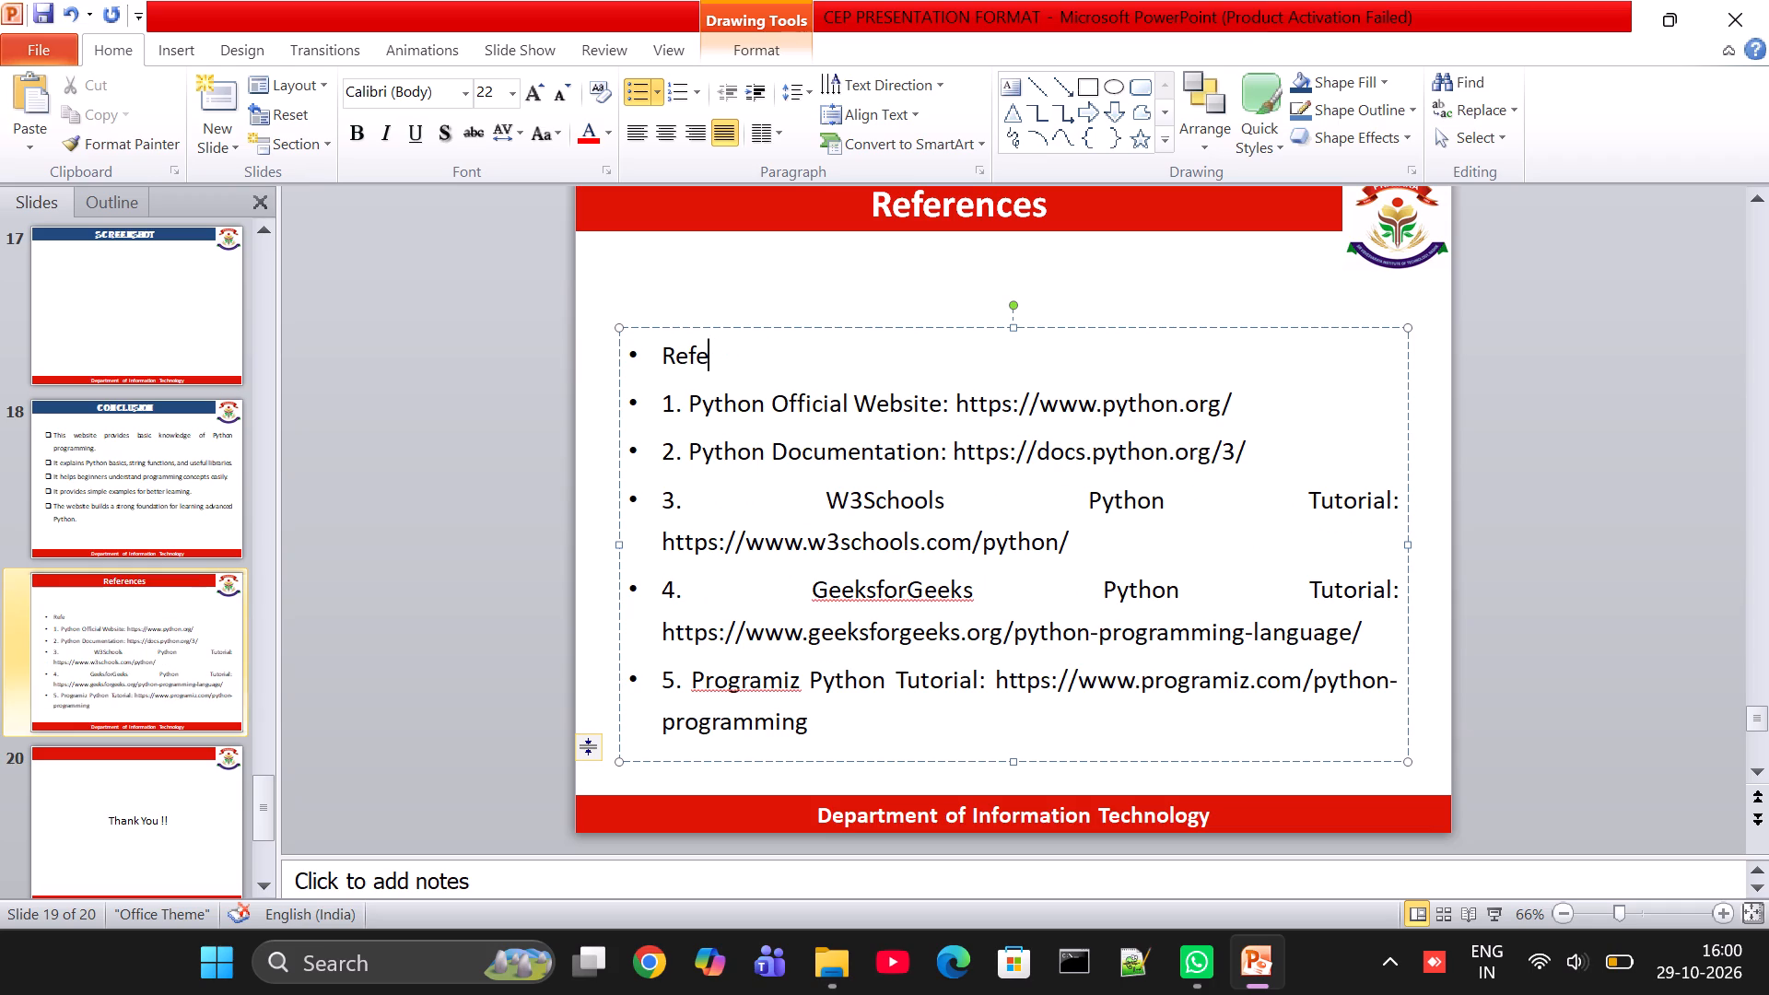
pyautogui.press('BackSpace')
pyautogui.press('BackSpace')
pyautogui.press('BackSpace')
pyautogui.press('BackSpace')
pyautogui.press('BackSpace')
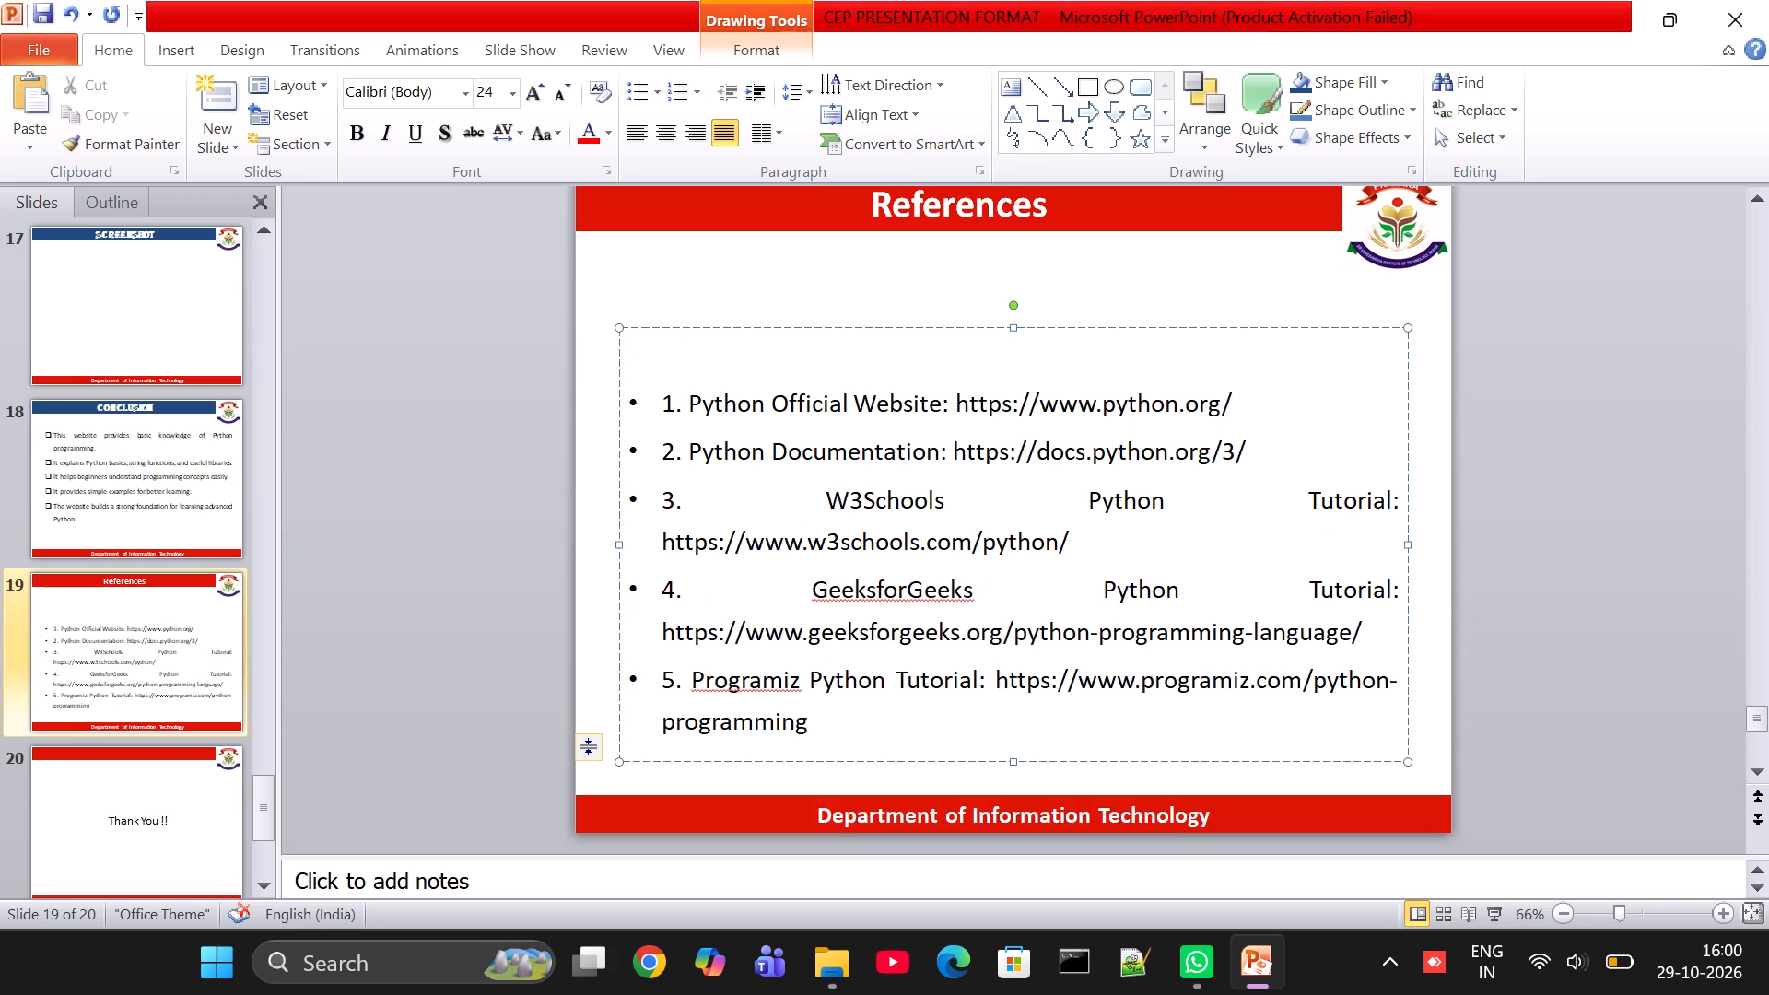
pyautogui.press('Down')
pyautogui.press('BackSpace')
pyautogui.press('BackSpace')
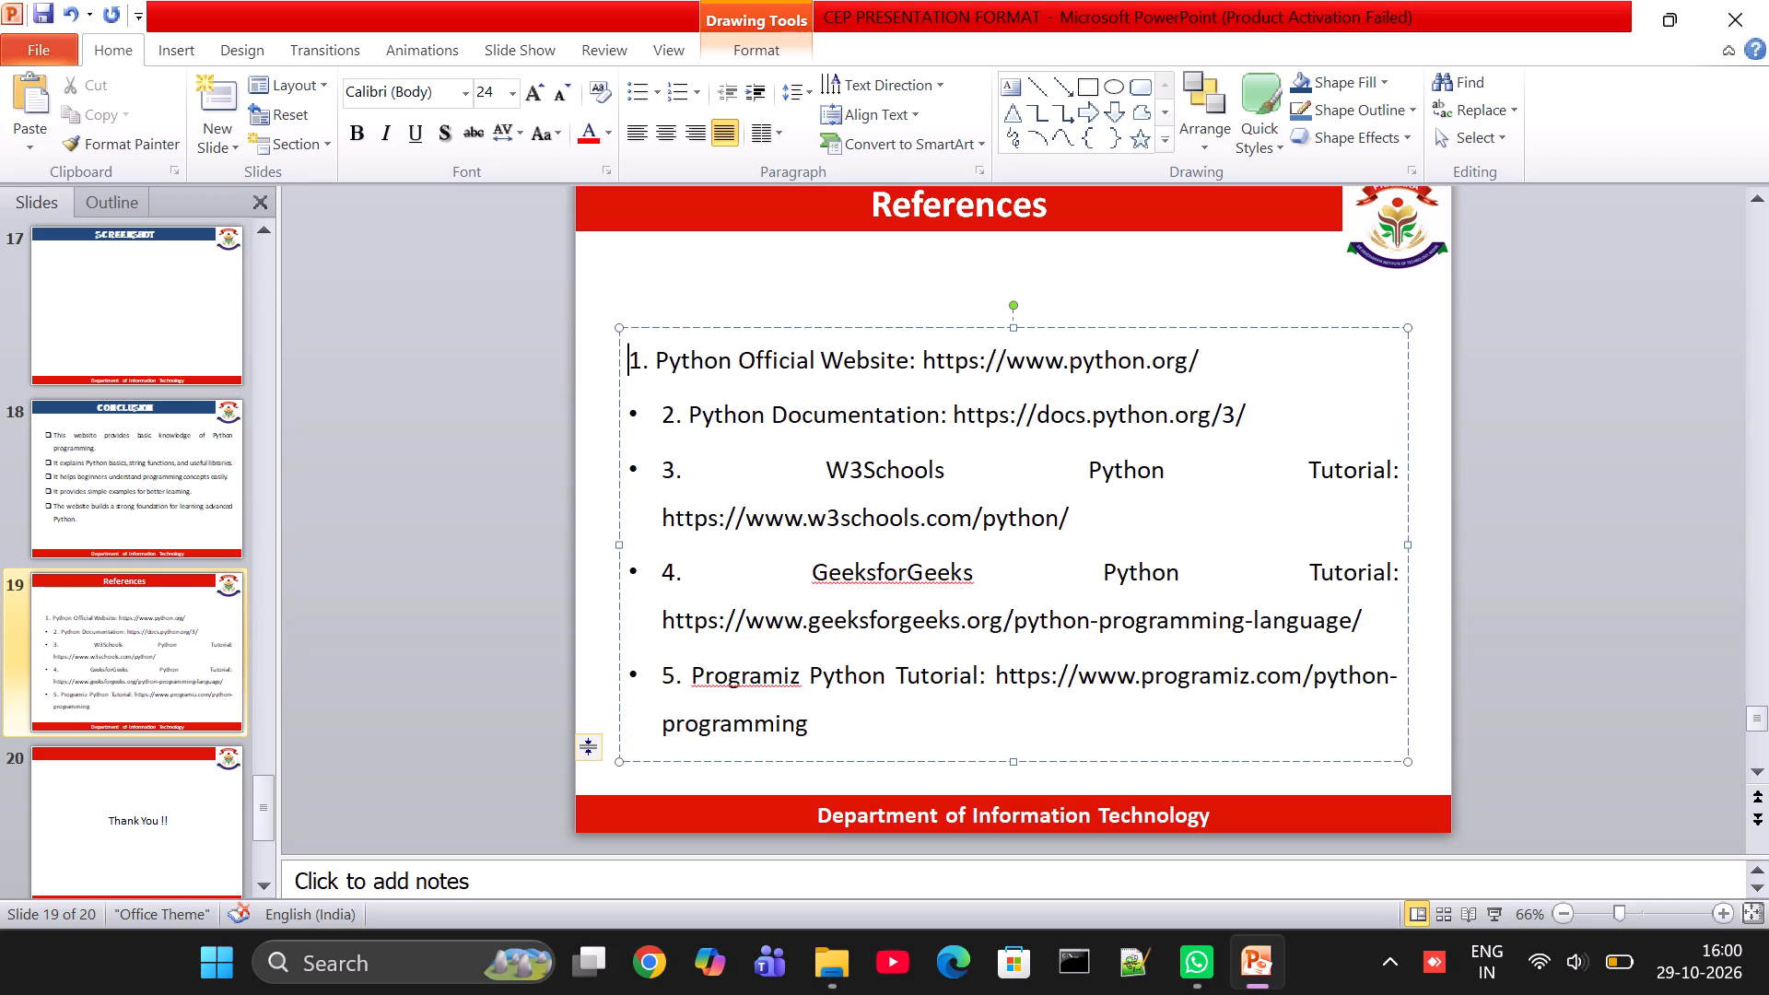
# Remove the typed numbers 1 and 2 and the remaining bullet from the Python Official Website and Python Documentation entries.
pyautogui.click(681, 416)
pyautogui.press('BackSpace')
pyautogui.press('BackSpace')
pyautogui.press('BackSpace')
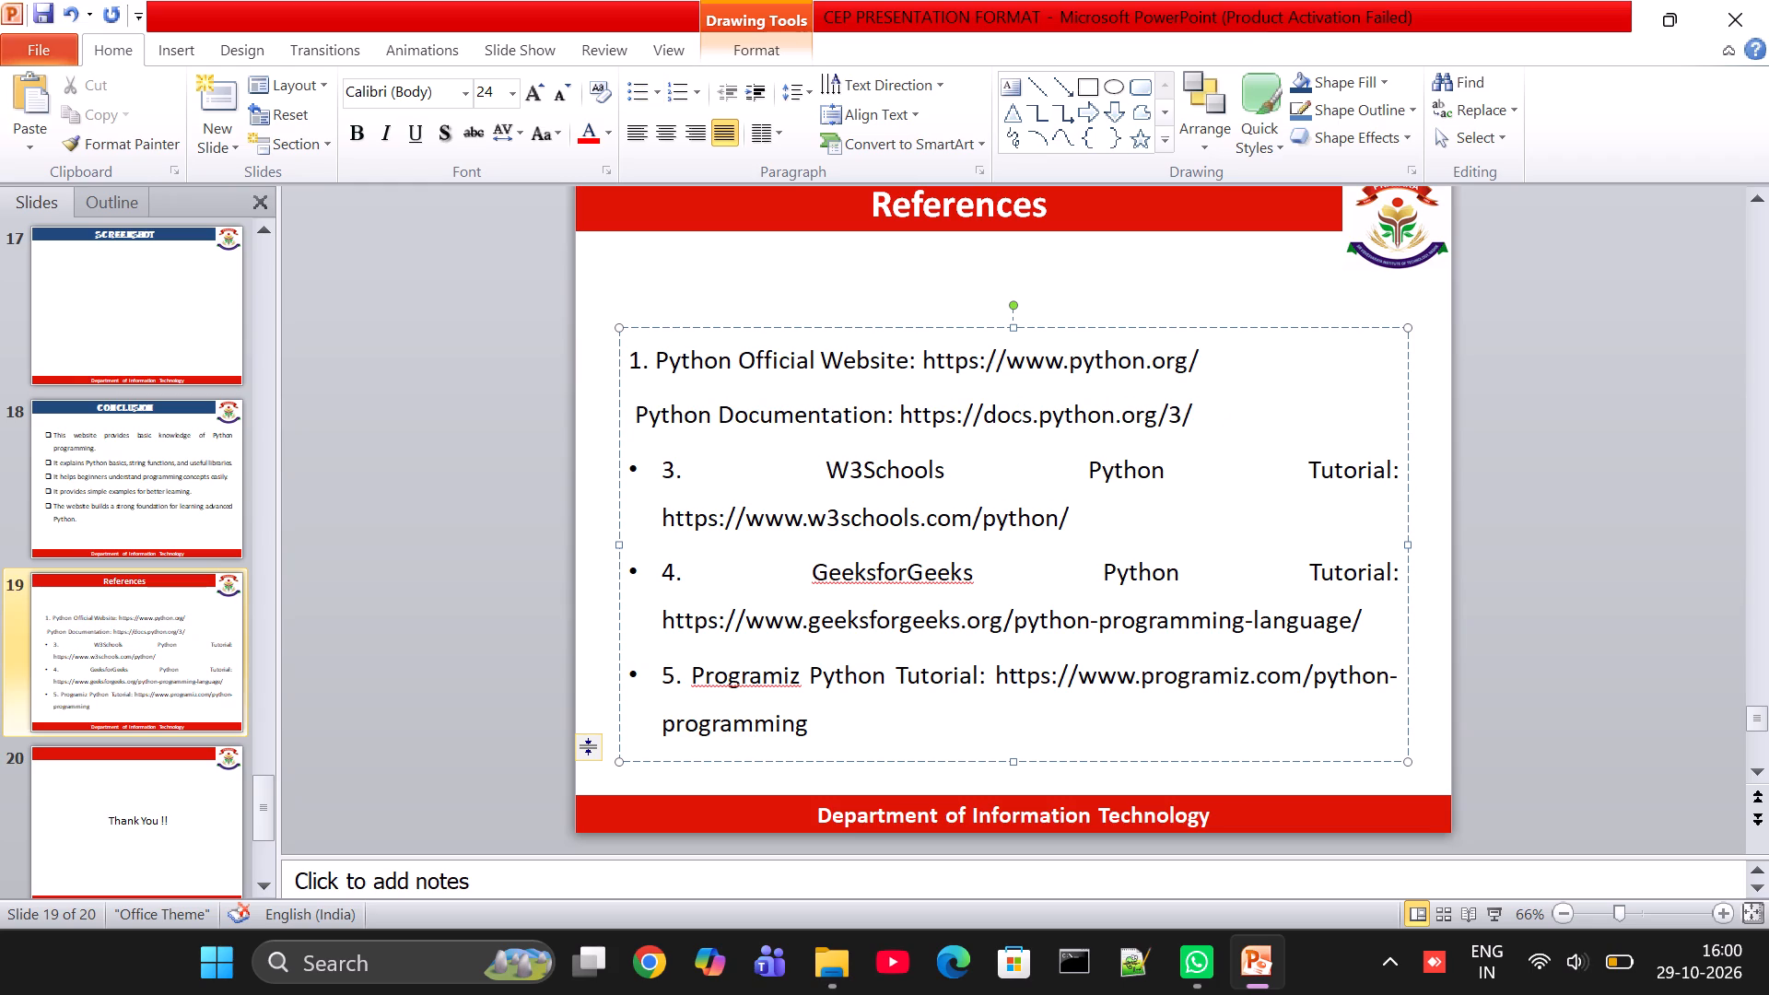
pyautogui.click(649, 357)
pyautogui.press('BackSpace')
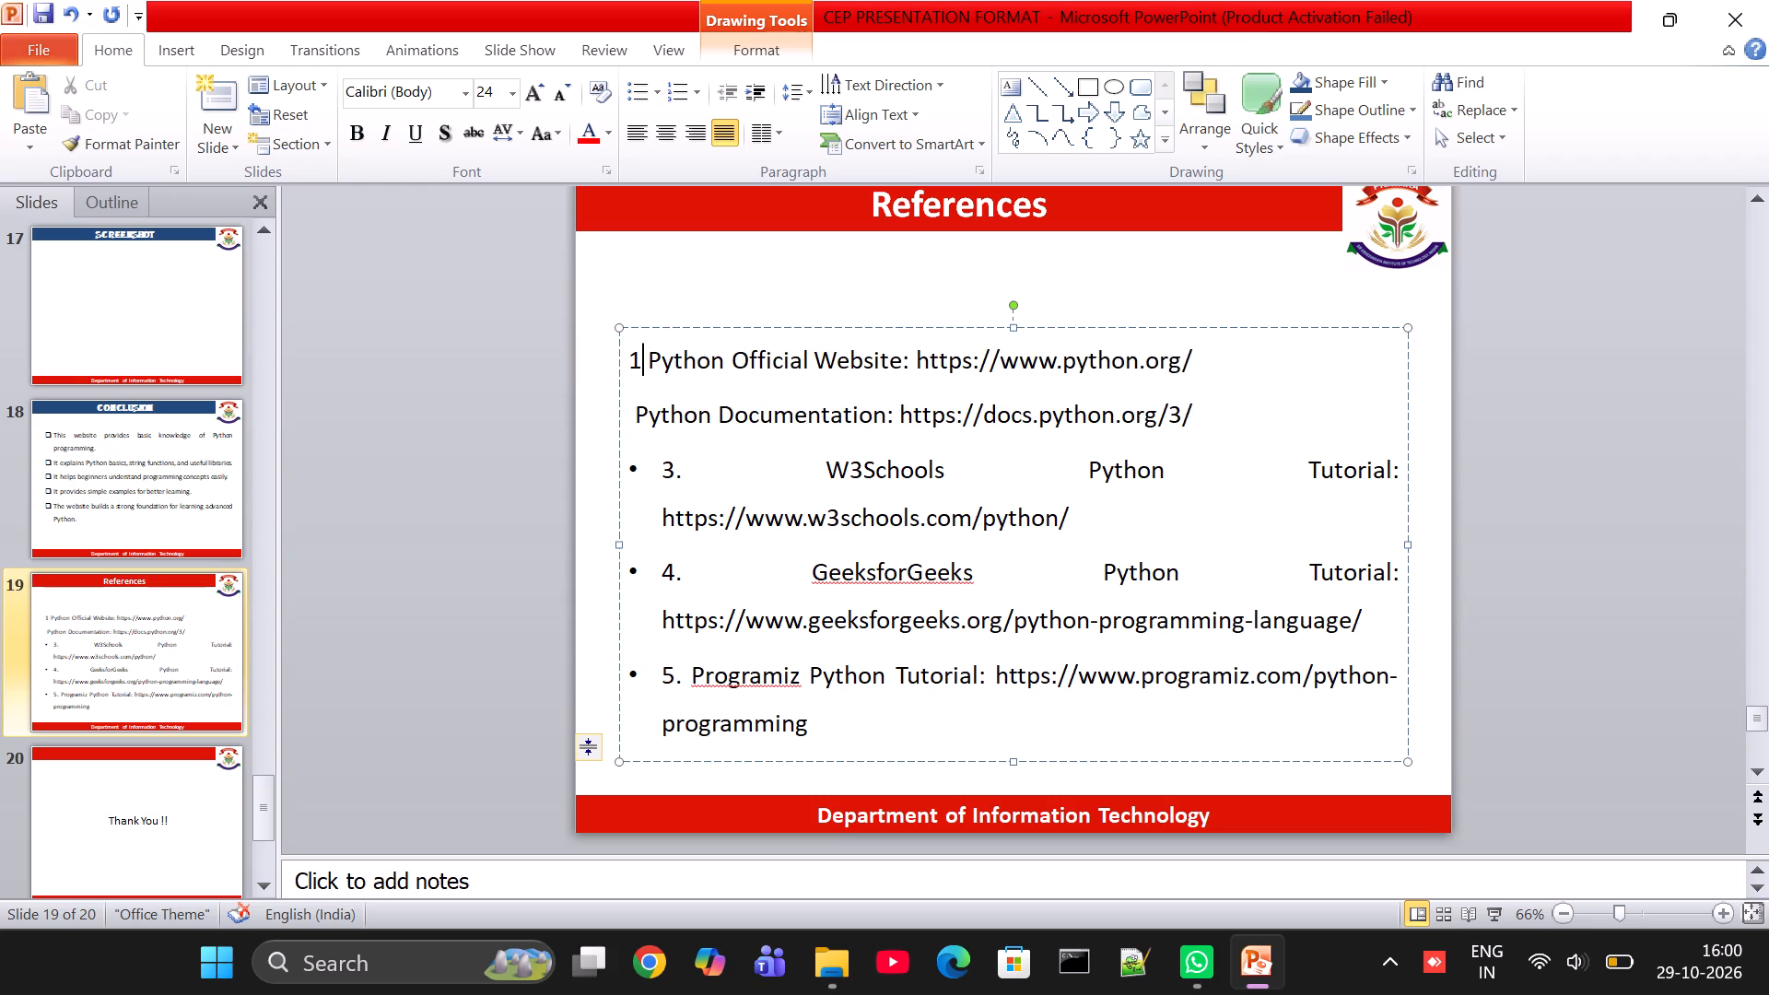
pyautogui.press('BackSpace')
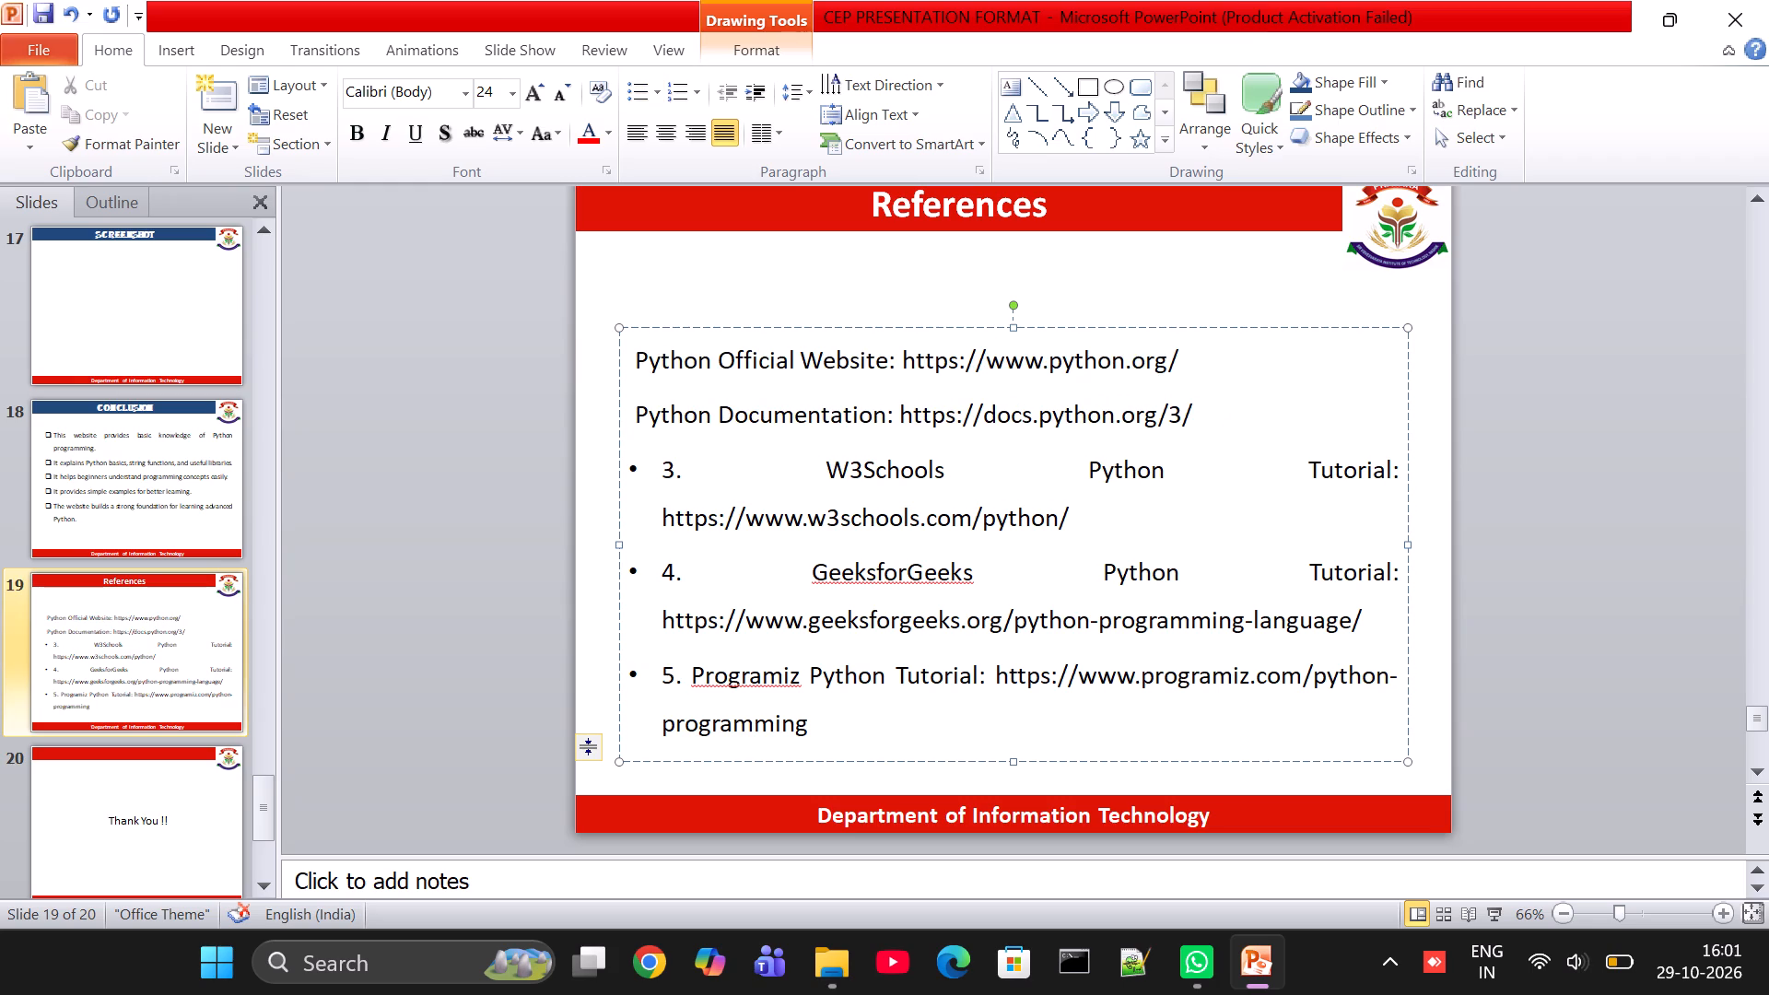
# Remove the bullets and typed numbers 3, 4 and 5 from the W3Schools, GeeksforGeeks and Programiz entries.
pyautogui.click(819, 469)
pyautogui.press('BackSpace')
pyautogui.press('BackSpace')
pyautogui.press('BackSpace')
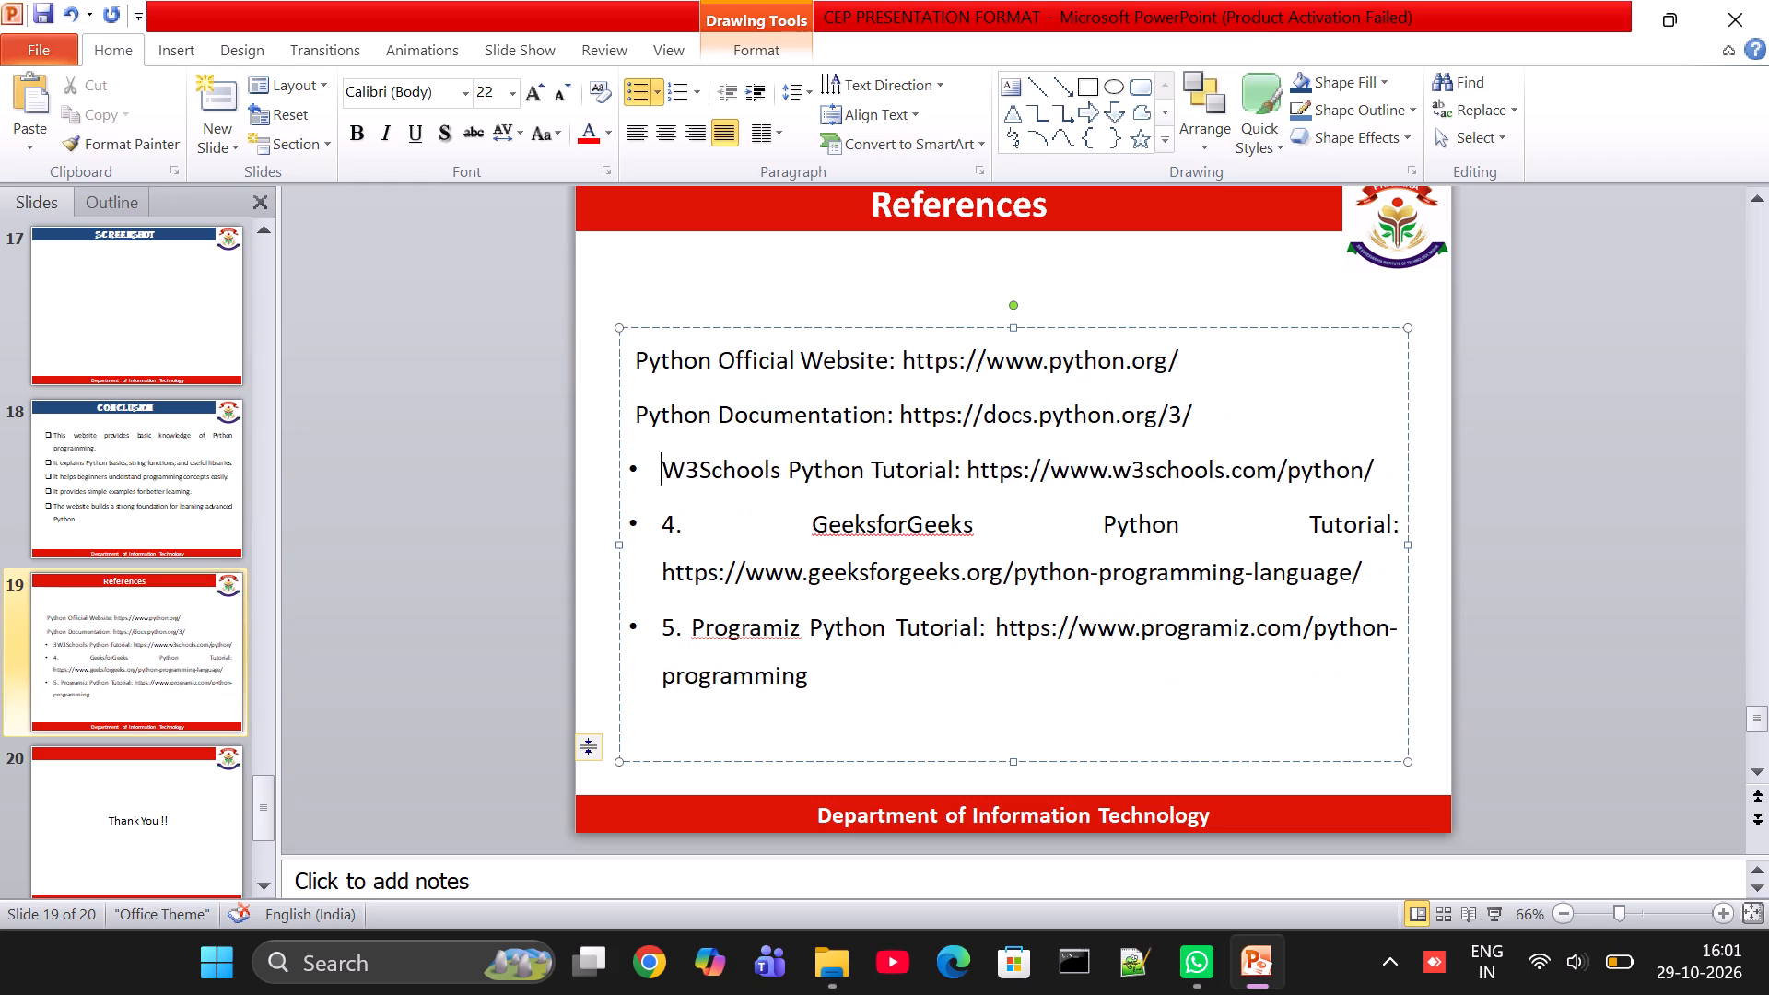
pyautogui.press('BackSpace')
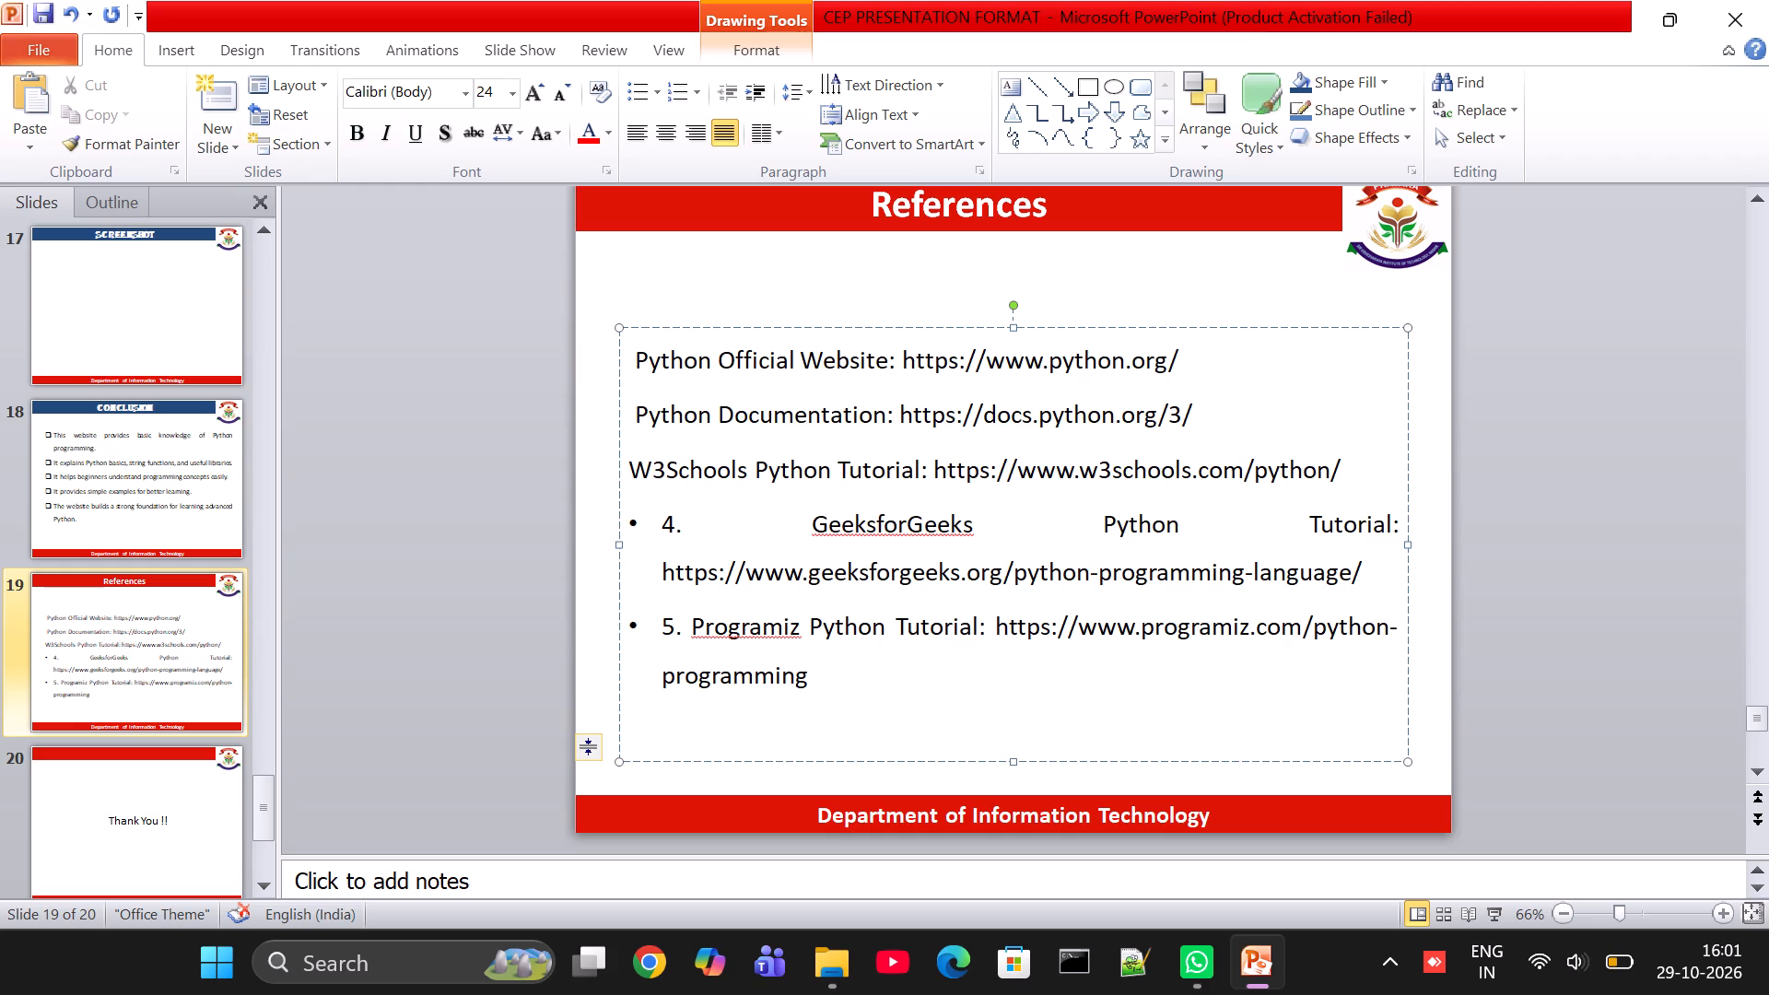
pyautogui.click(805, 523)
pyautogui.press('BackSpace')
pyautogui.press('BackSpace')
pyautogui.press('BackSpace')
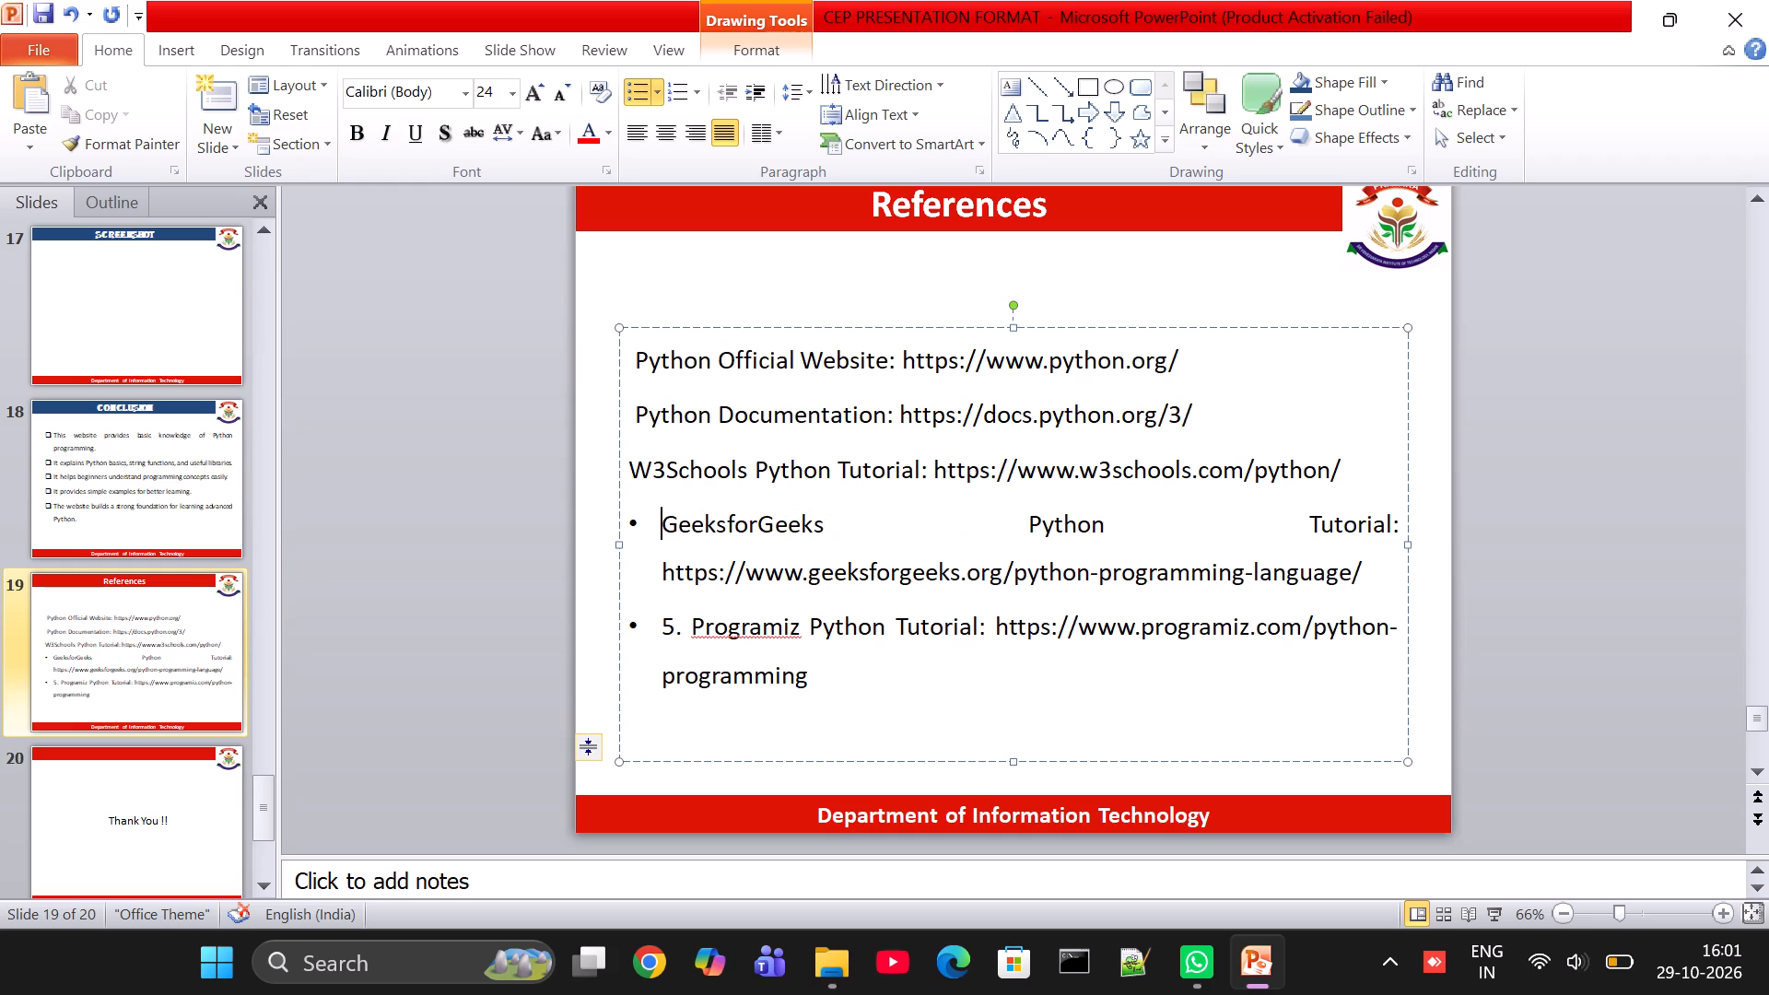
pyautogui.press('BackSpace')
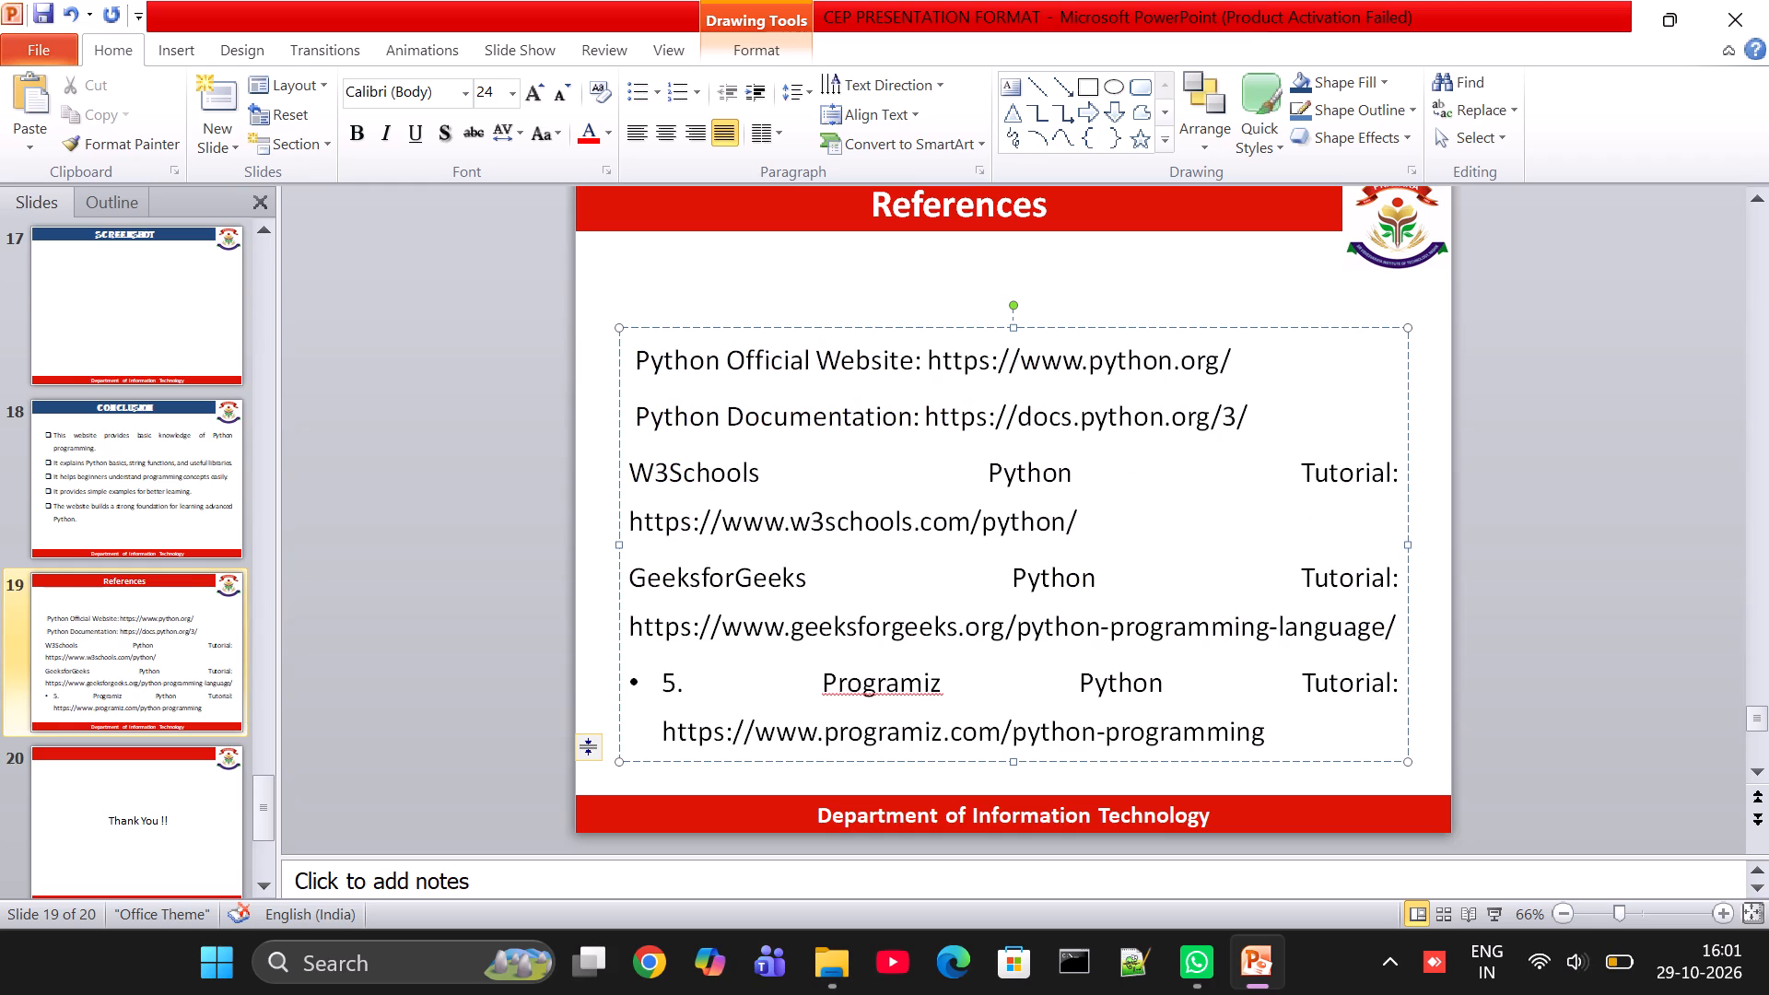
pyautogui.click(820, 678)
pyautogui.press('BackSpace')
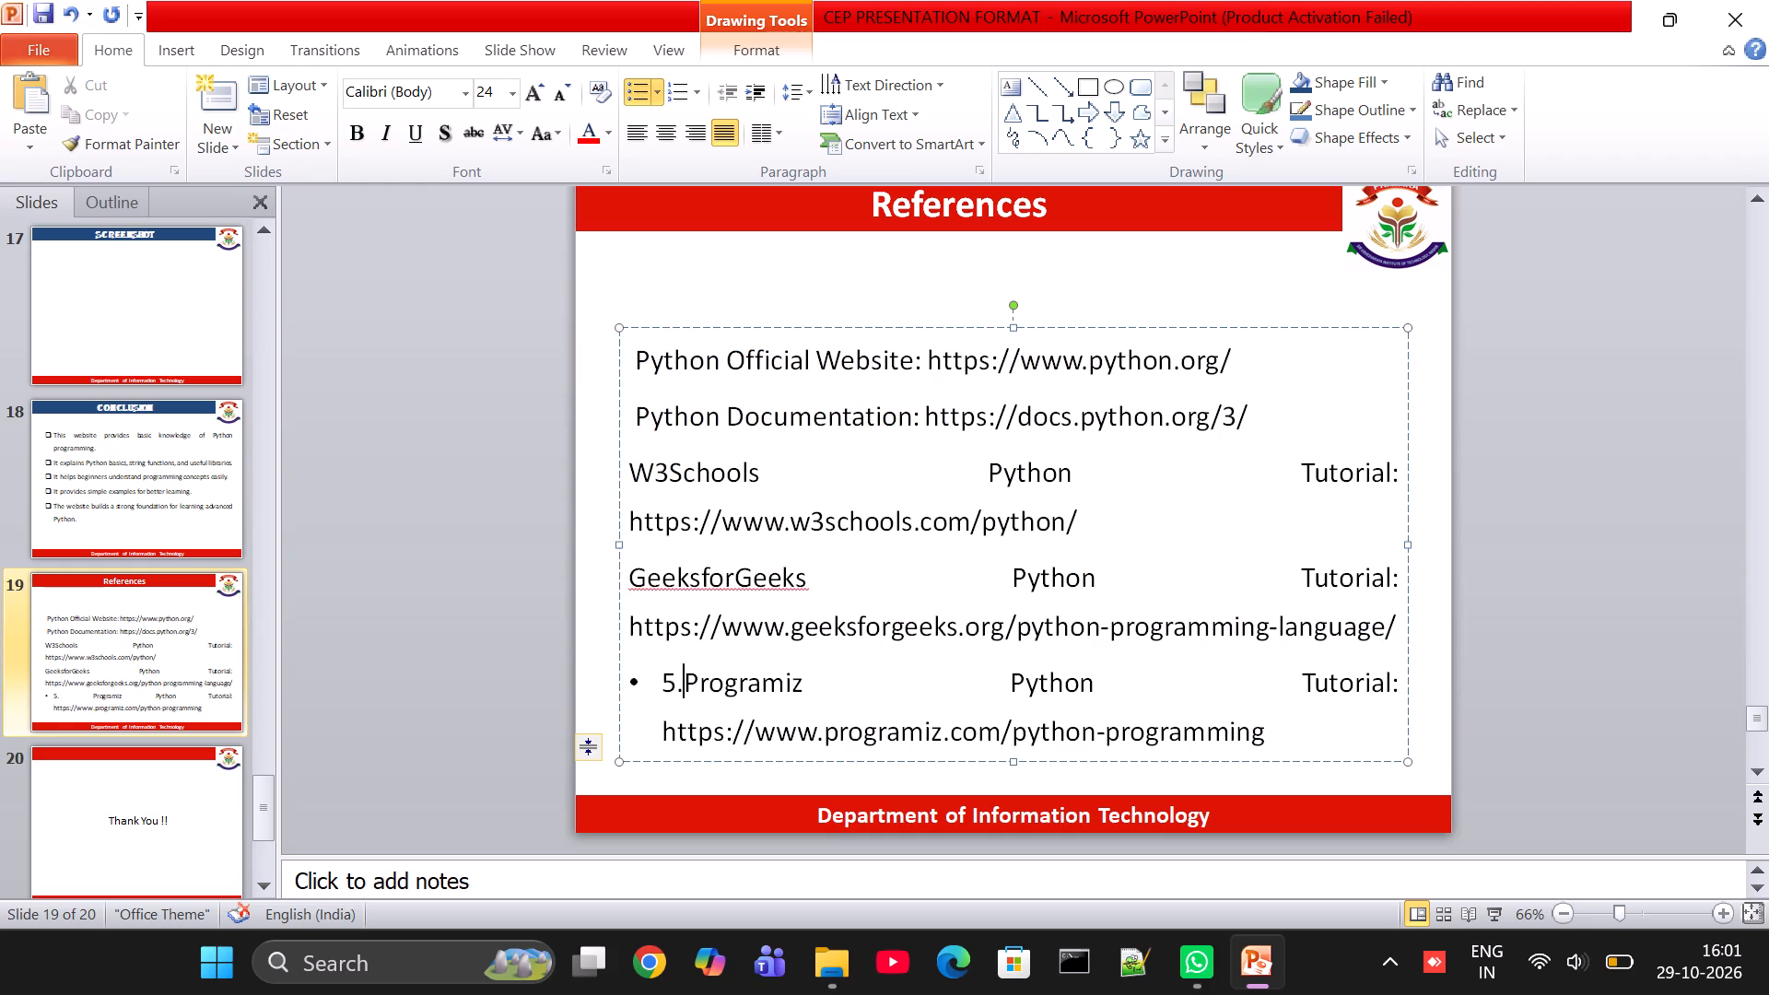
pyautogui.press('BackSpace')
pyautogui.press('BackSpace')
pyautogui.press('BackSpace')
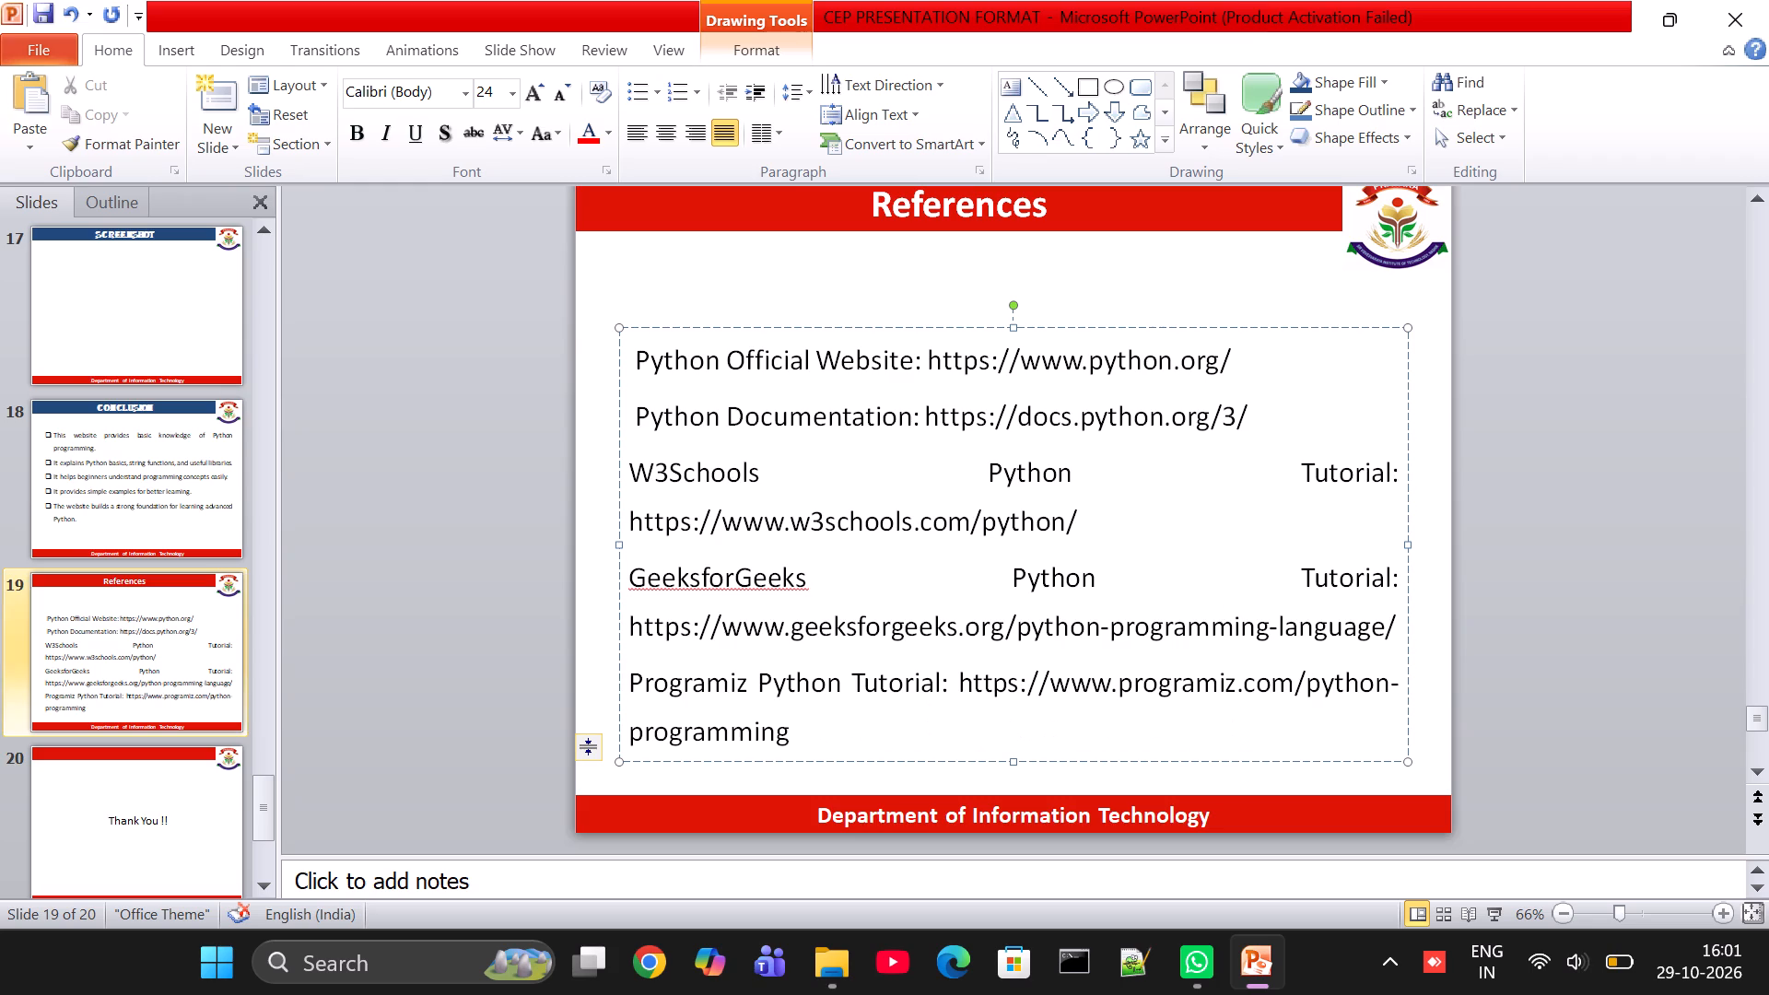
# Apply hollow square bullets to all five reference entries.
pyautogui.click(638, 358)
pyautogui.moveTo(638, 358); pyautogui.dragTo(878, 784)
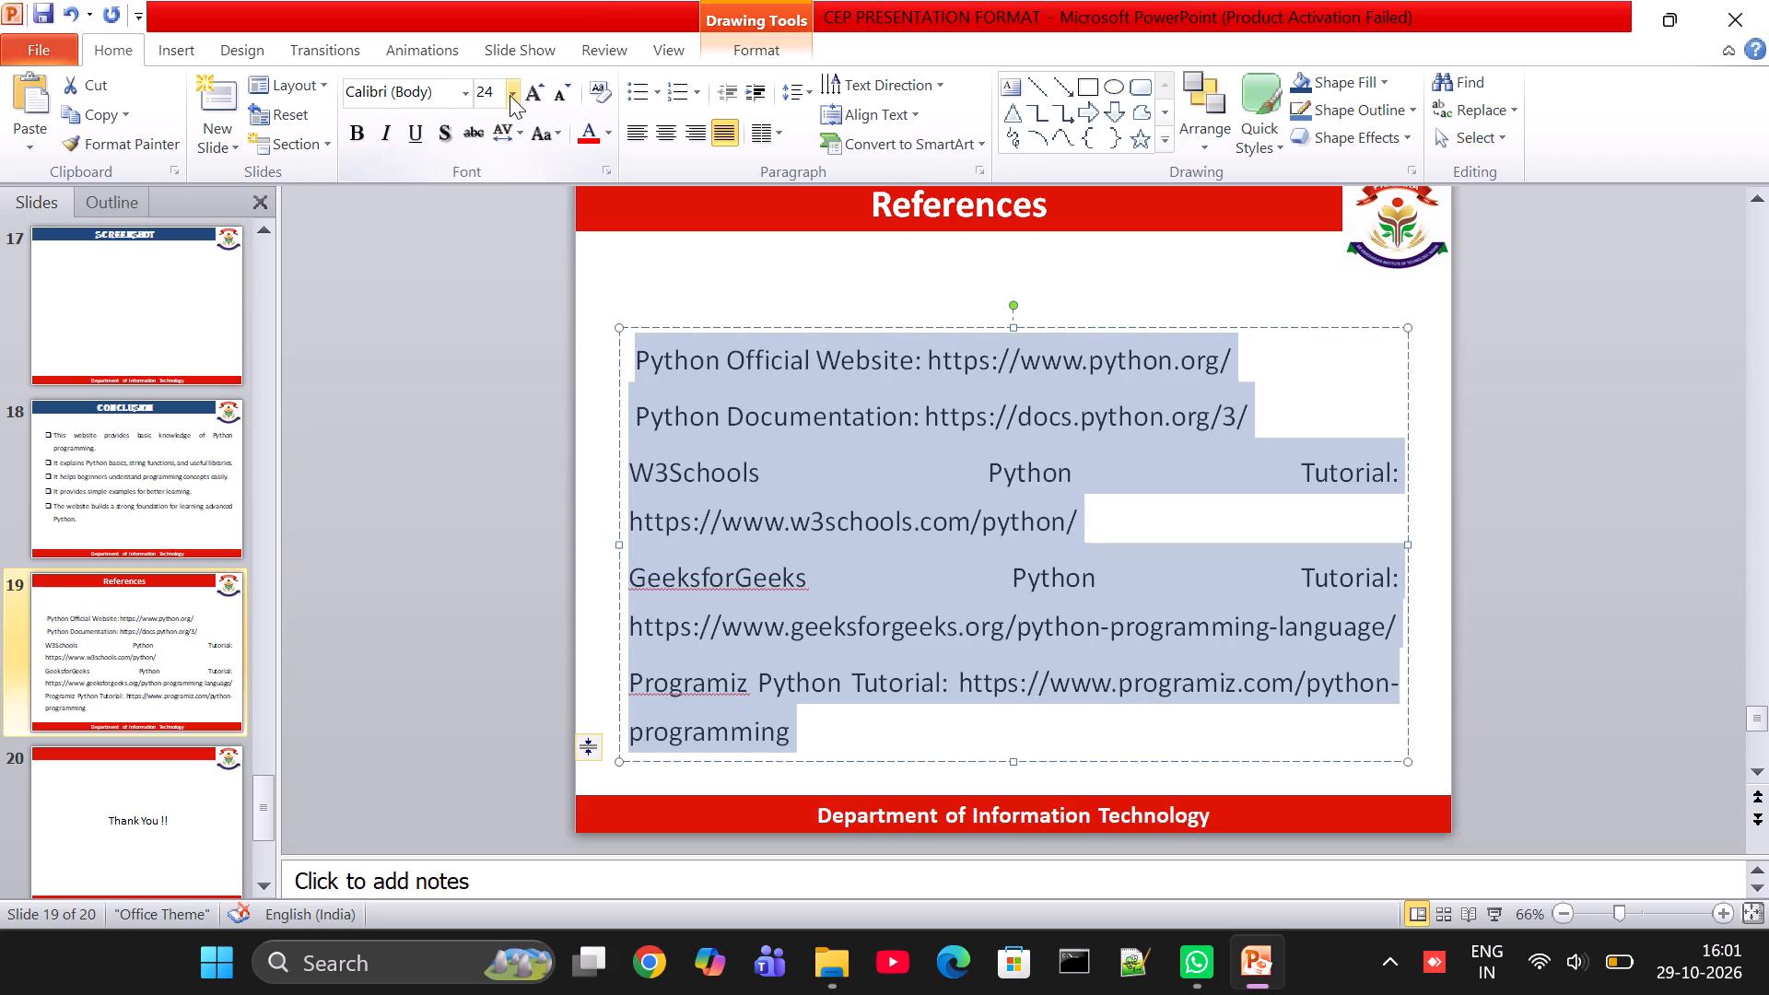
pyautogui.click(510, 95)
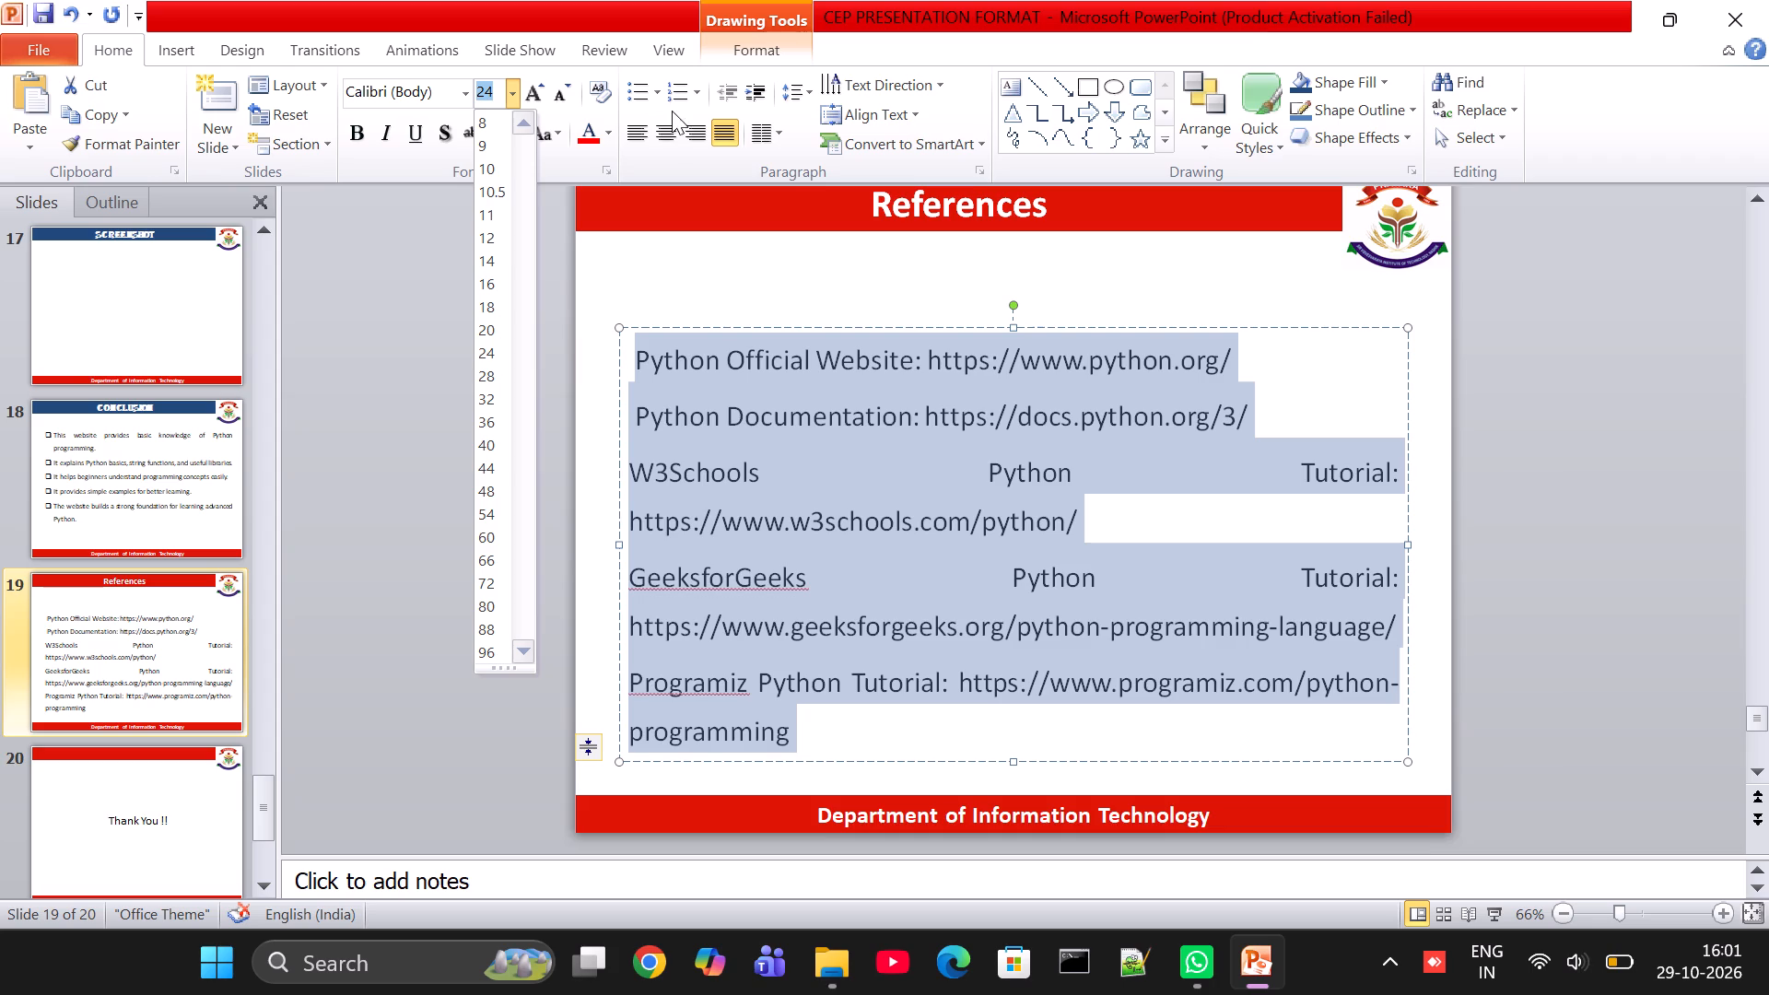
pyautogui.click(656, 86)
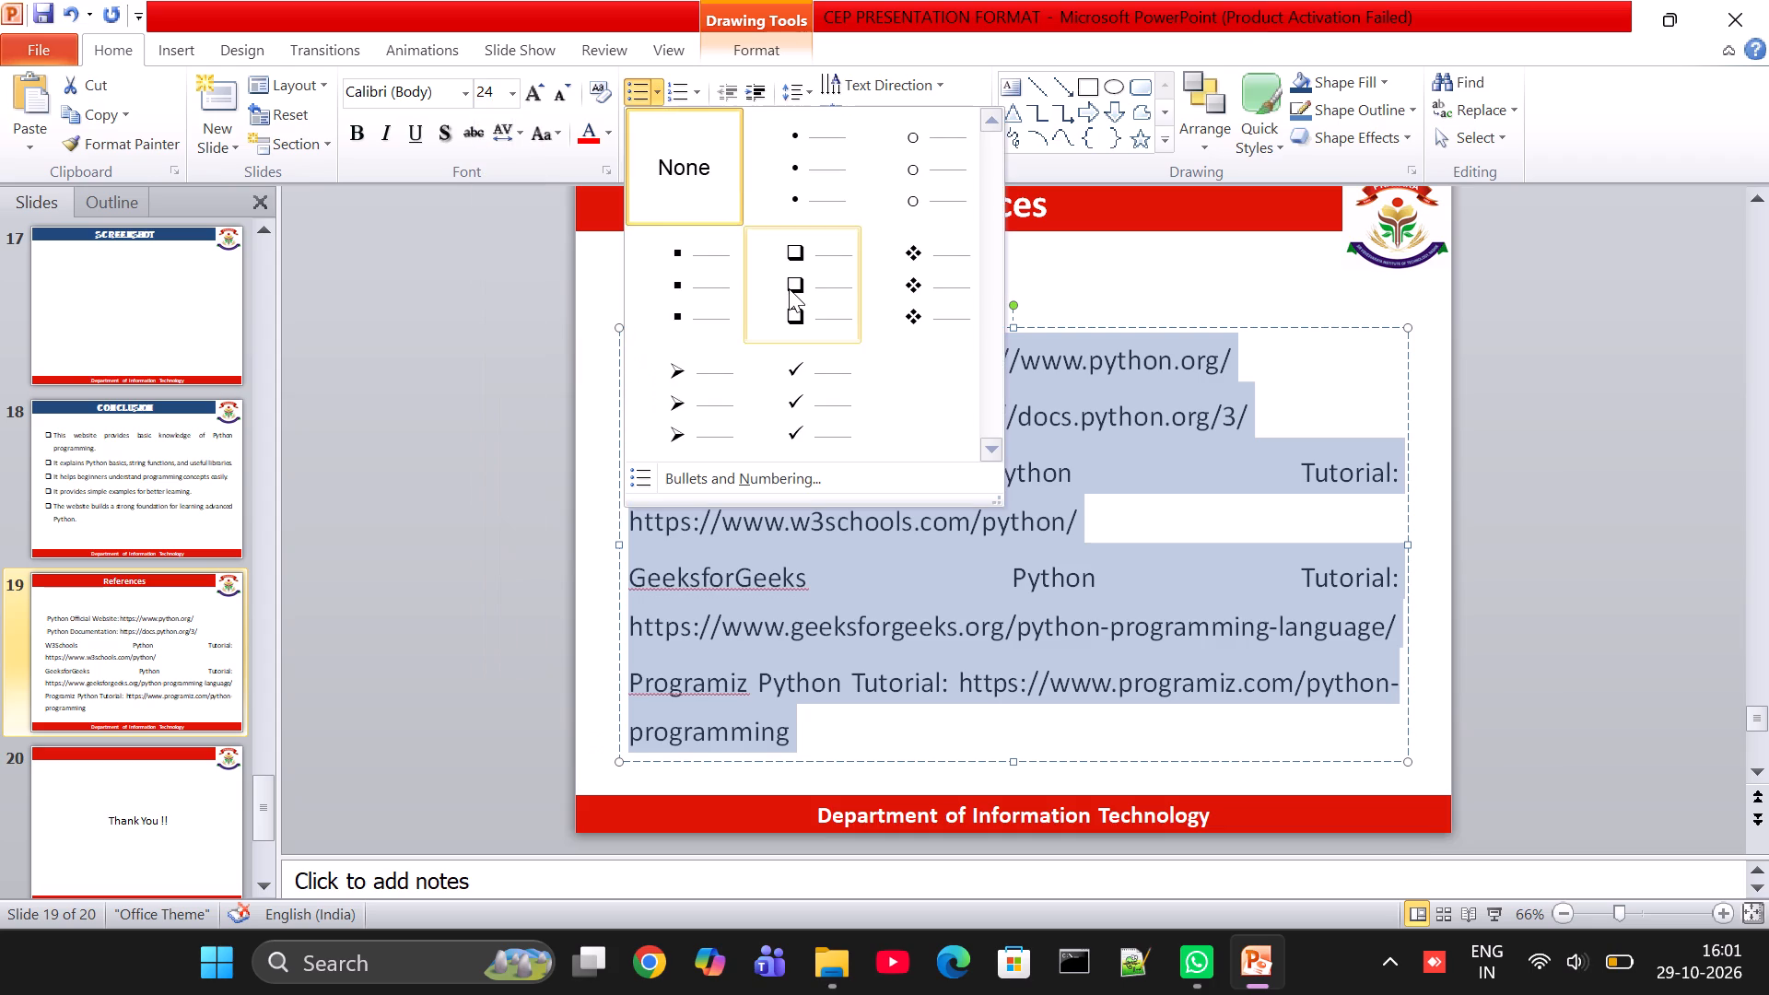
pyautogui.click(789, 288)
pyautogui.click(911, 690)
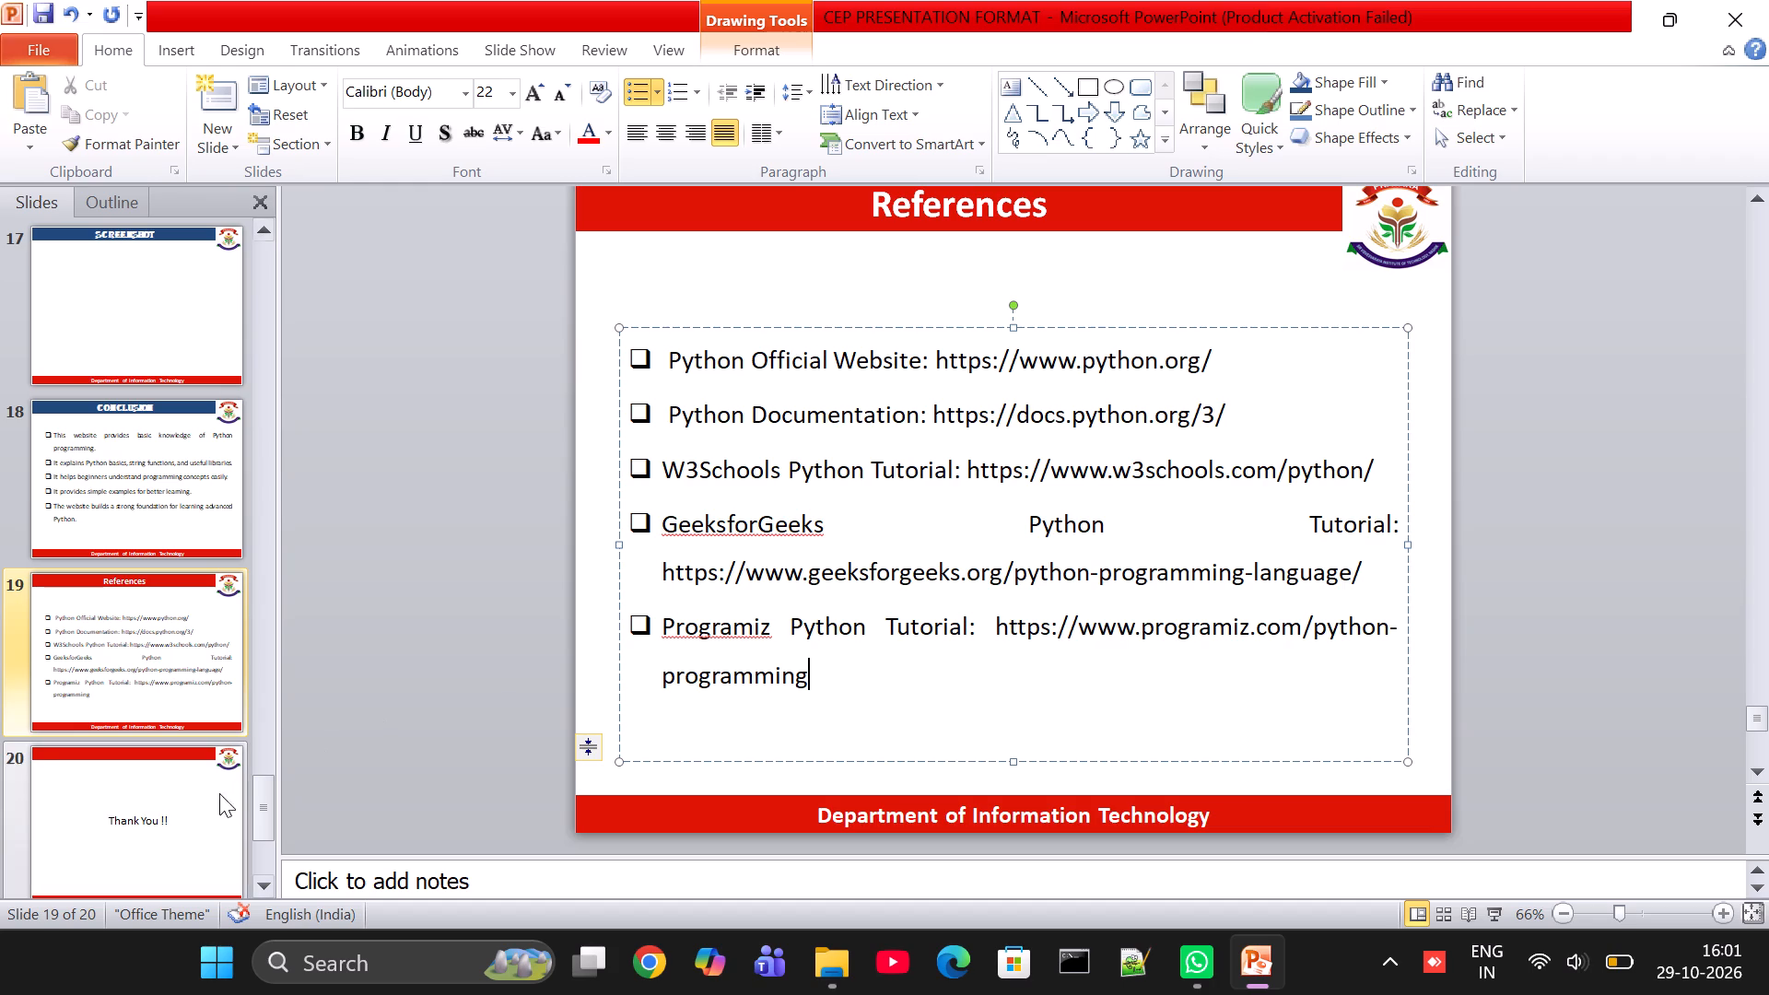
# Set the "Thank You !!" text on slide 20 in the Algerian font.
pyautogui.click(185, 793)
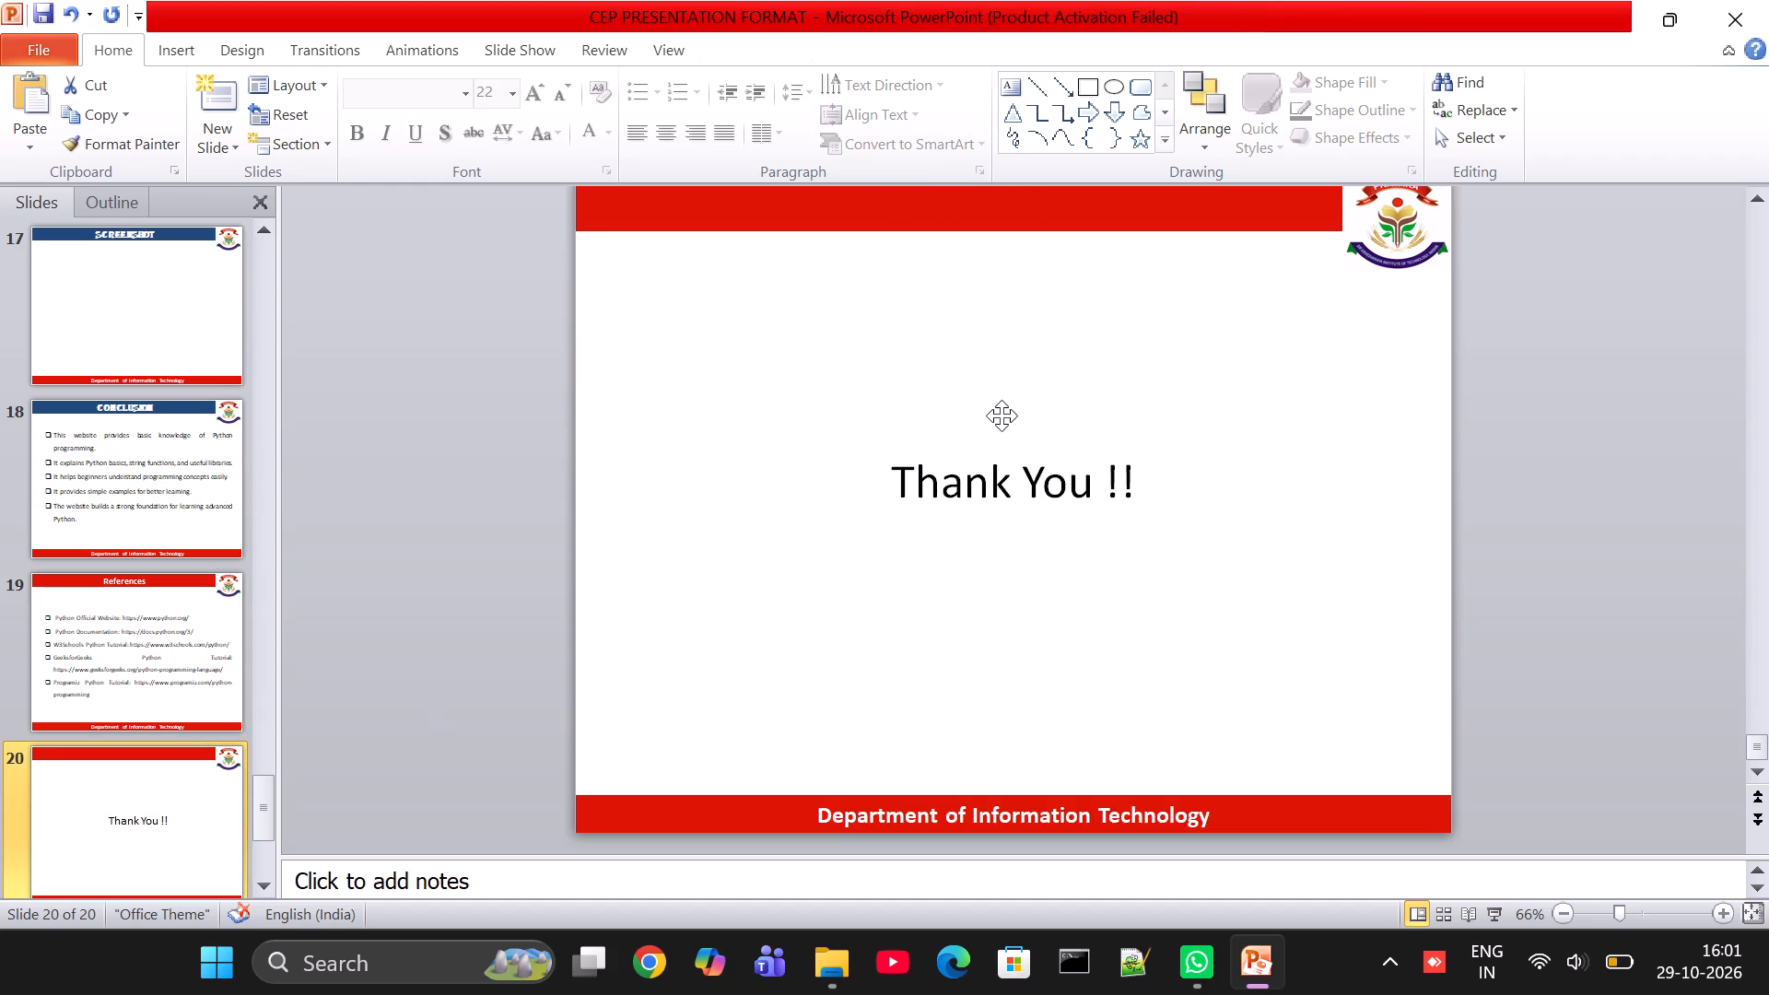
pyautogui.tripleClick(984, 491)
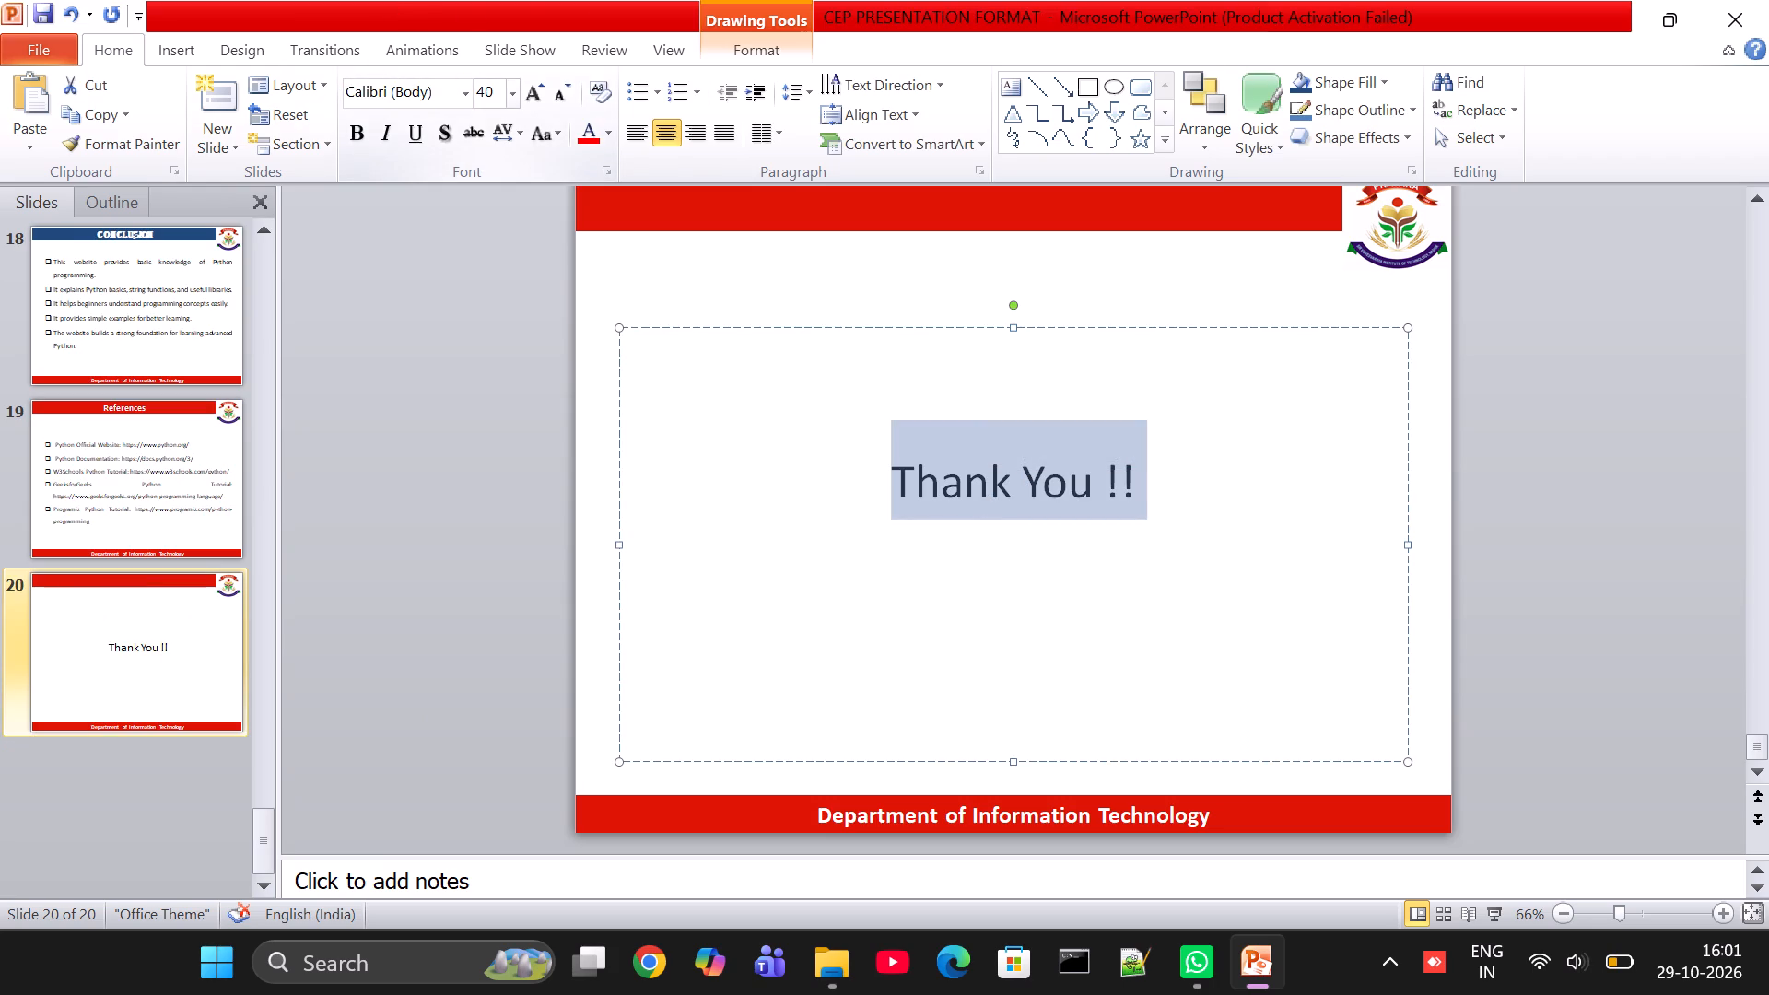
pyautogui.click(460, 104)
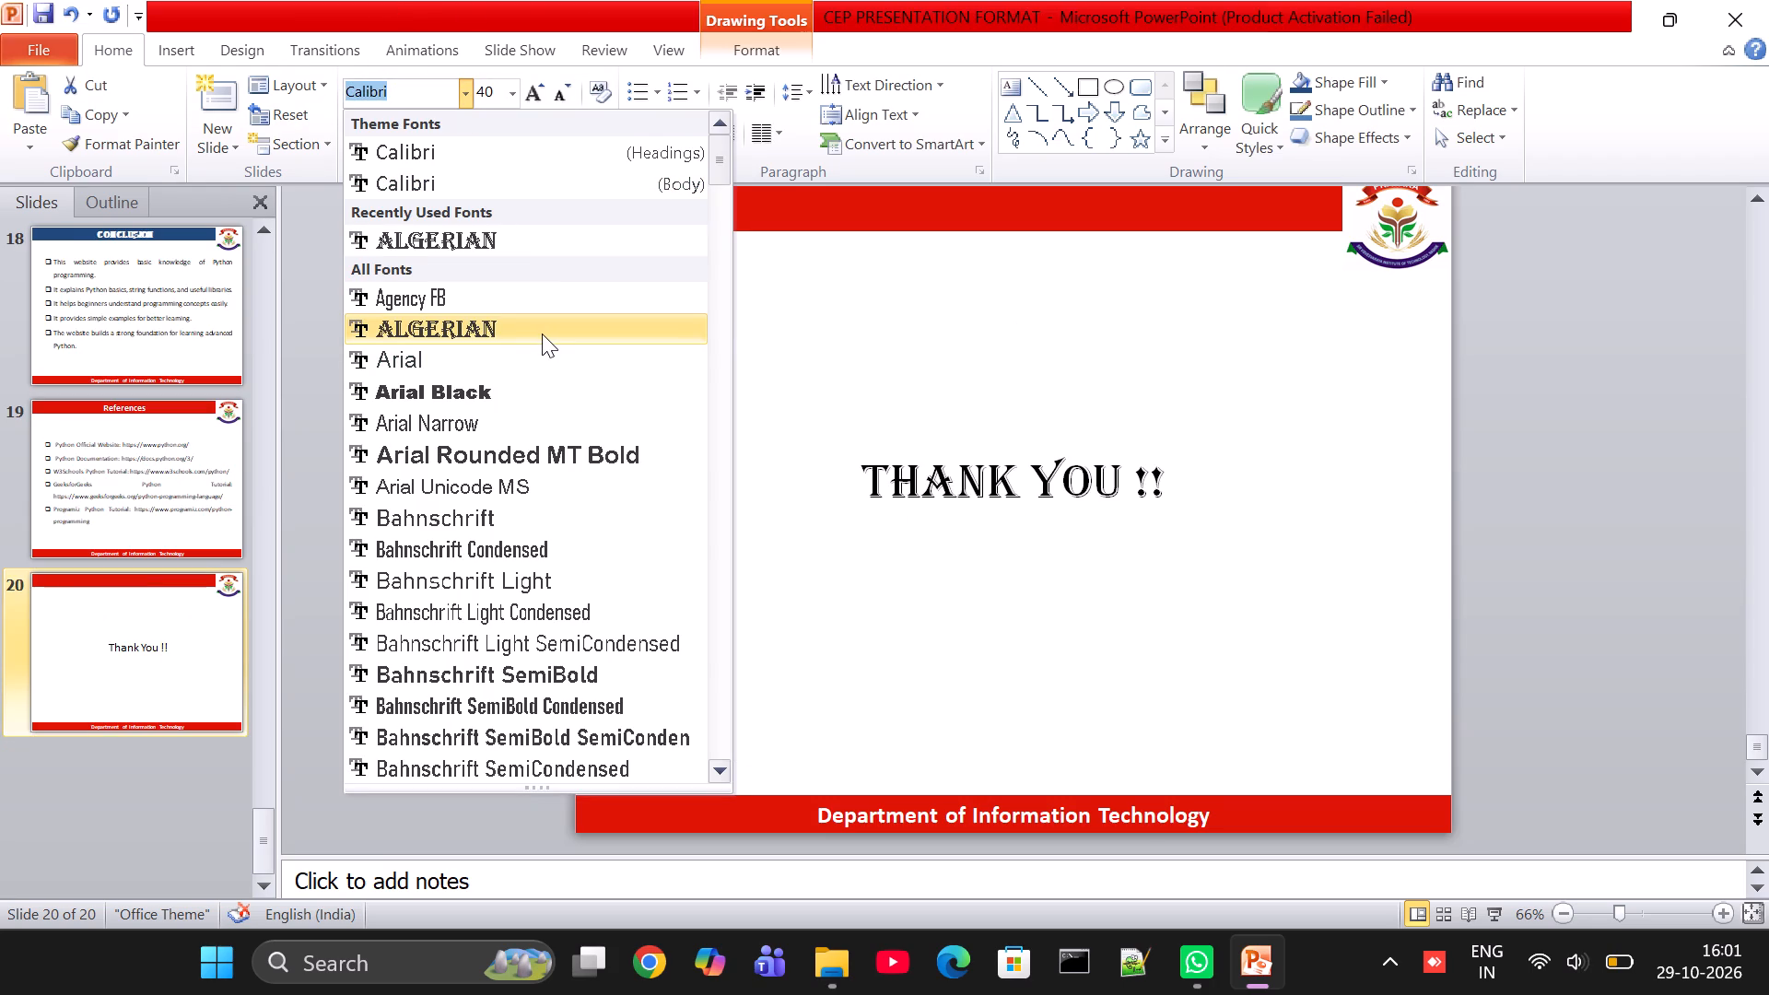
pyautogui.click(545, 330)
pyautogui.click(890, 595)
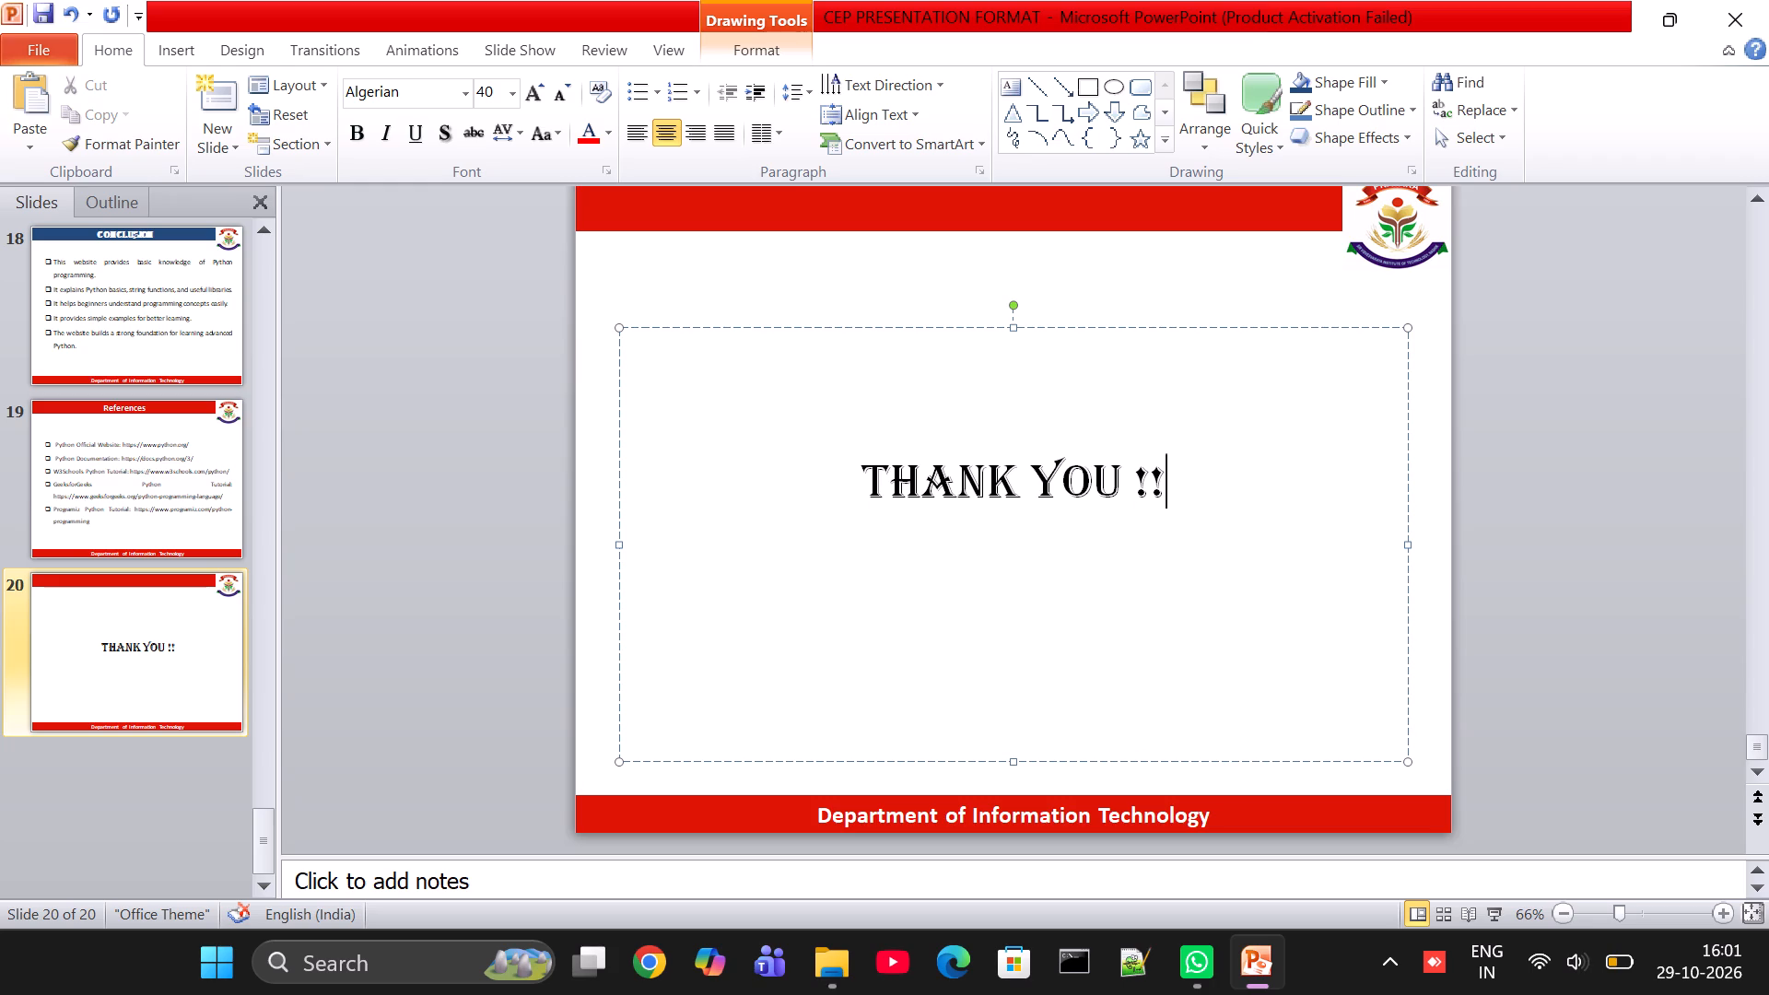
# Fill the header bar of the Thank You slide with dark blue.
pyautogui.doubleClick(858, 211)
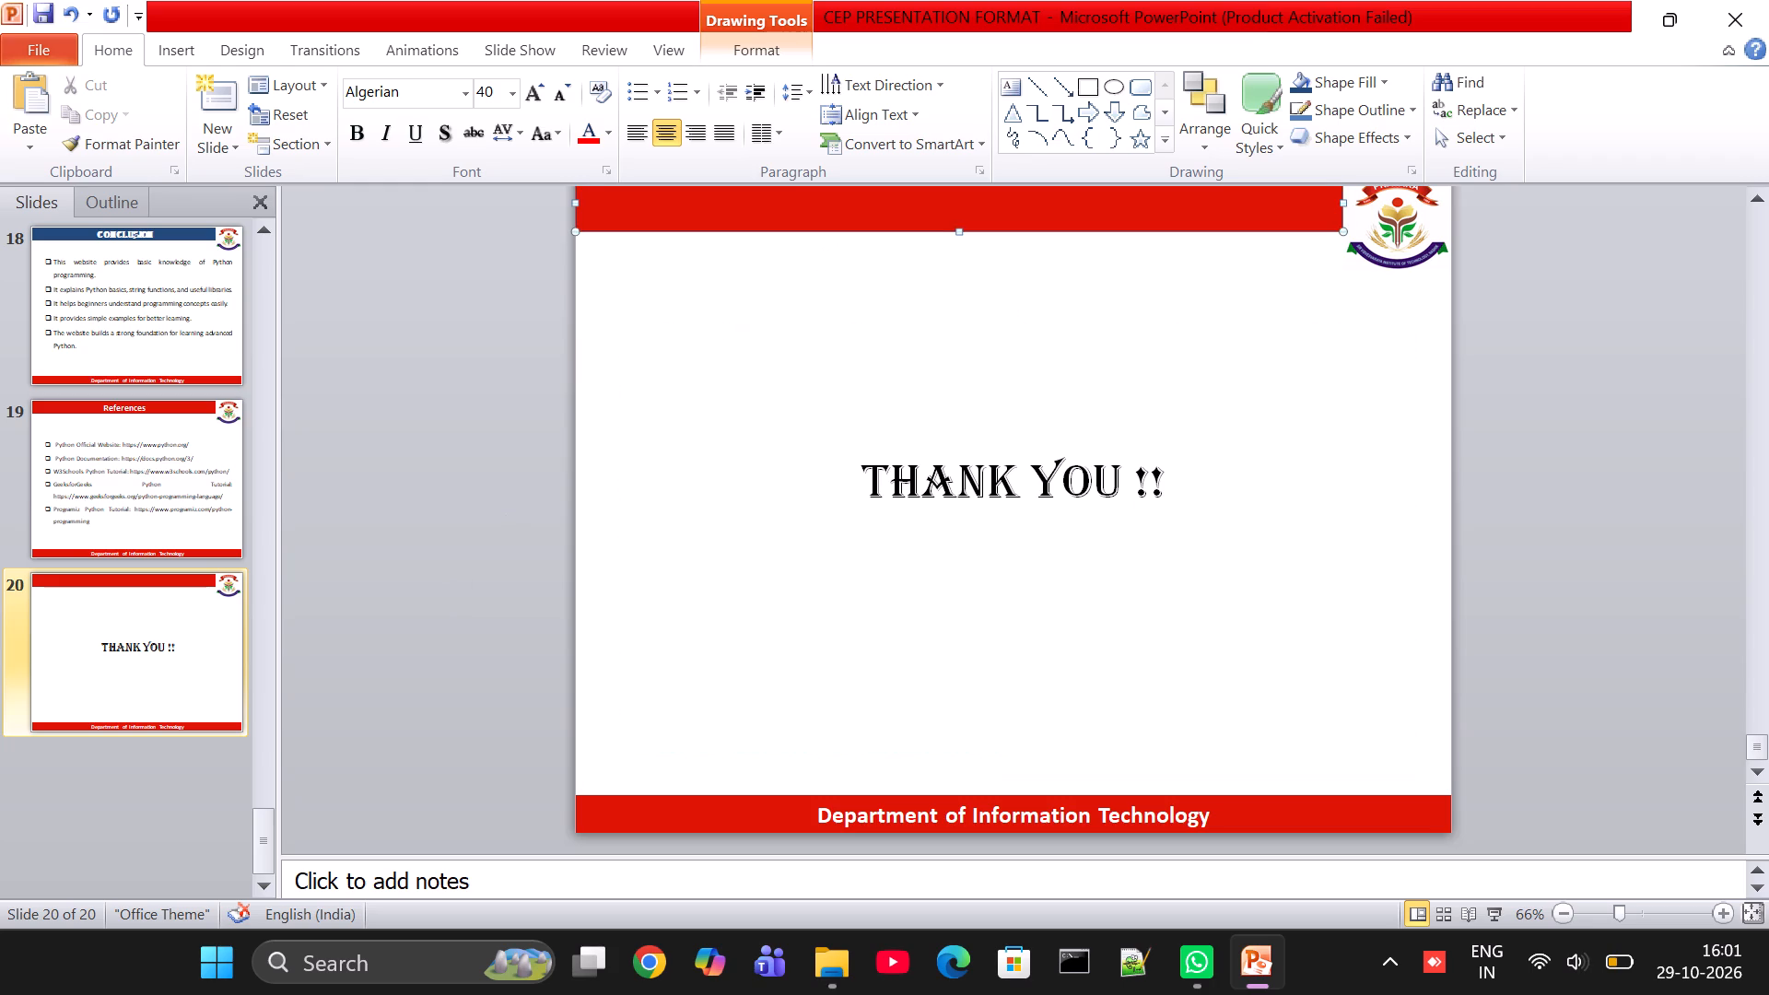
pyautogui.click(897, 82)
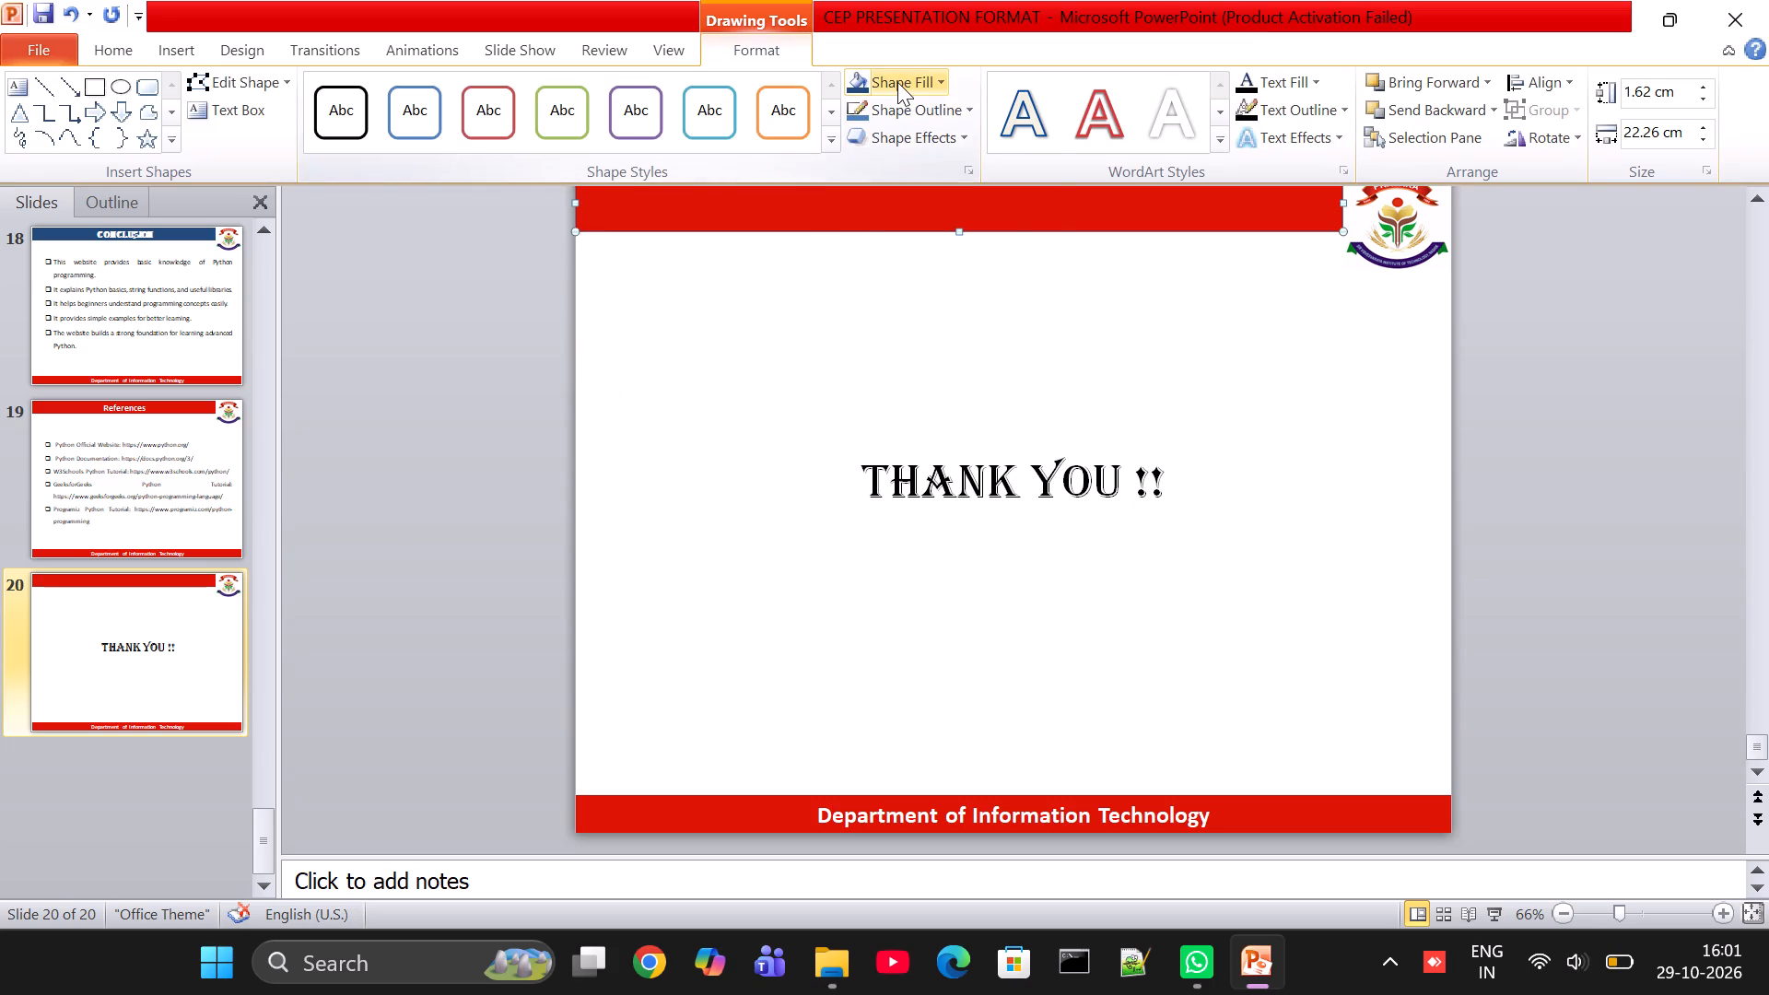
pyautogui.click(919, 124)
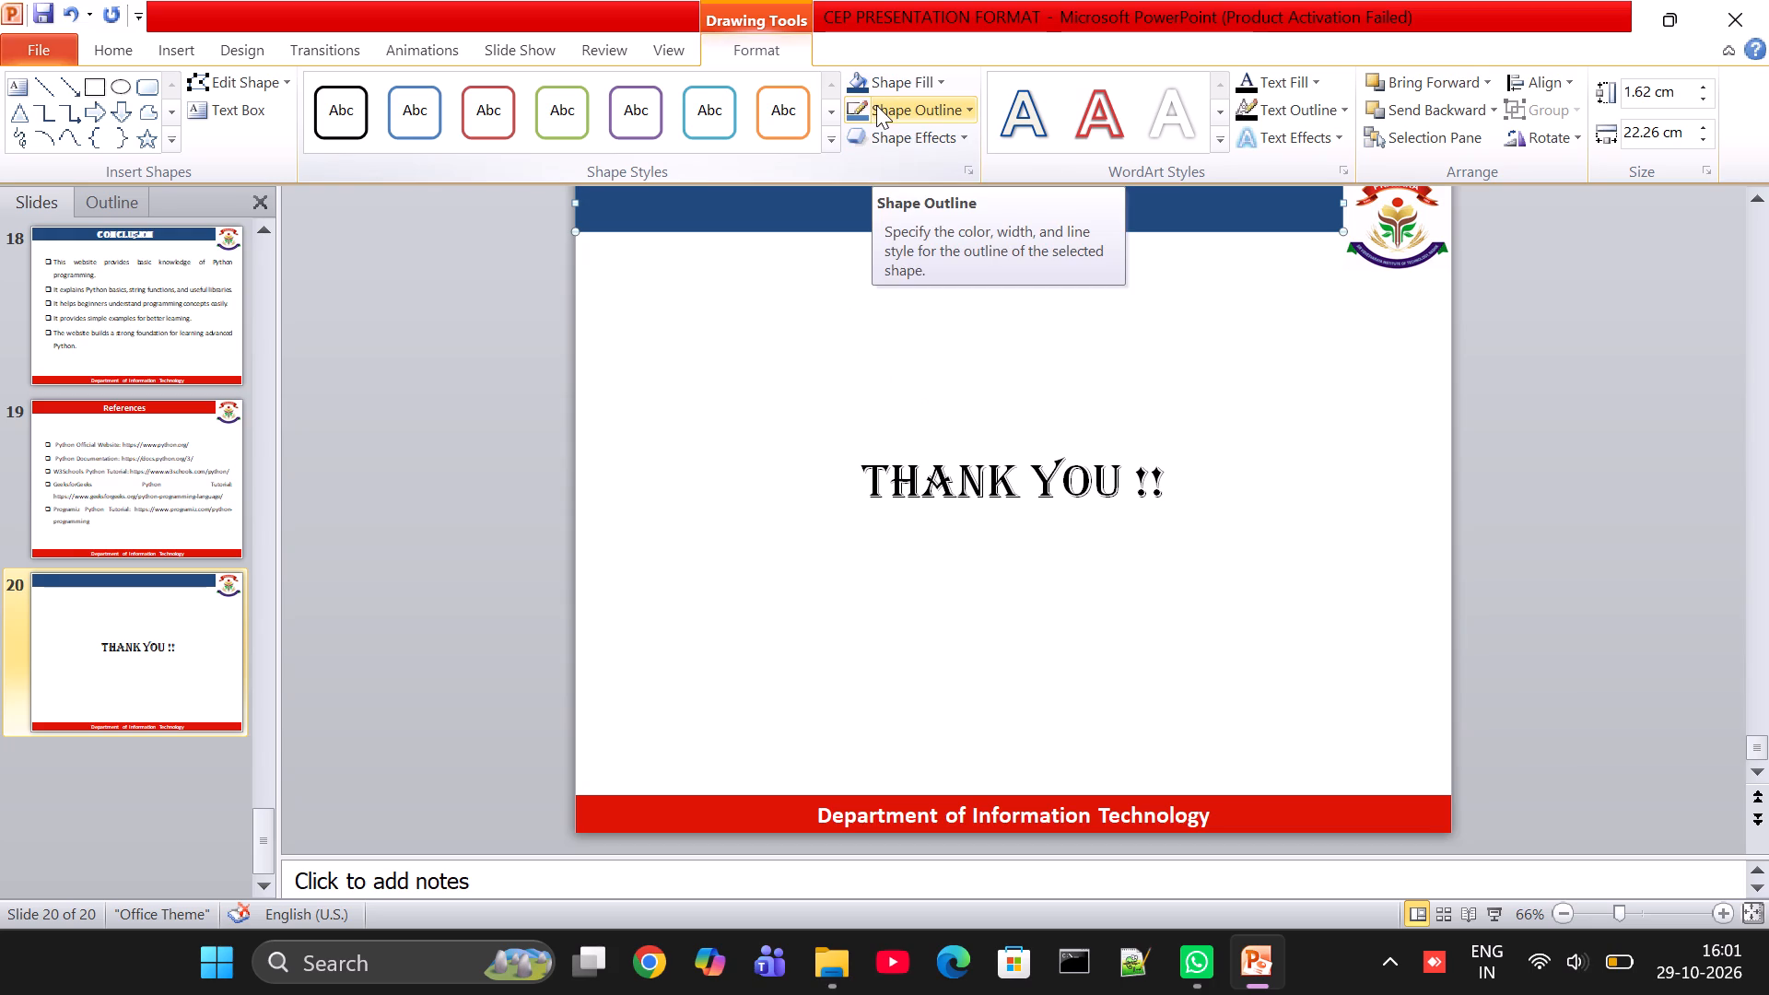
# Fill the header bar of the References slide with the same dark blue.
pyautogui.click(126, 396)
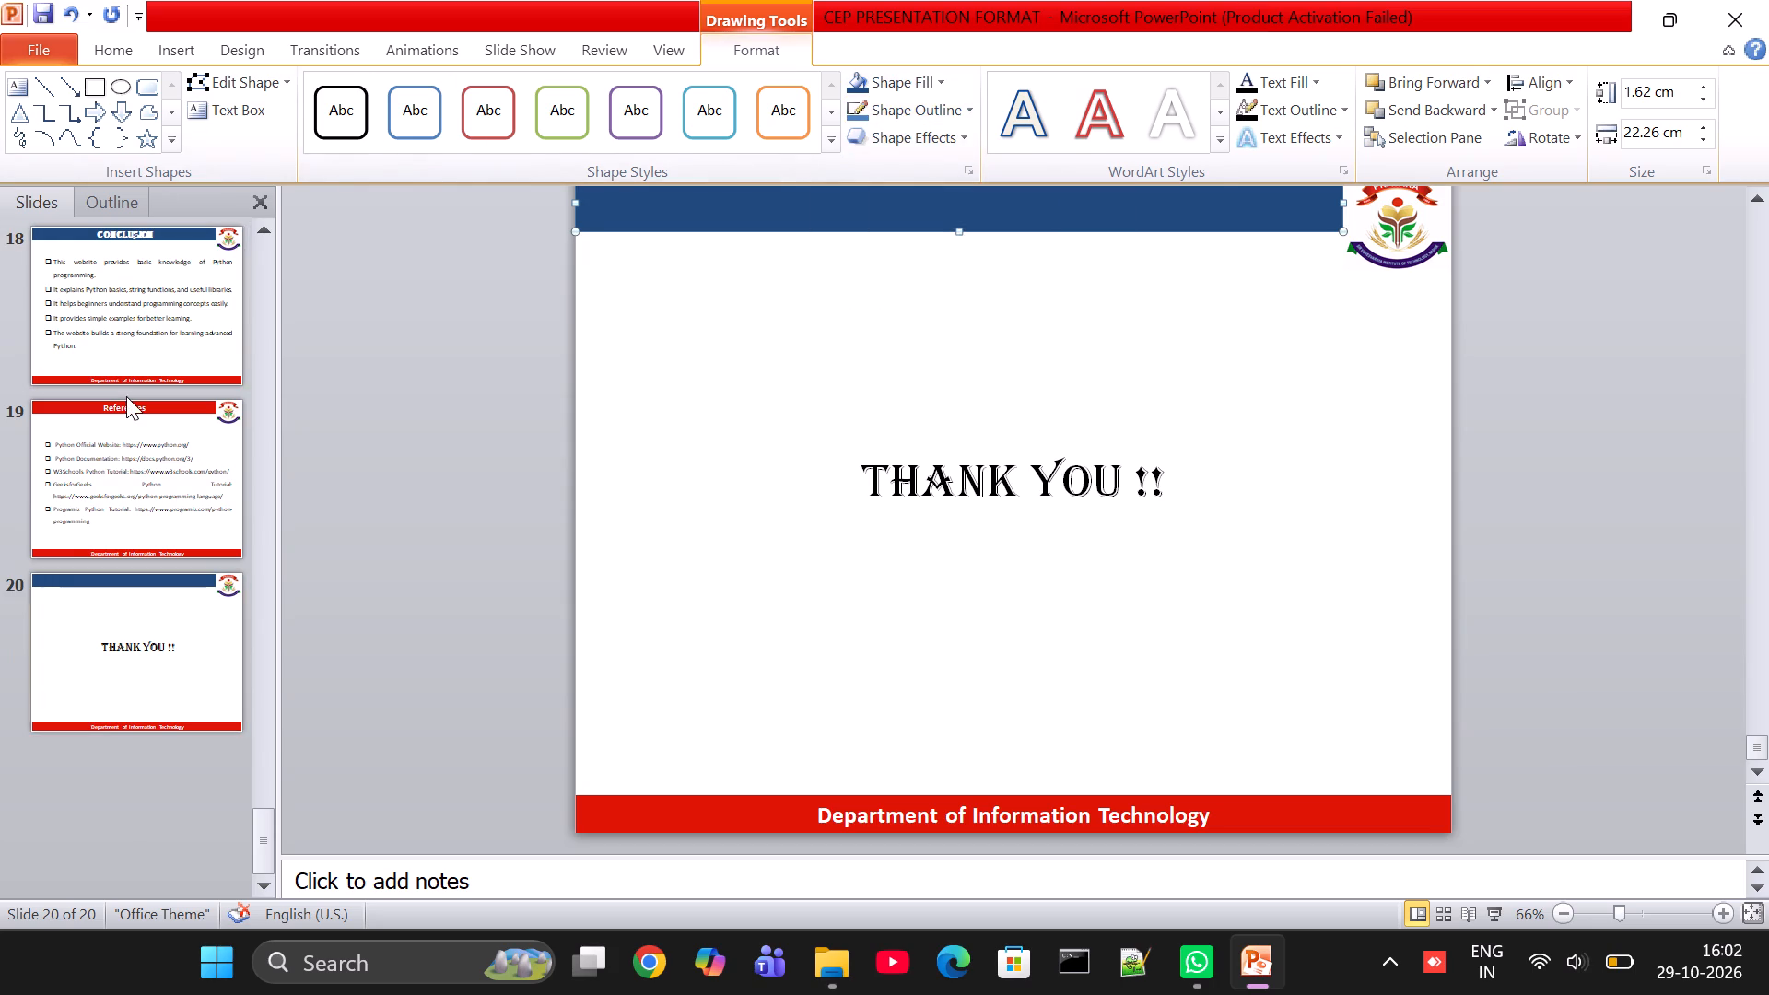
pyautogui.click(173, 417)
pyautogui.doubleClick(699, 210)
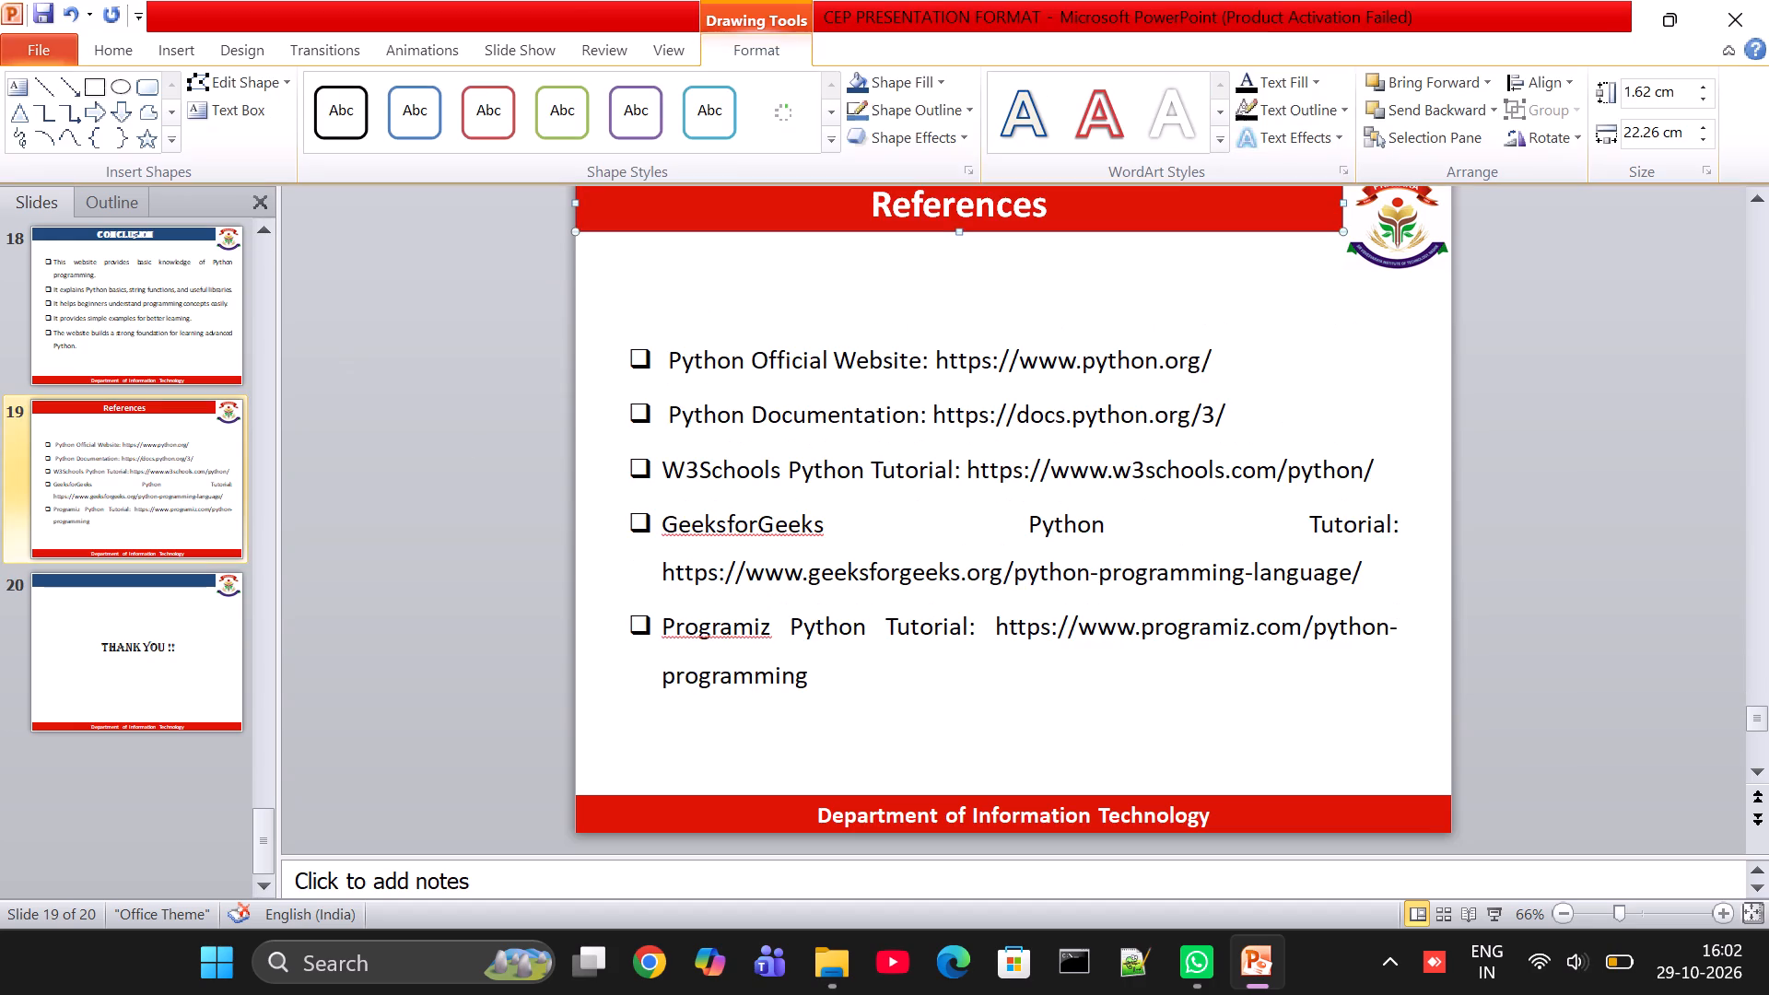
pyautogui.click(849, 82)
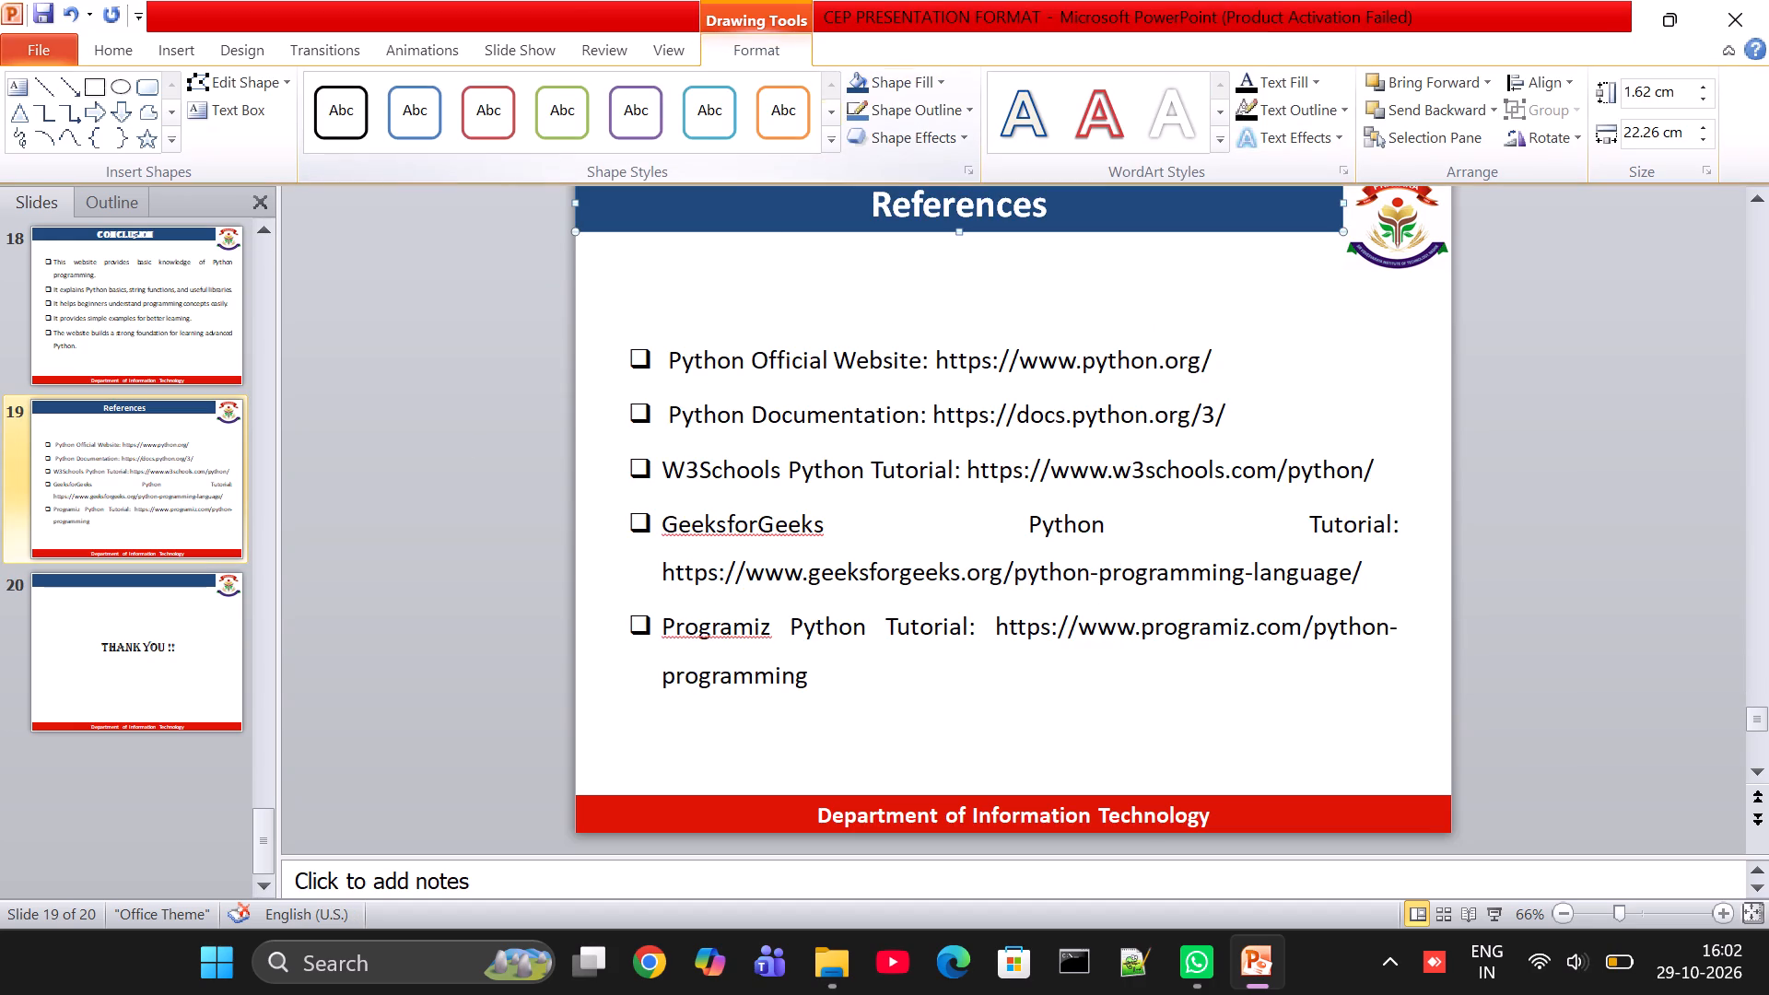
# Fill the "Department of Information Technology" footer bar of the References slide with dark blue.
pyautogui.doubleClick(685, 805)
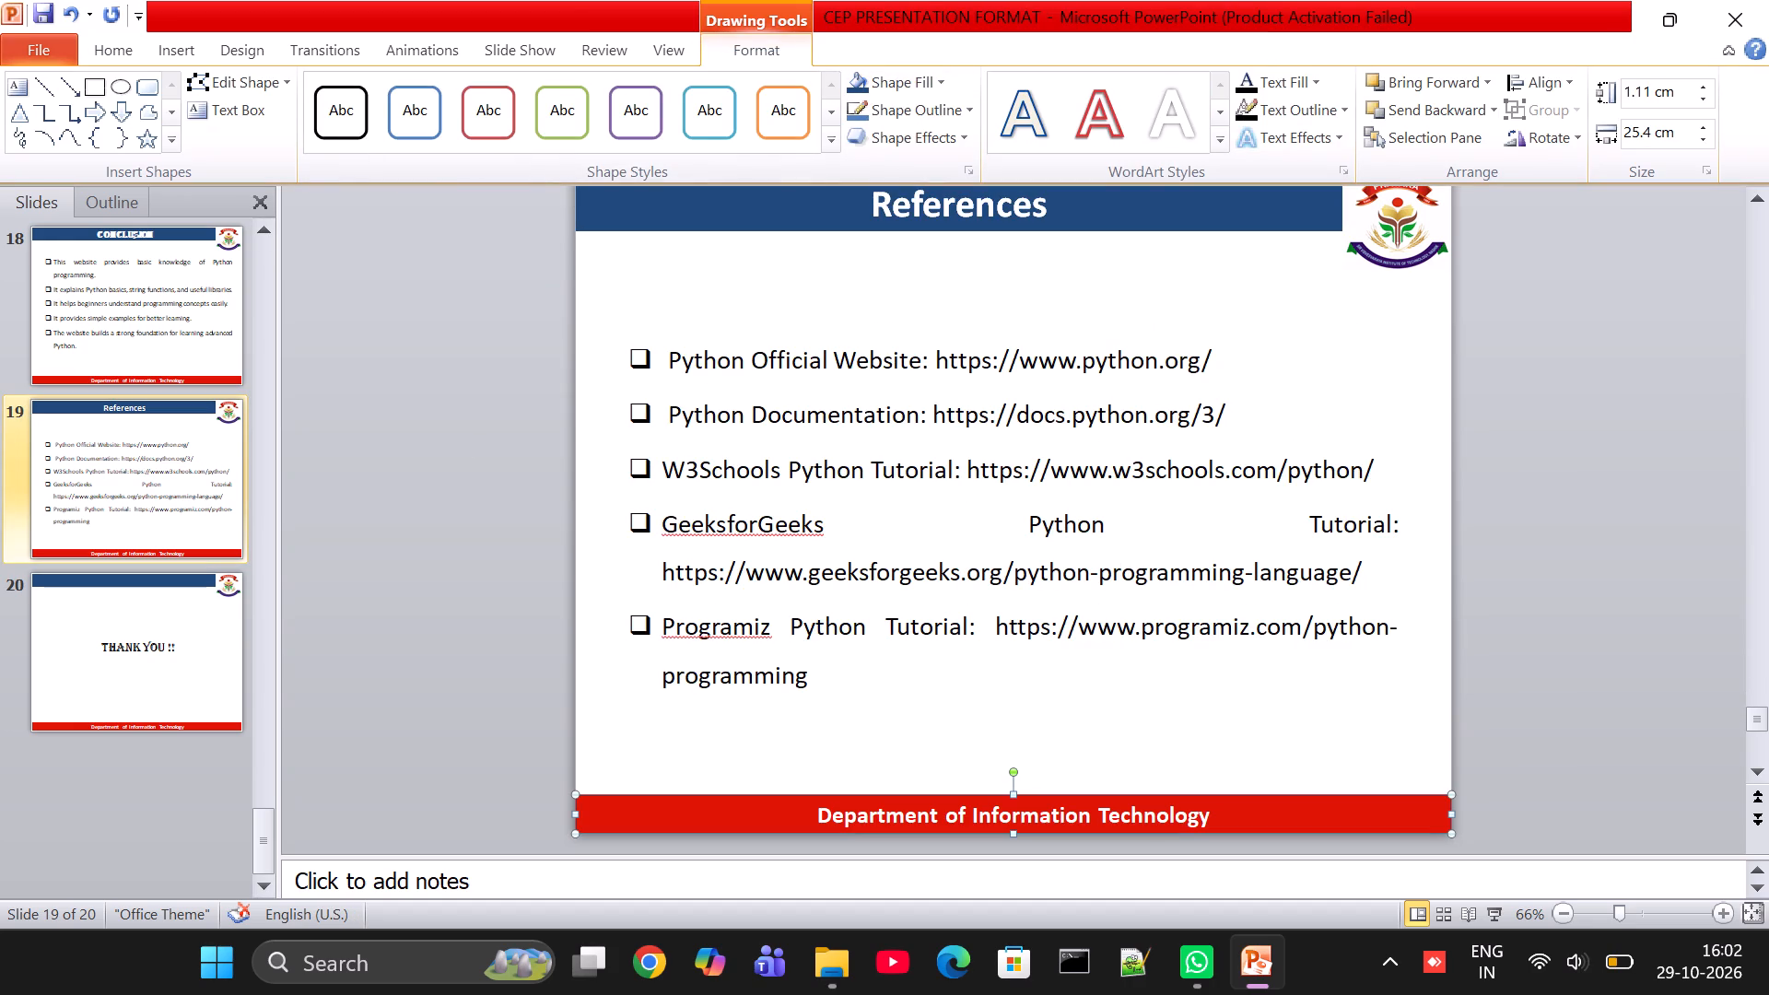
pyautogui.click(856, 88)
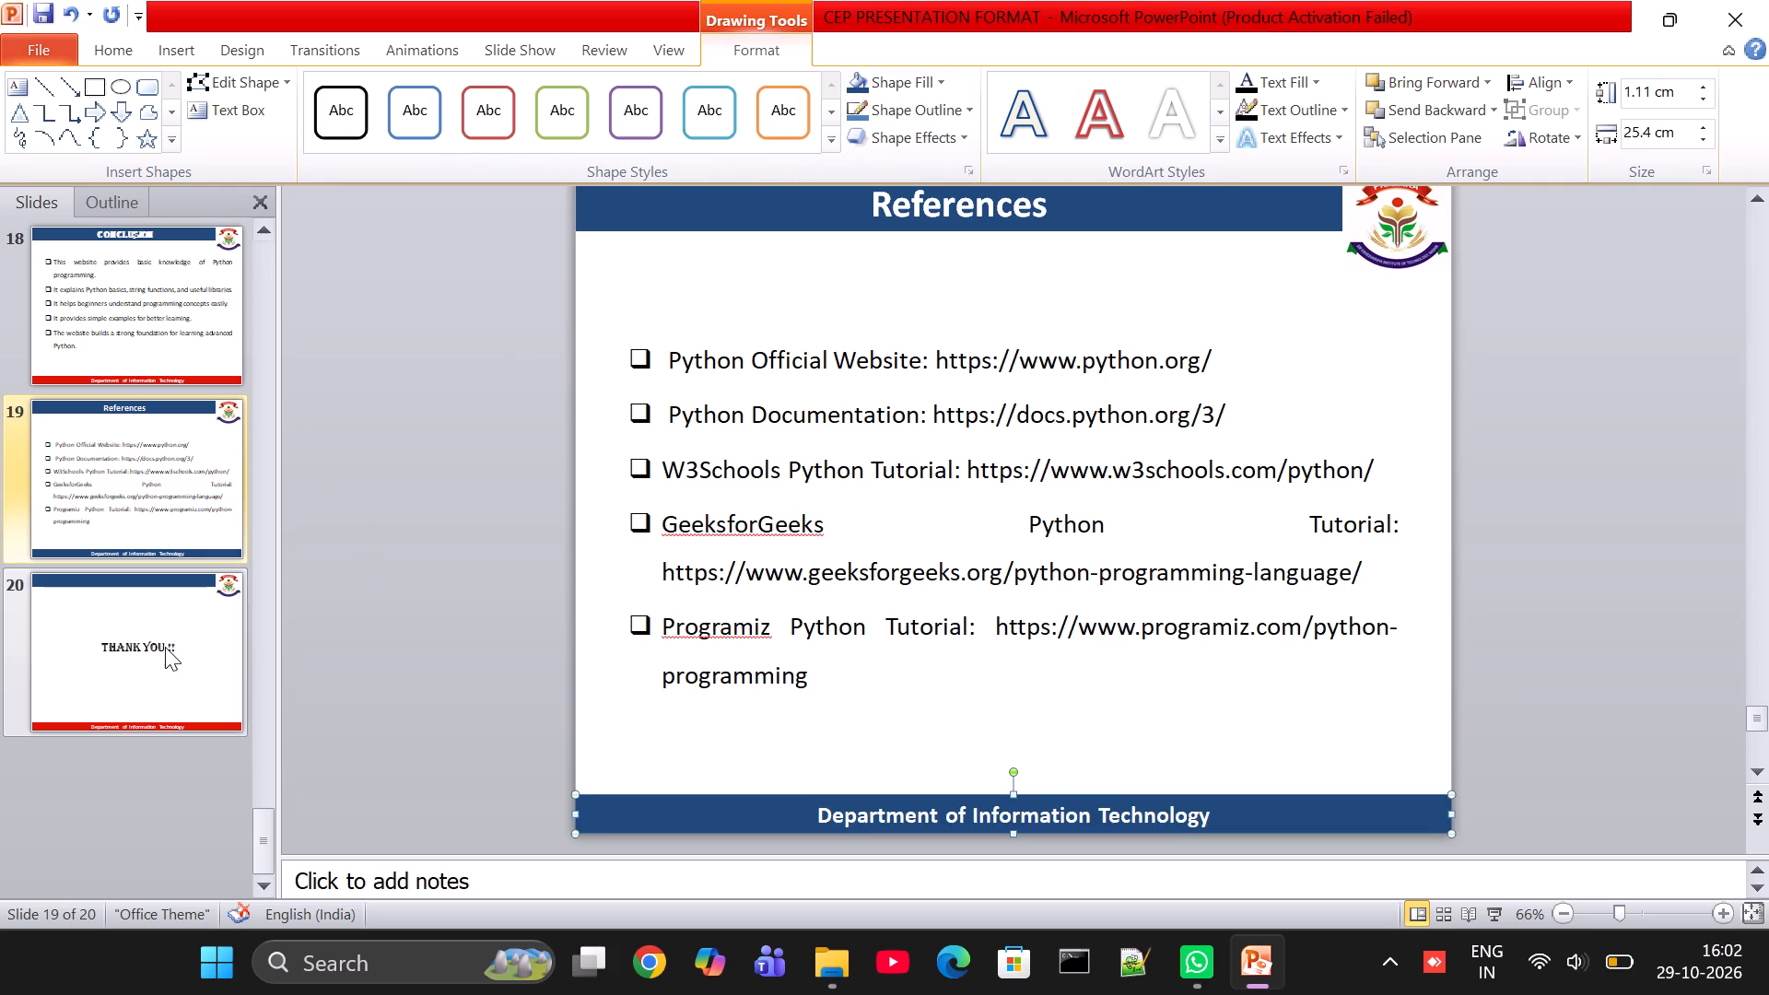
# Fill the footer bar of the Thank You slide with dark blue.
pyautogui.click(165, 647)
pyautogui.doubleClick(664, 814)
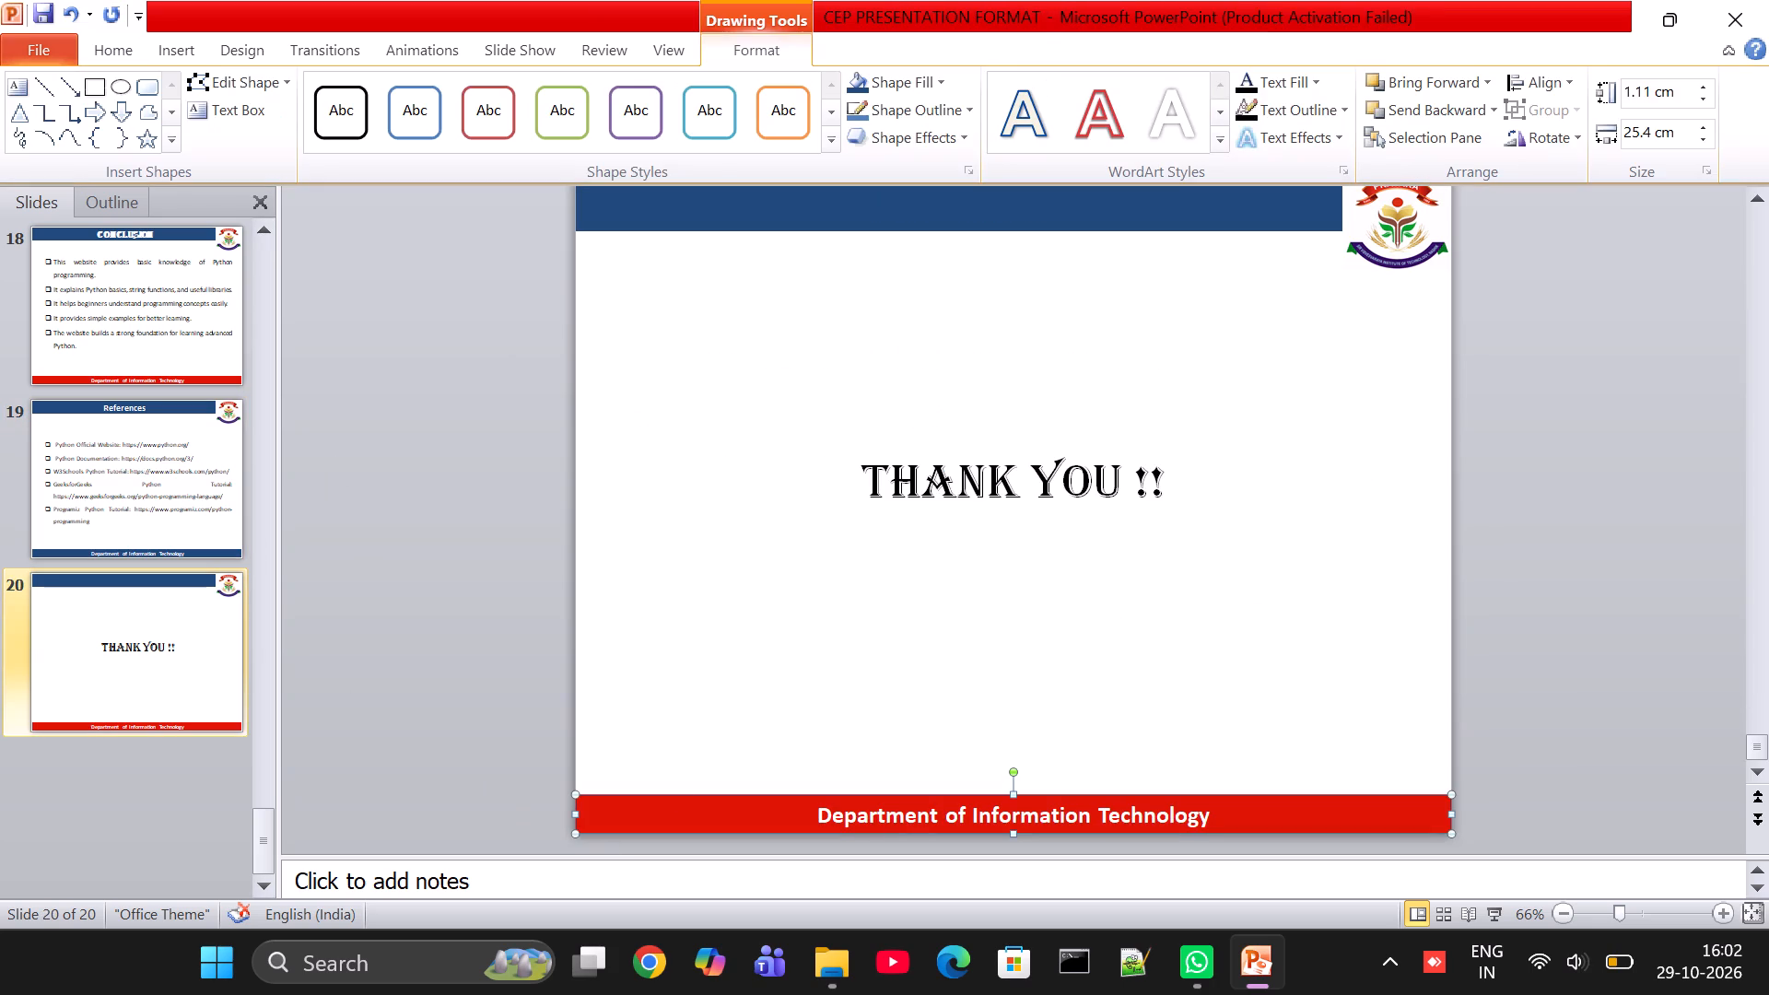
pyautogui.click(868, 82)
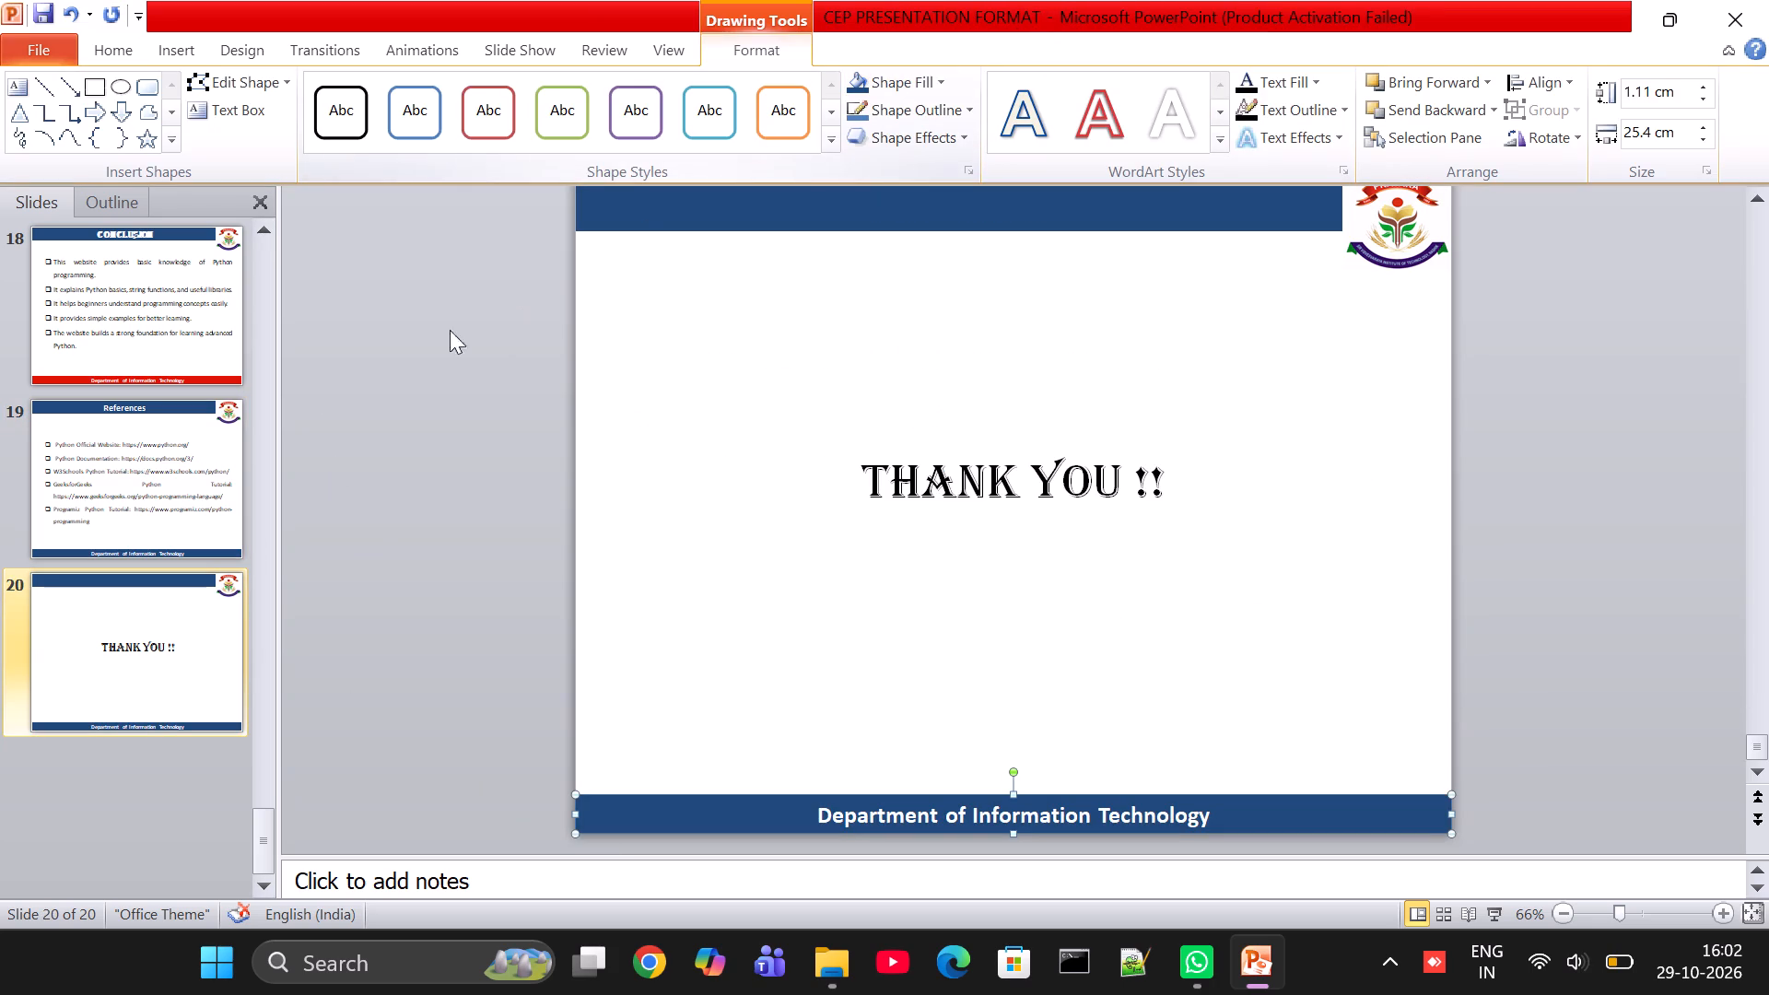
# Fill the footer bar of the Conclusion slide with dark blue.
pyautogui.click(191, 343)
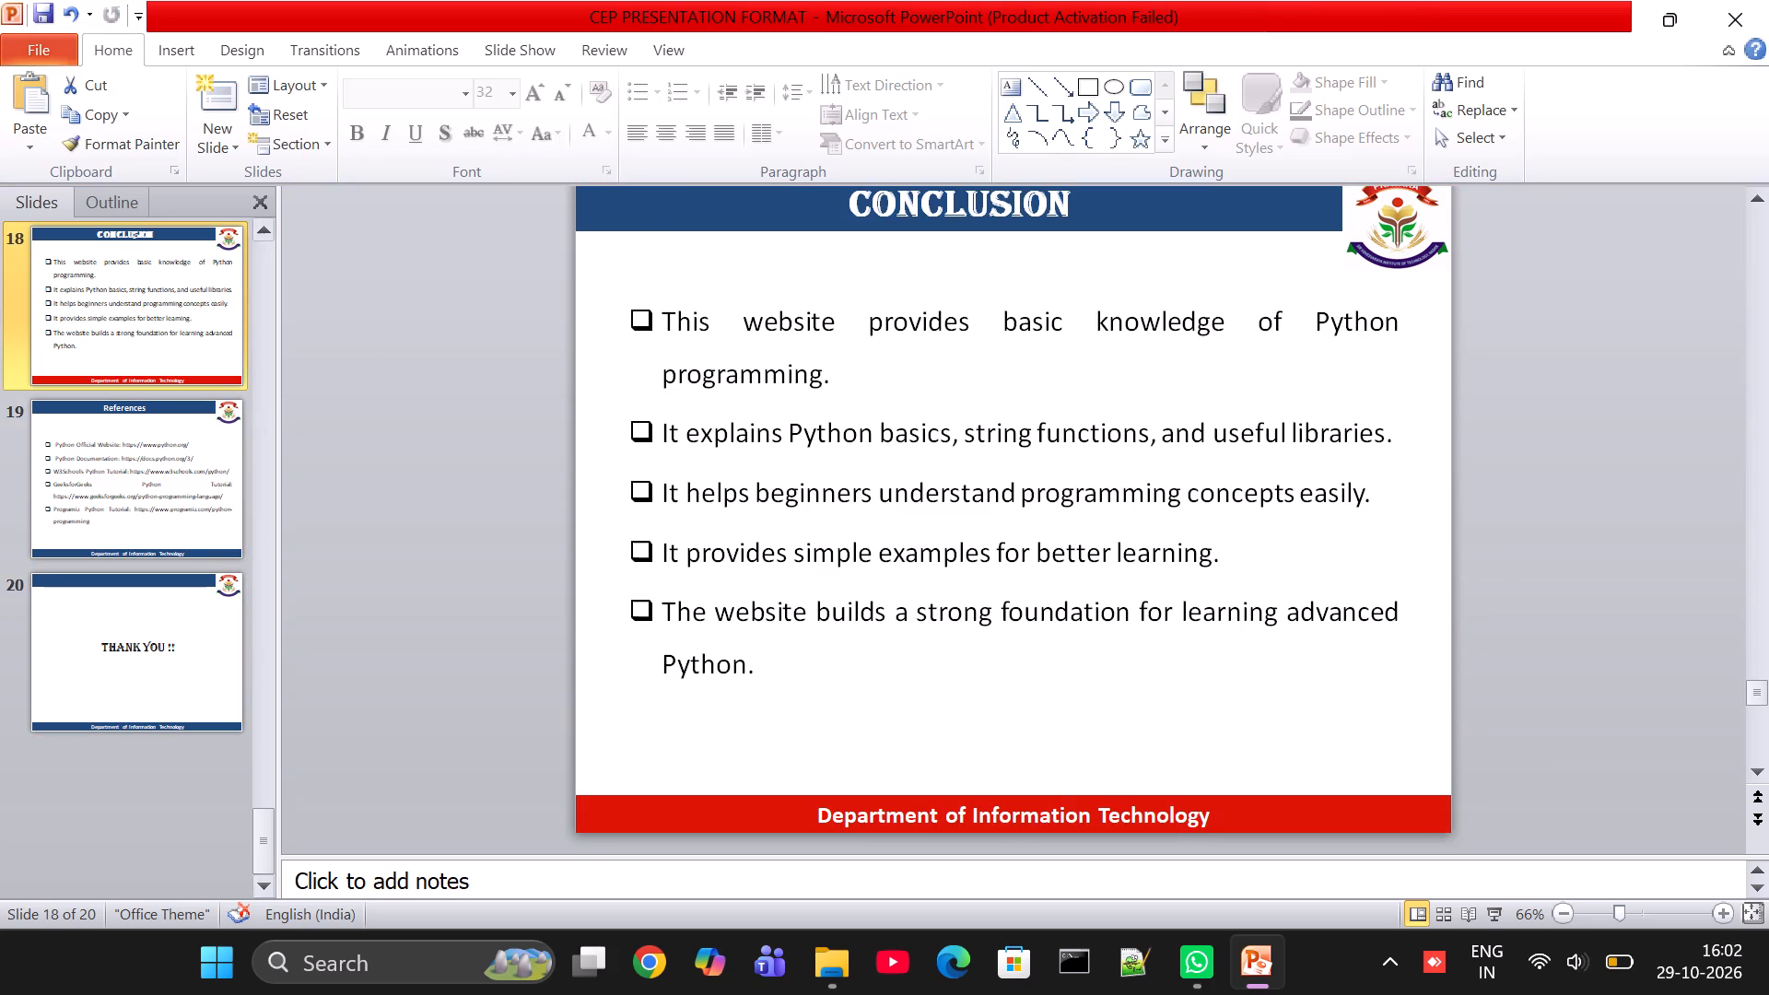
pyautogui.doubleClick(701, 818)
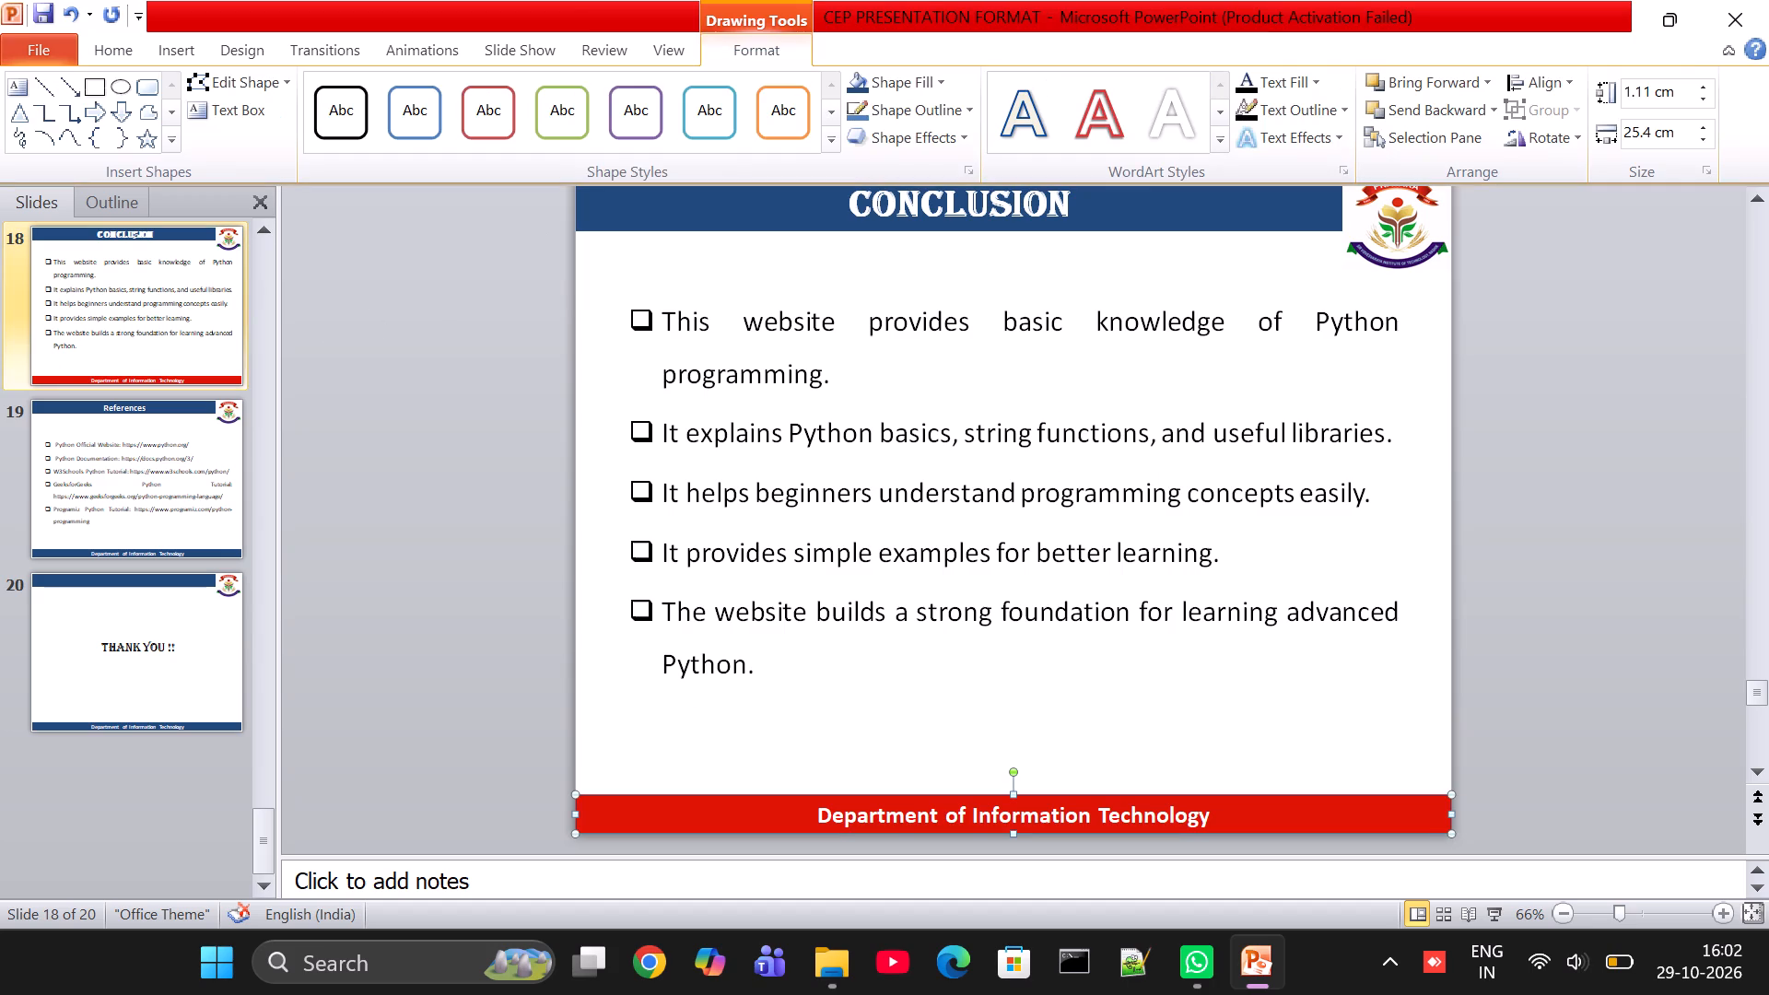
pyautogui.click(863, 83)
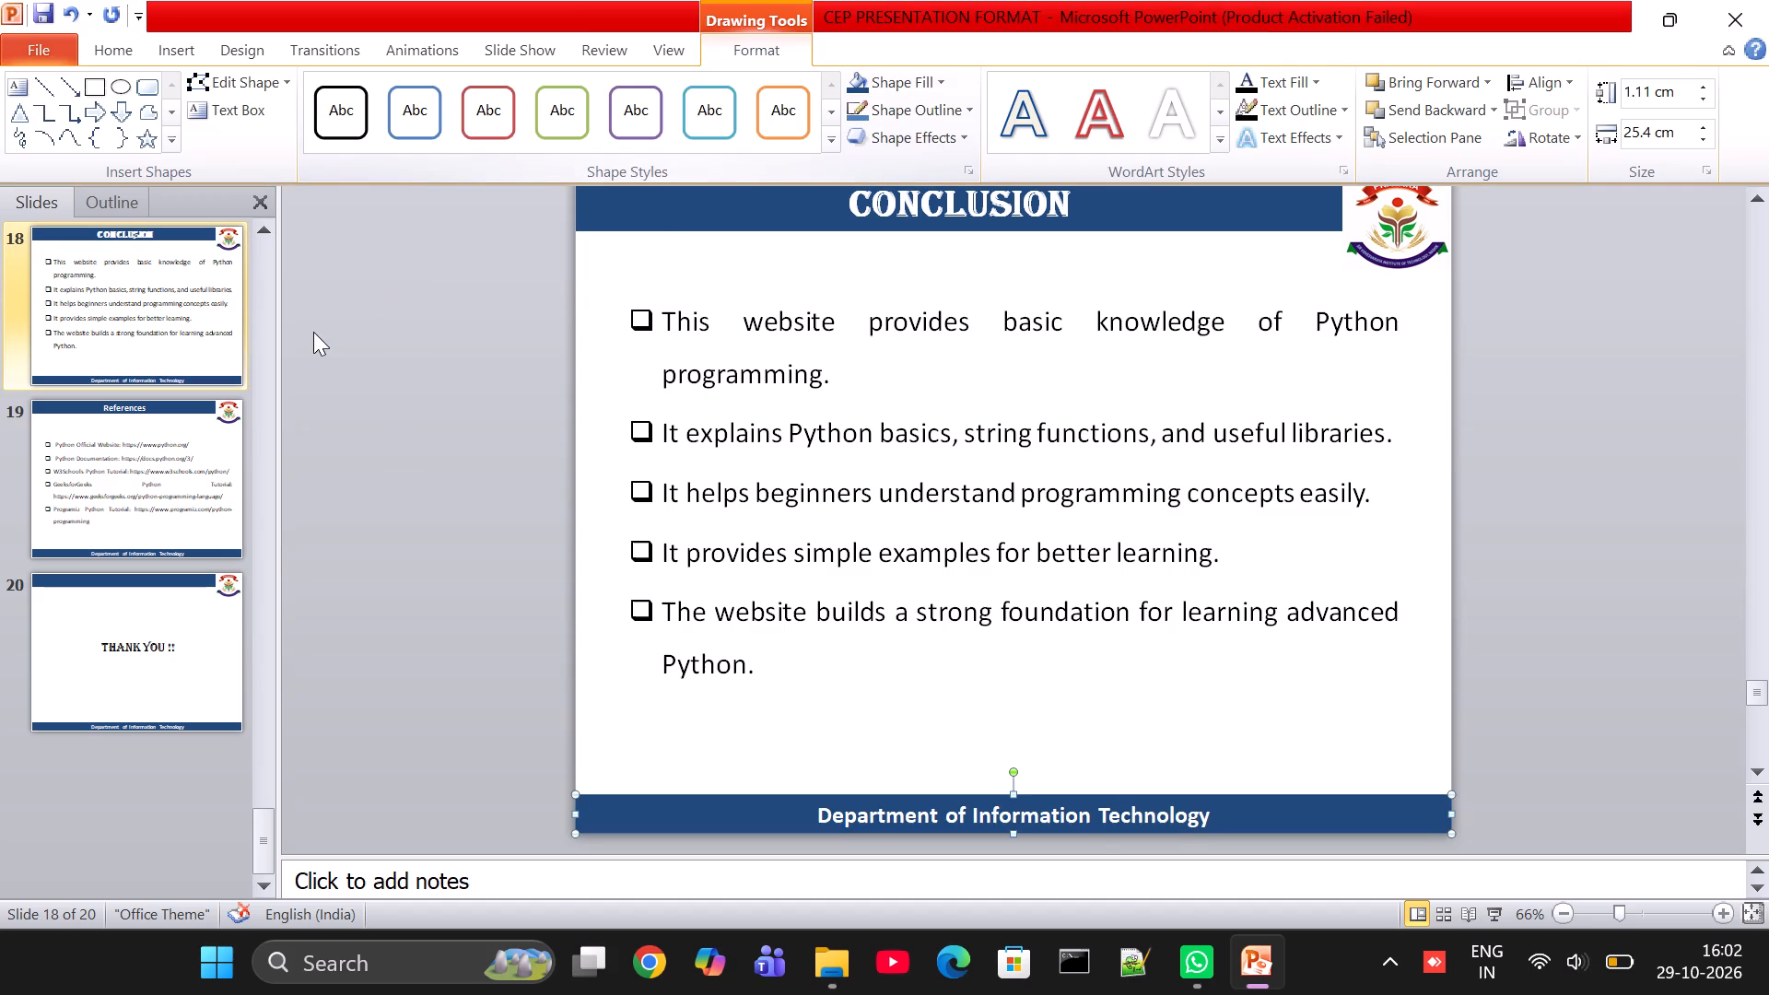
# Fill the footer bar of the Screenshot slide just before the Conclusion (slide 17) with dark blue.
pyautogui.scroll(1, 312, 334)
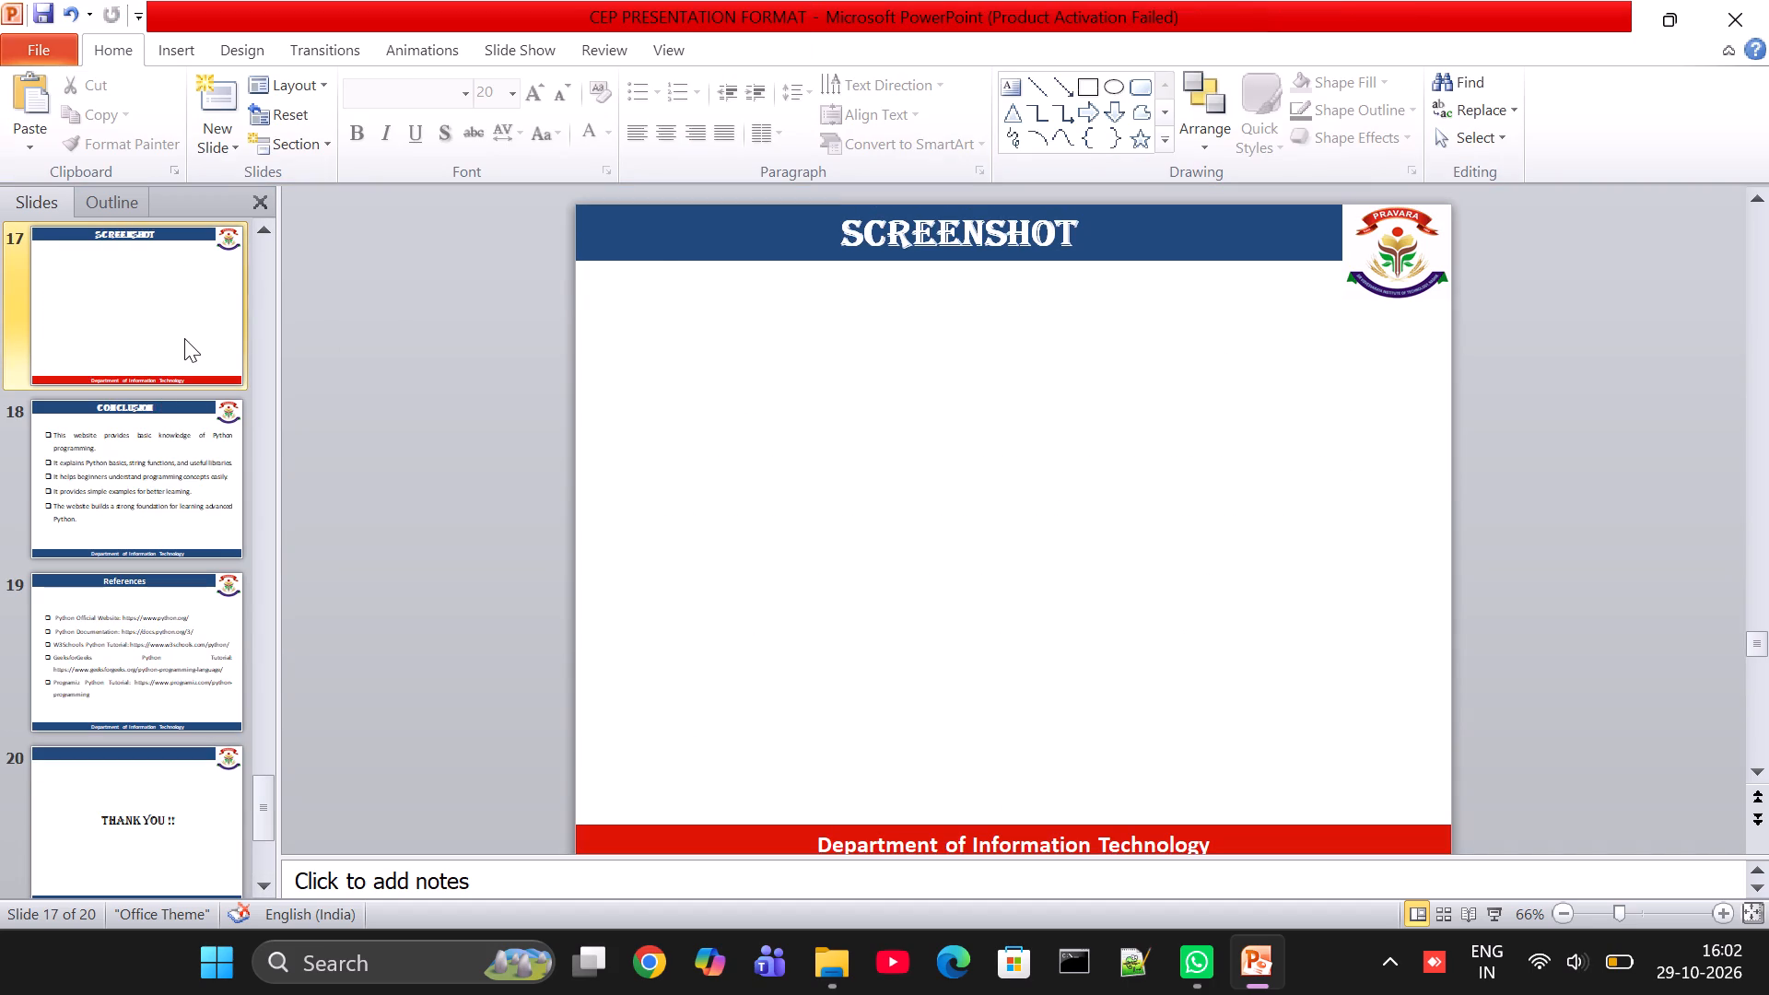
pyautogui.click(184, 338)
pyautogui.click(640, 851)
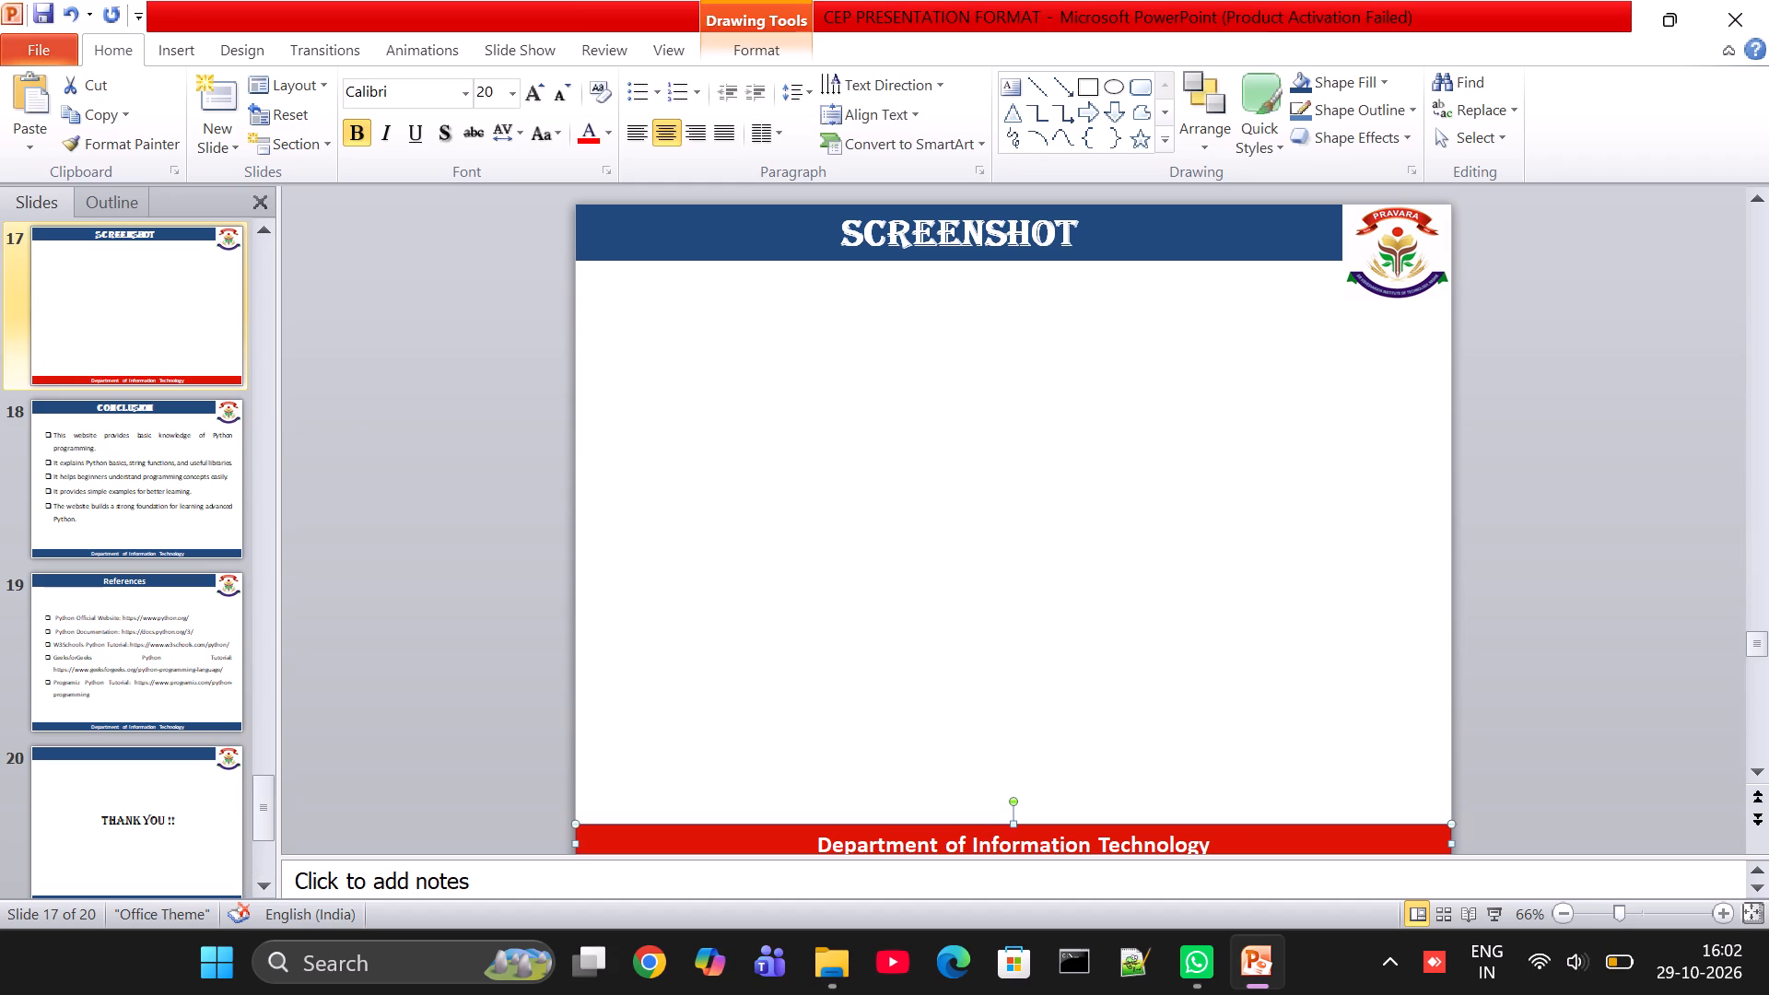
pyautogui.doubleClick(640, 851)
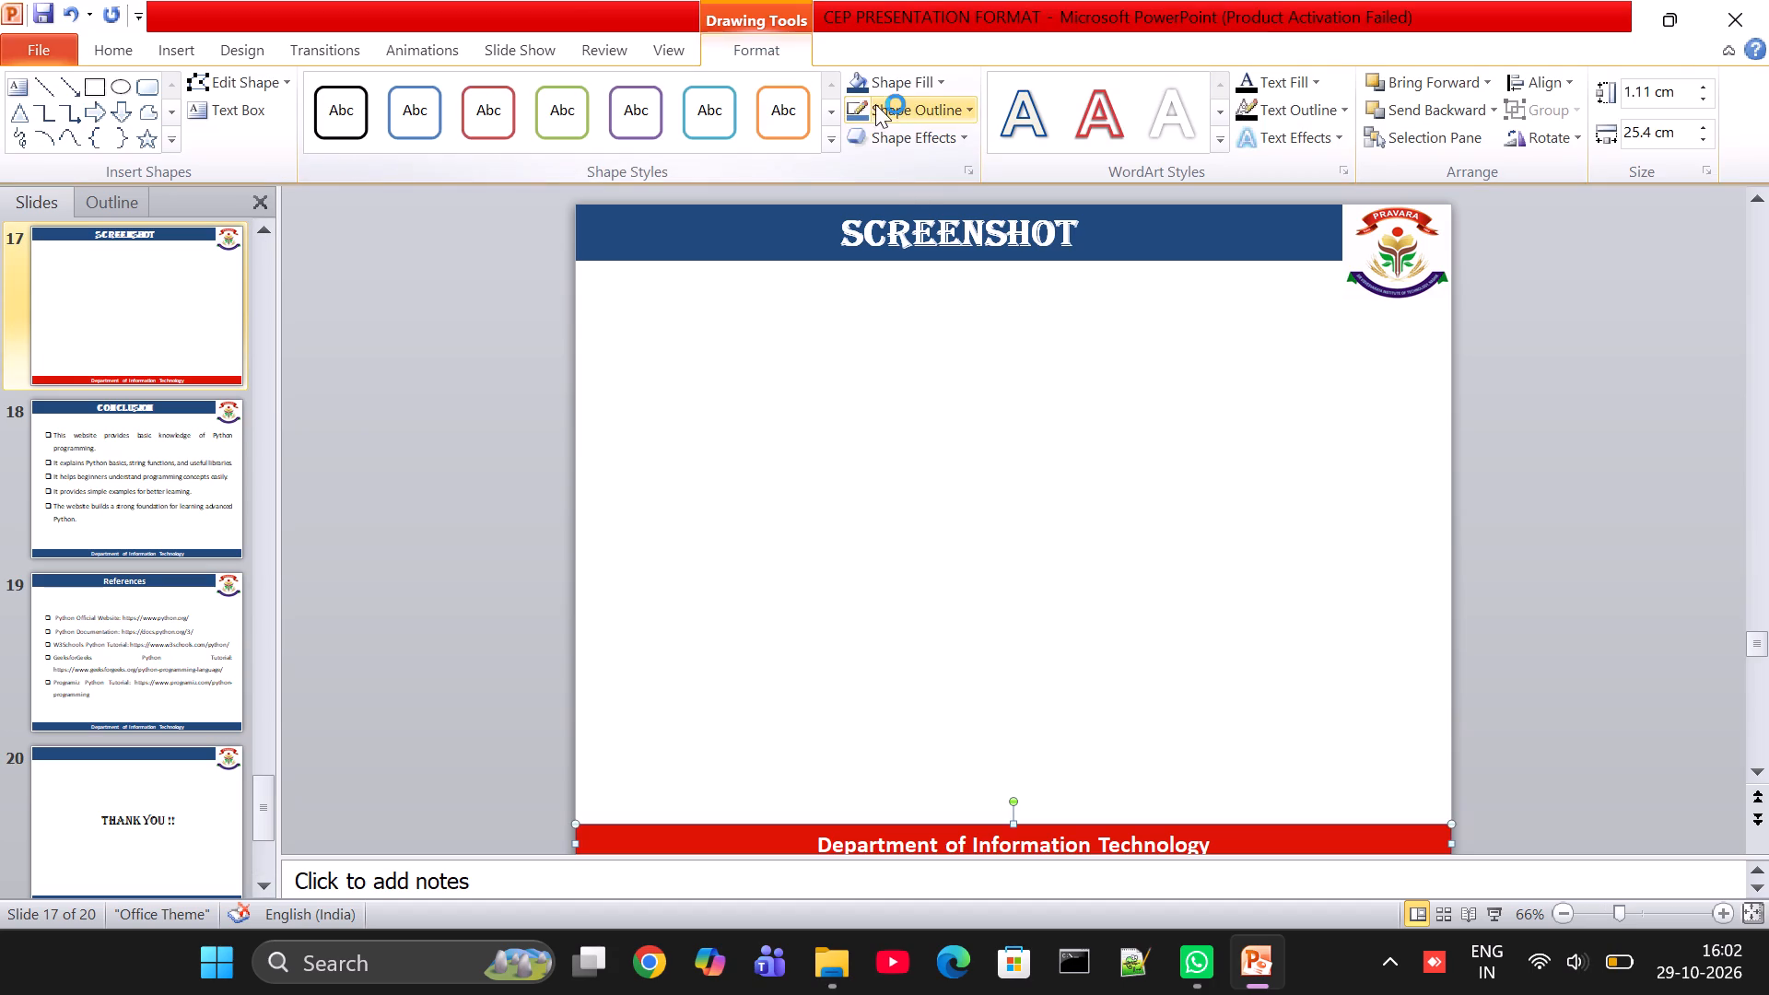
pyautogui.click(864, 94)
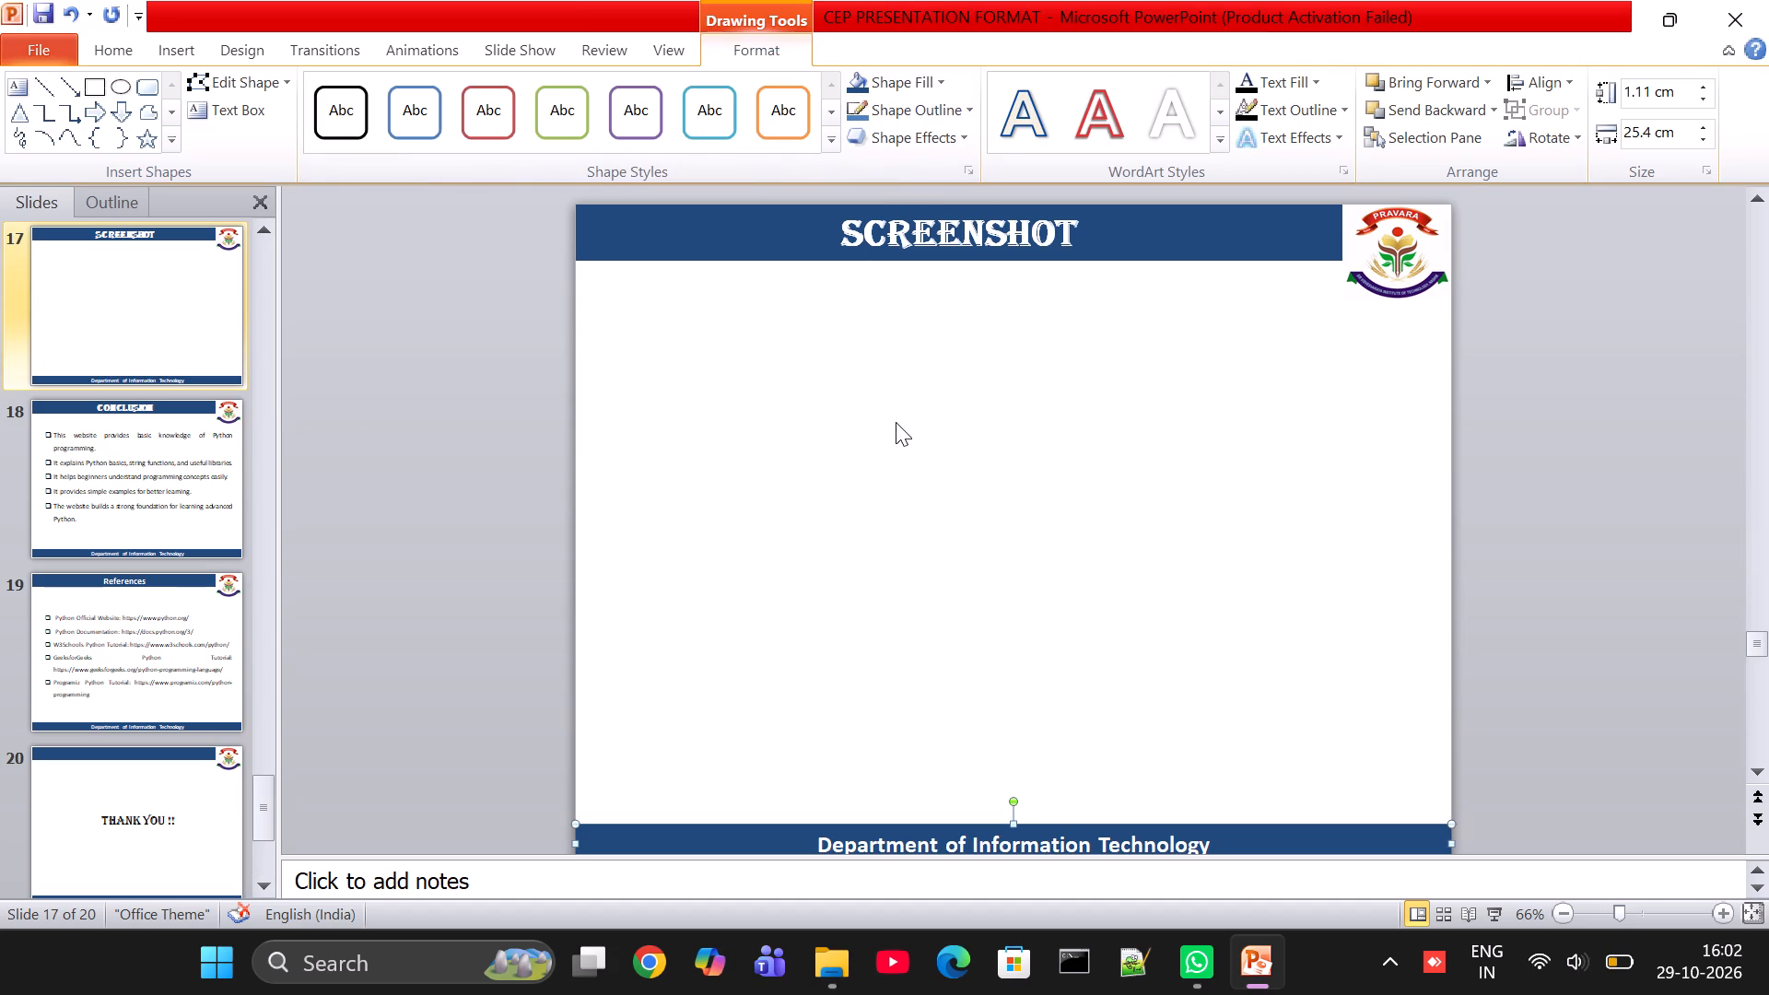
# Insert picture "1" from the "visit photos" folder in Downloads onto slide 17.
pyautogui.click(181, 57)
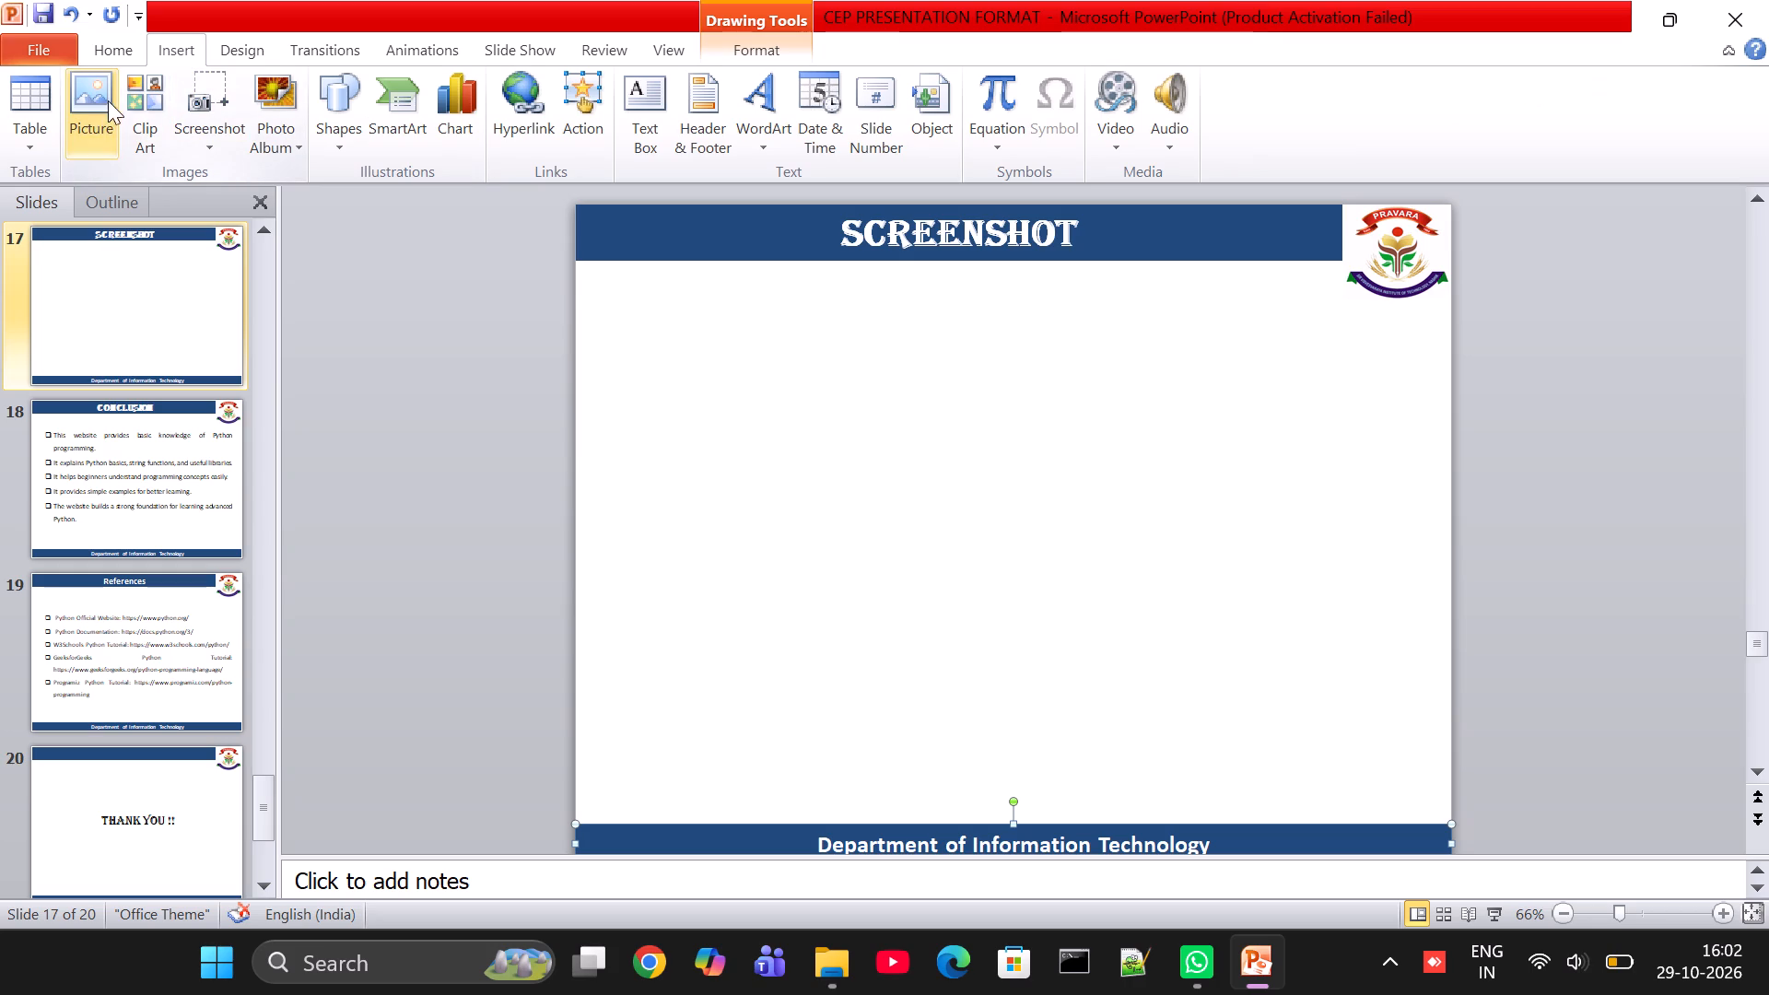
pyautogui.click(96, 116)
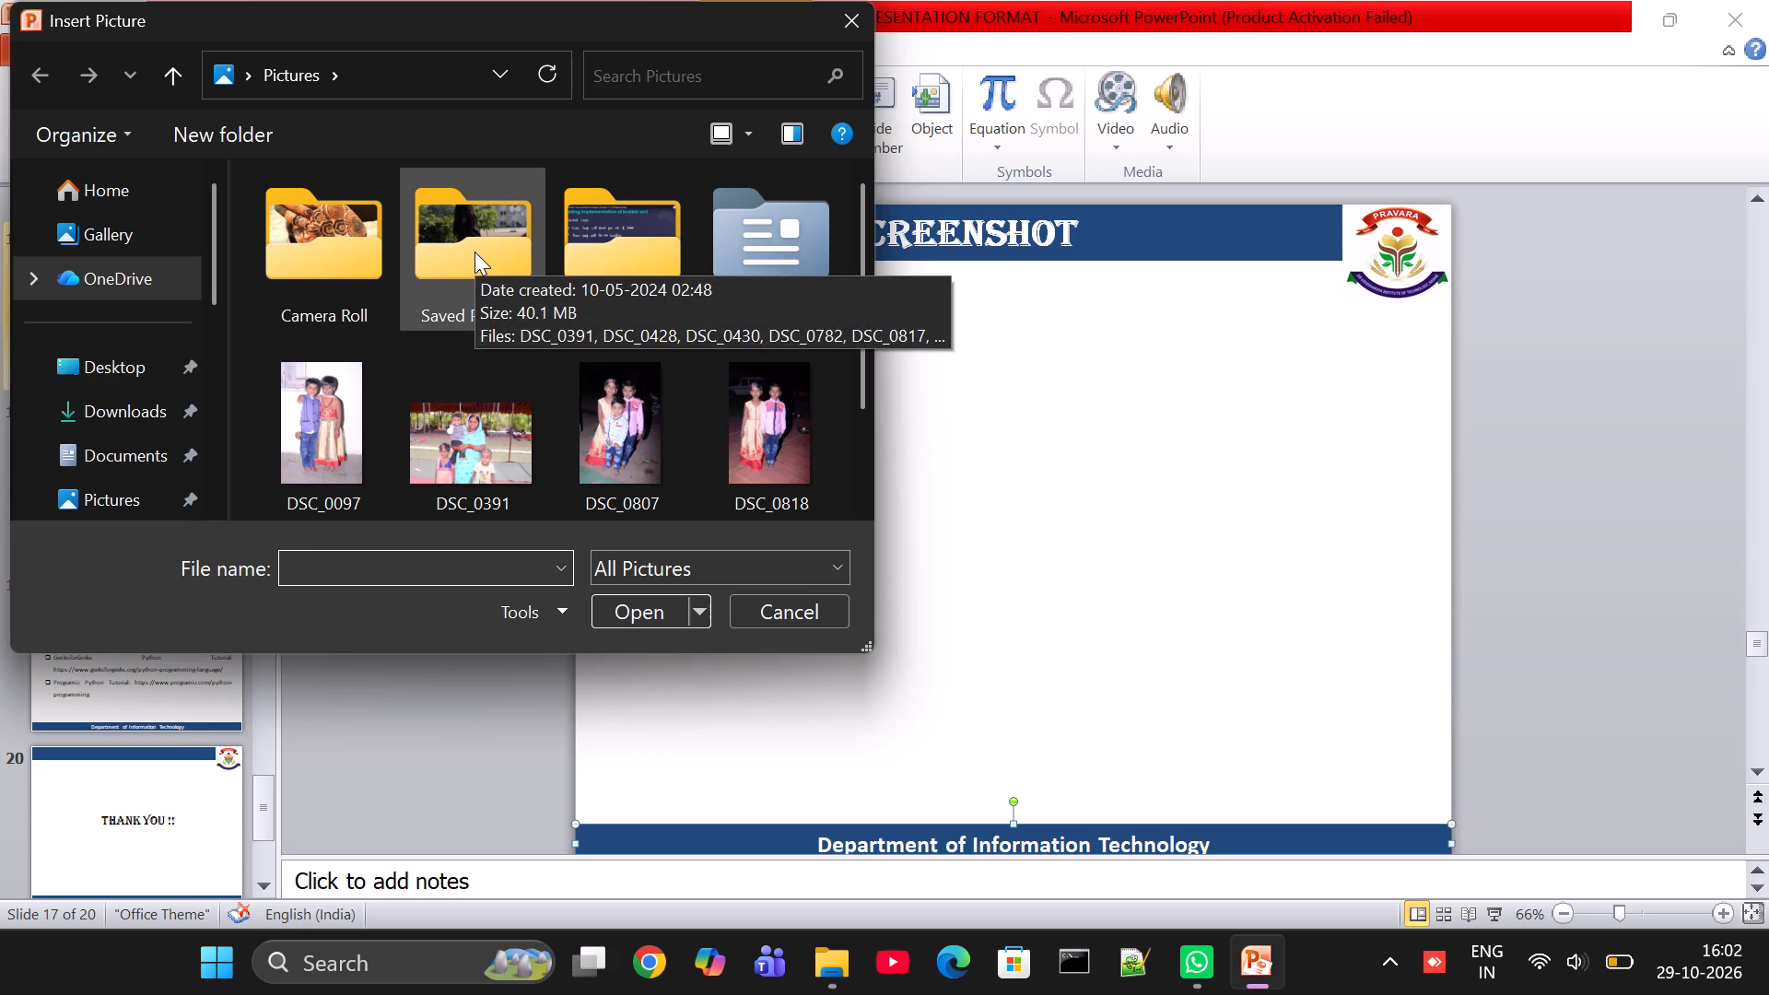
pyautogui.click(158, 422)
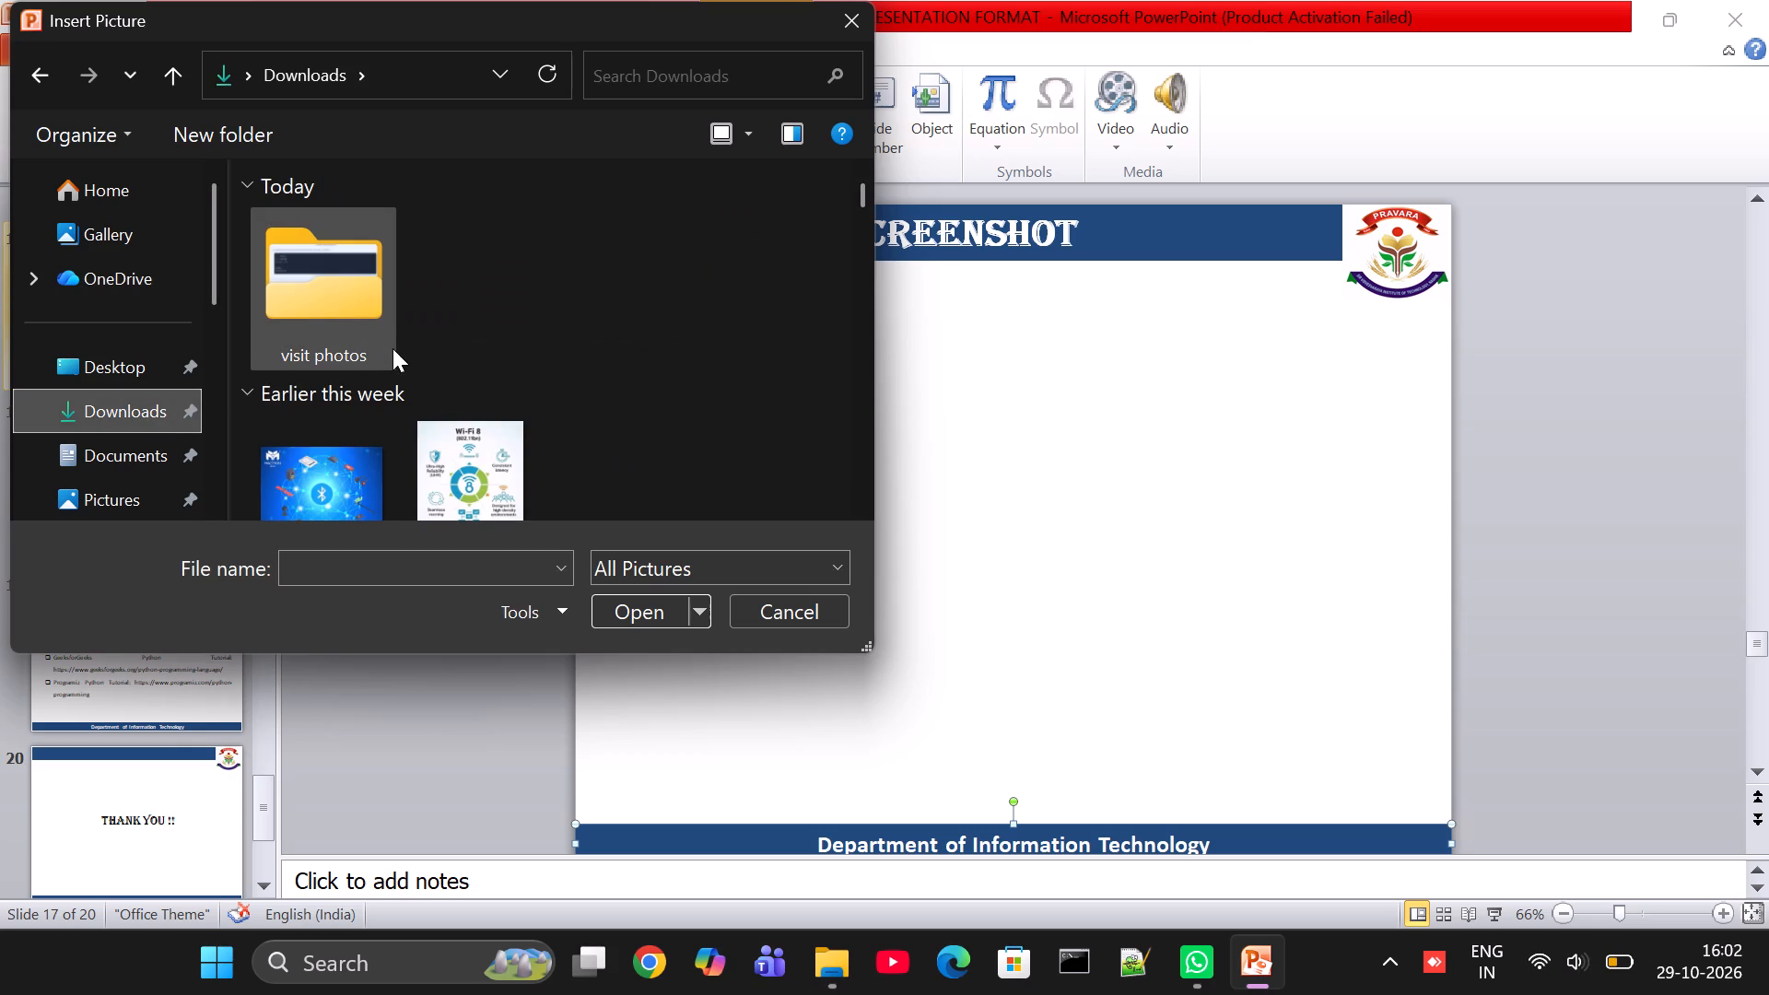
pyautogui.click(328, 293)
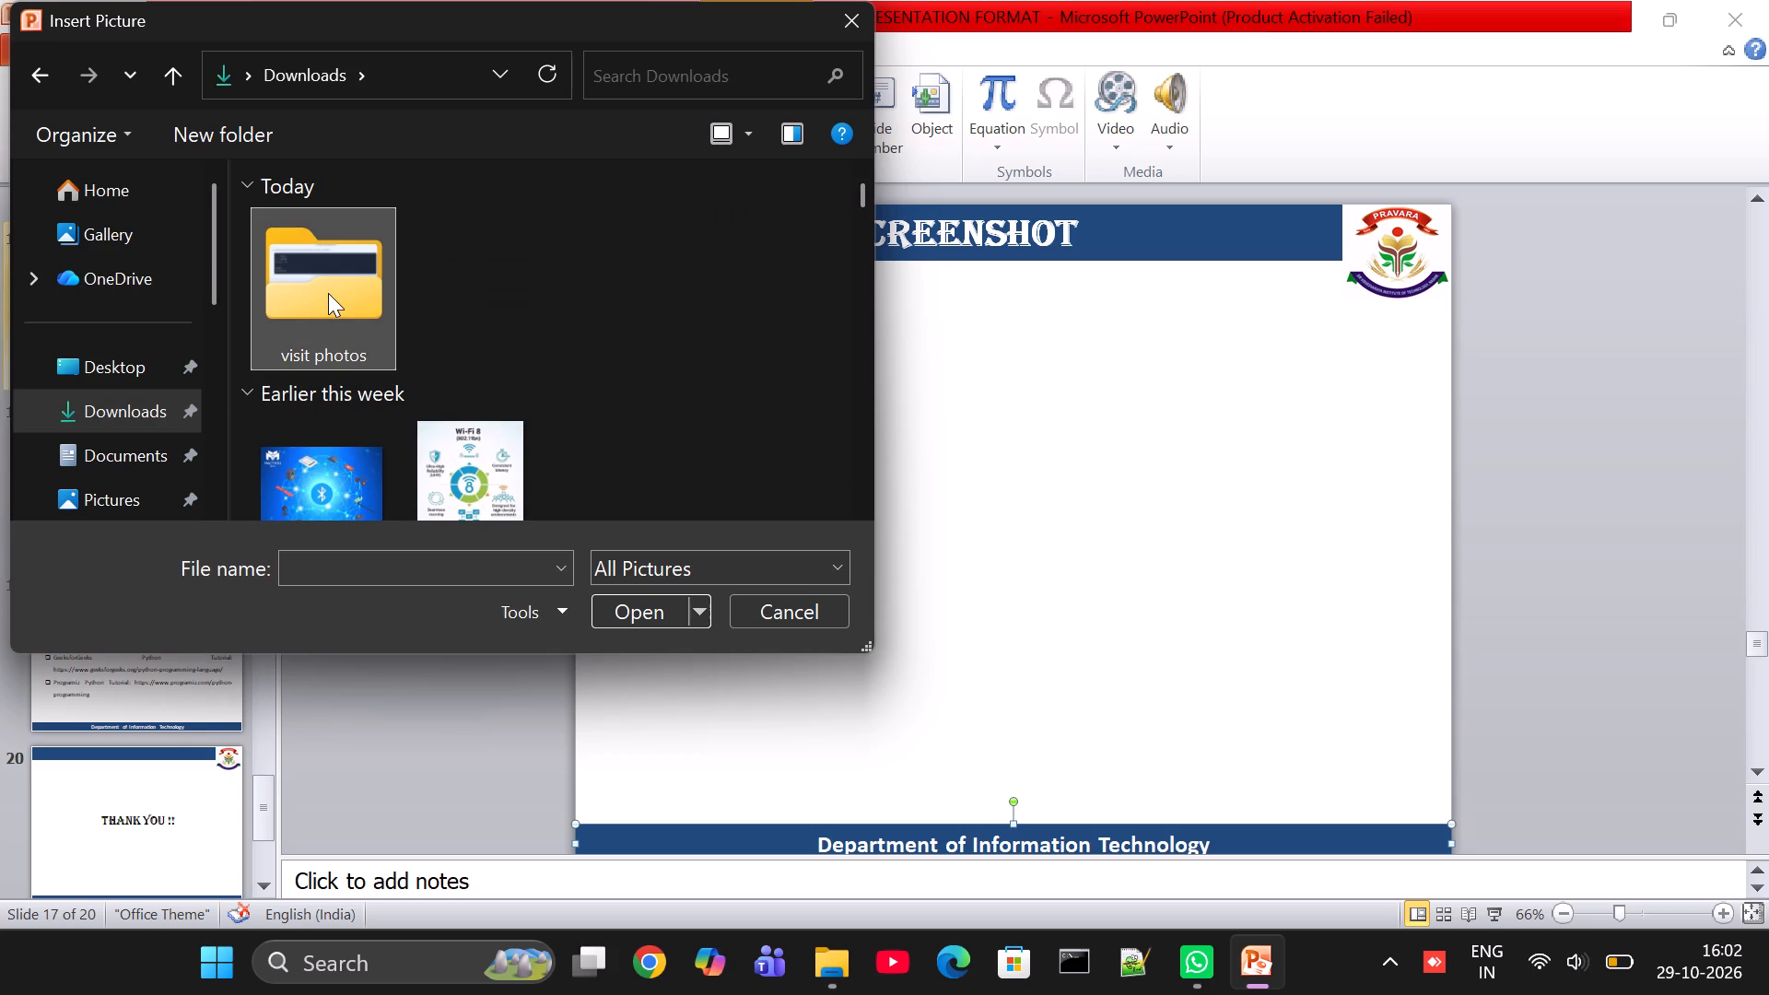
pyautogui.doubleClick(328, 293)
pyautogui.click(355, 264)
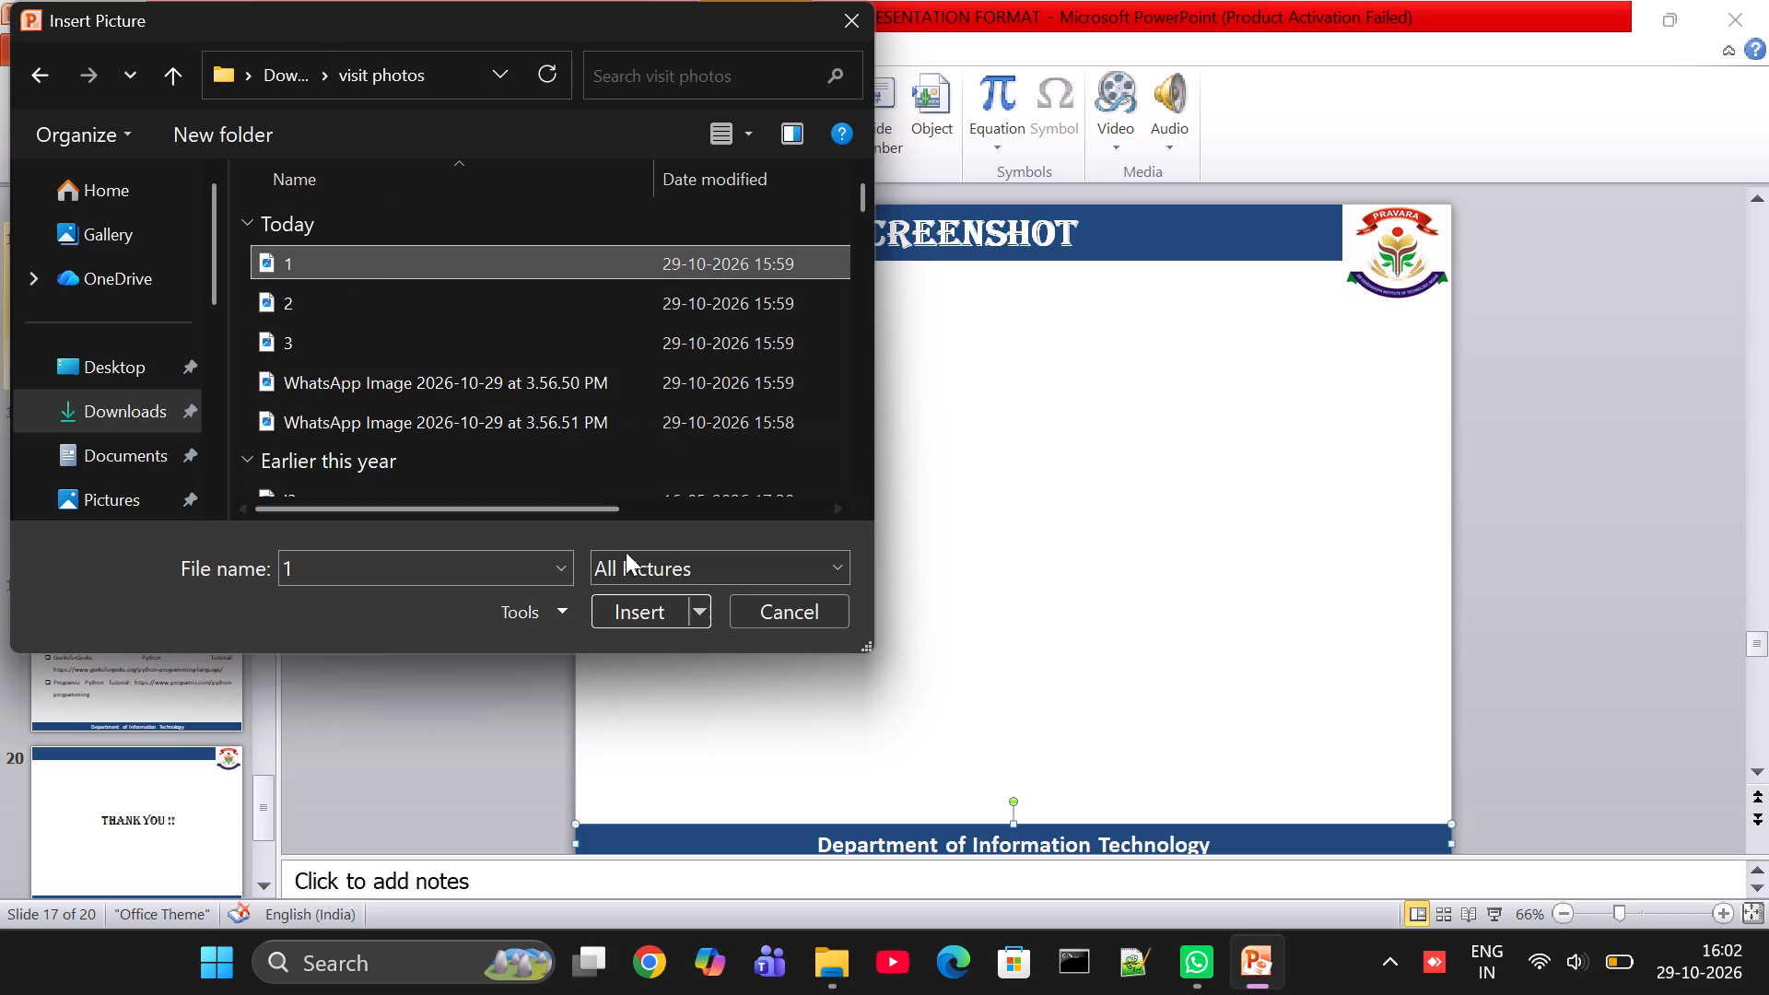
pyautogui.click(651, 605)
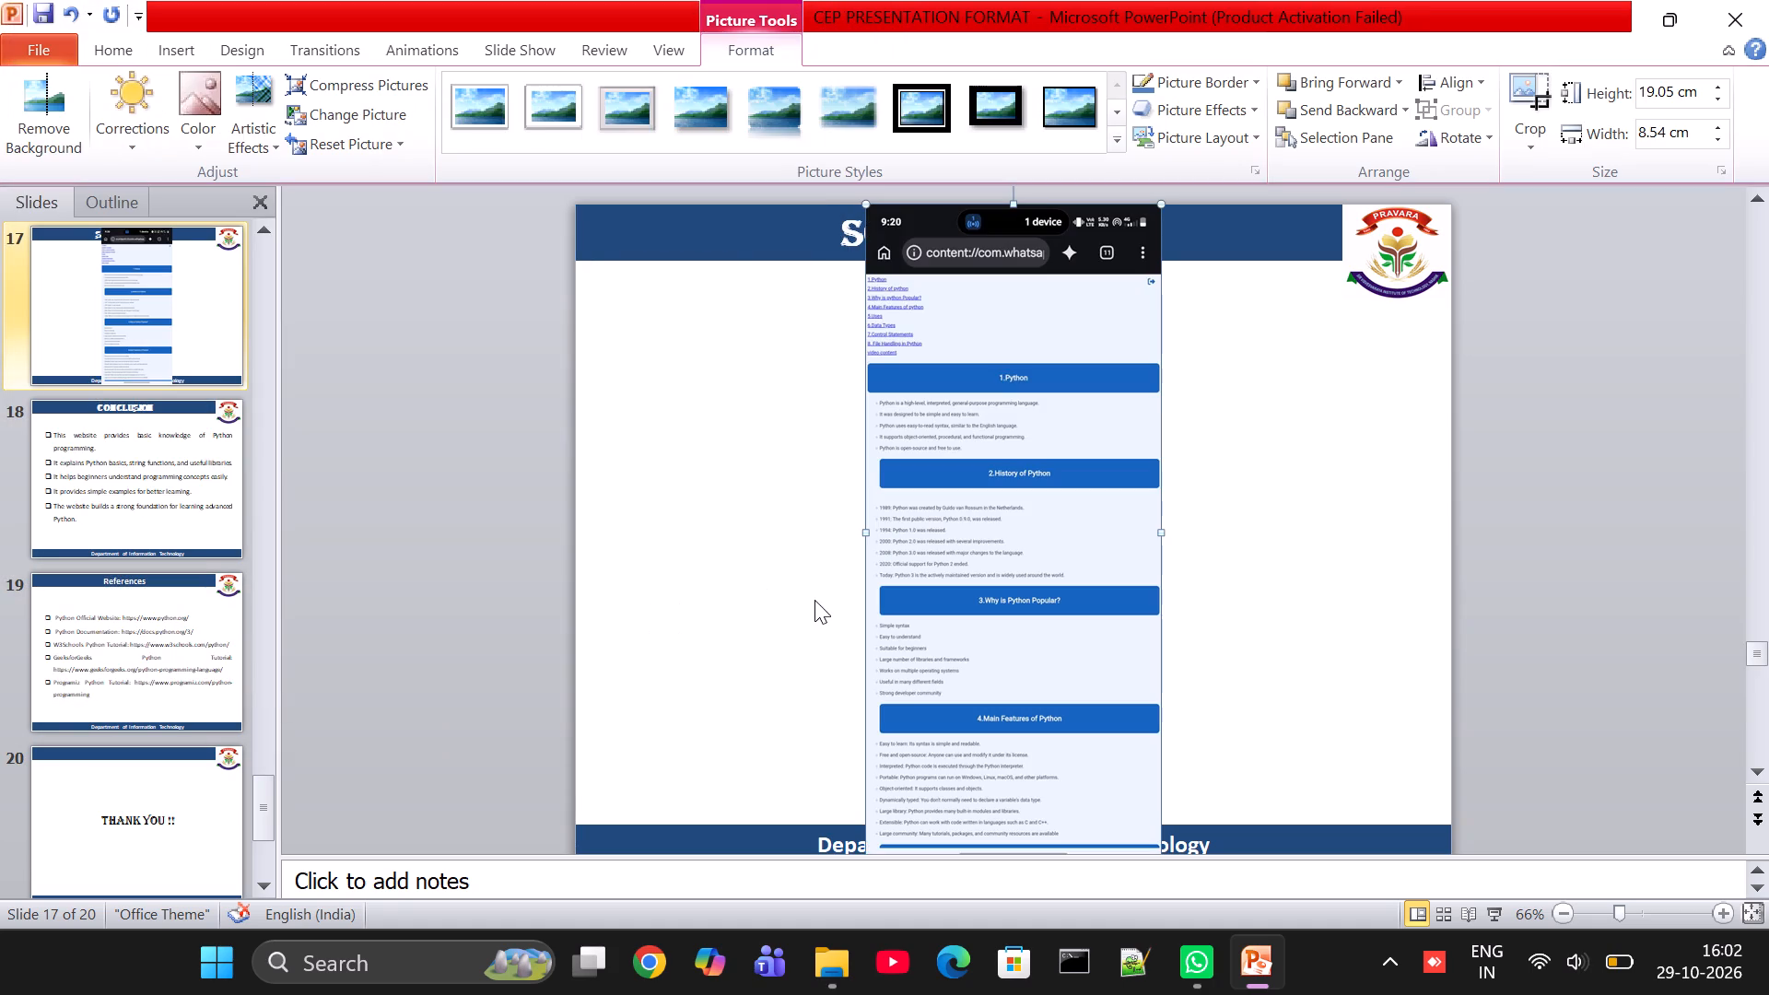
# Resize the picture on slide 17 to about 14.8 cm wide and 16.3 cm high, and place it just below the SCREENSHOT header.
pyautogui.click(1164, 534)
pyautogui.moveTo(1156, 533); pyautogui.dragTo(1262, 533)
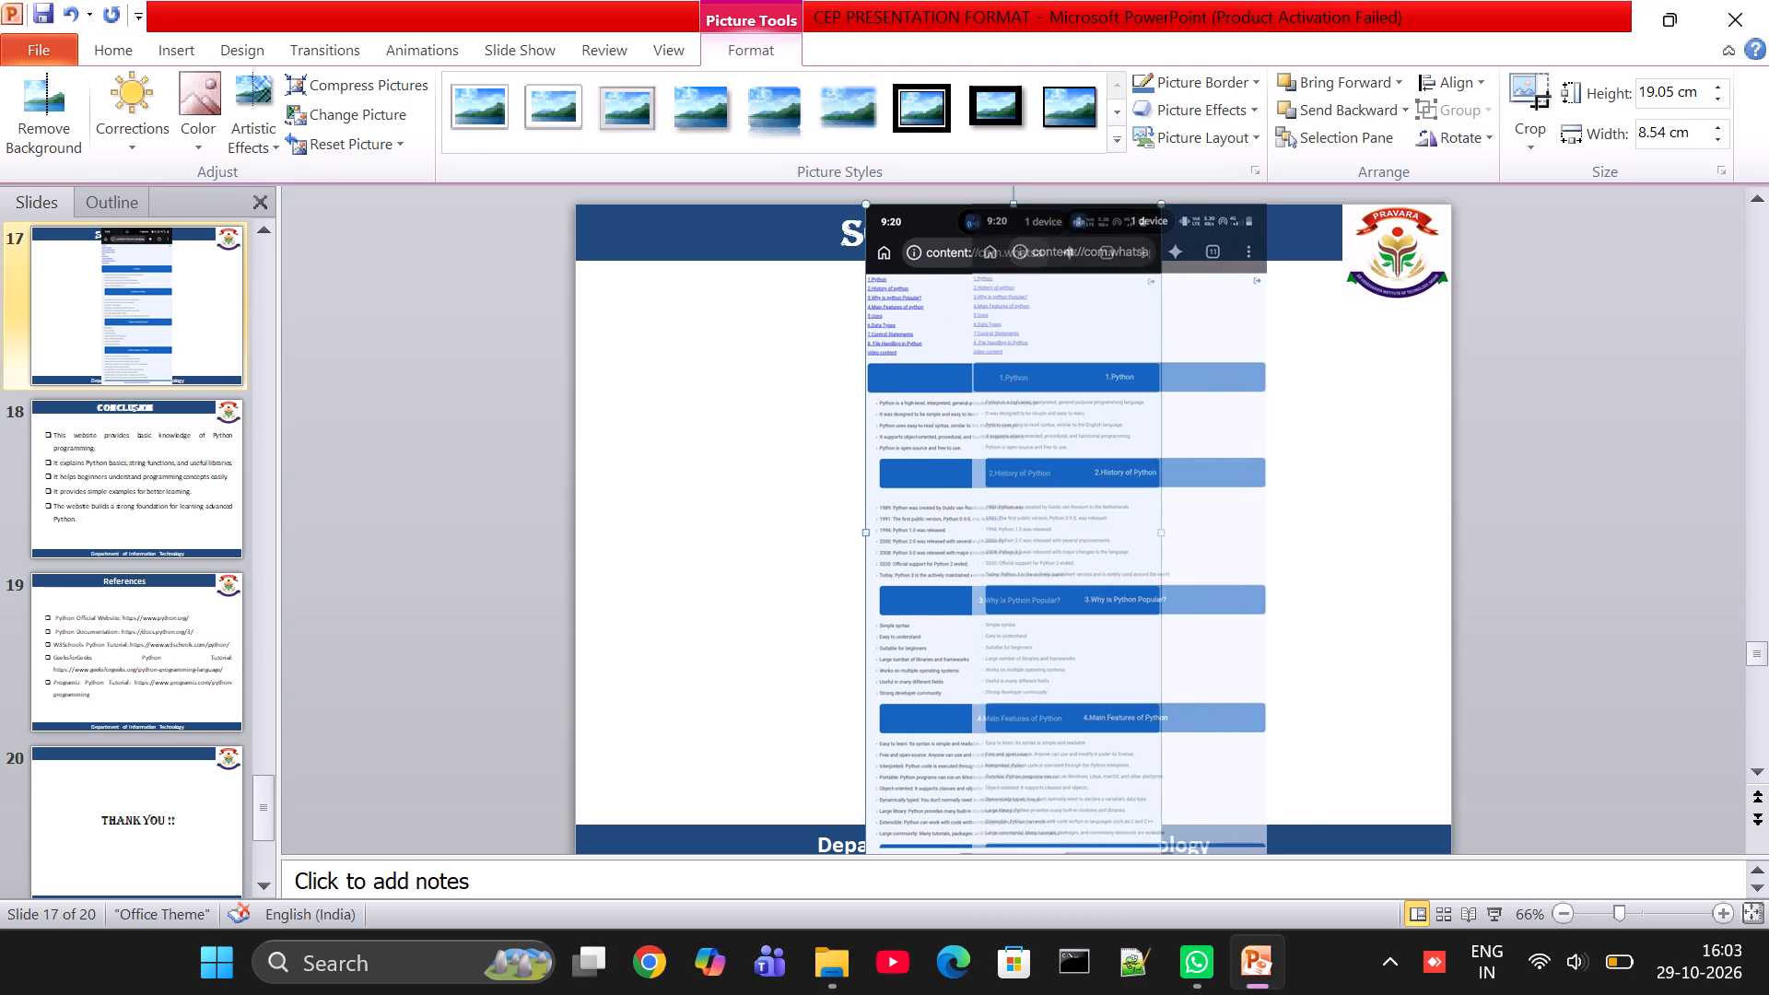
pyautogui.moveTo(1262, 533); pyautogui.dragTo(1142, 552)
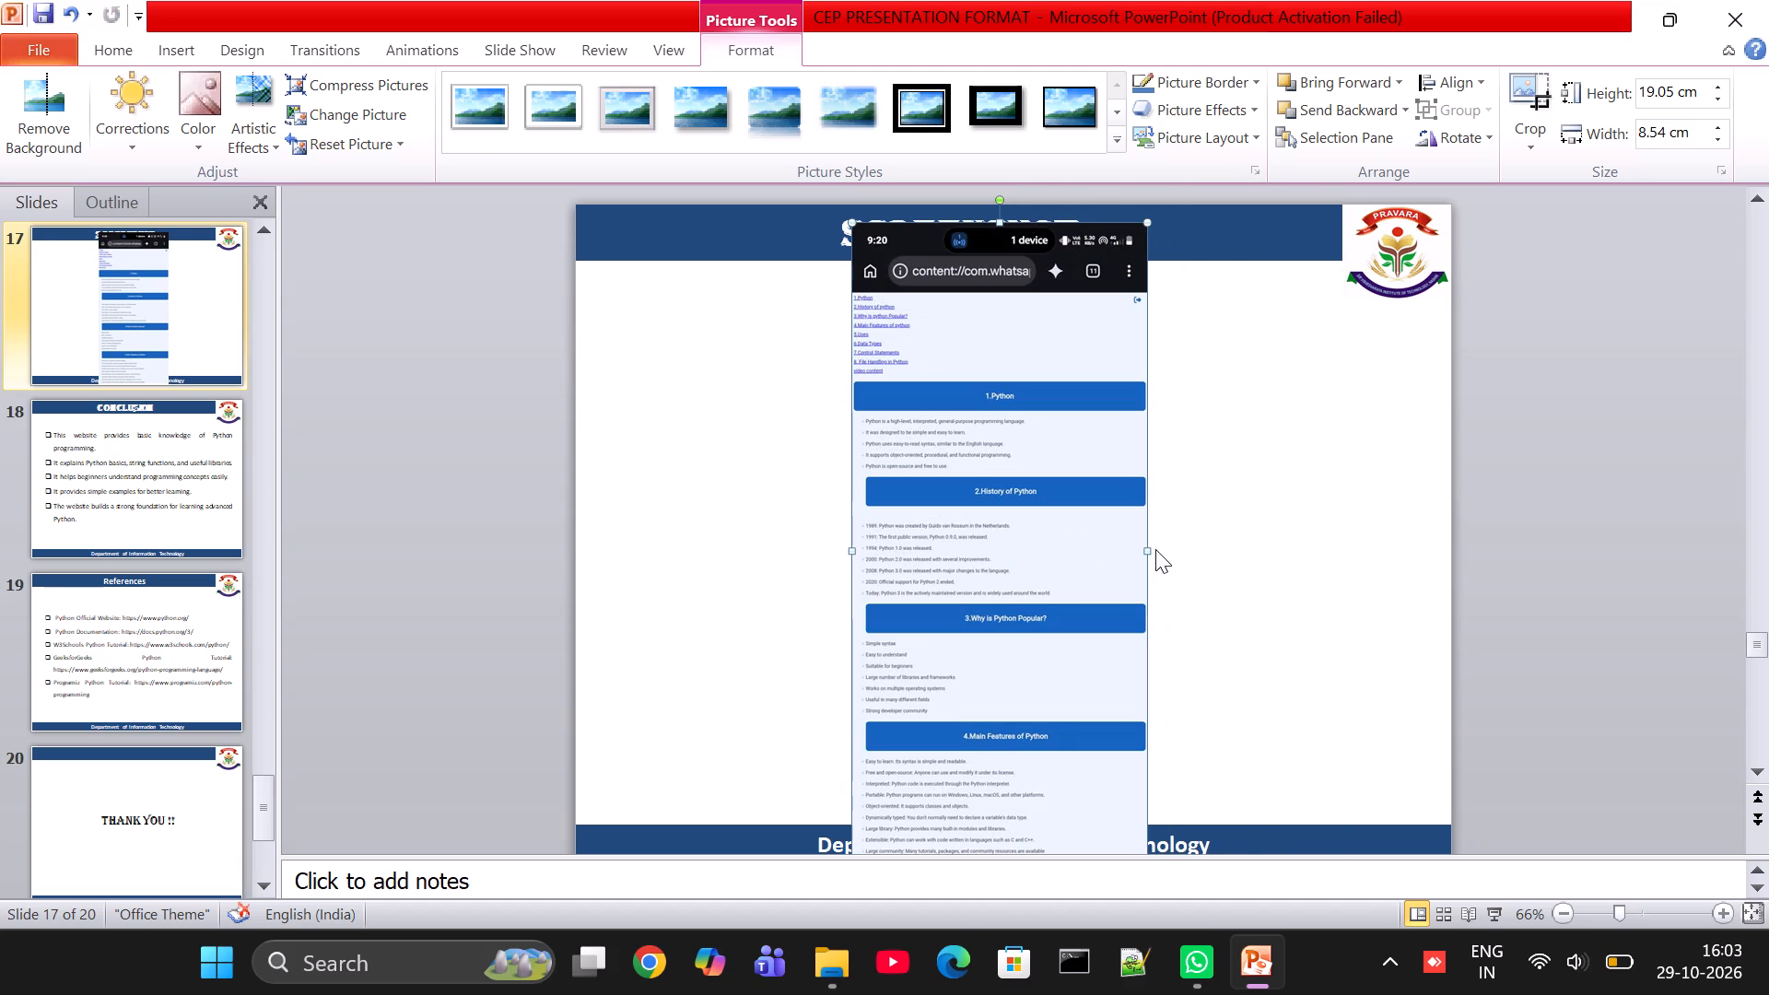
pyautogui.moveTo(1143, 549); pyautogui.dragTo(1363, 528)
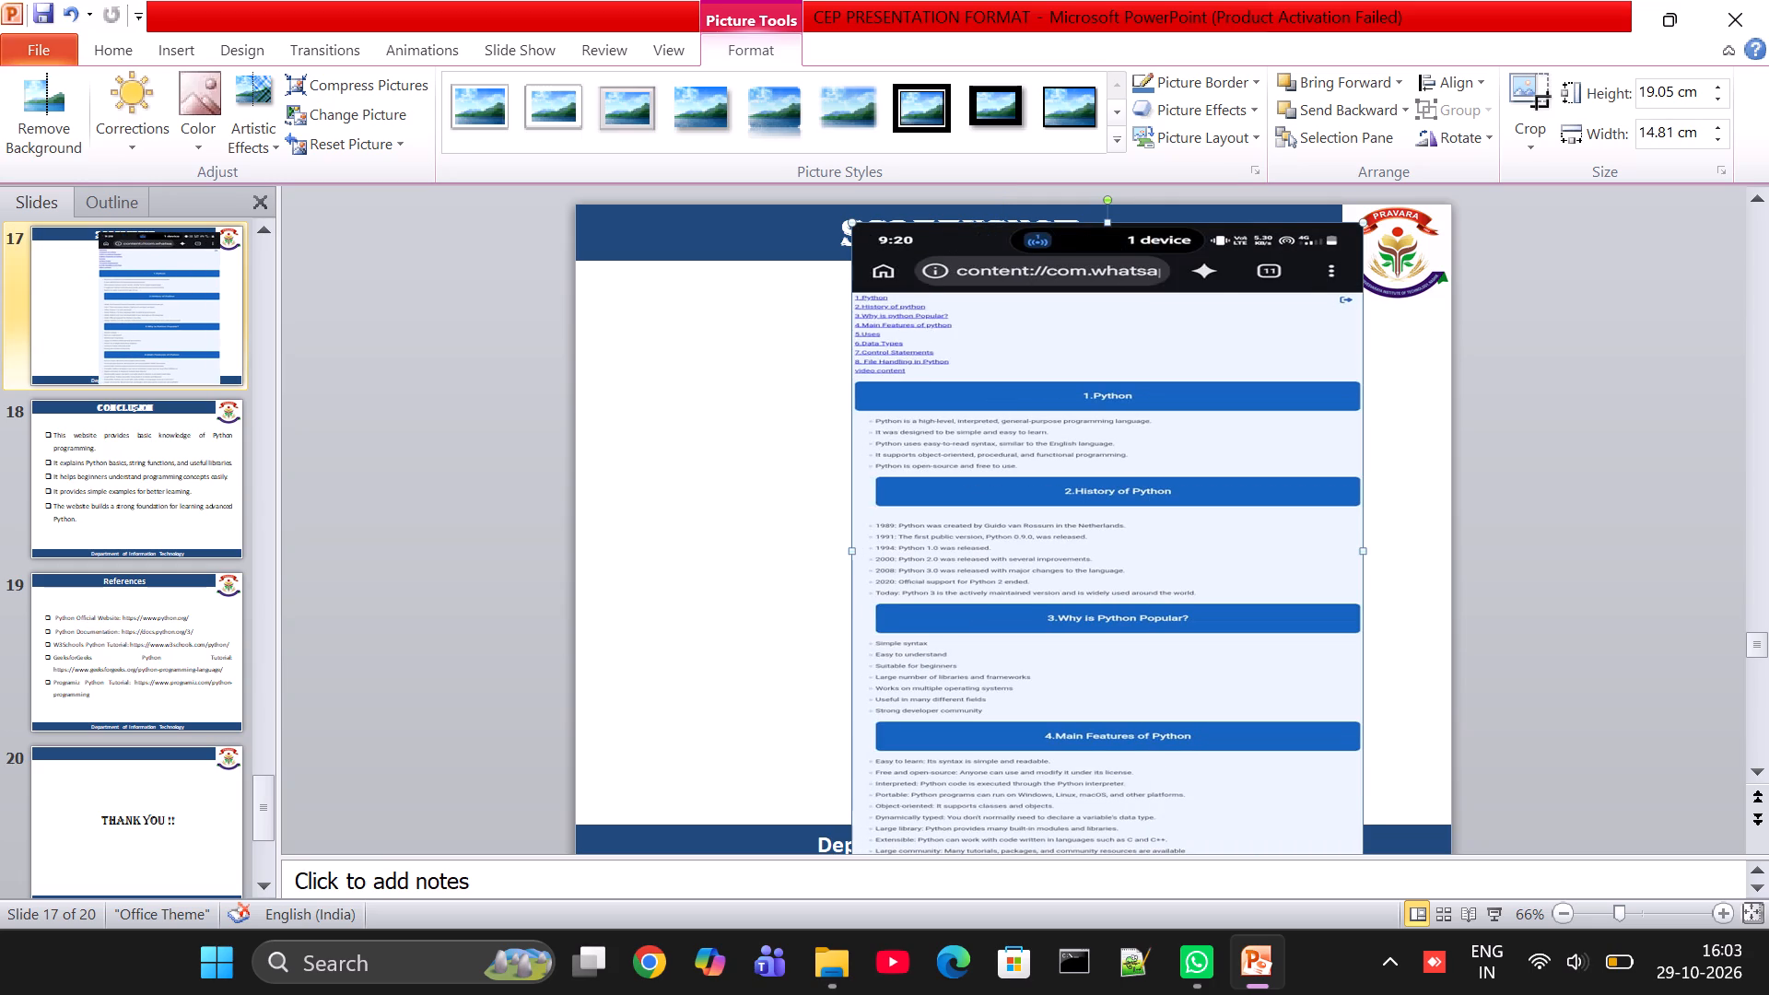
pyautogui.moveTo(1097, 224); pyautogui.dragTo(1096, 270)
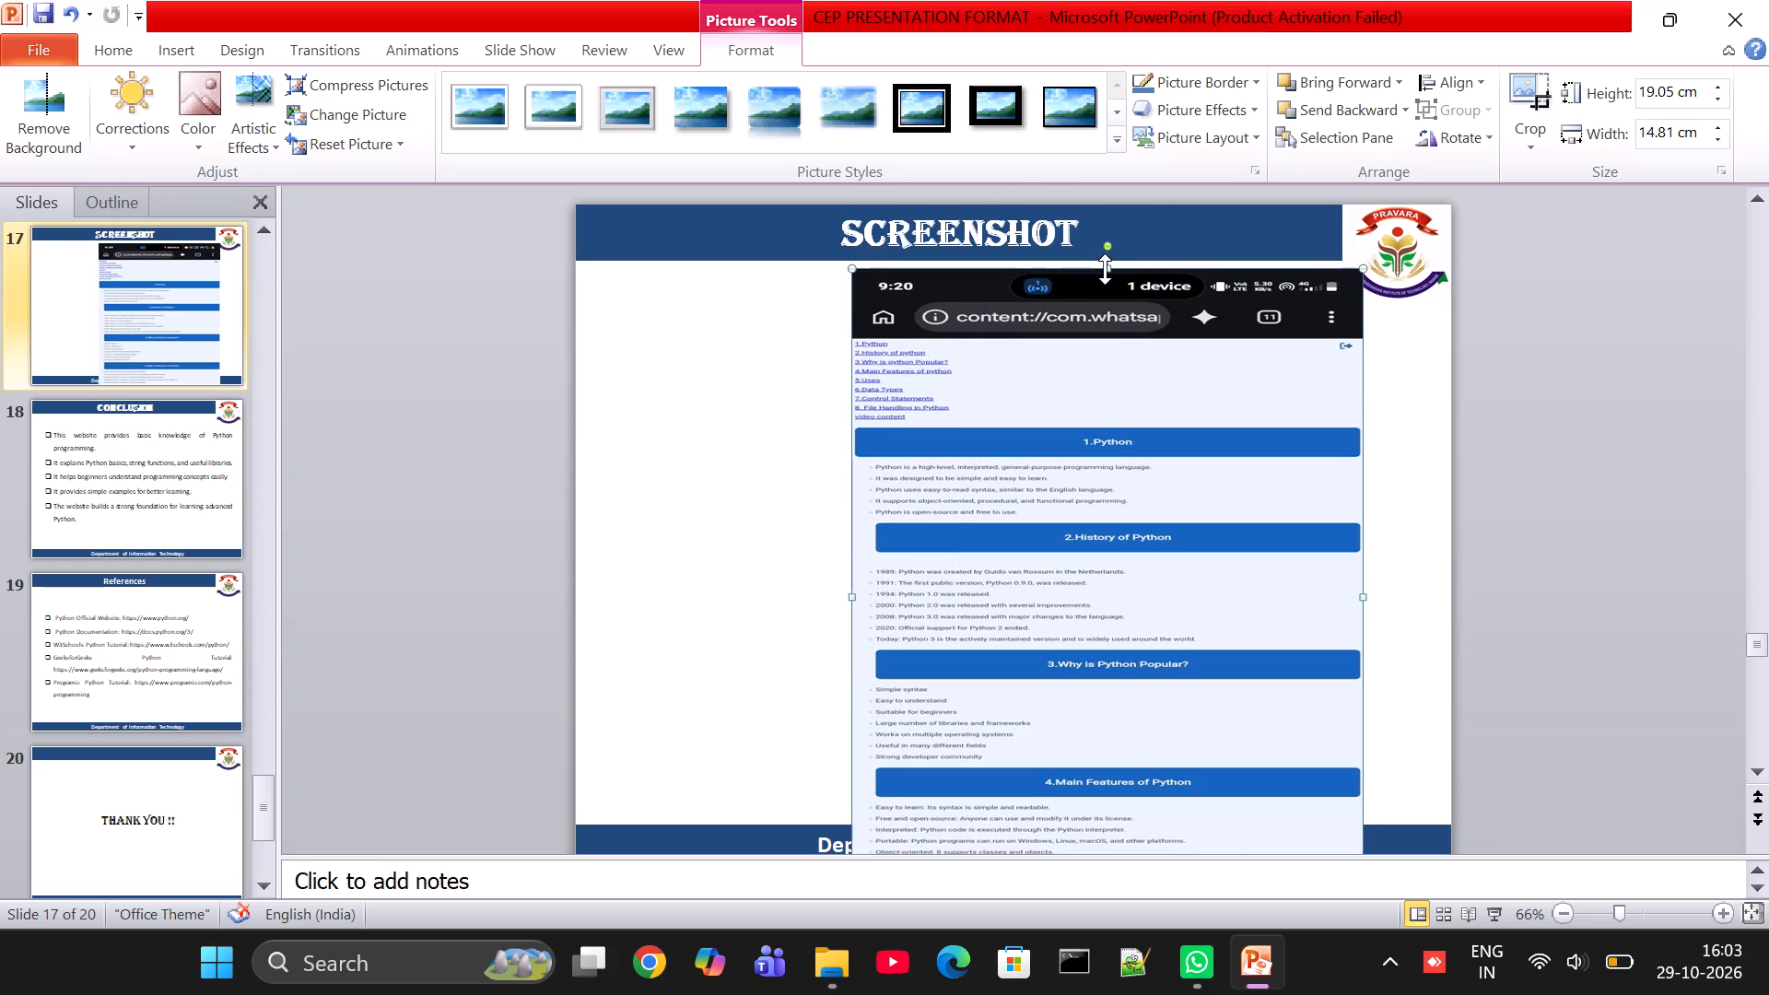
pyautogui.moveTo(1105, 269); pyautogui.dragTo(1103, 363)
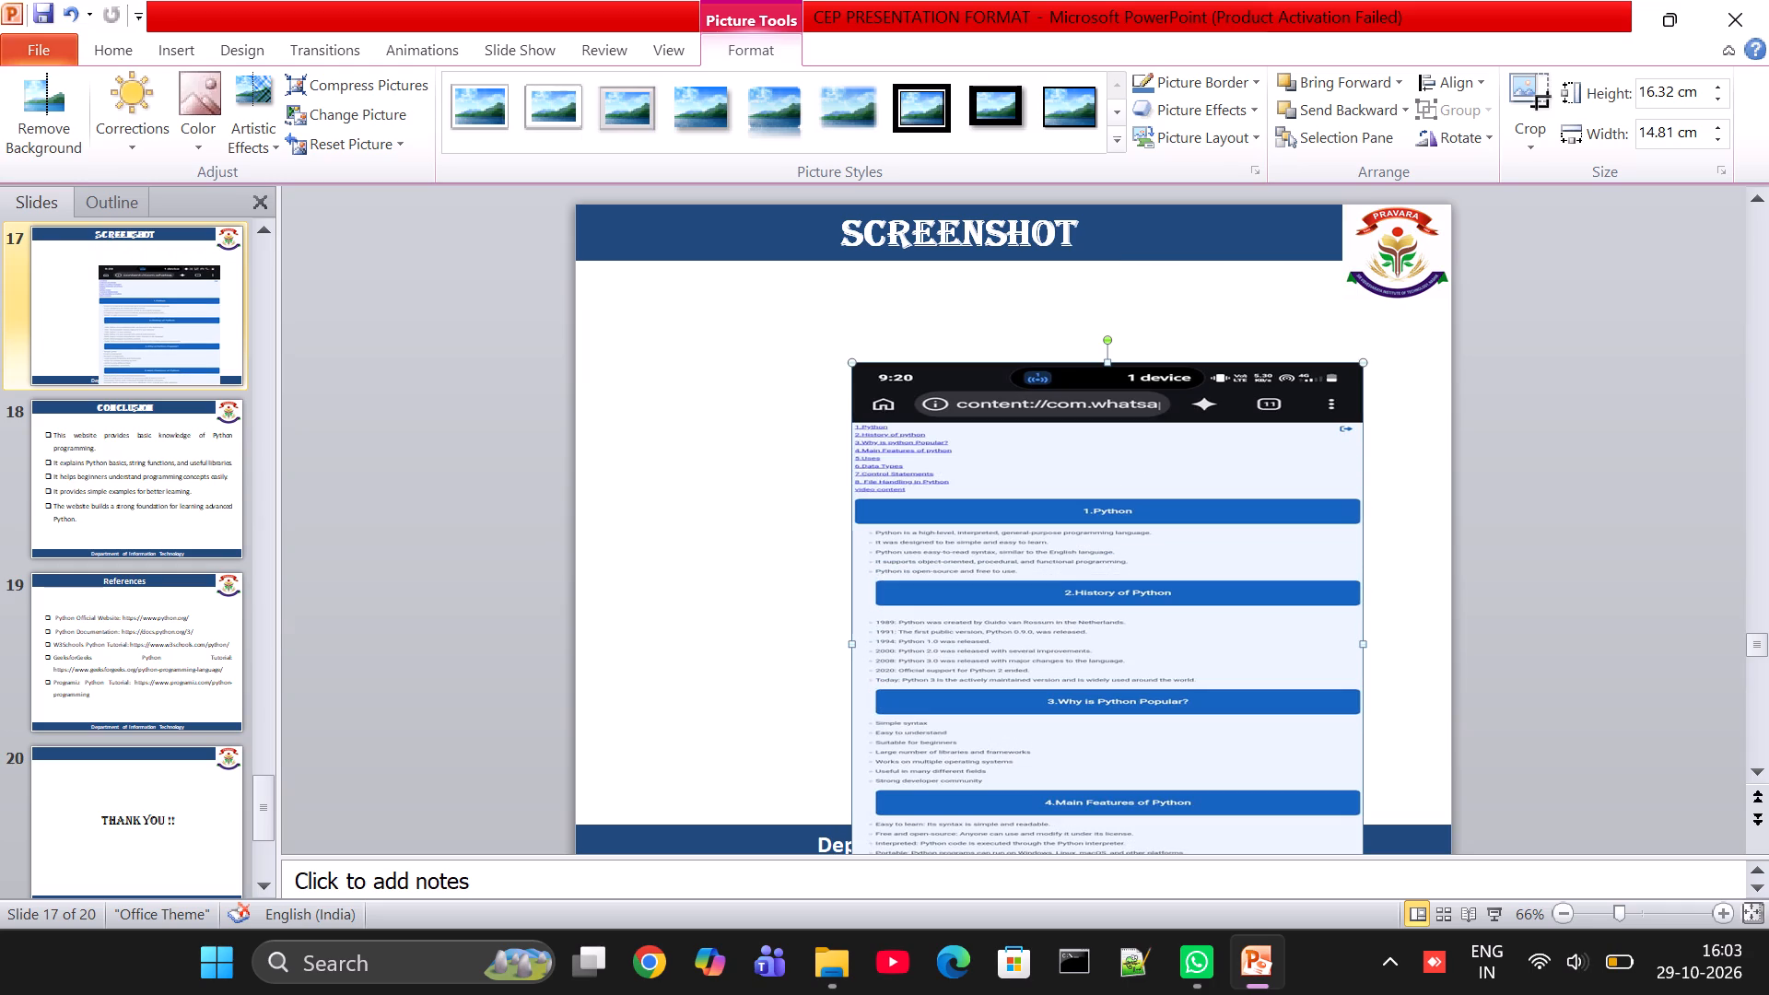
pyautogui.moveTo(1102, 367); pyautogui.dragTo(1005, 263)
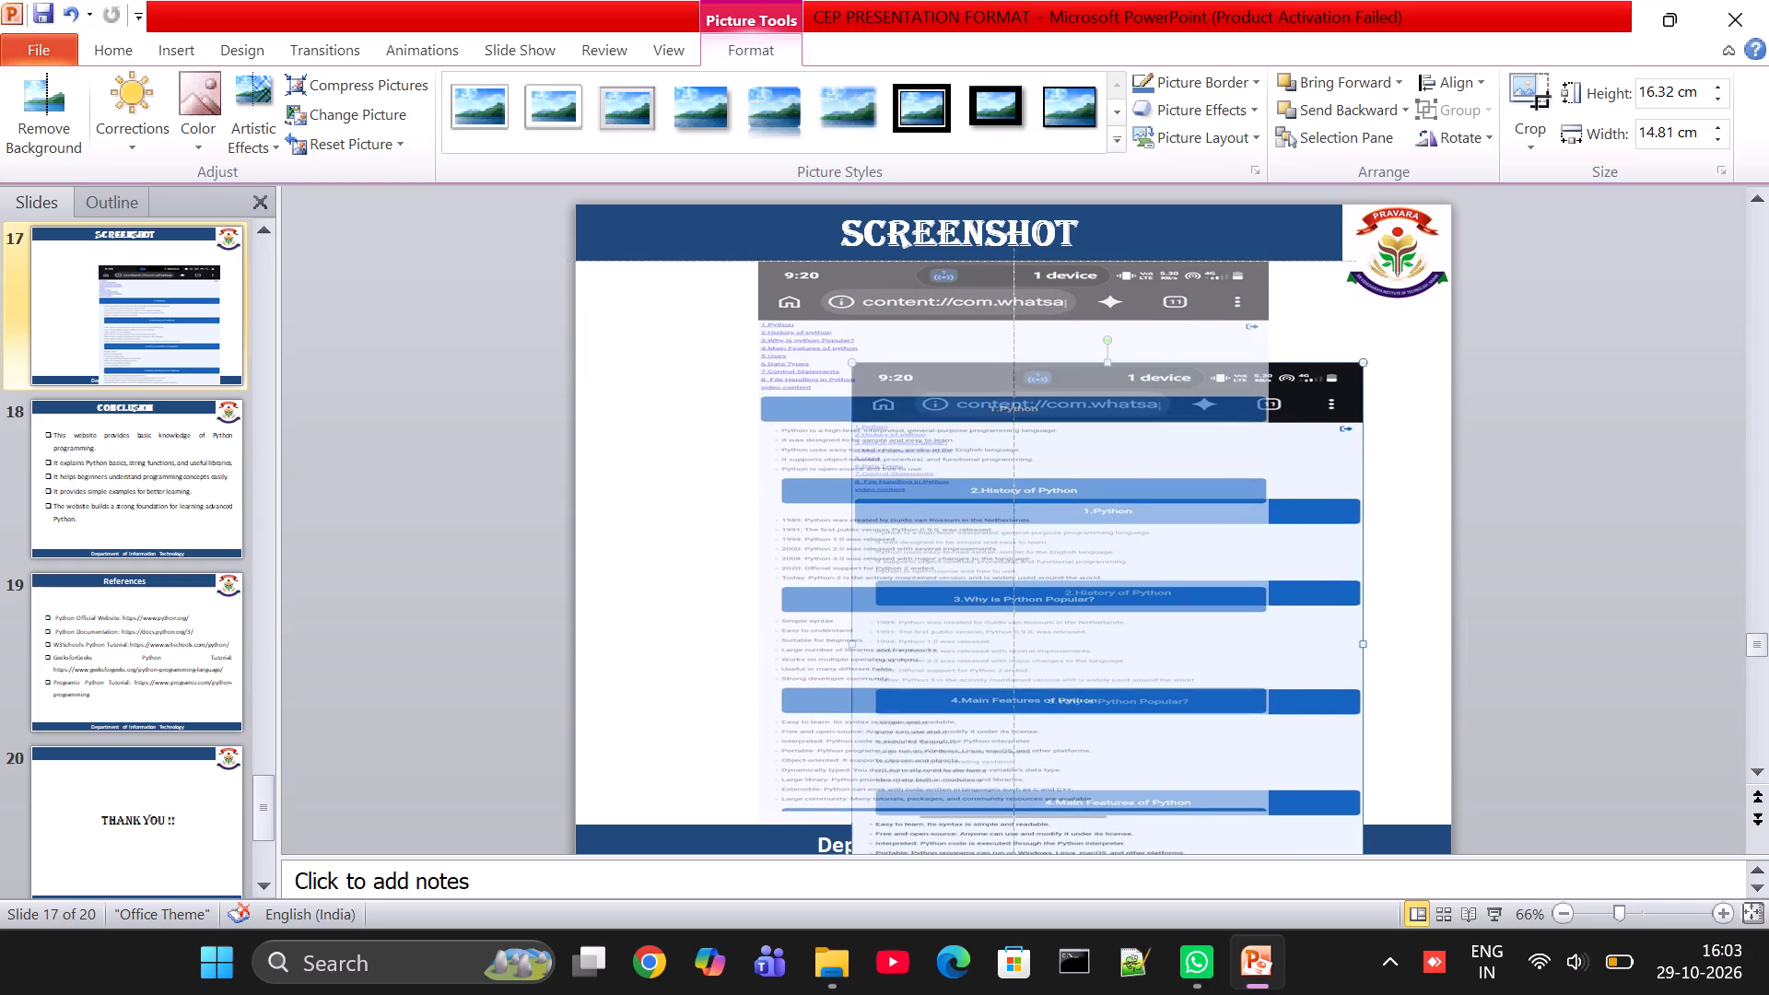
pyautogui.moveTo(1005, 263); pyautogui.dragTo(1000, 72)
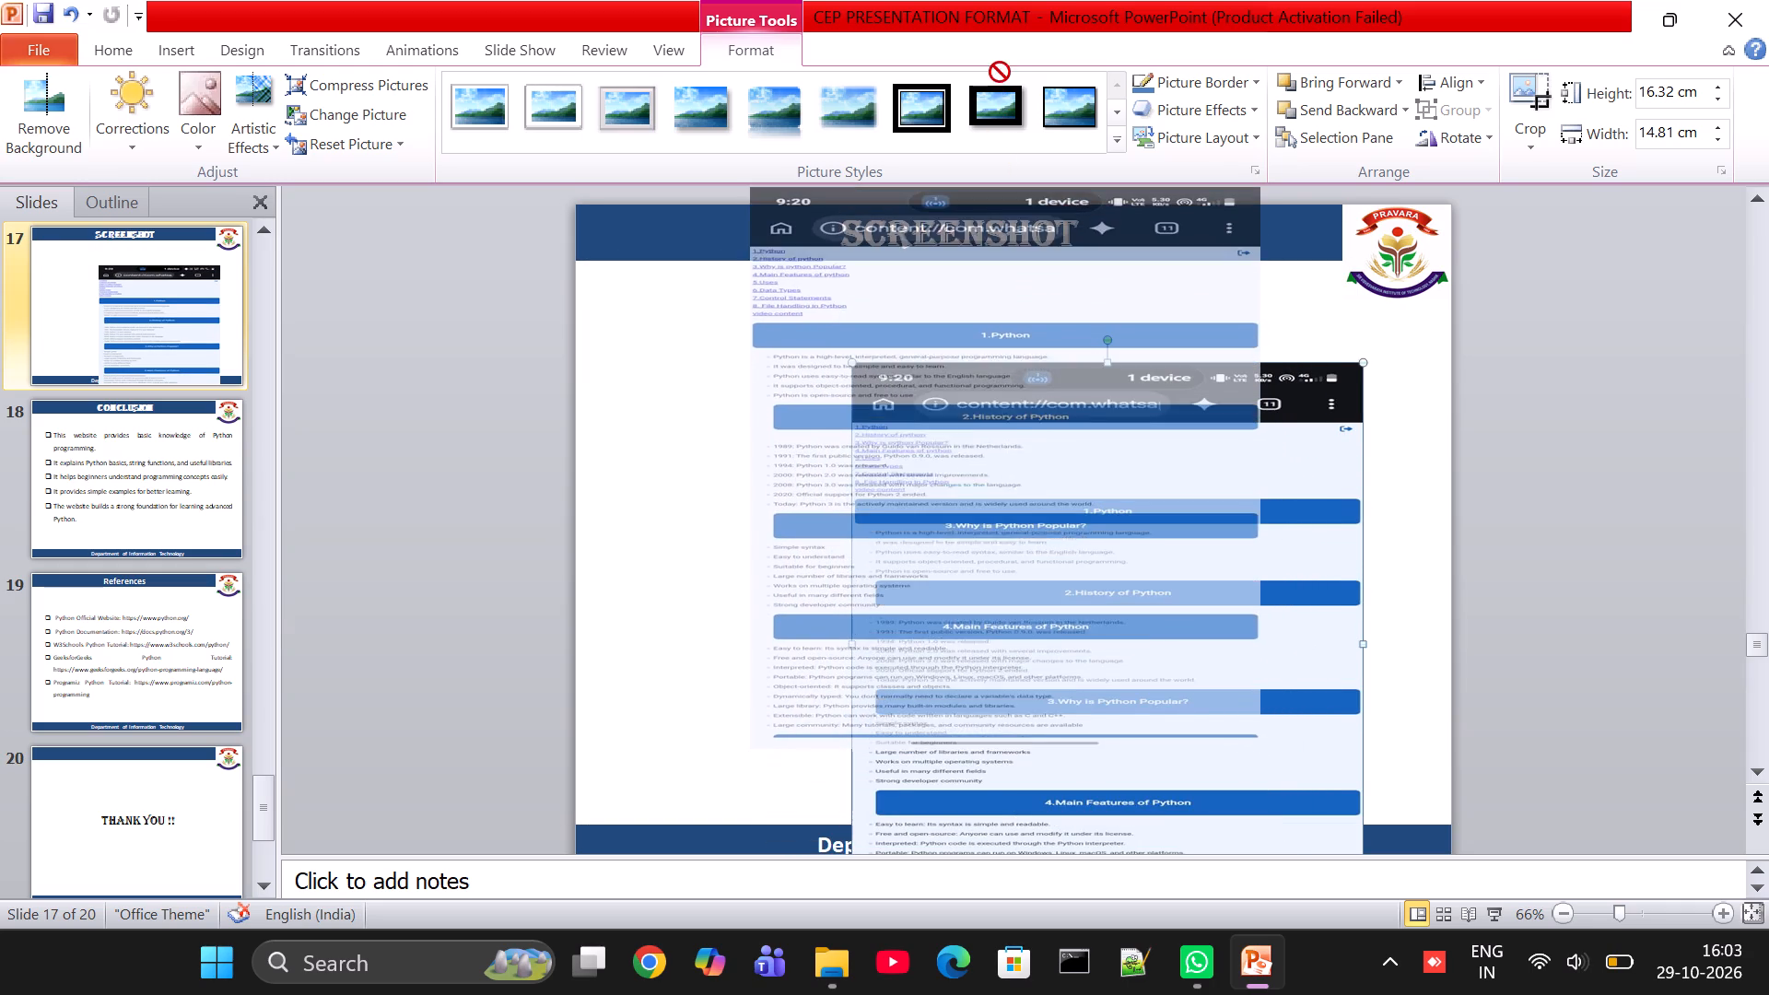
pyautogui.moveTo(1000, 72); pyautogui.dragTo(1000, 73)
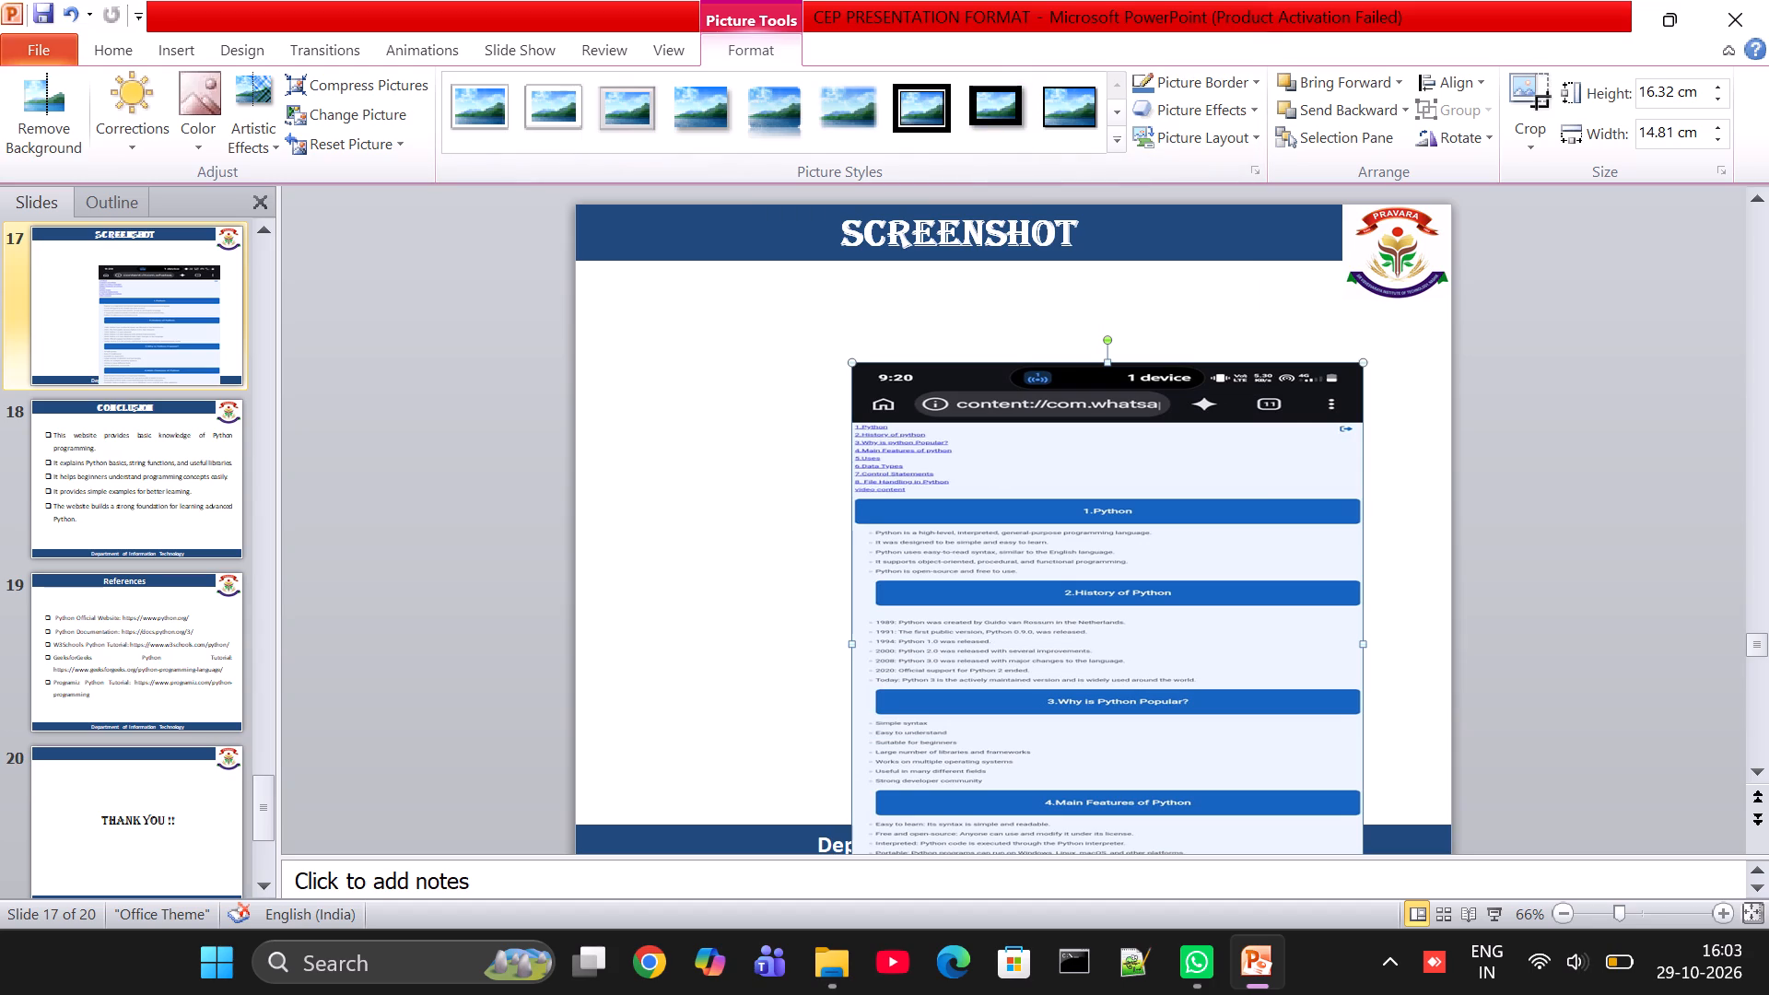
pyautogui.moveTo(1028, 359); pyautogui.dragTo(957, 273)
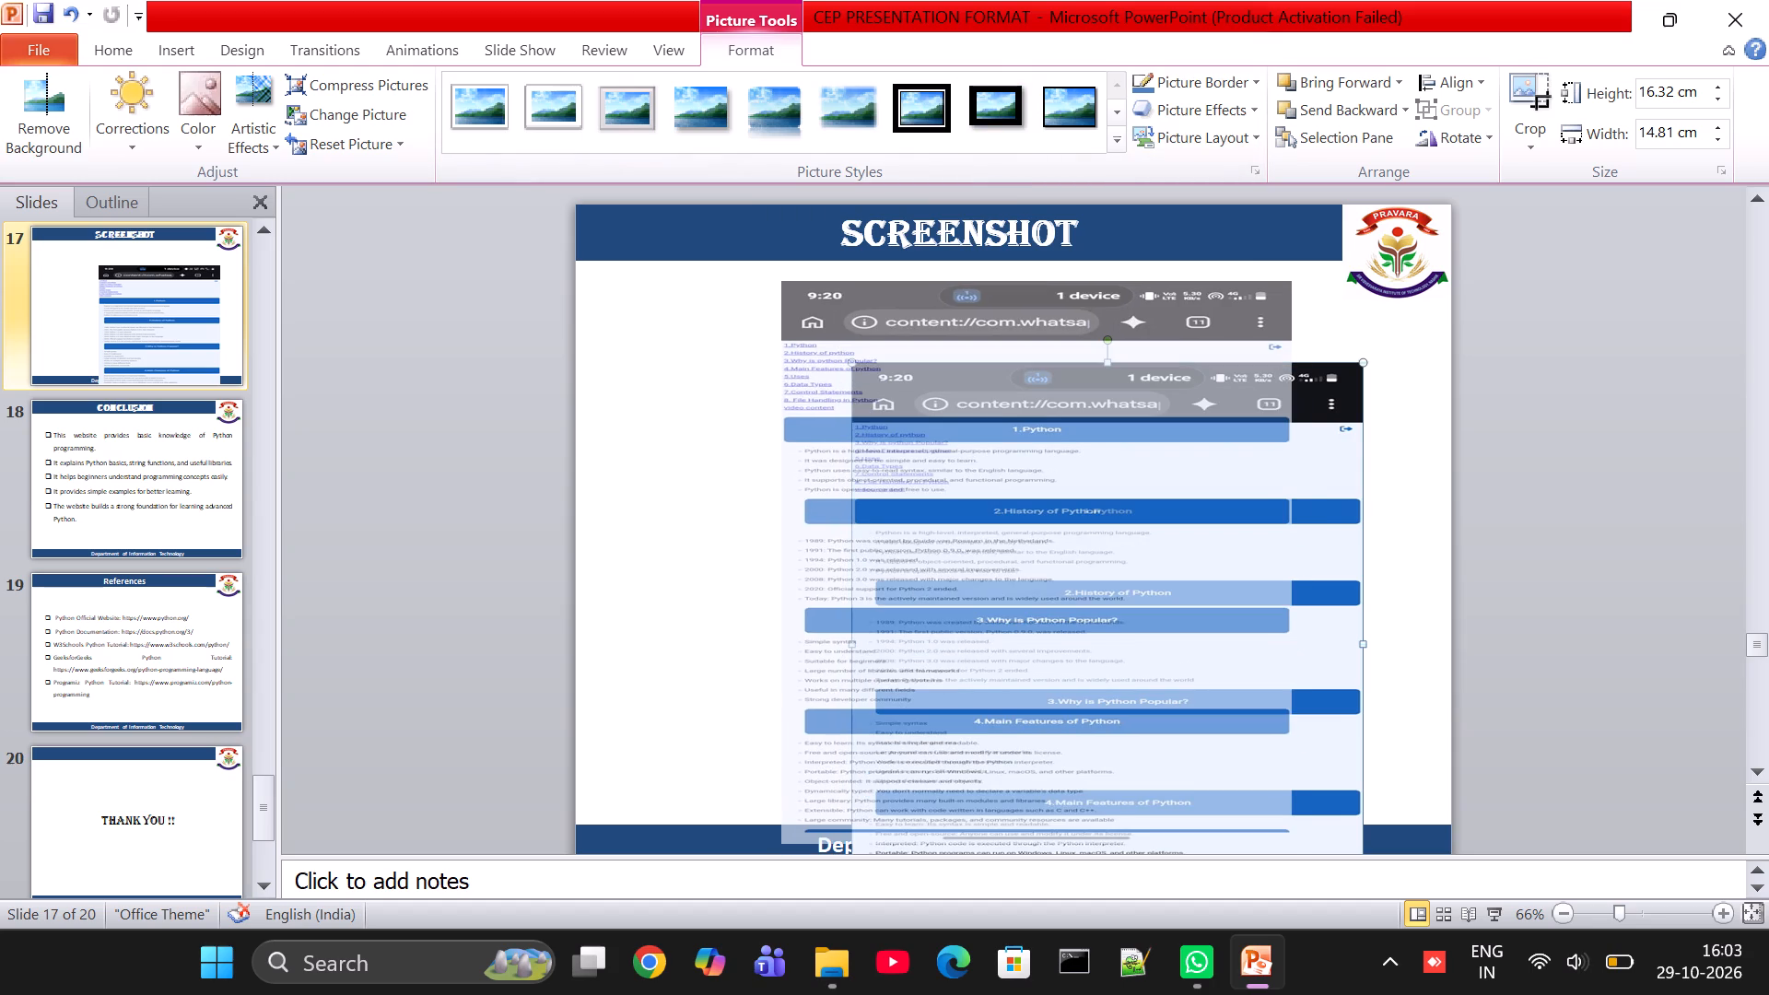
pyautogui.moveTo(957, 273); pyautogui.dragTo(956, 272)
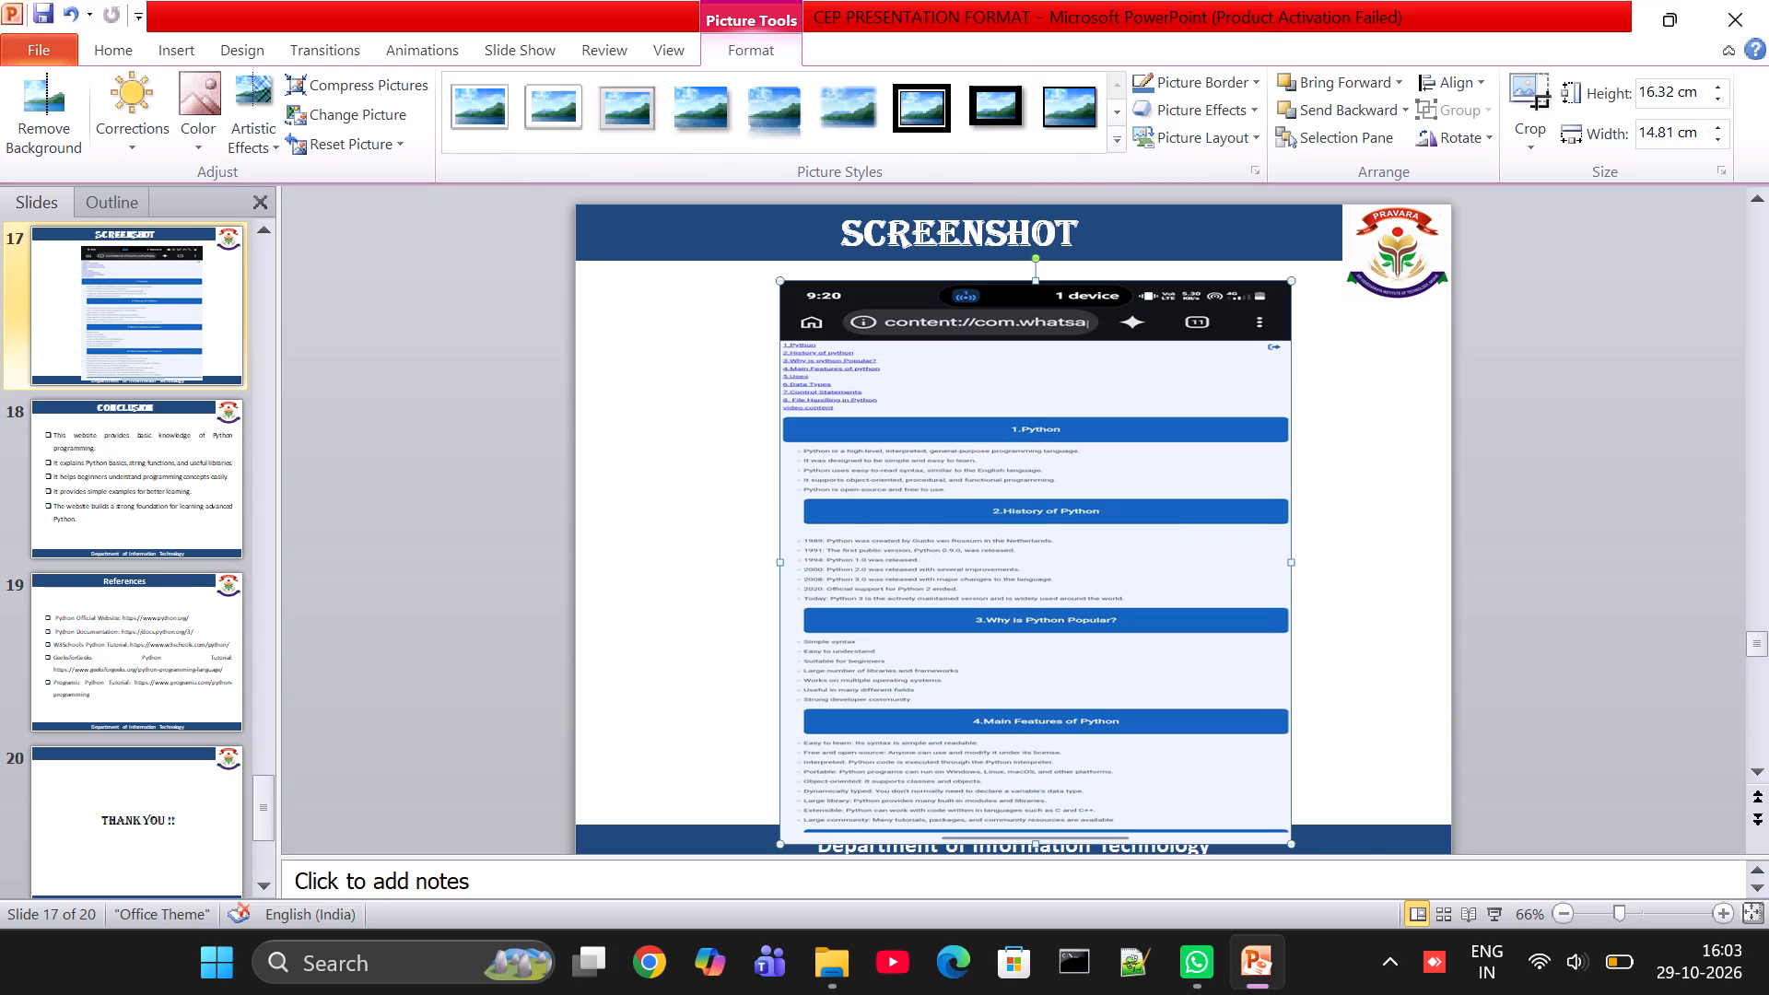
# Resize the picture to about 17.4 cm wide and 14.1 cm high, and centre it between the header and footer bars.
pyautogui.moveTo(1293, 564); pyautogui.dragTo(1380, 560)
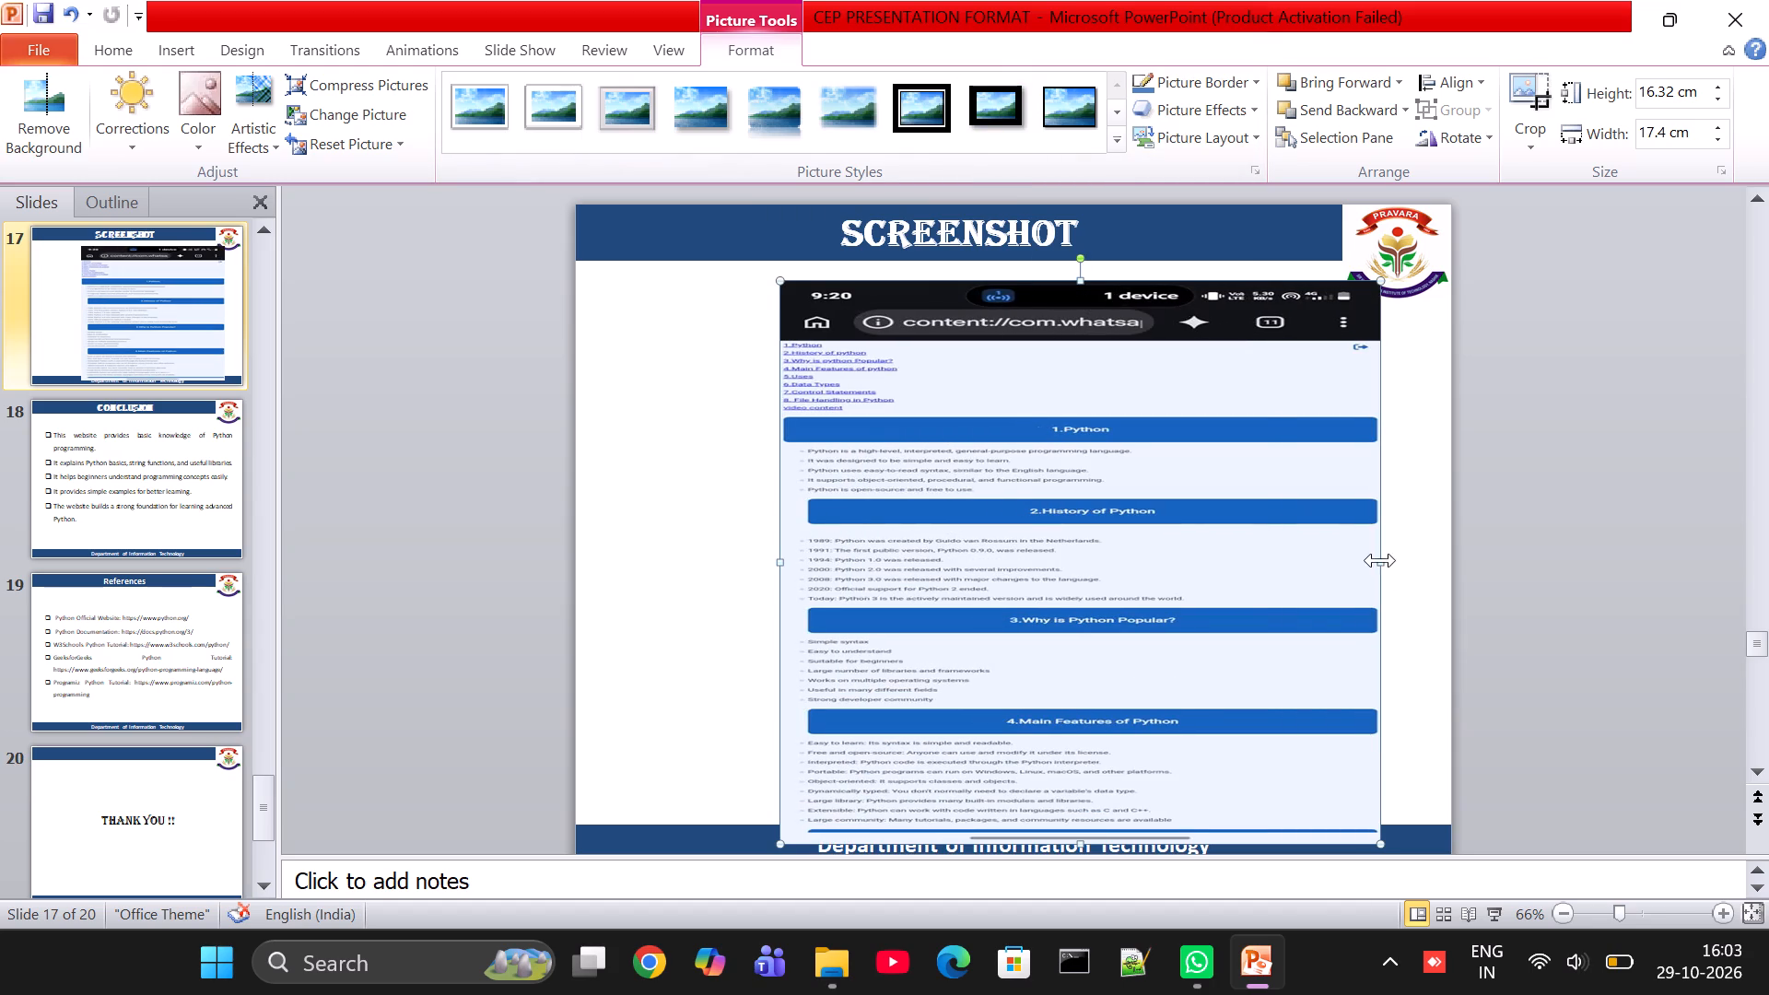
pyautogui.moveTo(1062, 845); pyautogui.dragTo(1049, 784)
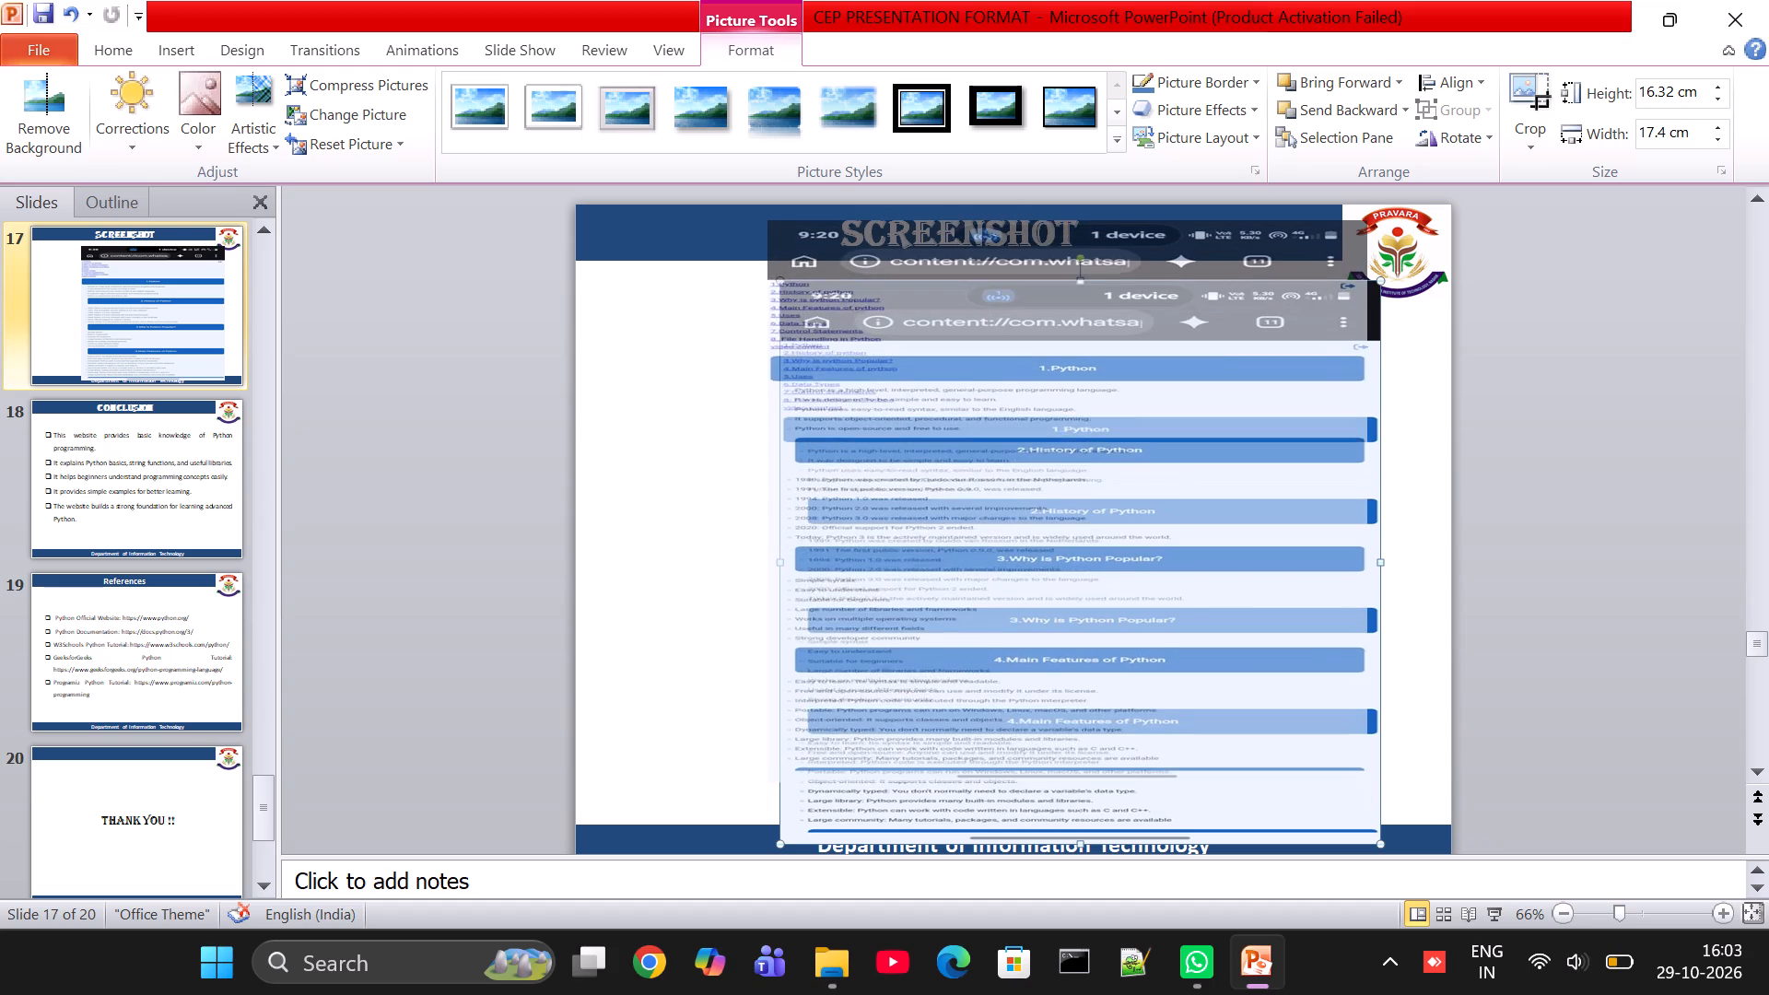
pyautogui.moveTo(1049, 784); pyautogui.dragTo(1049, 784)
pyautogui.moveTo(1049, 780); pyautogui.dragTo(1035, 732)
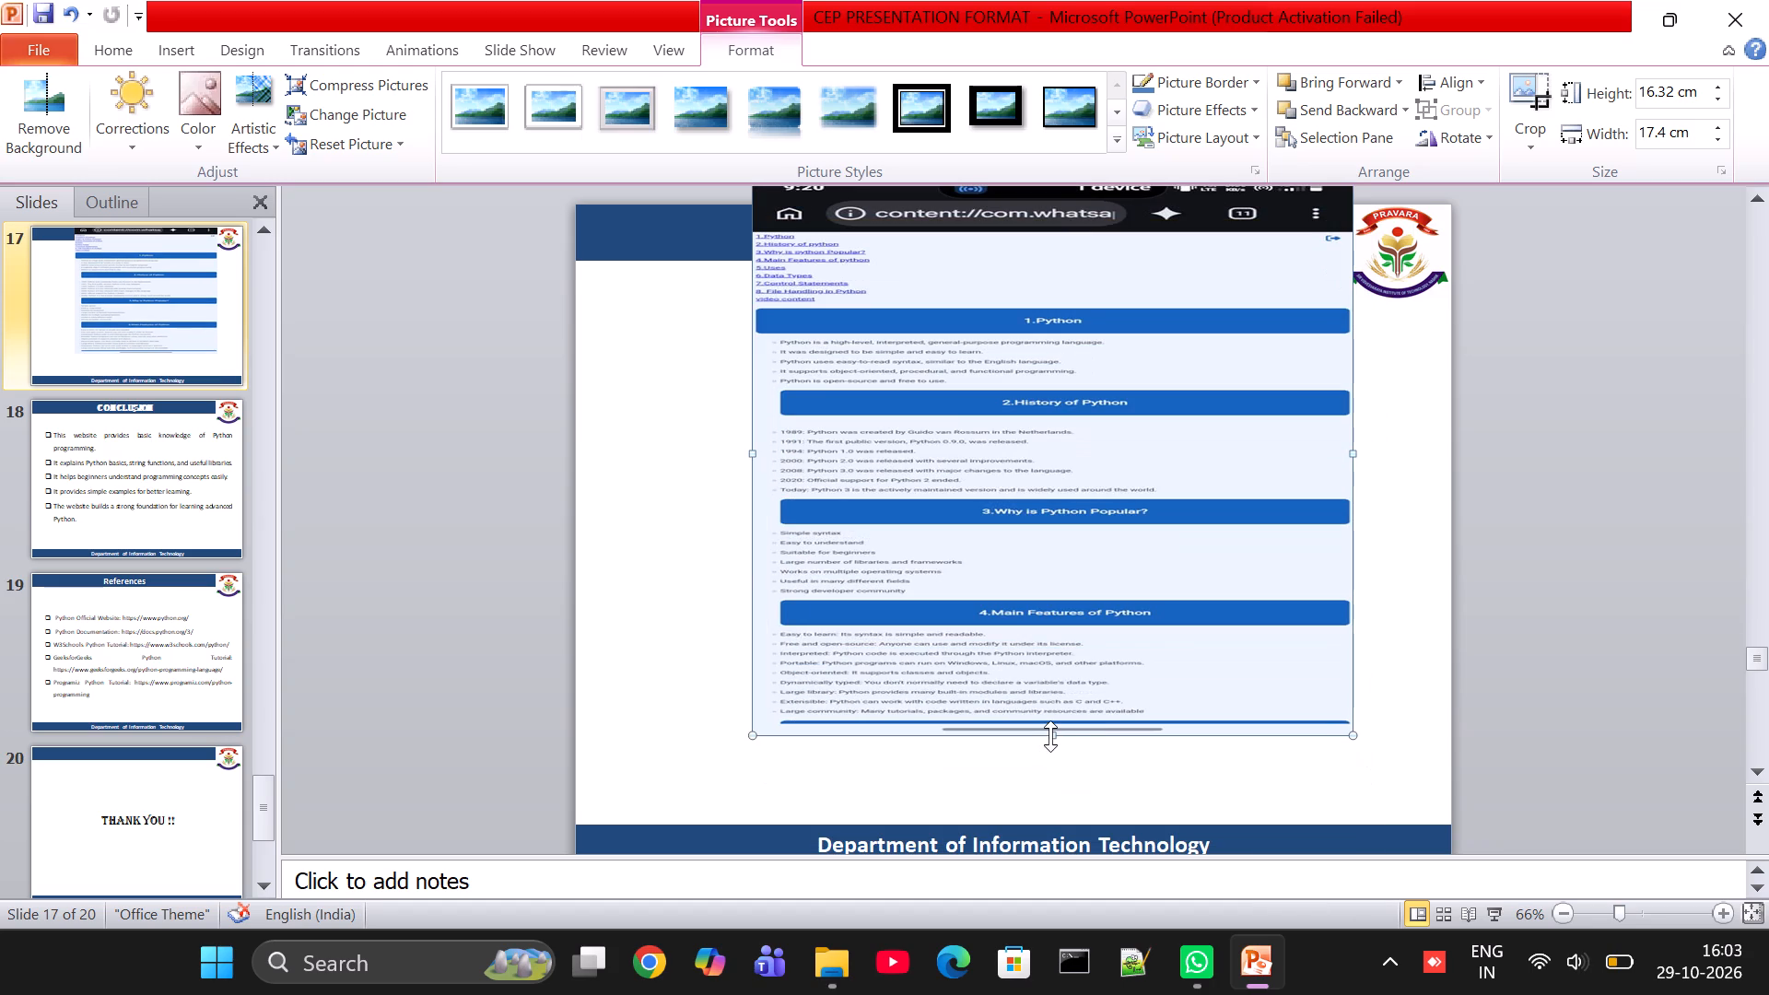
pyautogui.moveTo(1050, 736); pyautogui.dragTo(1035, 658)
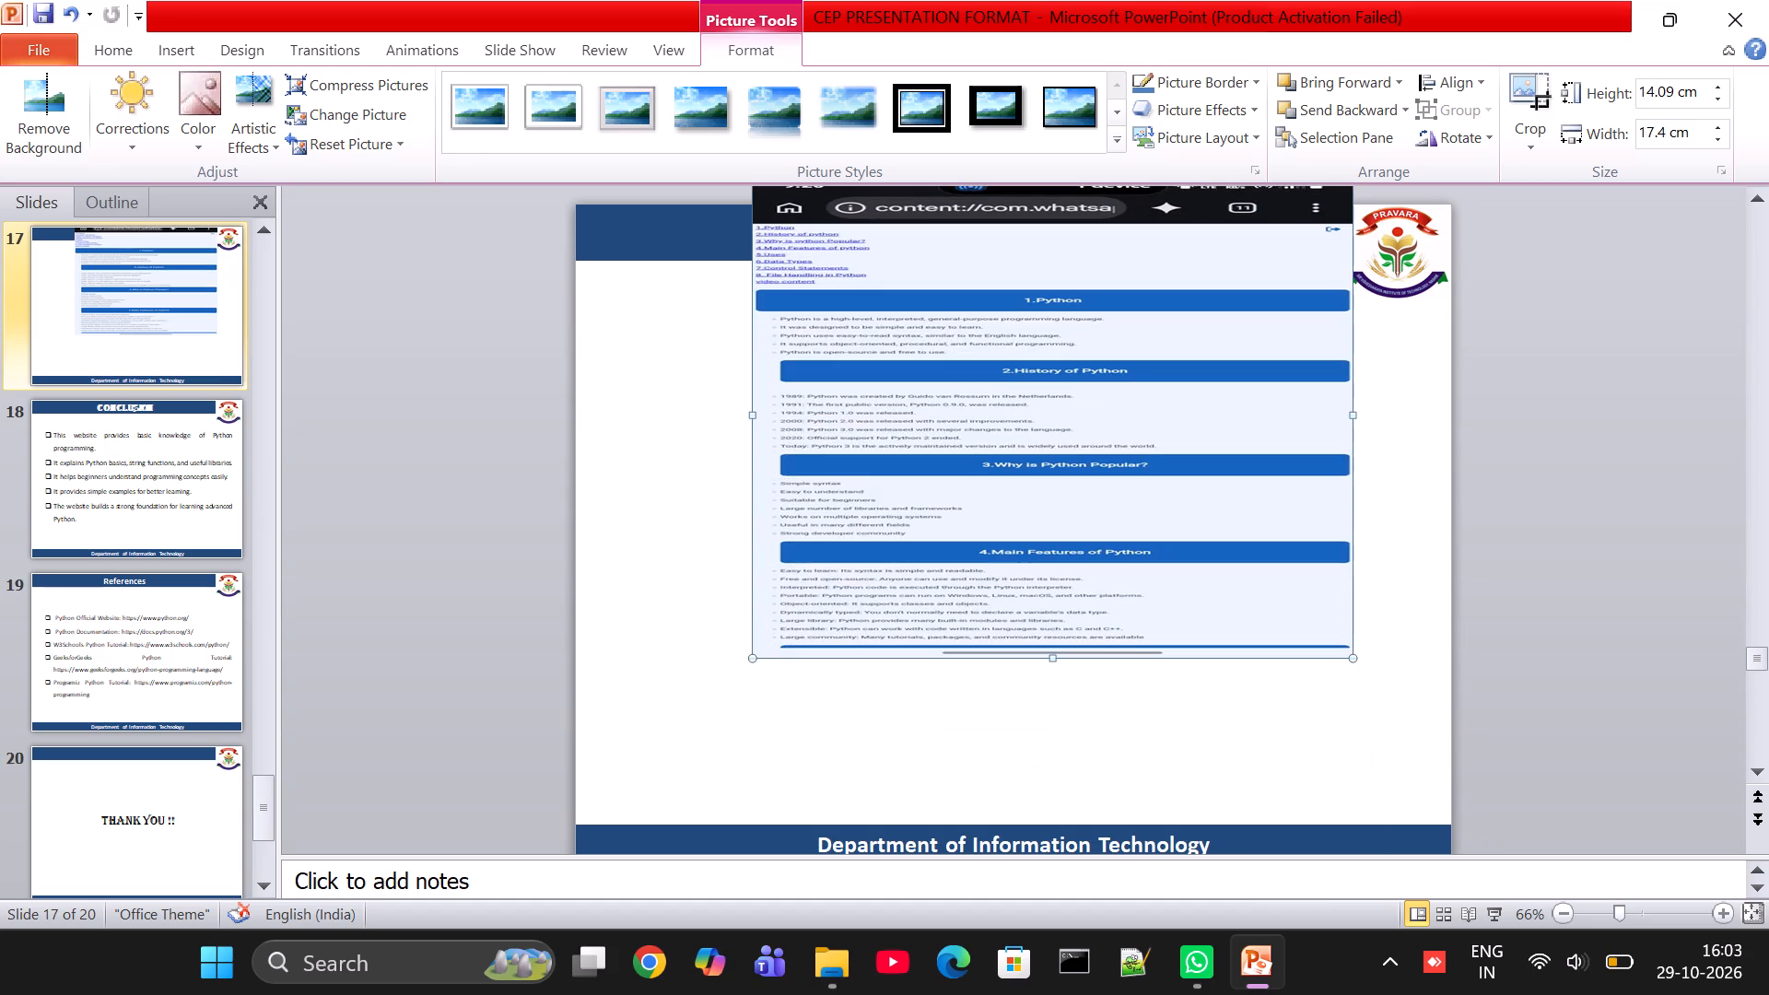
pyautogui.moveTo(1059, 653); pyautogui.dragTo(1031, 727)
pyautogui.moveTo(1031, 727); pyautogui.dragTo(1022, 756)
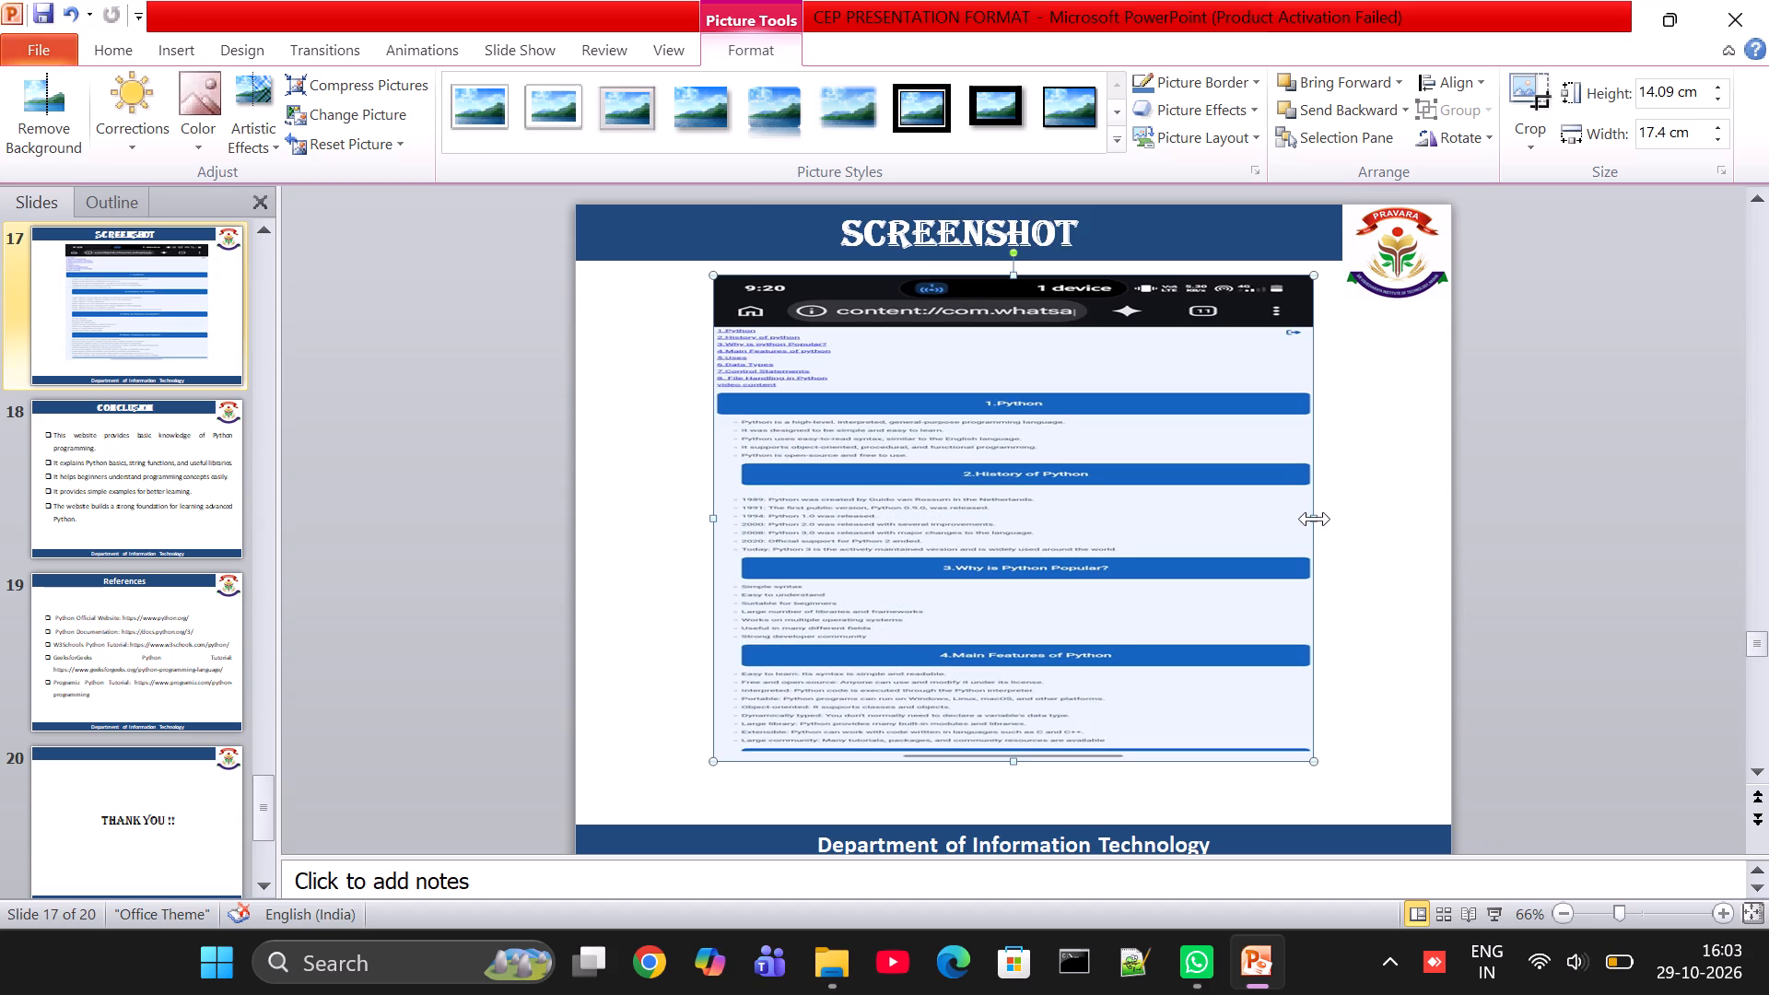
pyautogui.click(1383, 513)
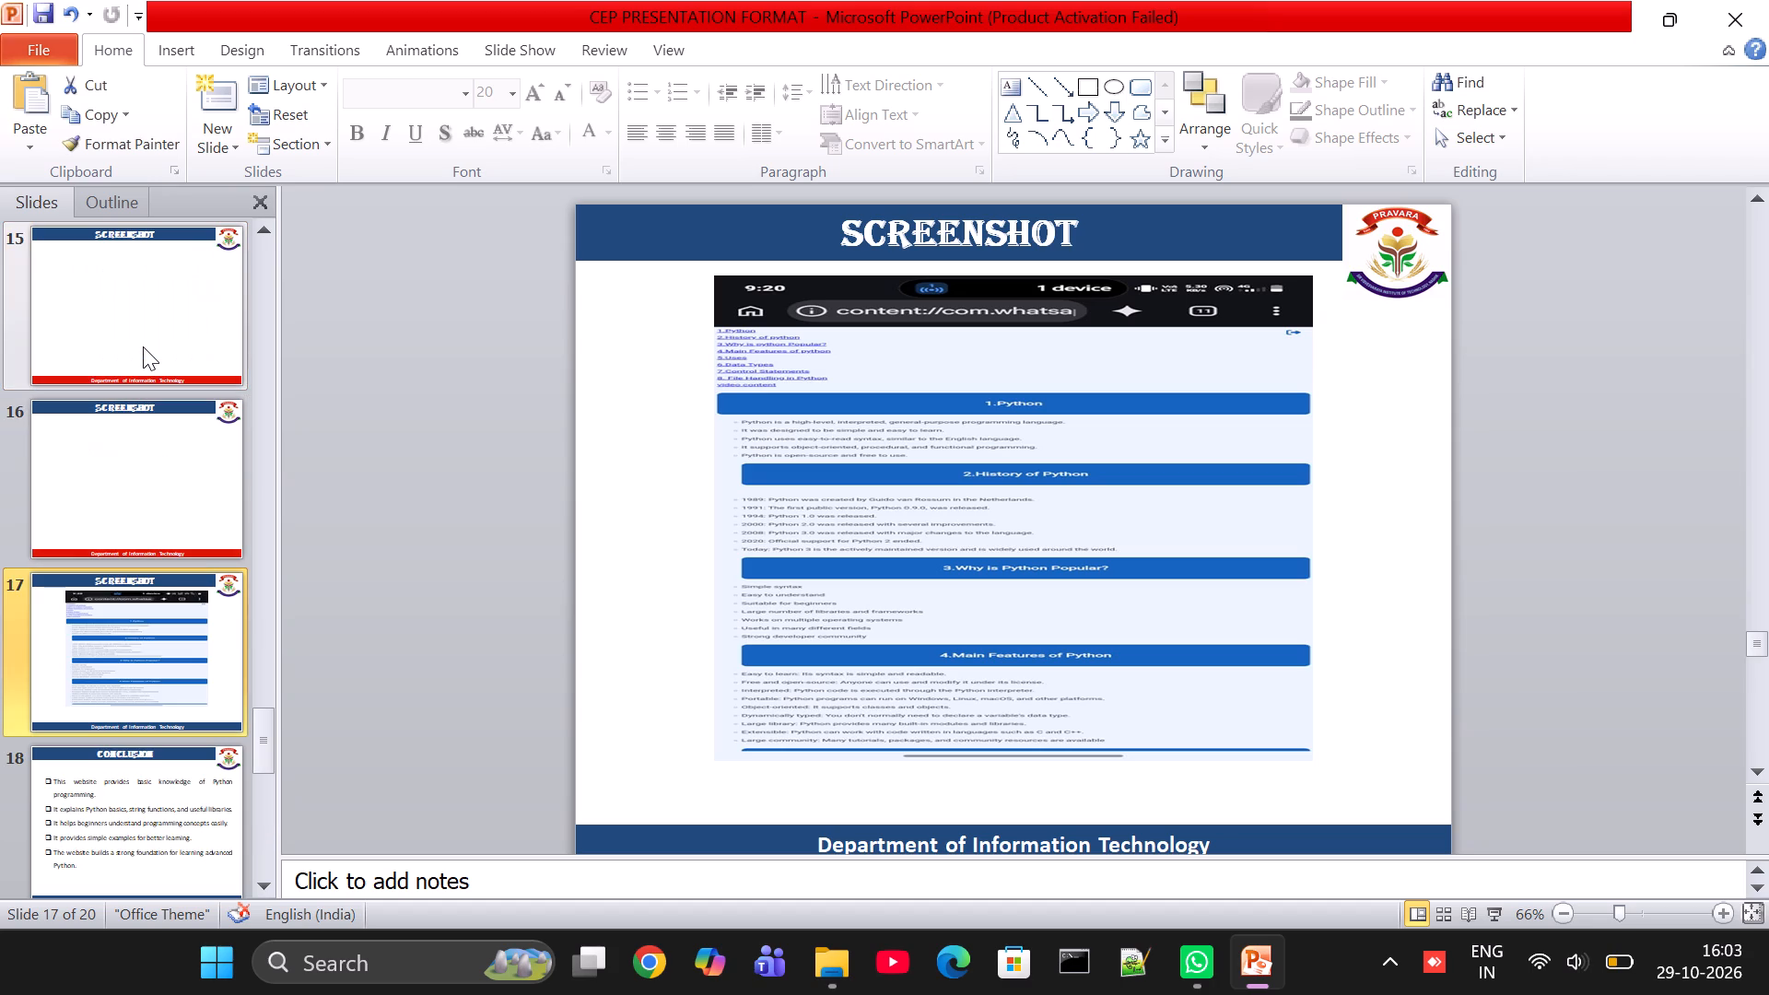
# Insert picture "2" from the "visit photos" folder onto the Screenshot slide 16.
pyautogui.click(116, 461)
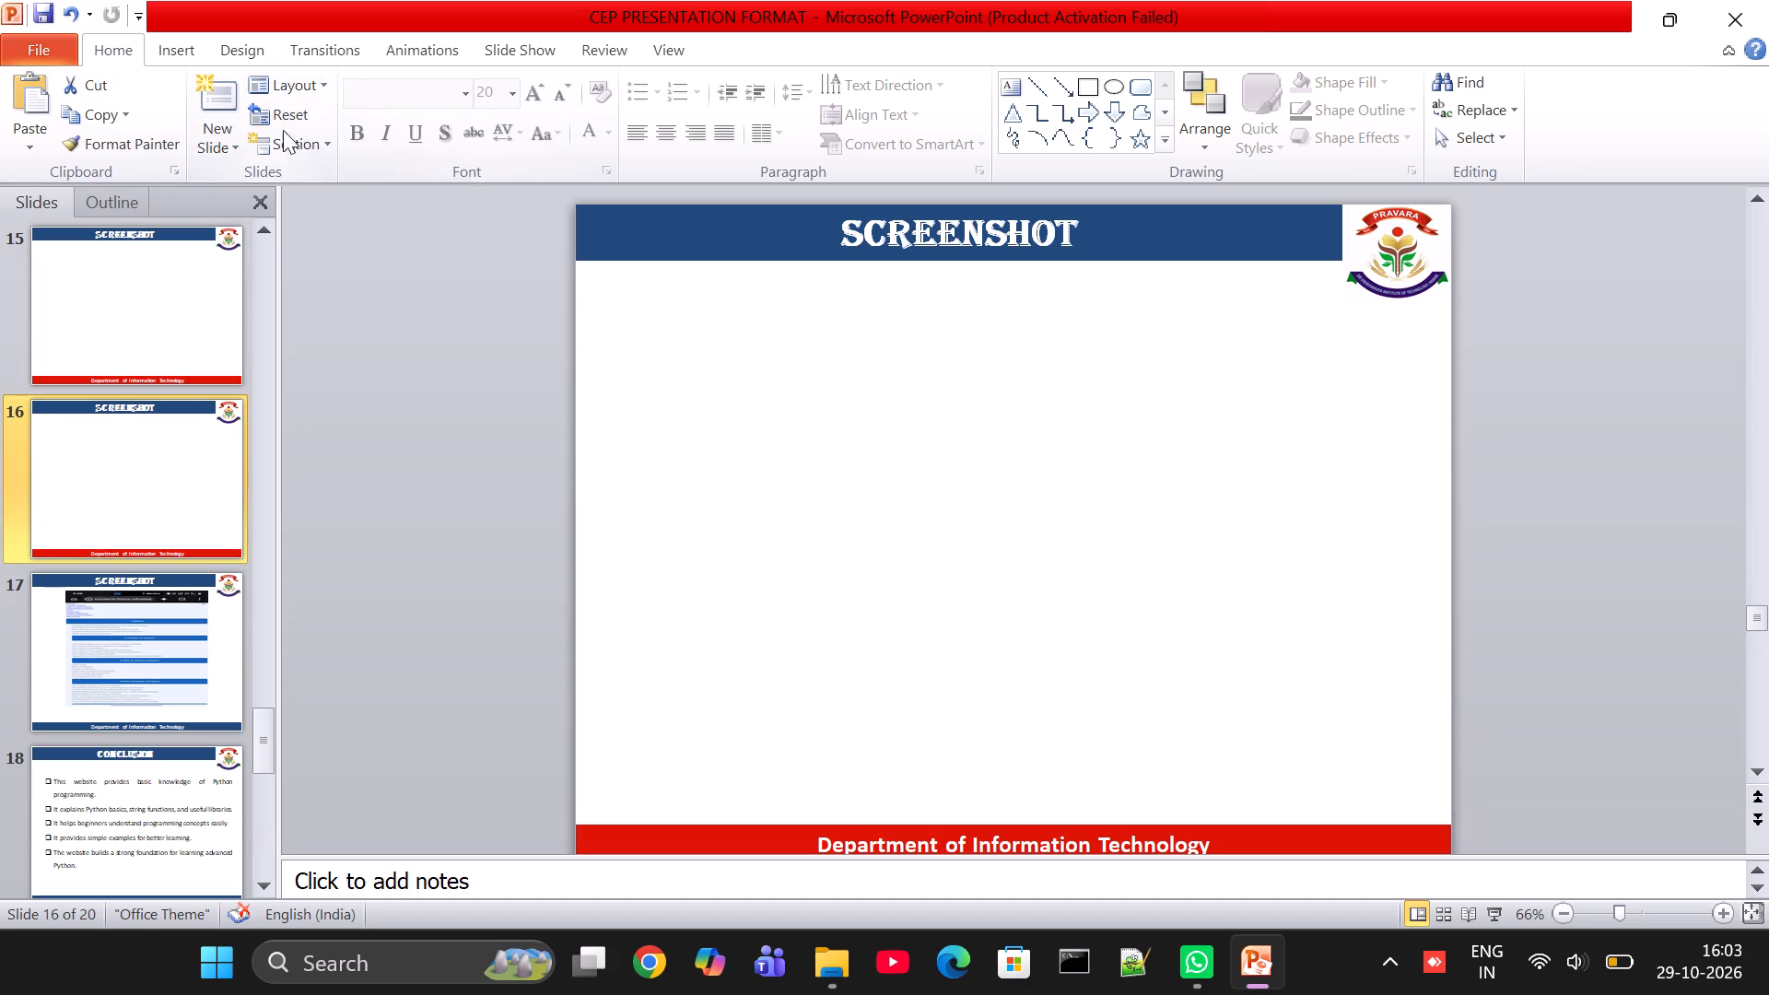
pyautogui.click(194, 46)
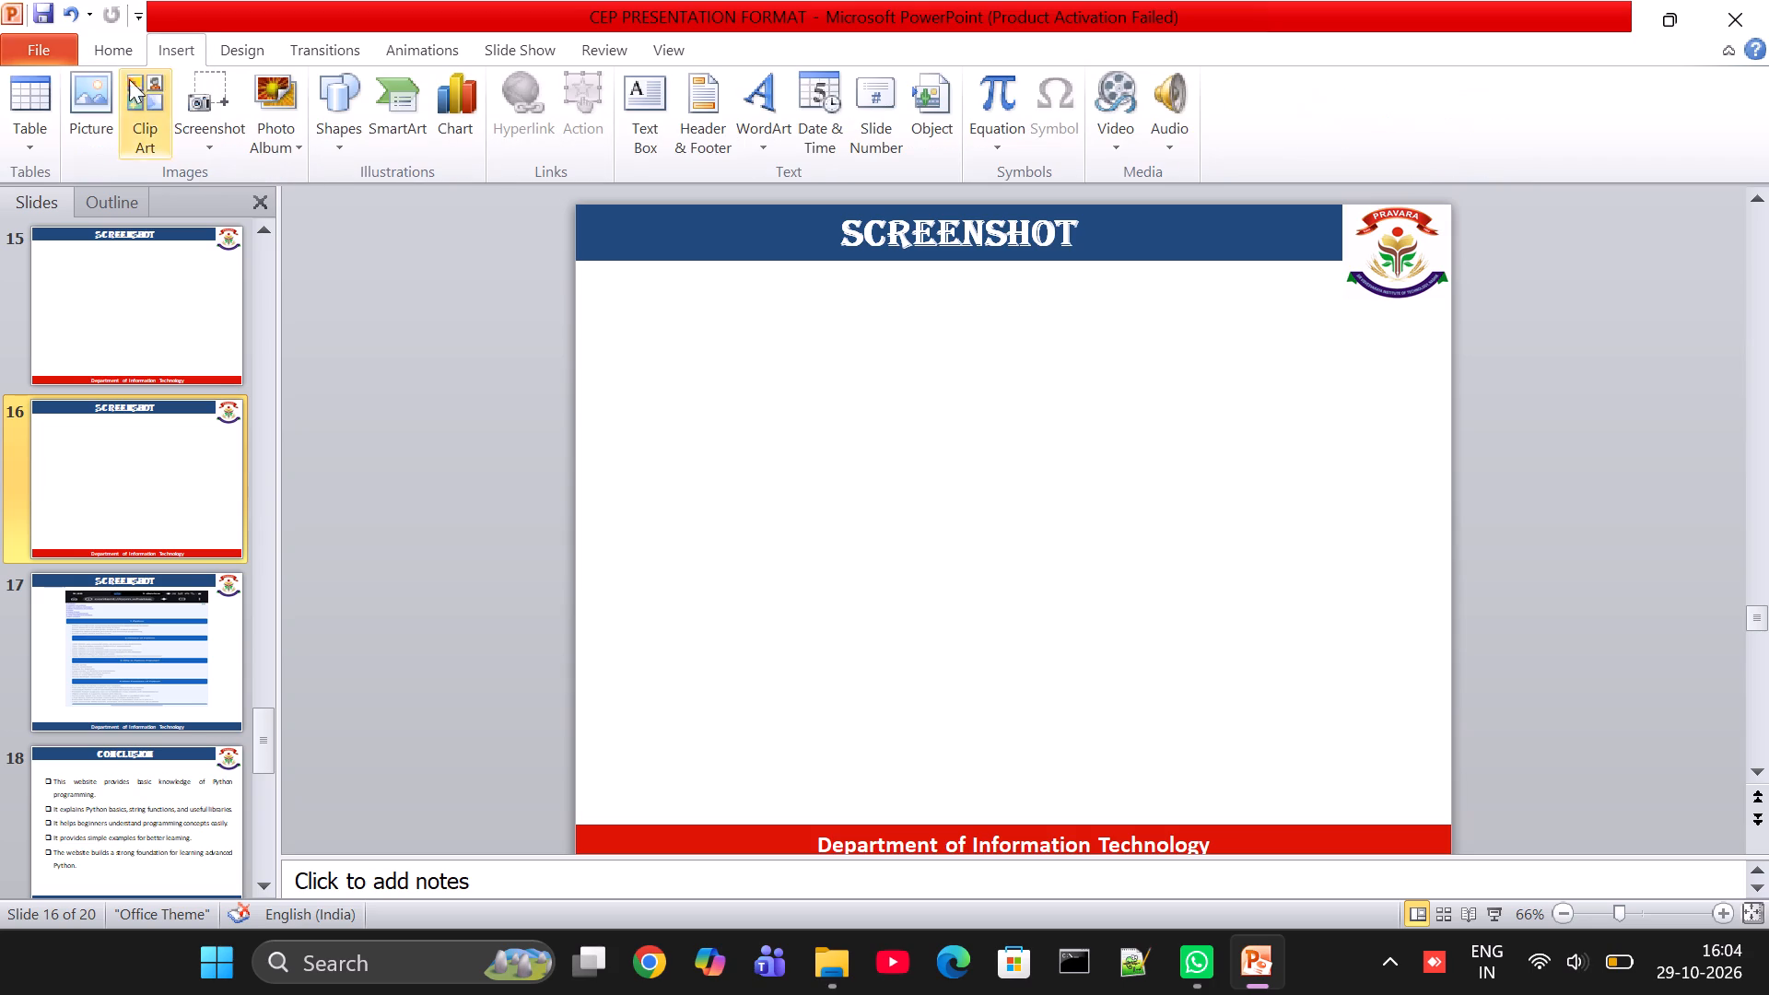
pyautogui.click(86, 98)
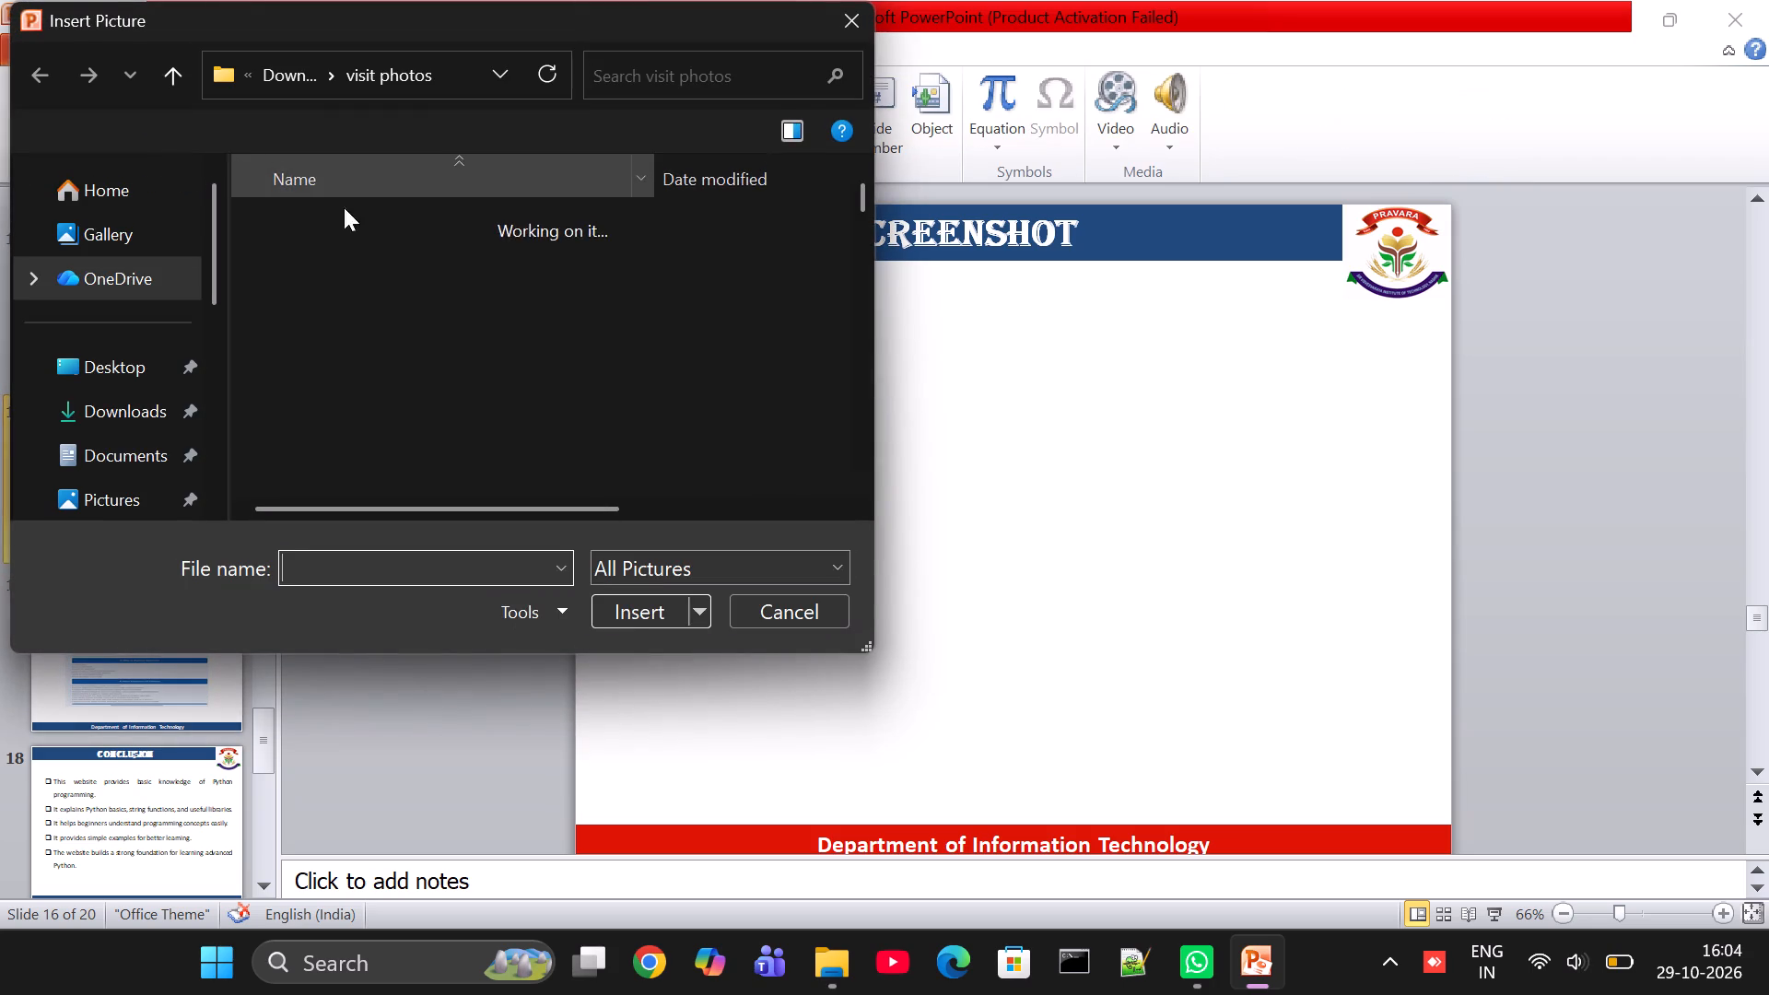
pyautogui.click(294, 299)
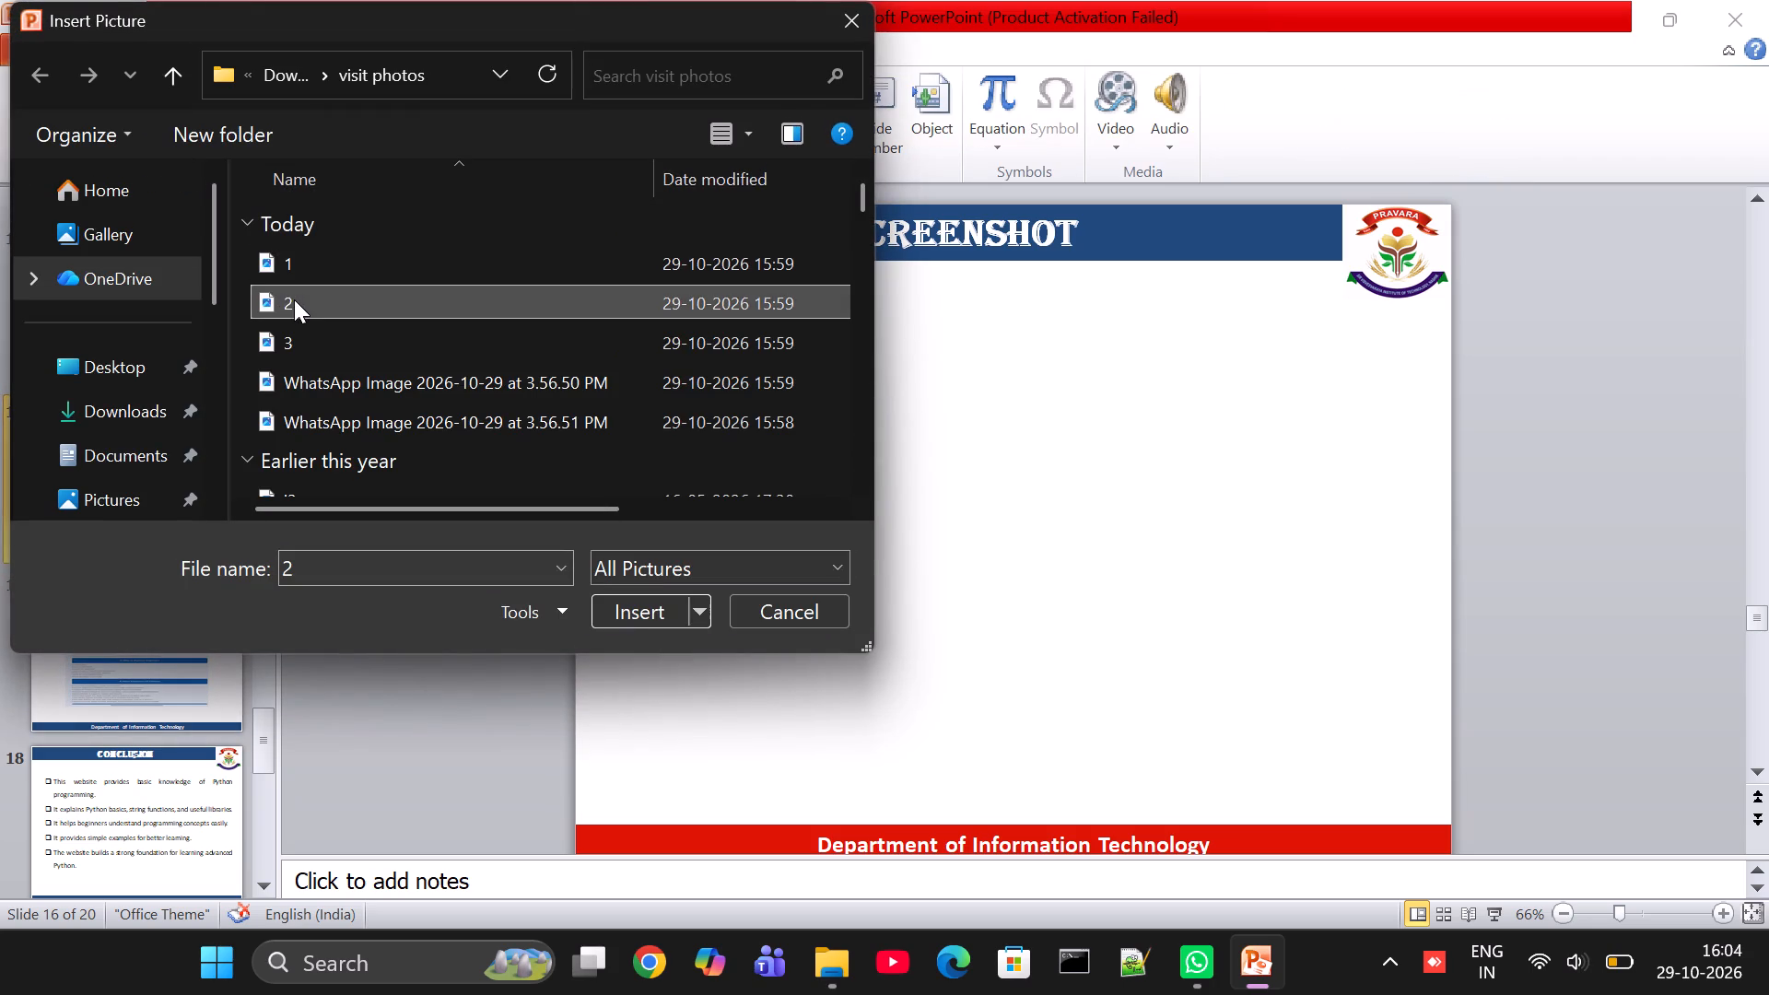
pyautogui.click(657, 613)
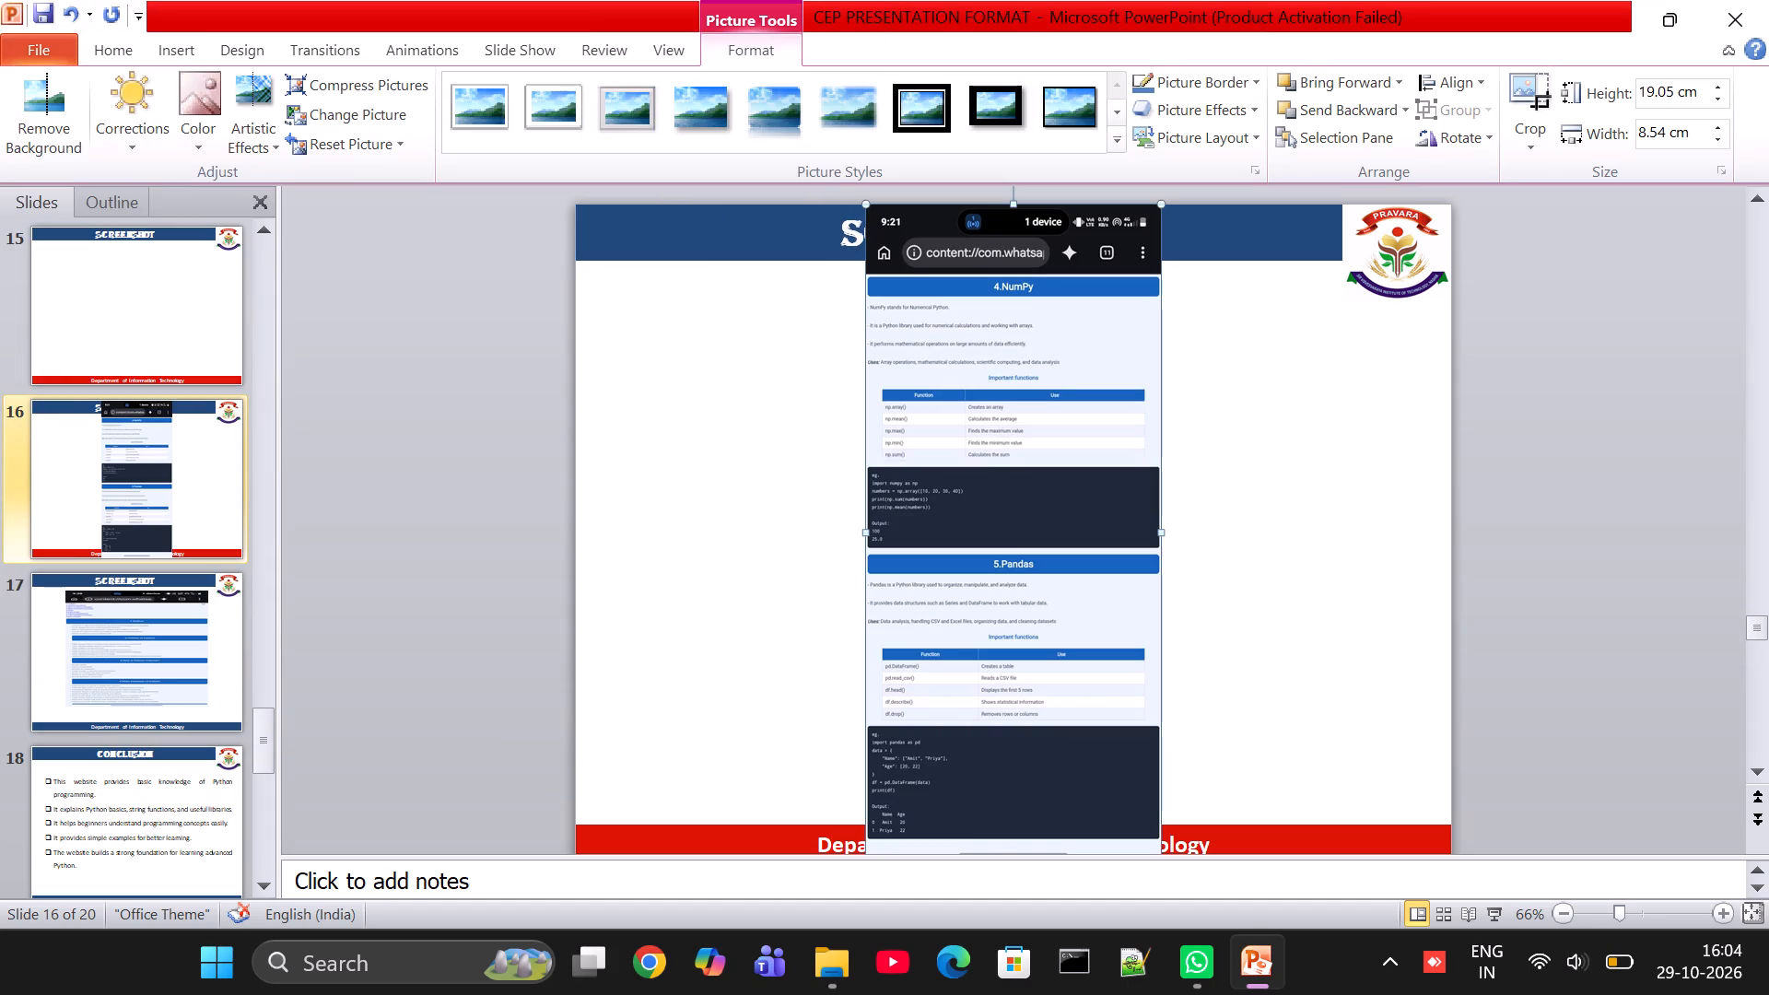
# Resize the picture on slide 16 to about 17.4 cm wide and 17.1 cm high, and move it below the SCREENSHOT title.
pyautogui.moveTo(1159, 535); pyautogui.dragTo(1495, 533)
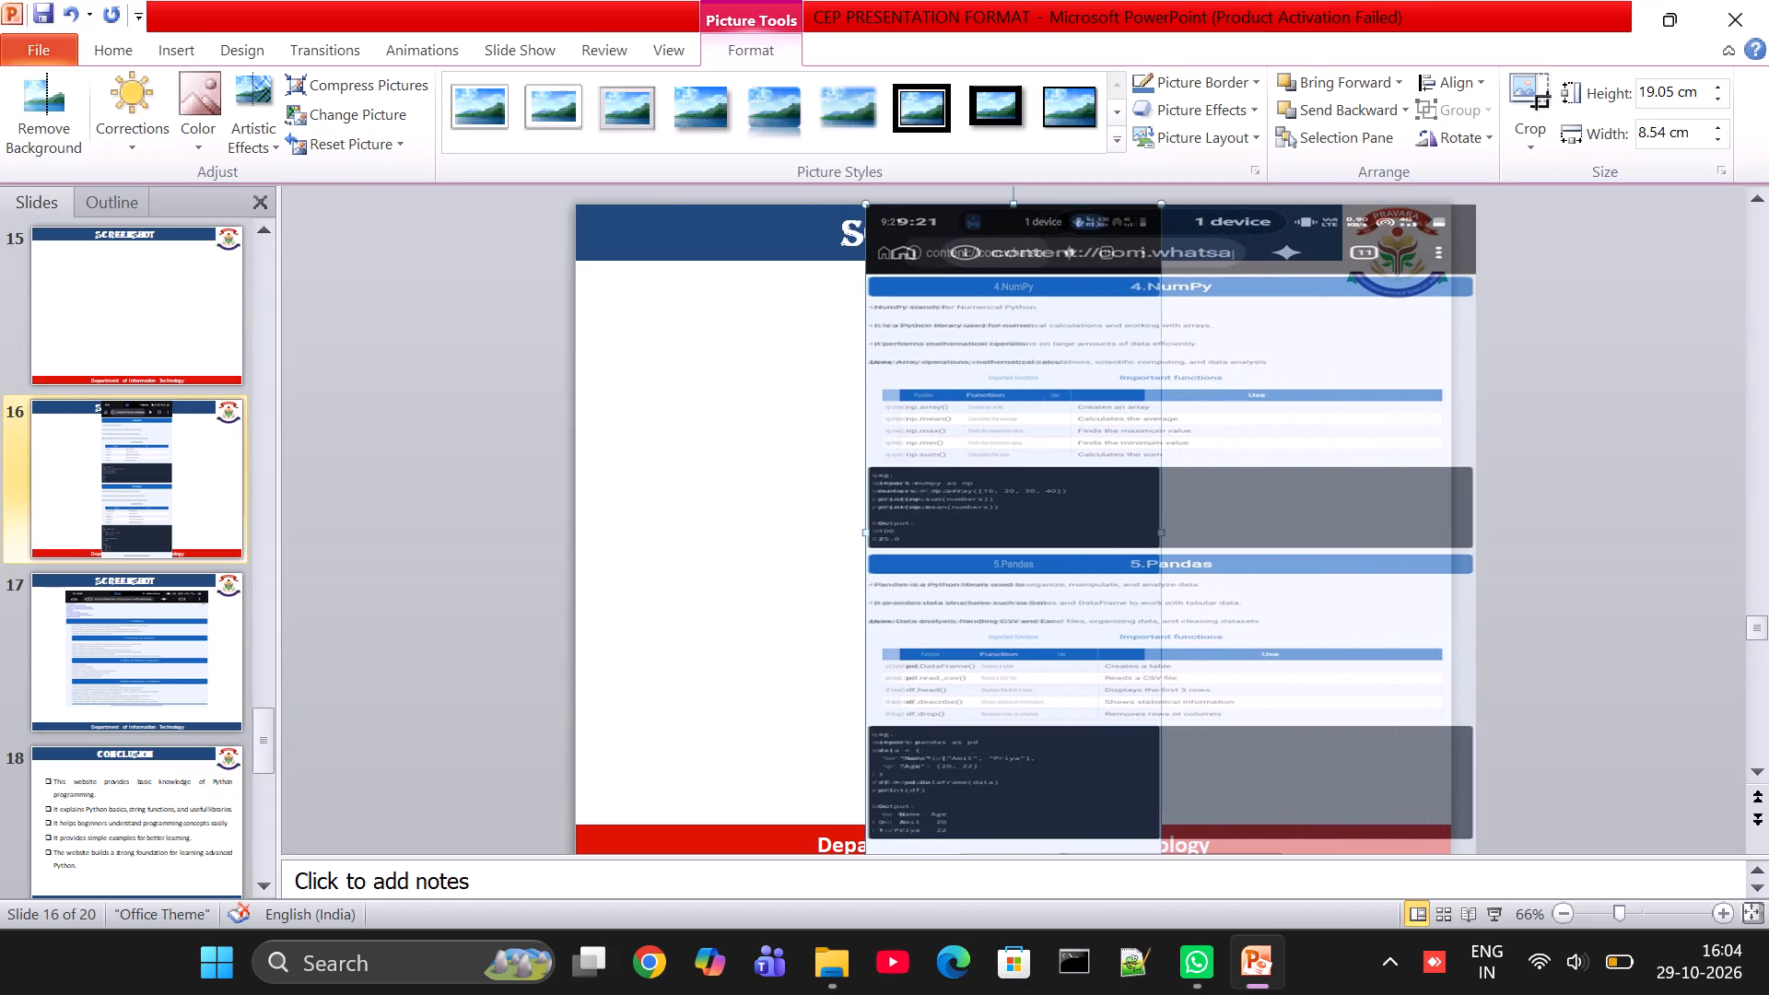
pyautogui.moveTo(1495, 533); pyautogui.dragTo(1466, 554)
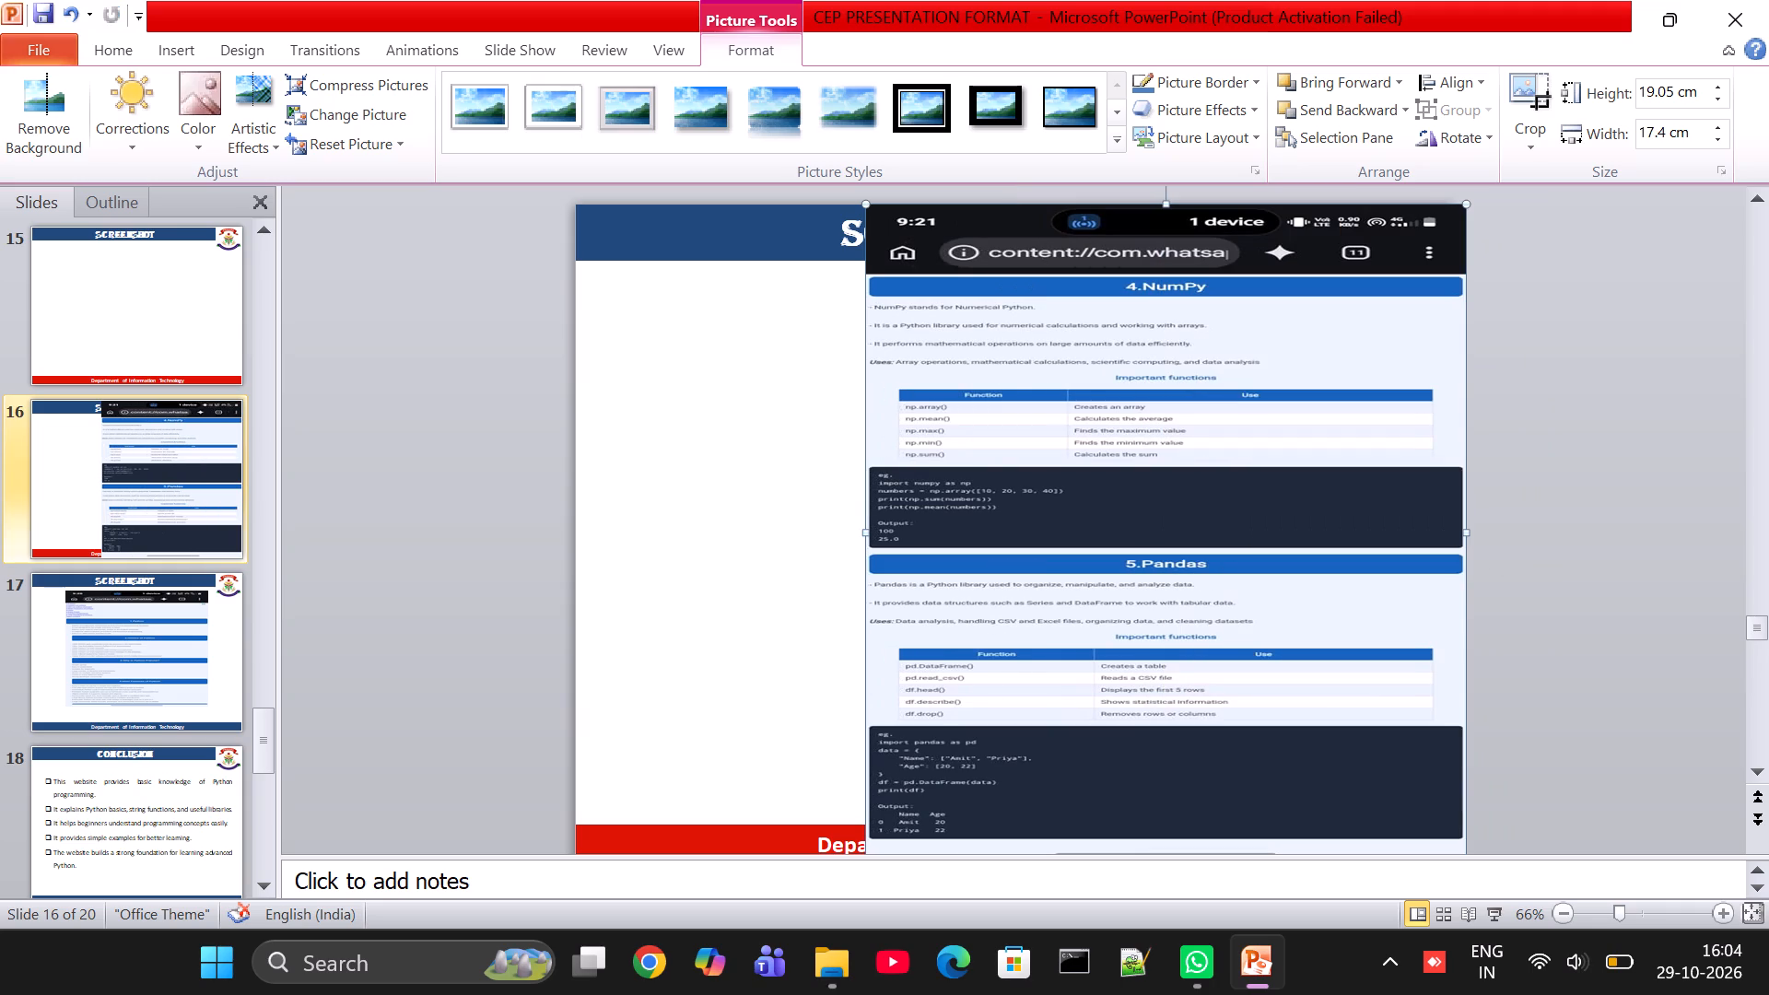
pyautogui.moveTo(1098, 839); pyautogui.dragTo(992, 697)
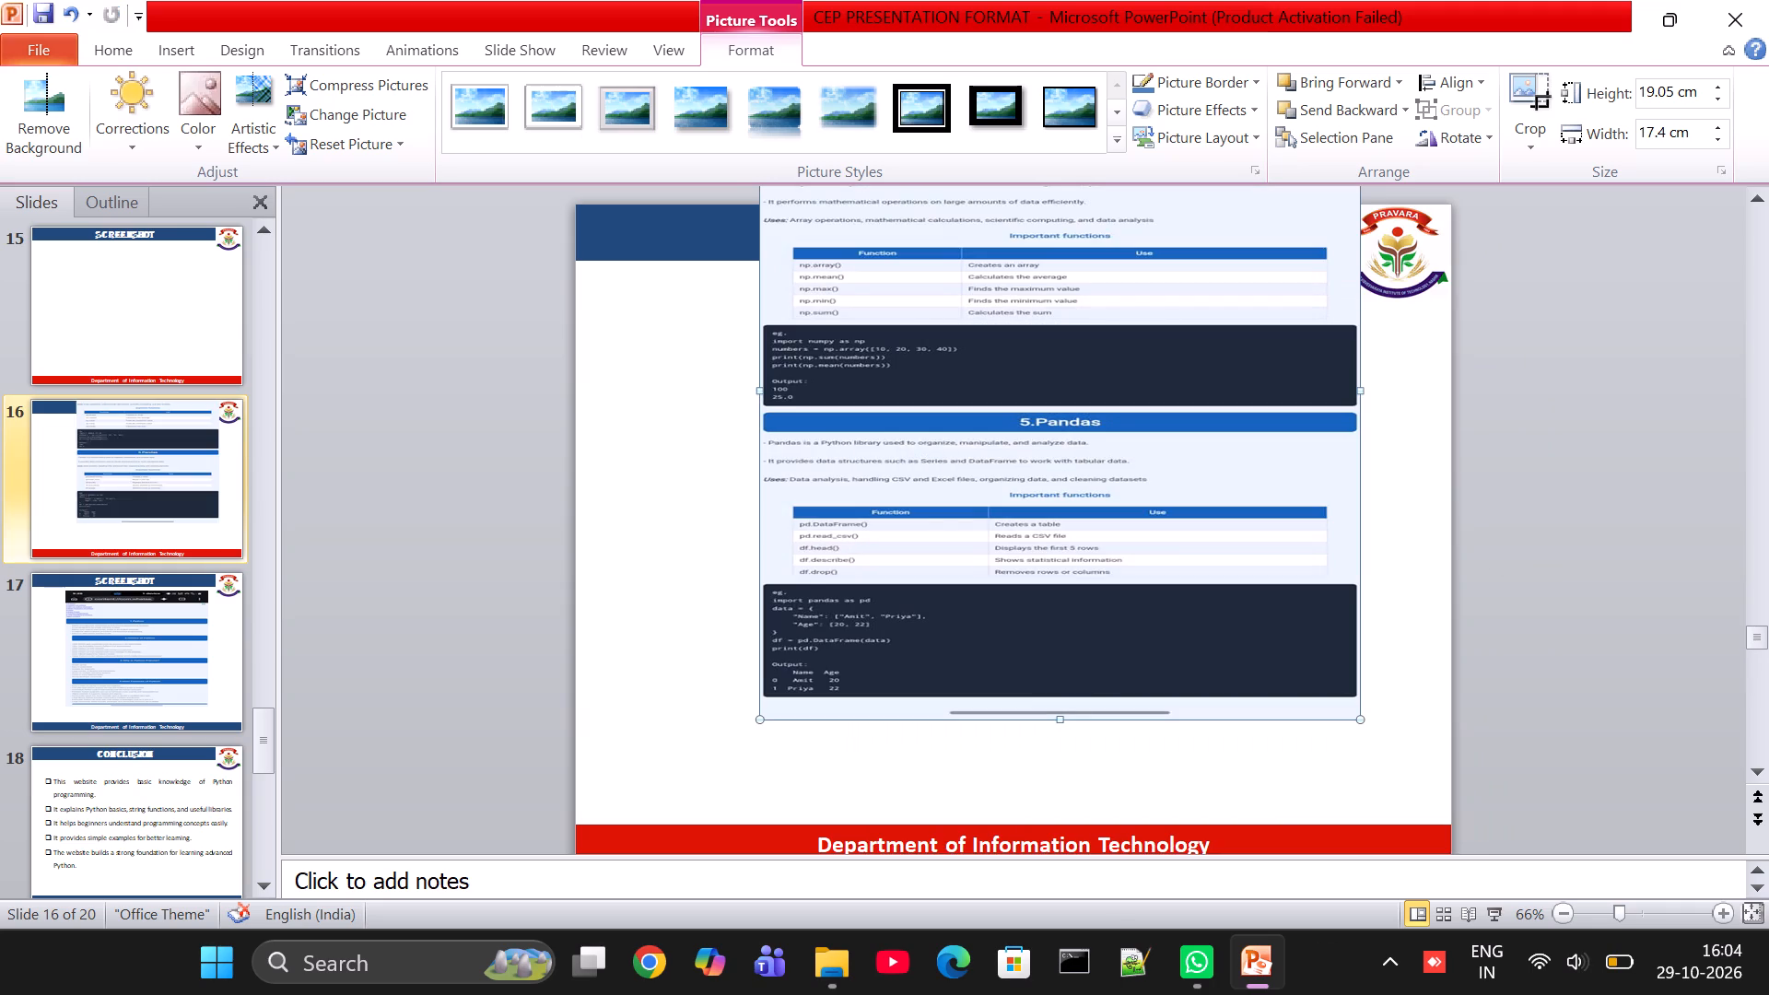
pyautogui.click(1052, 721)
pyautogui.moveTo(1060, 720); pyautogui.dragTo(1055, 650)
pyautogui.moveTo(1052, 644); pyautogui.dragTo(1043, 768)
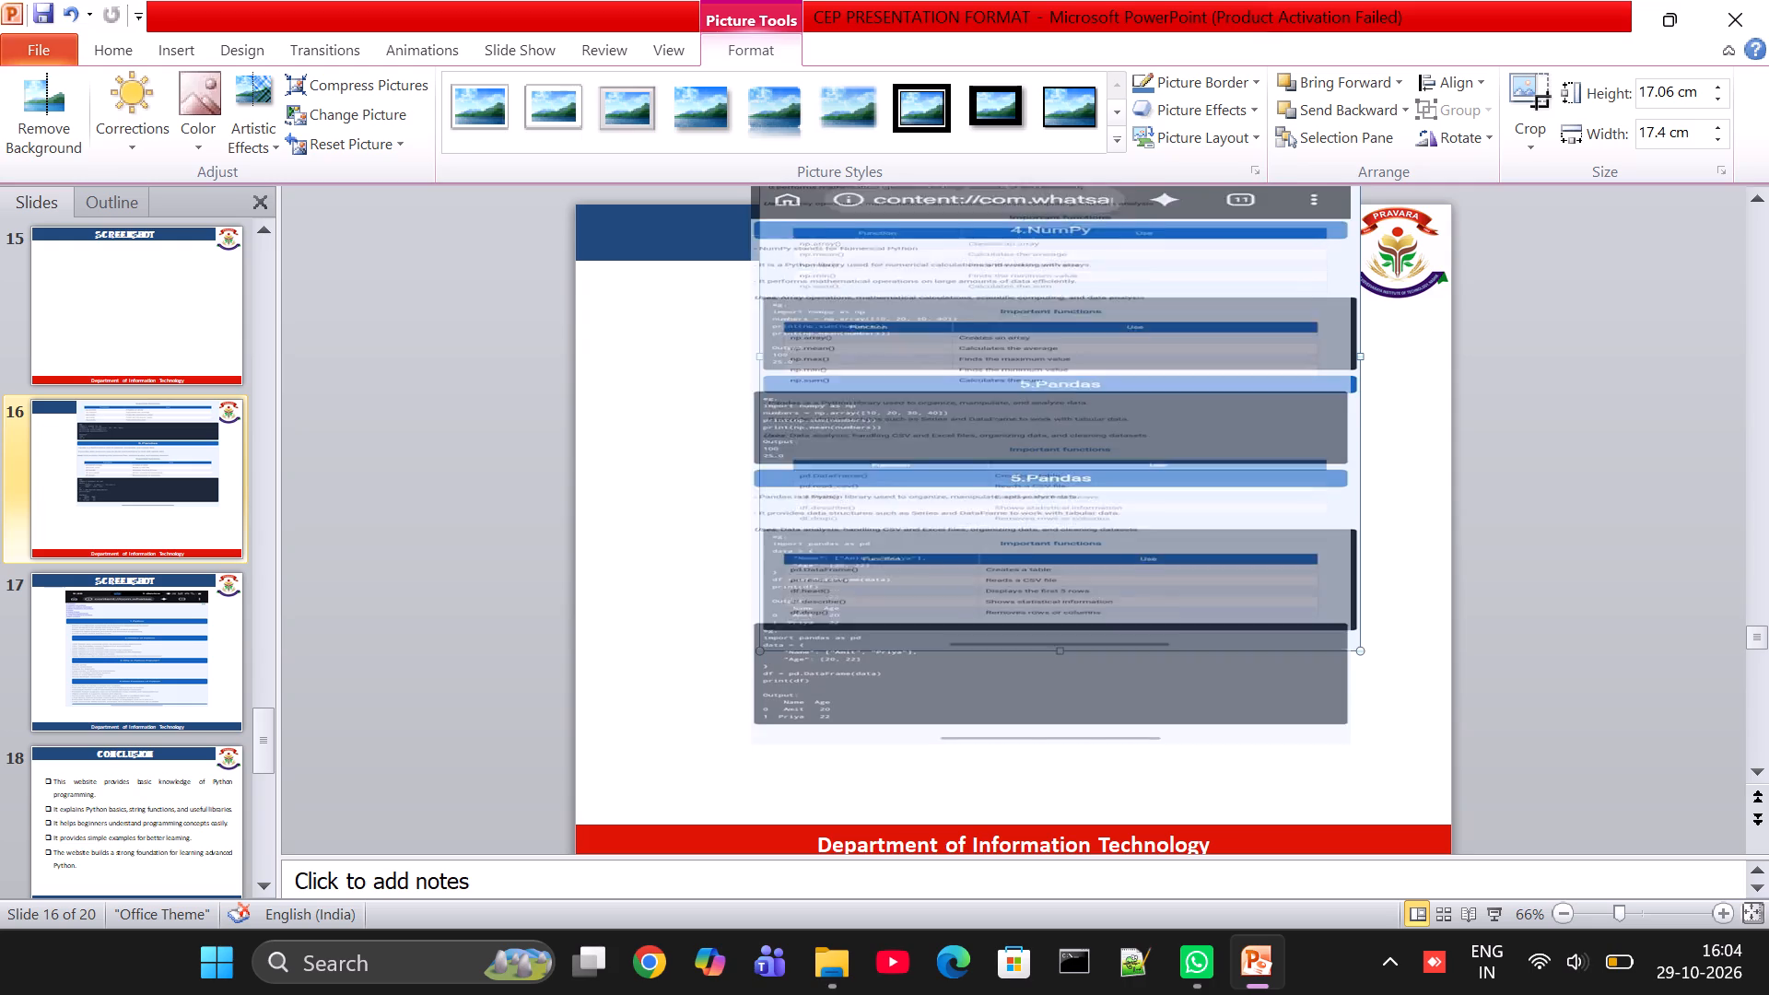
pyautogui.moveTo(1043, 768); pyautogui.dragTo(1025, 825)
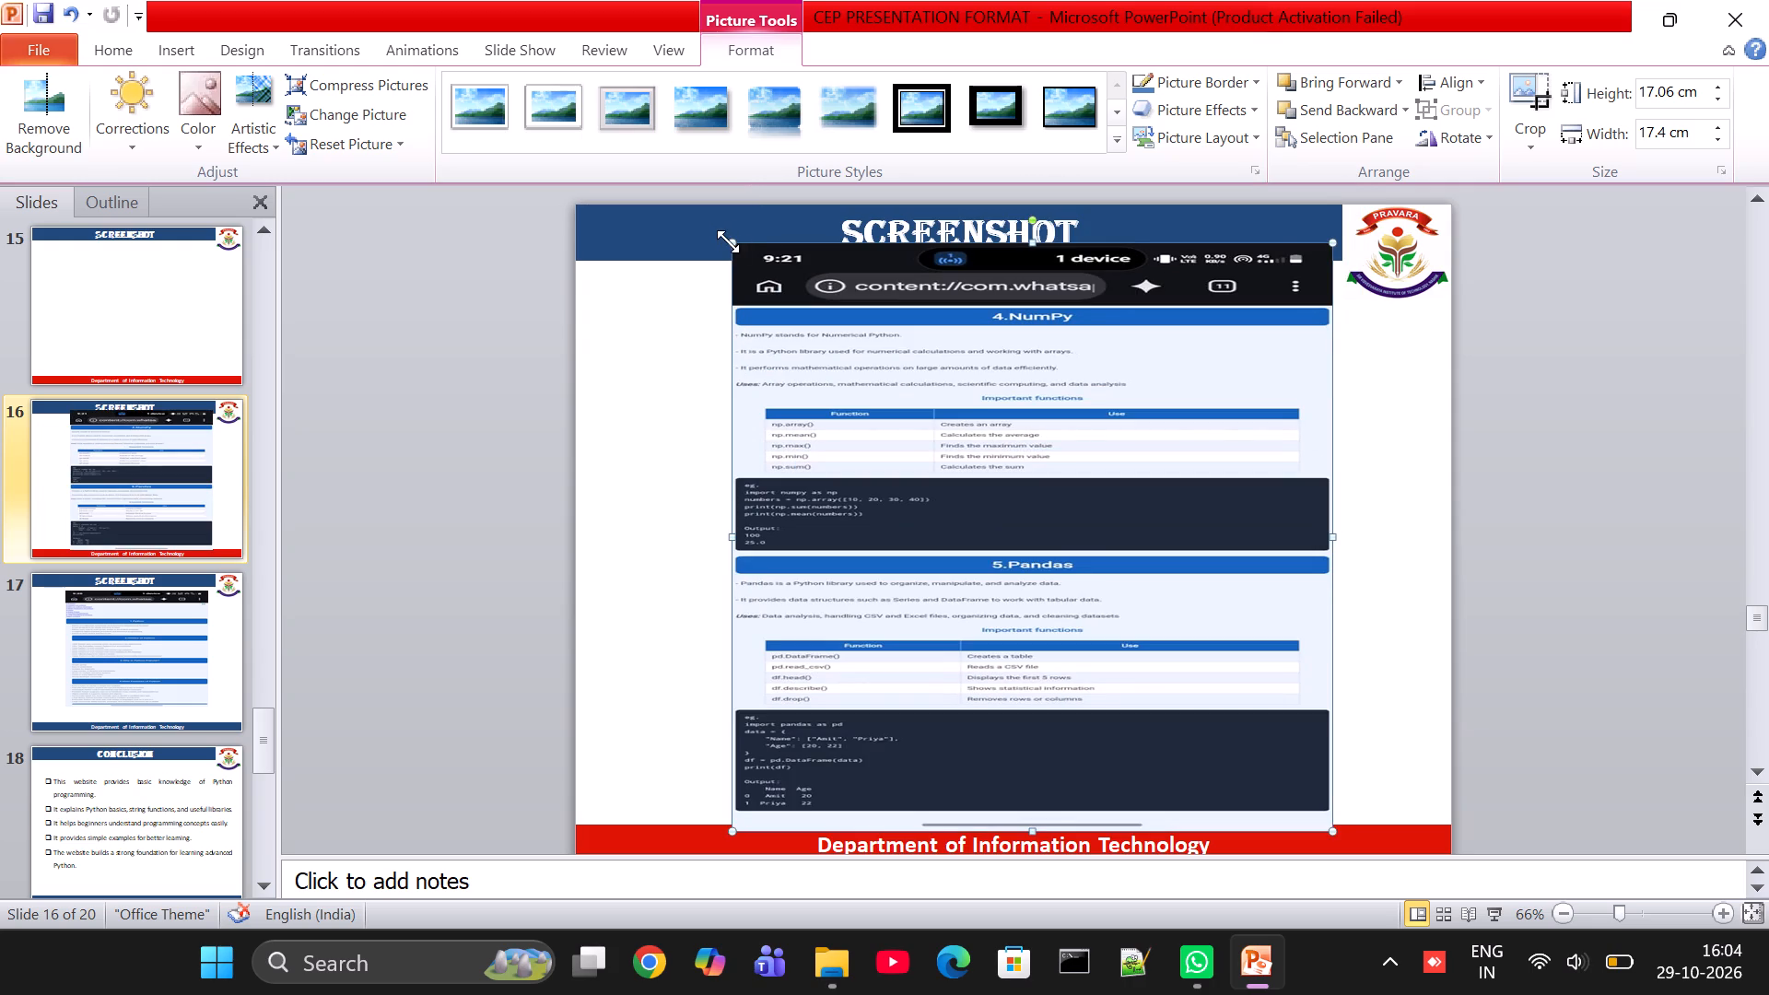
# Resize the picture to about 16.3 cm wide and 16.1 cm high, and fit it centrally between the header and footer bars.
pyautogui.moveTo(728, 241); pyautogui.dragTo(732, 332)
pyautogui.moveTo(730, 242); pyautogui.dragTo(768, 312)
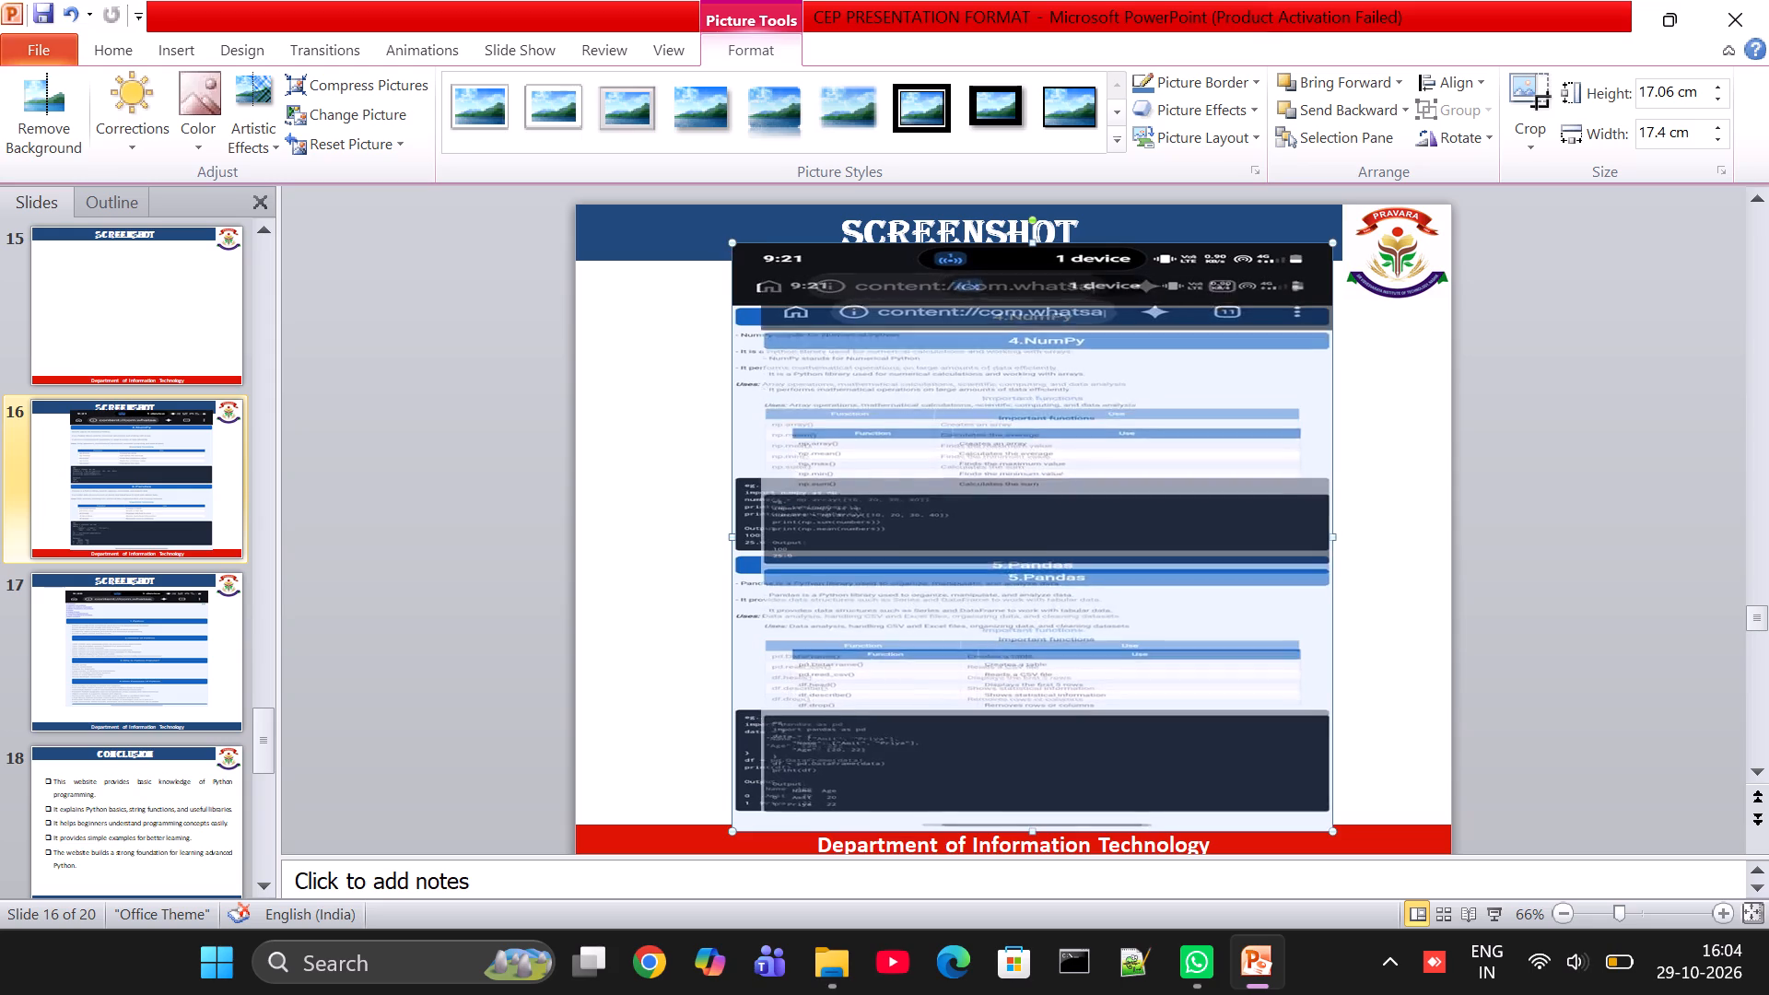
pyautogui.moveTo(768, 312); pyautogui.dragTo(732, 320)
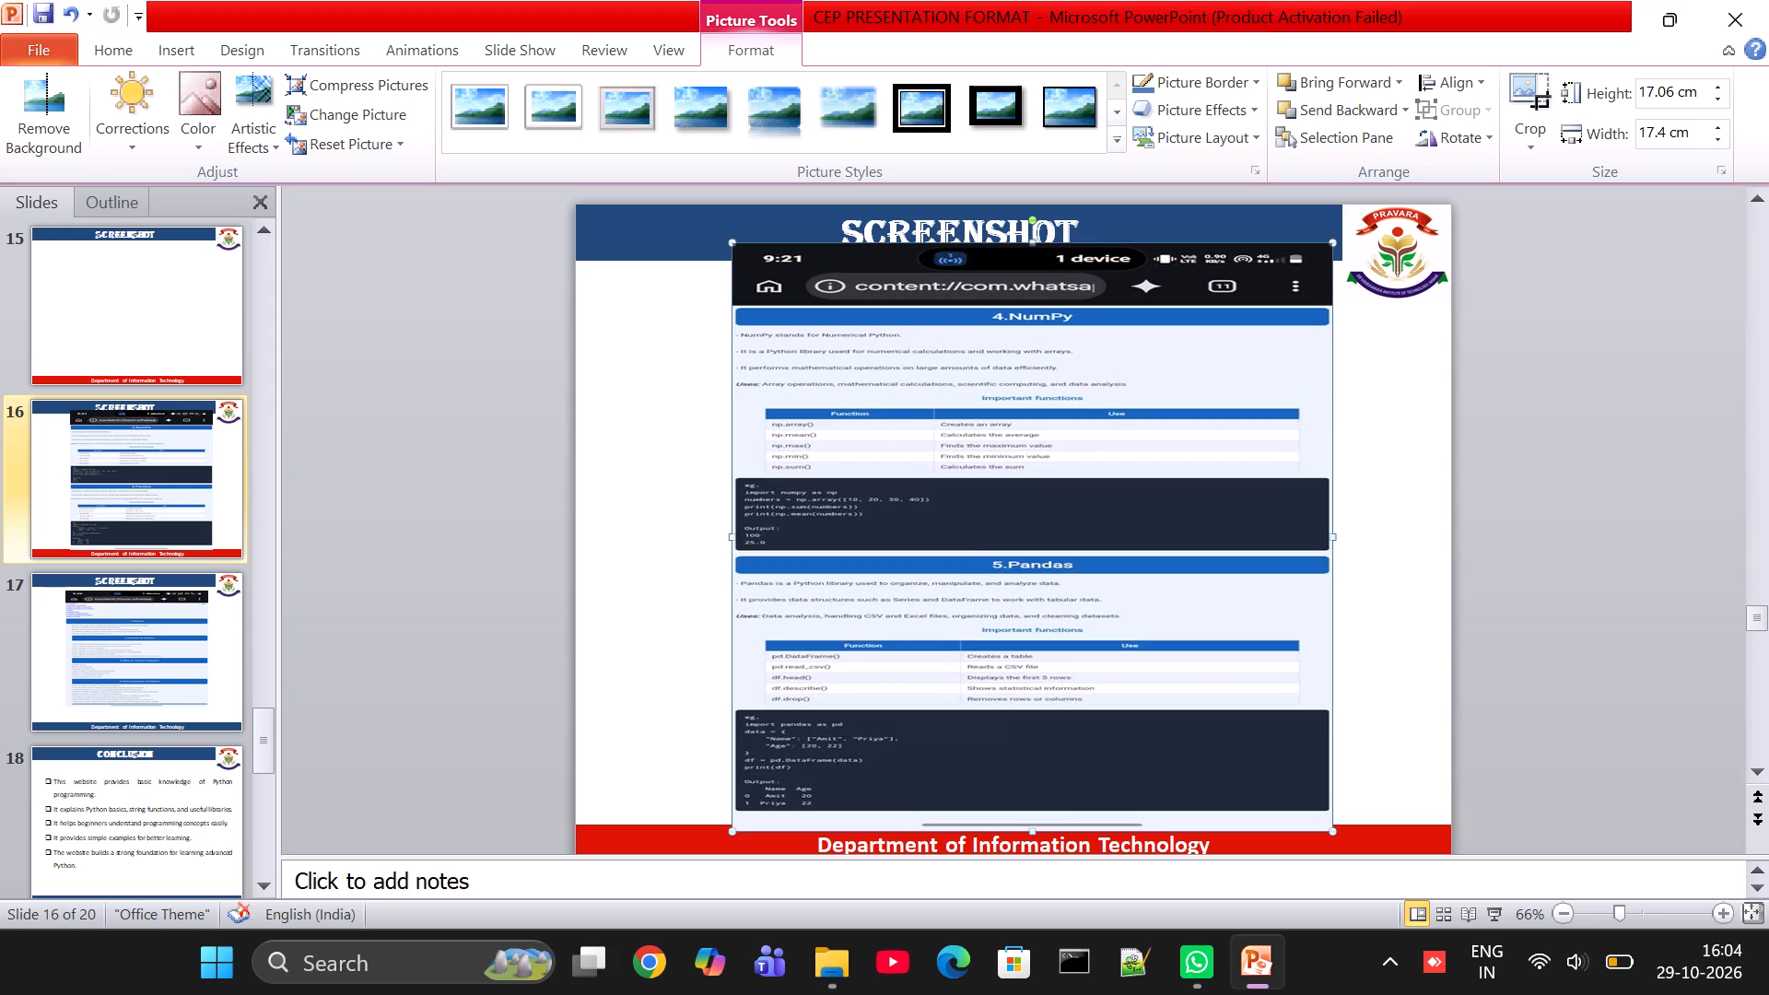
pyautogui.moveTo(732, 320); pyautogui.dragTo(744, 333)
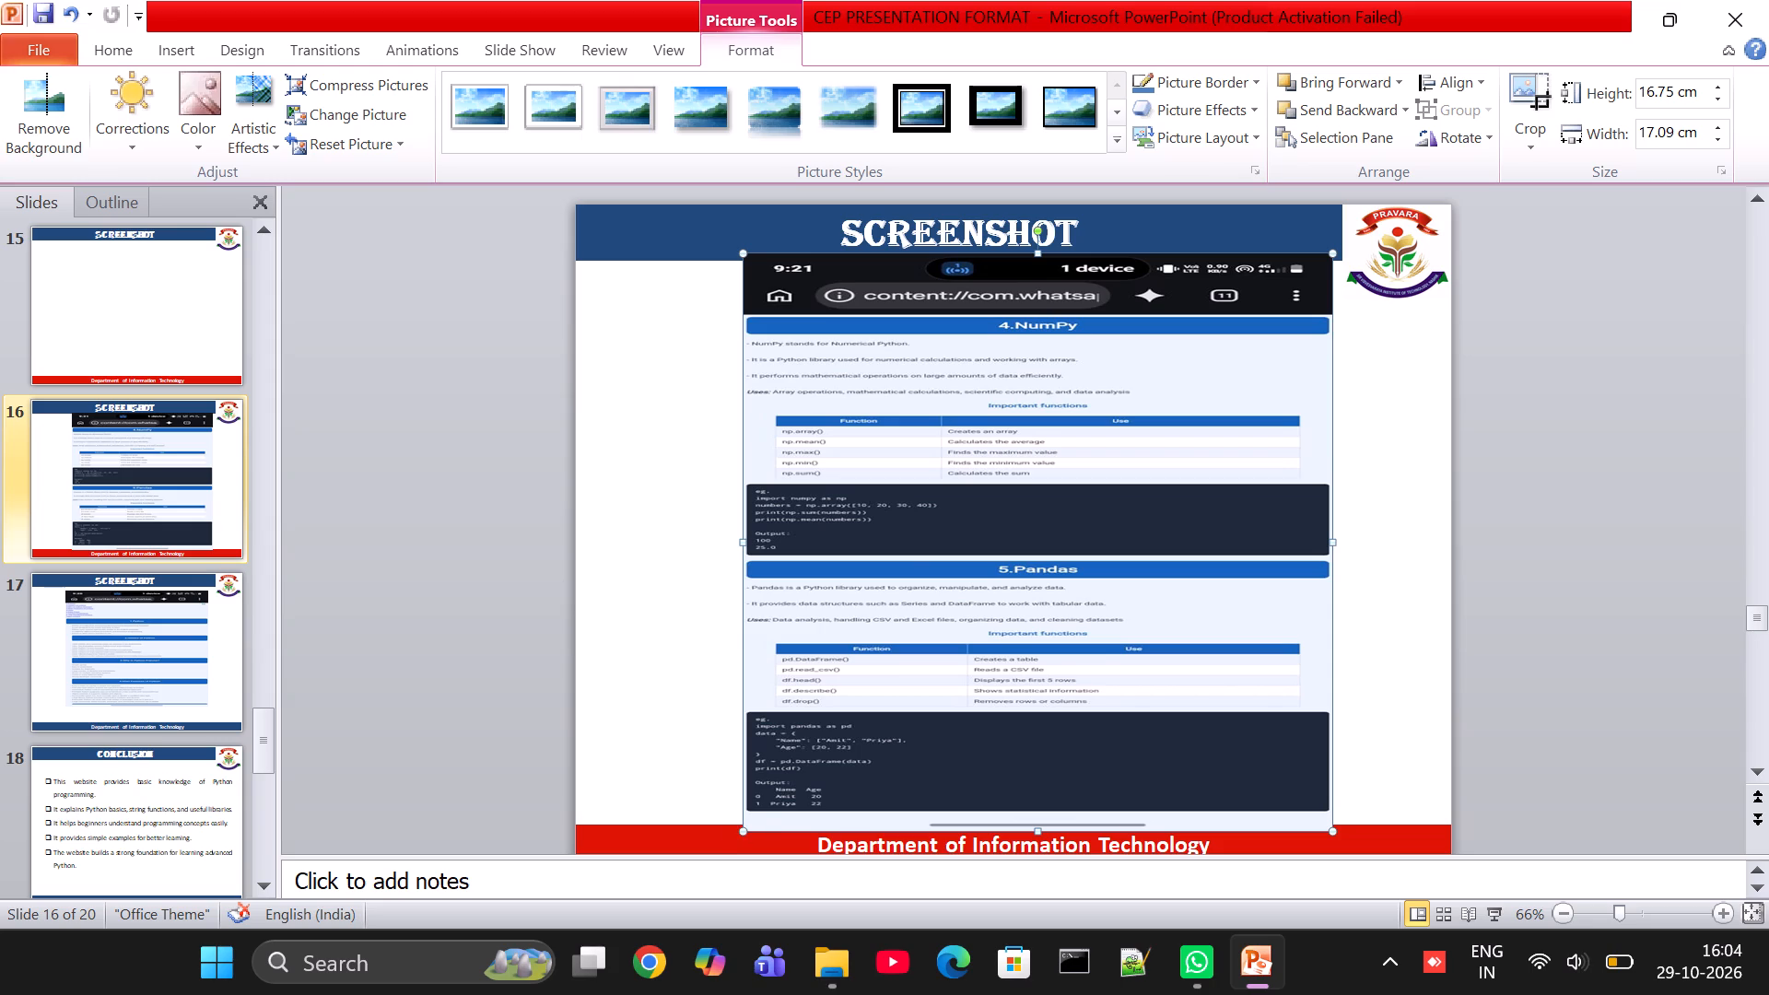
pyautogui.moveTo(747, 835); pyautogui.dragTo(782, 795)
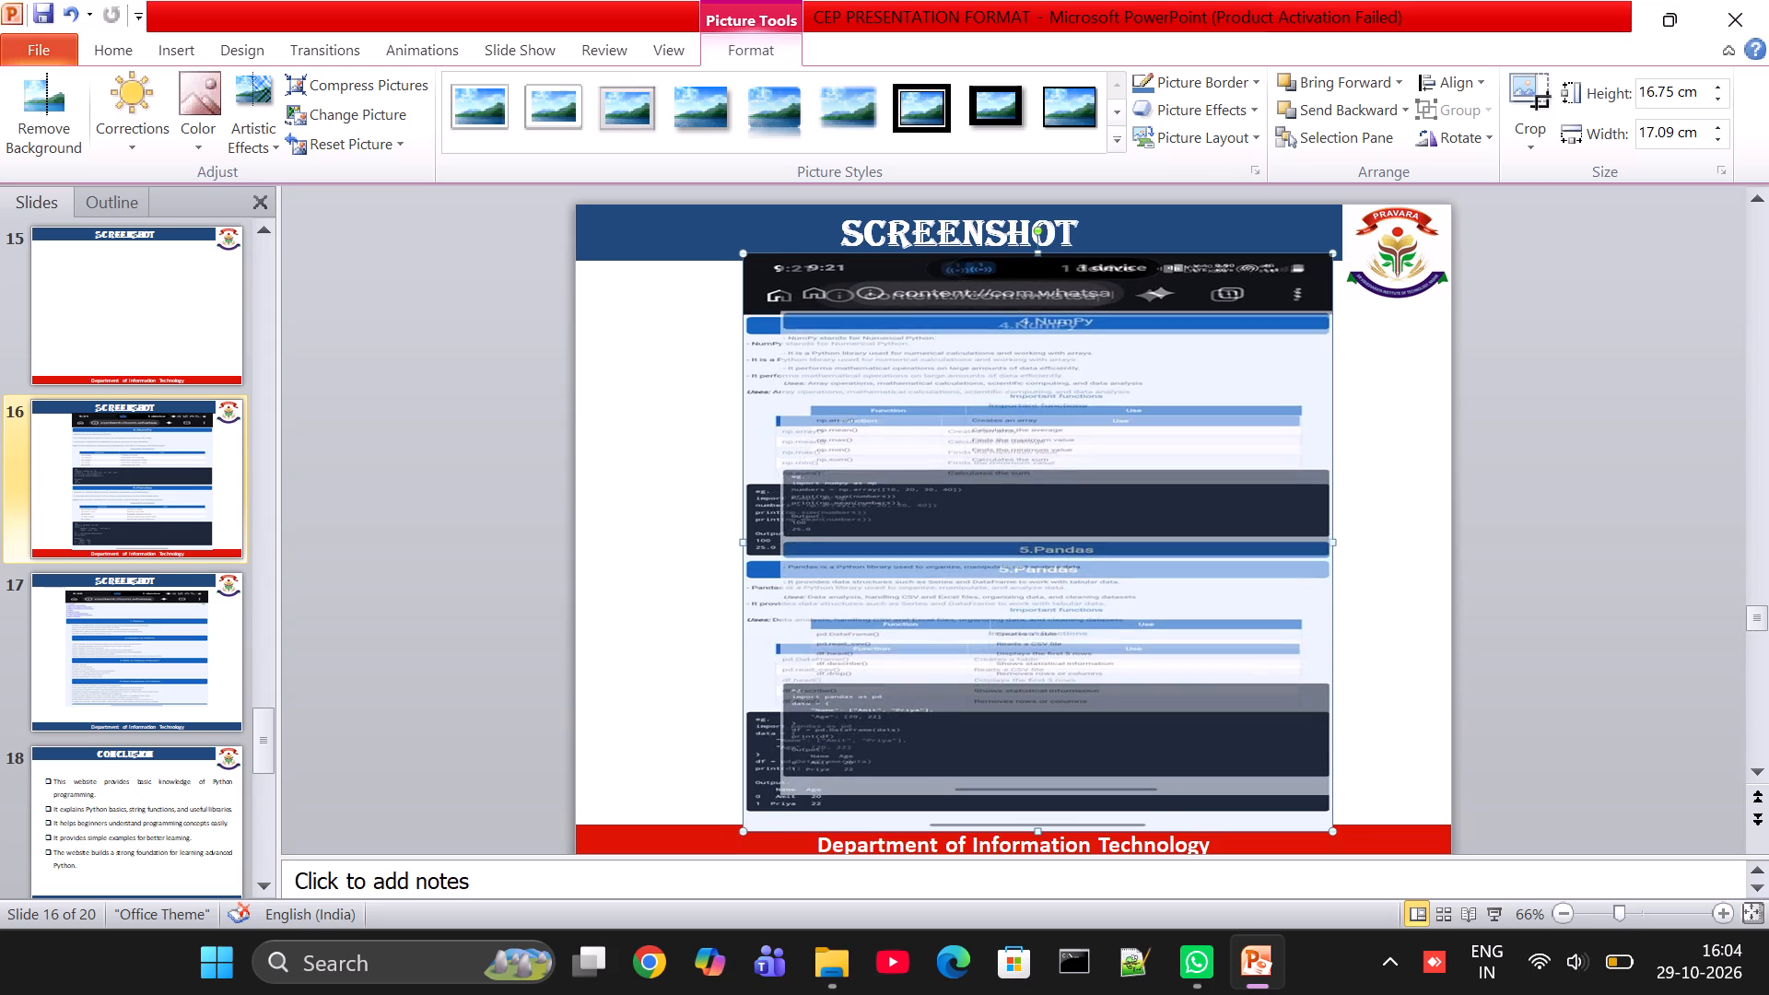
pyautogui.moveTo(1269, 445); pyautogui.dragTo(1209, 469)
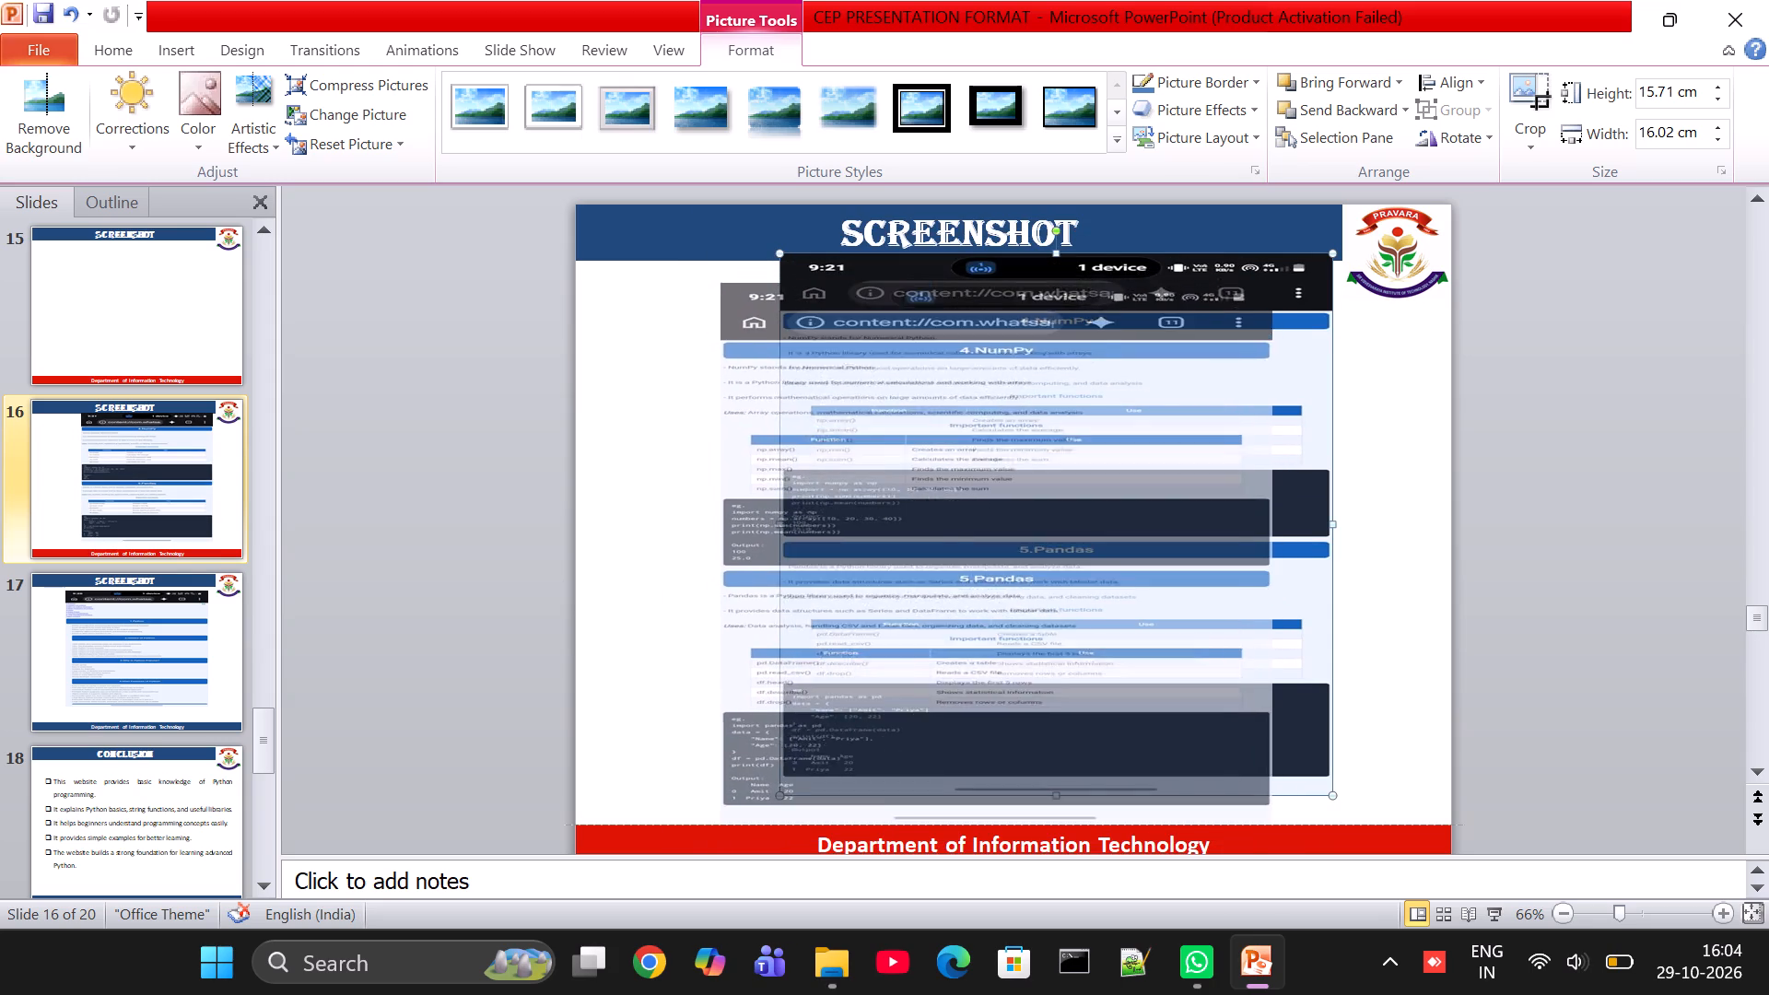
pyautogui.moveTo(1209, 469); pyautogui.dragTo(1217, 461)
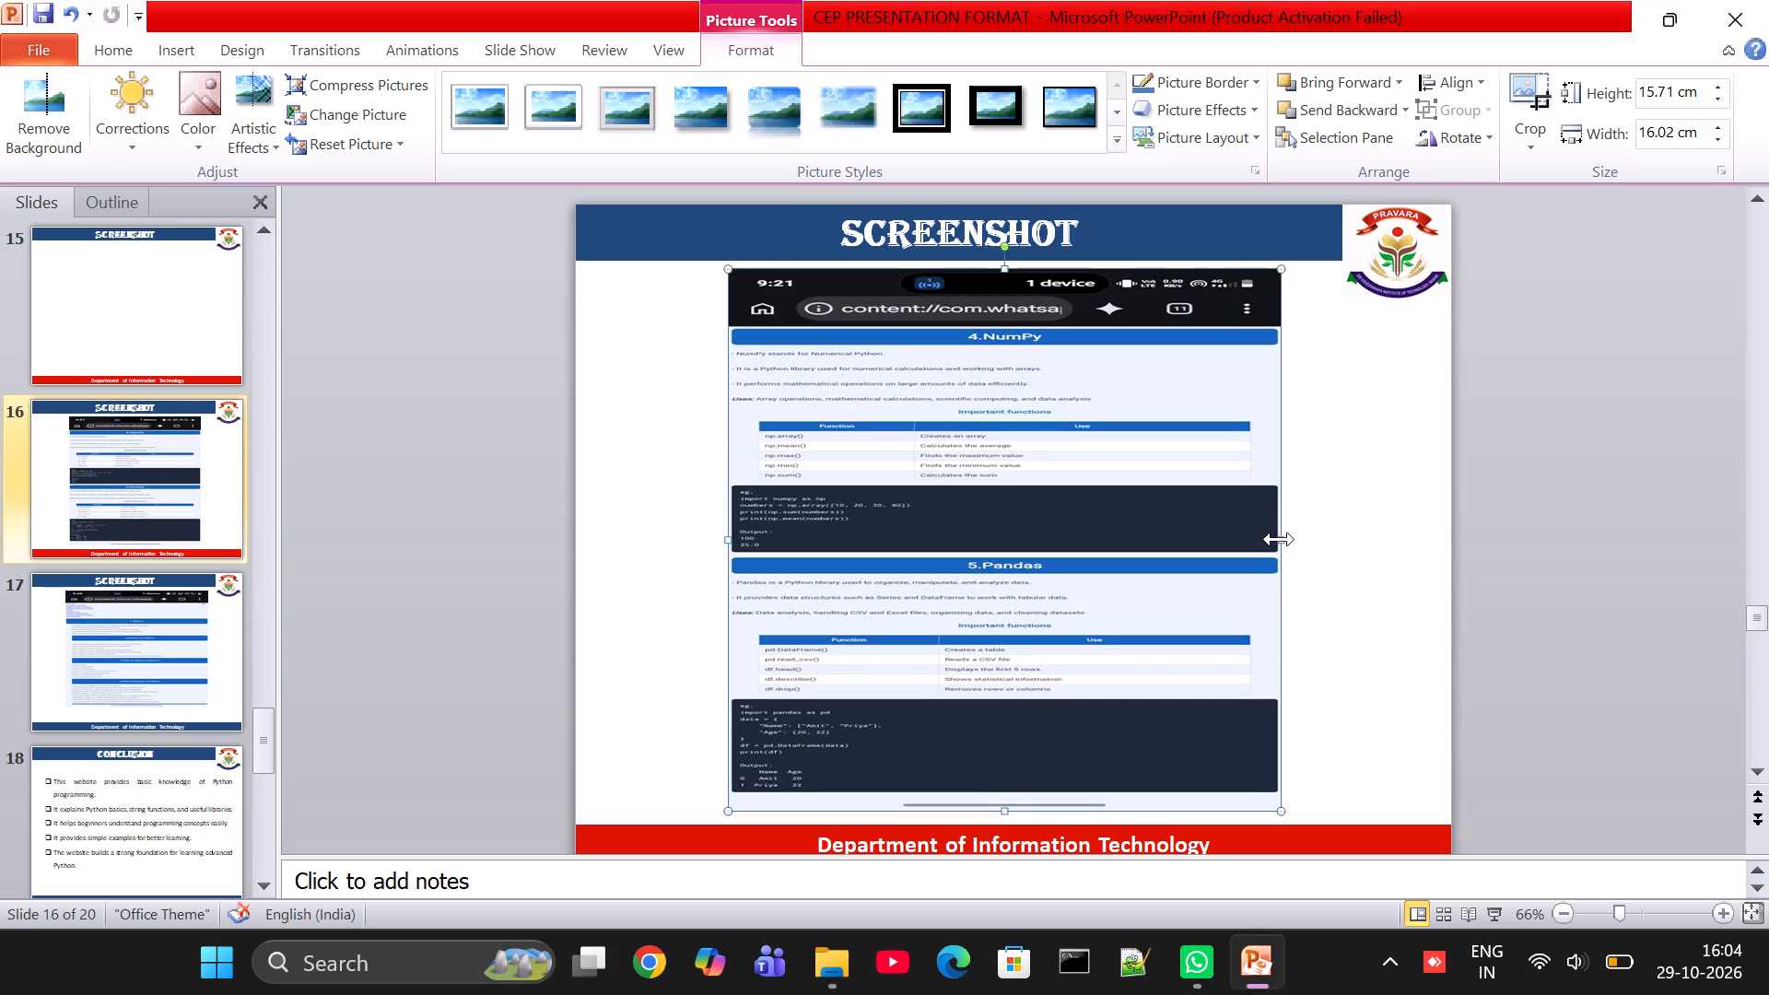
pyautogui.moveTo(1279, 539); pyautogui.dragTo(1291, 543)
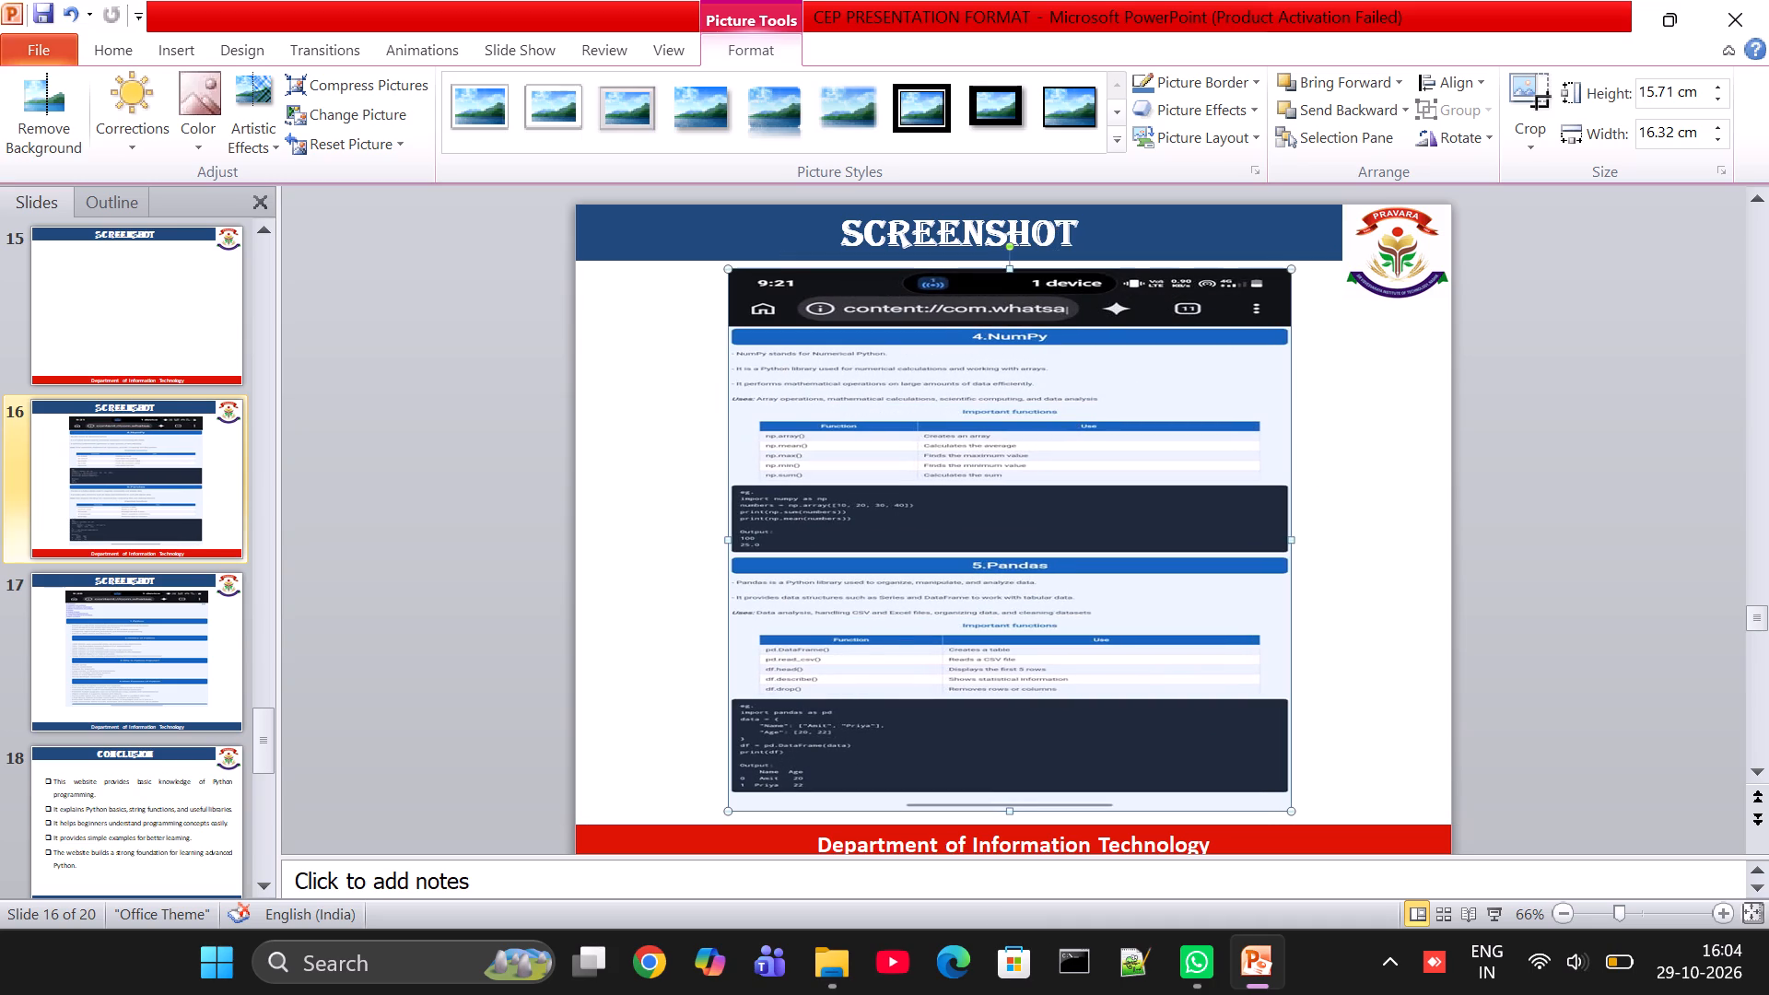
pyautogui.click(1008, 271)
pyautogui.moveTo(1005, 809); pyautogui.dragTo(1013, 831)
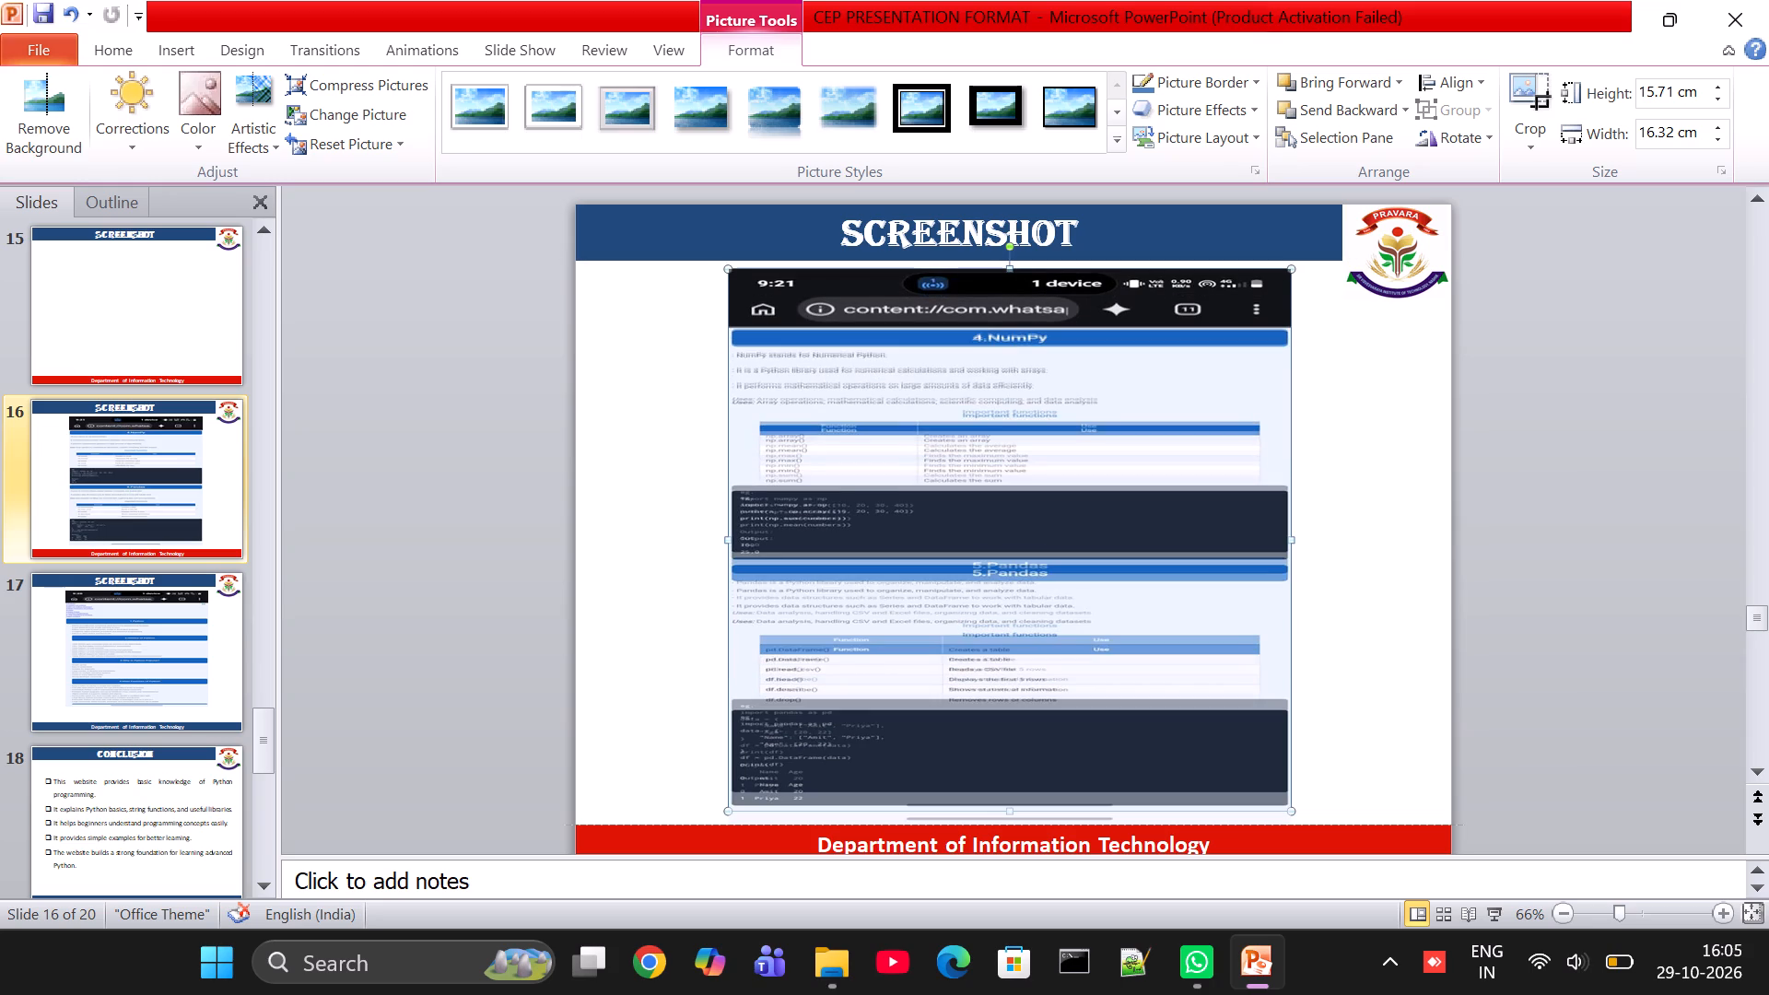
pyautogui.moveTo(1013, 831); pyautogui.dragTo(1013, 825)
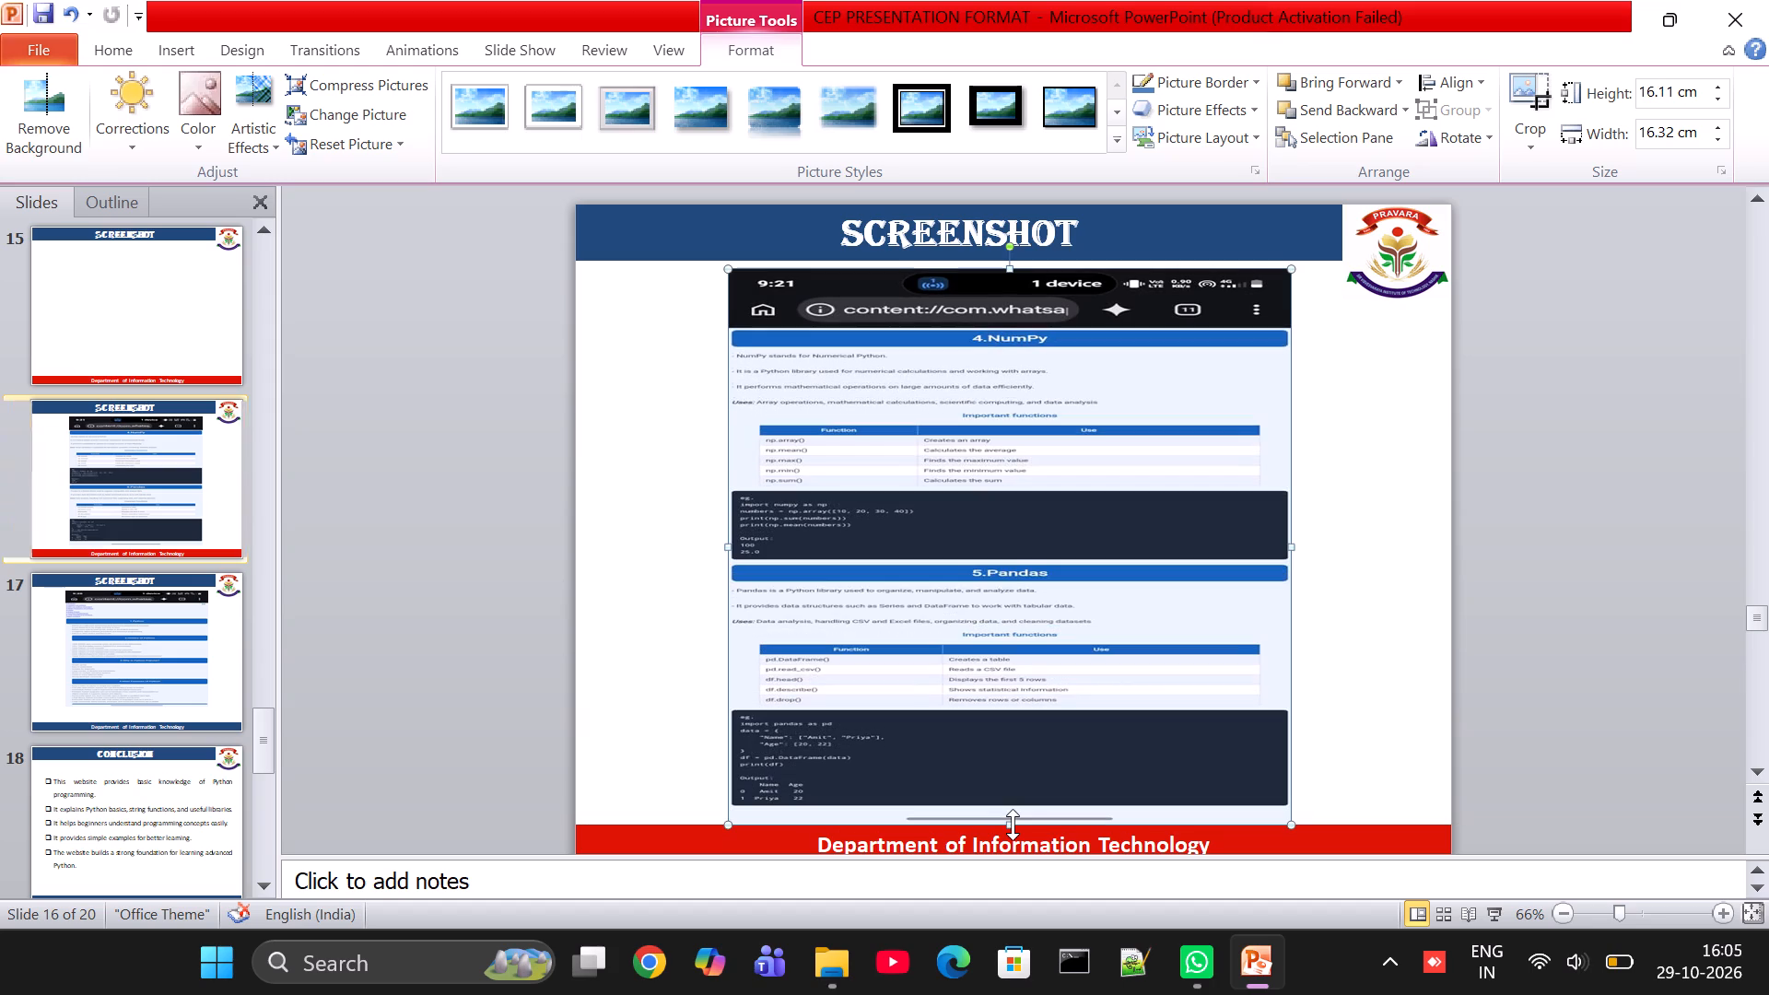
pyautogui.click(668, 690)
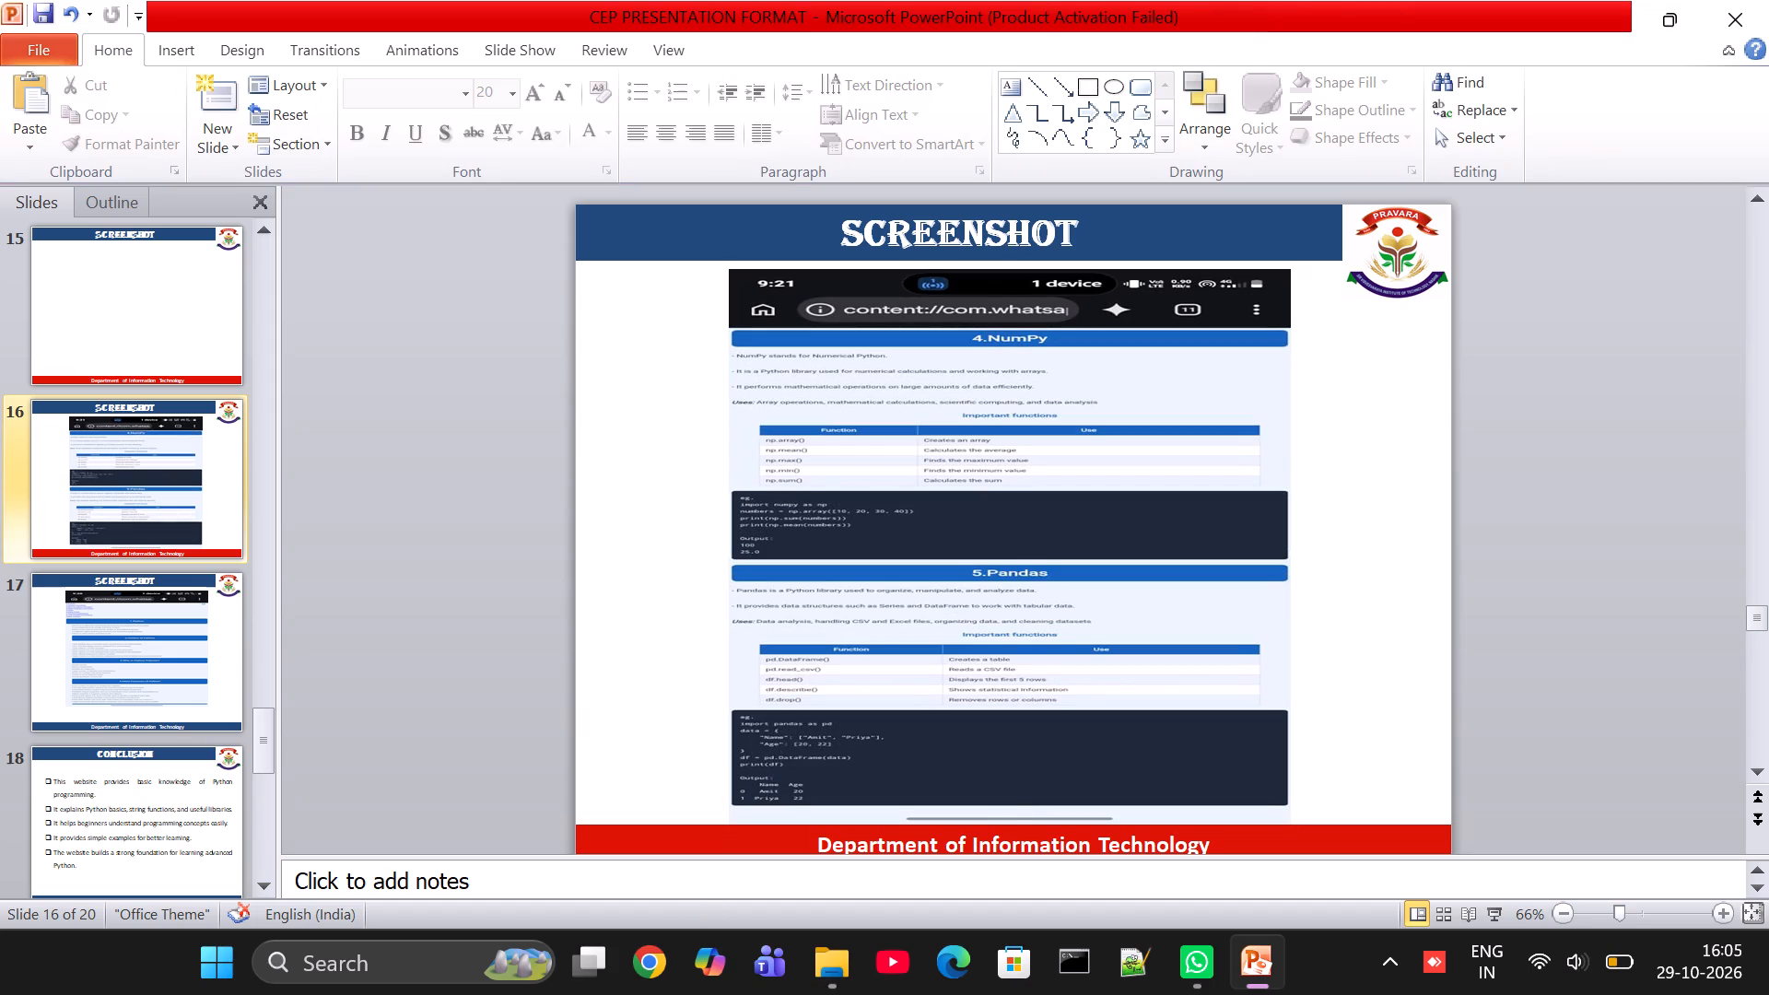
# Fill the Department of Information Technology footer bar on slide 16 with dark blue.
pyautogui.doubleClick(698, 848)
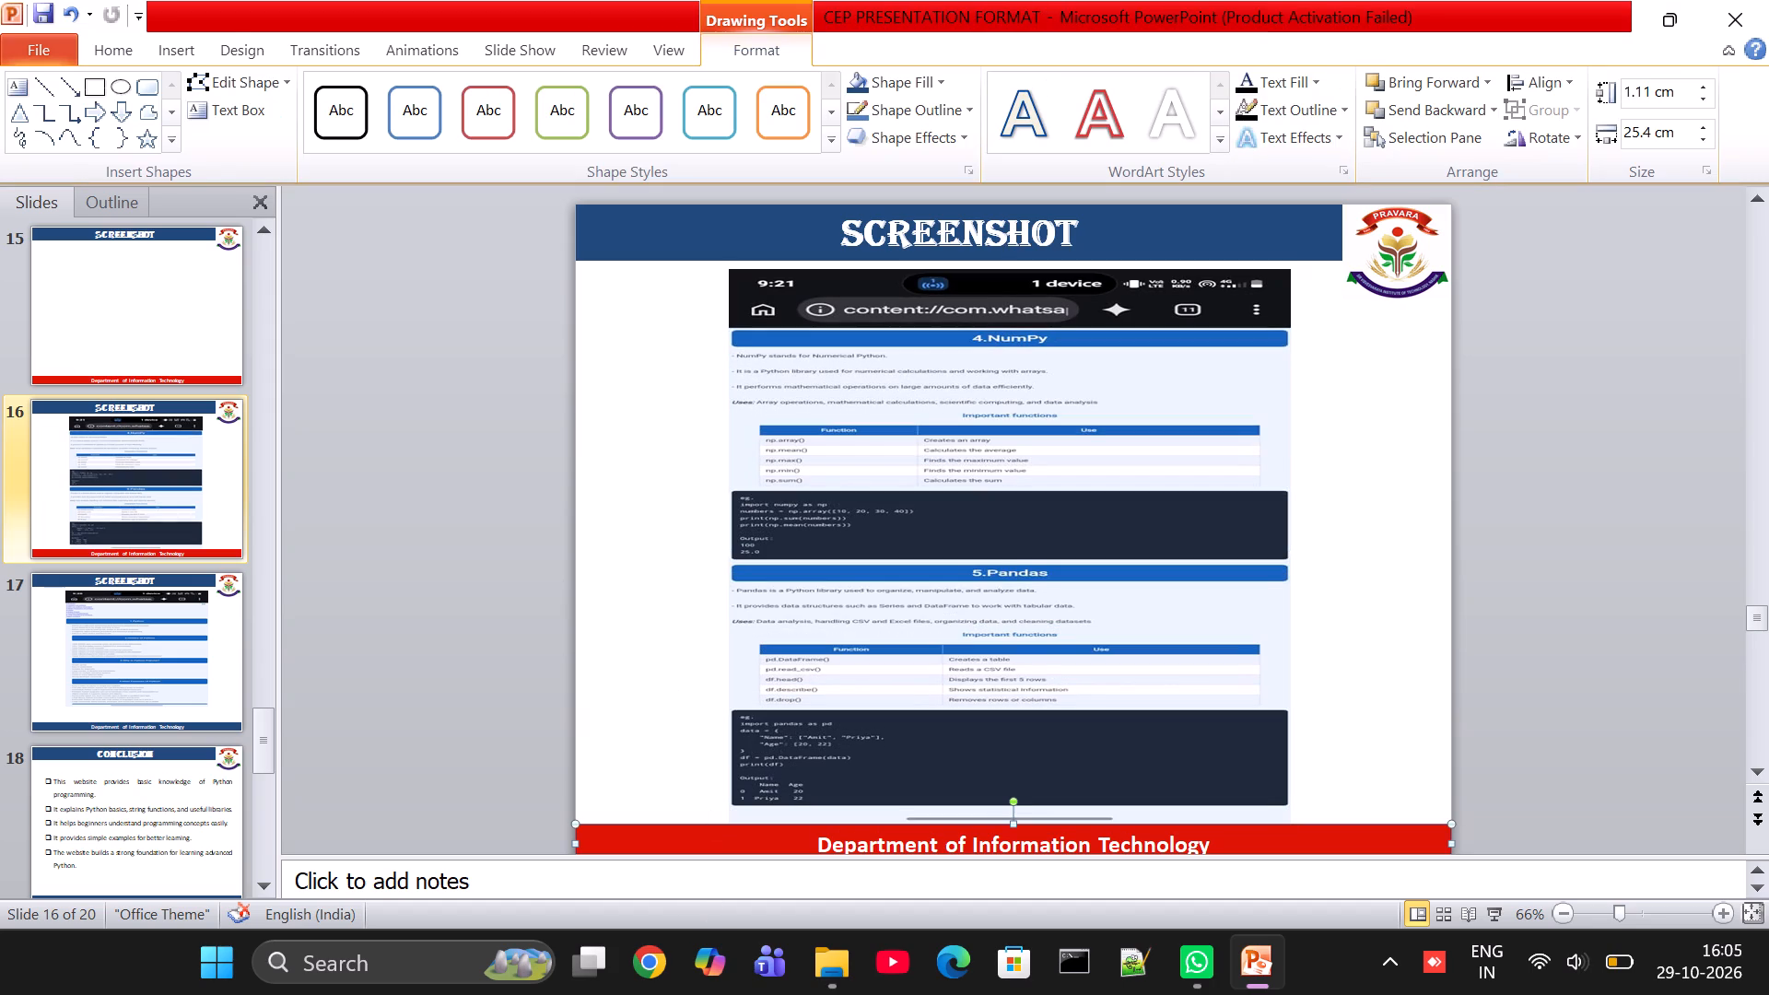
pyautogui.click(858, 83)
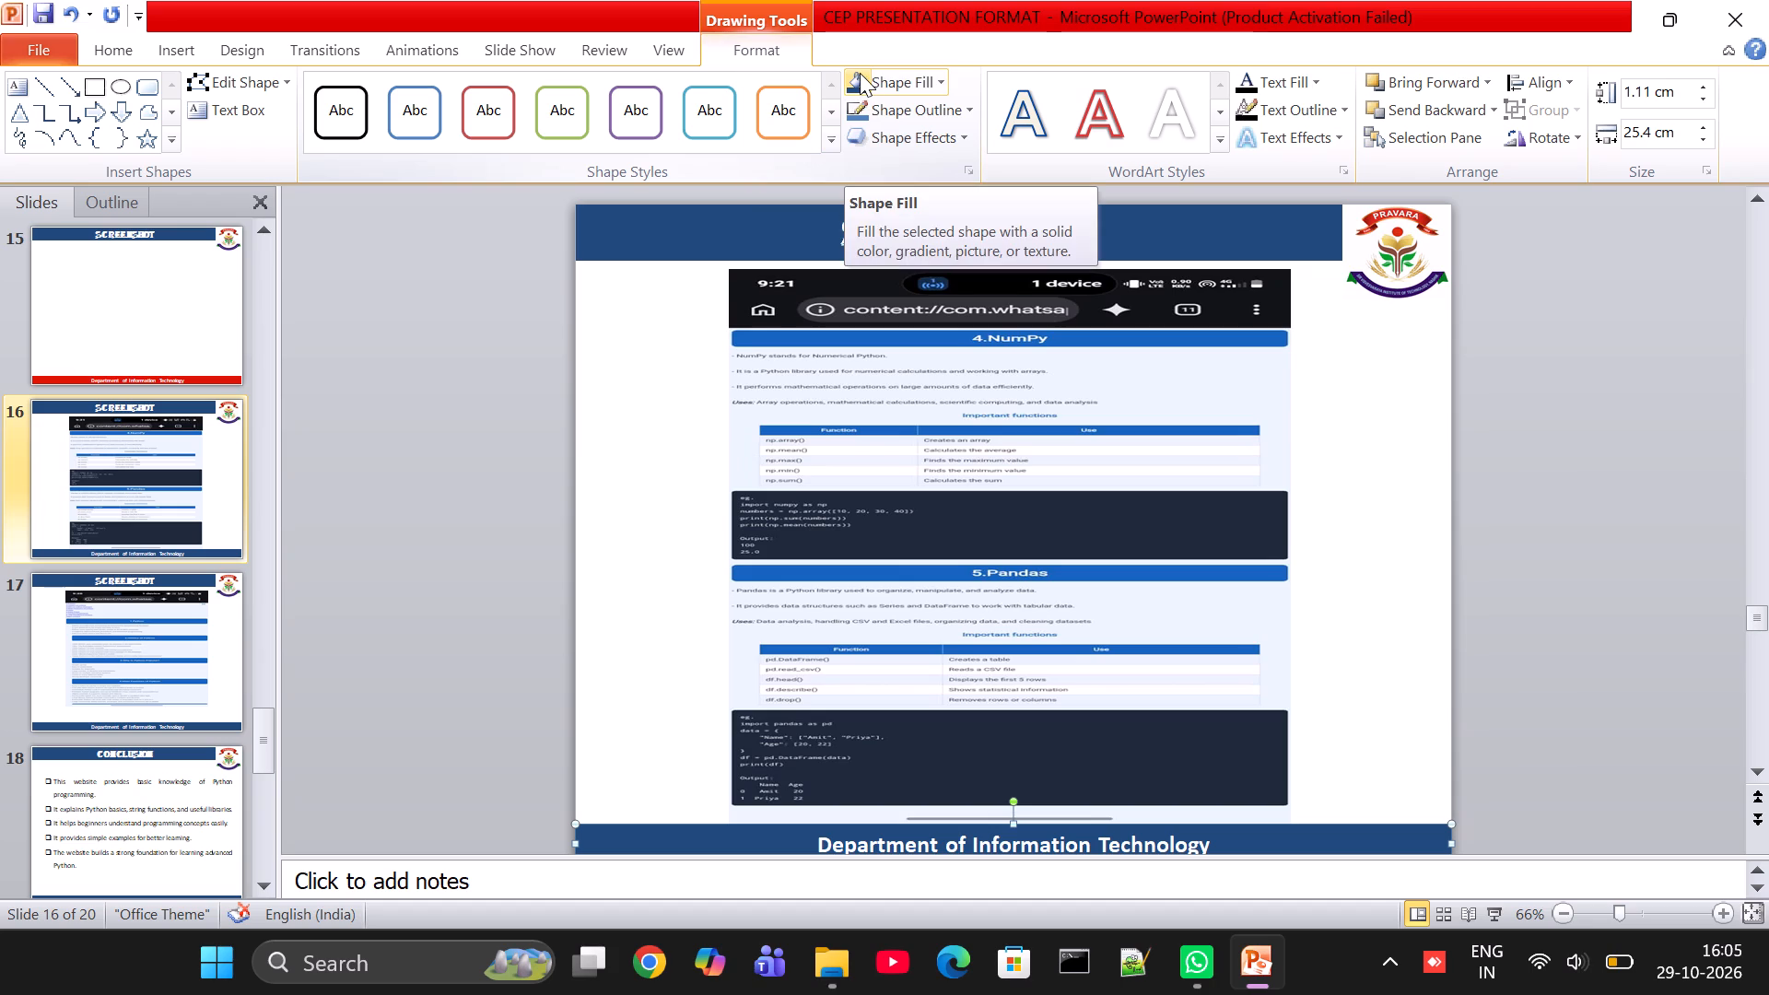
# Fill the Department of Information Technology footer bar on Screenshot slide 15 with dark blue.
pyautogui.click(129, 289)
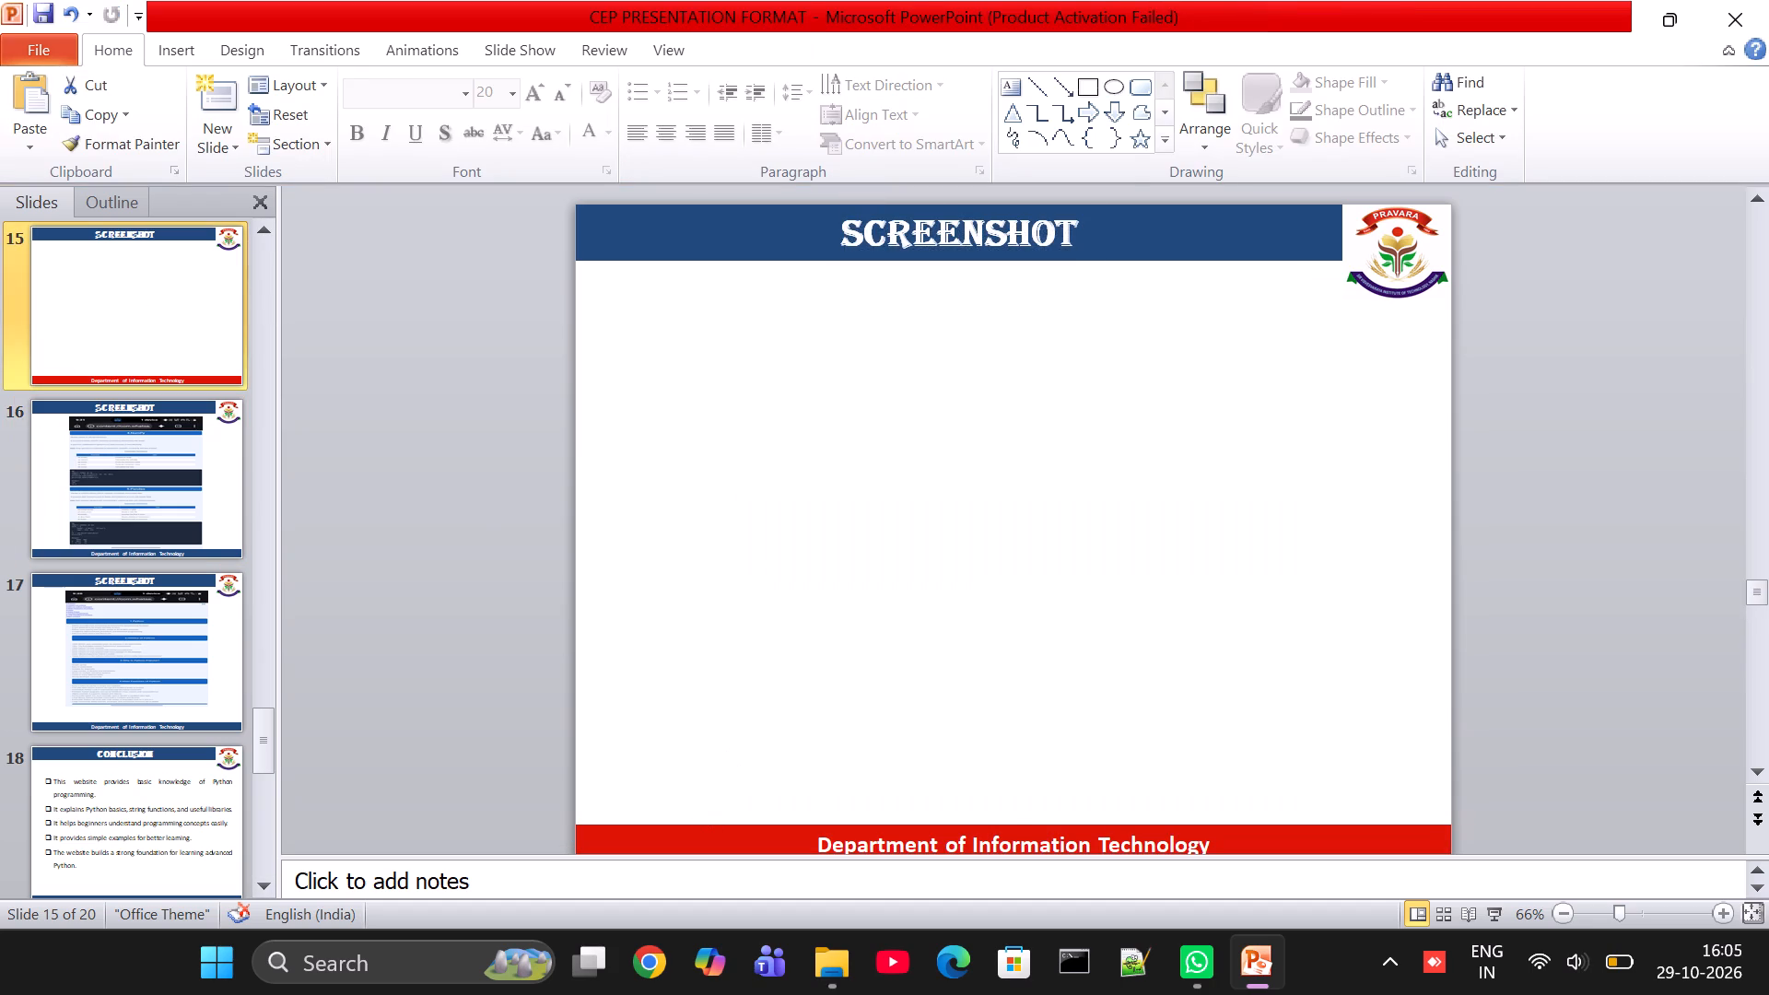
pyautogui.doubleClick(701, 837)
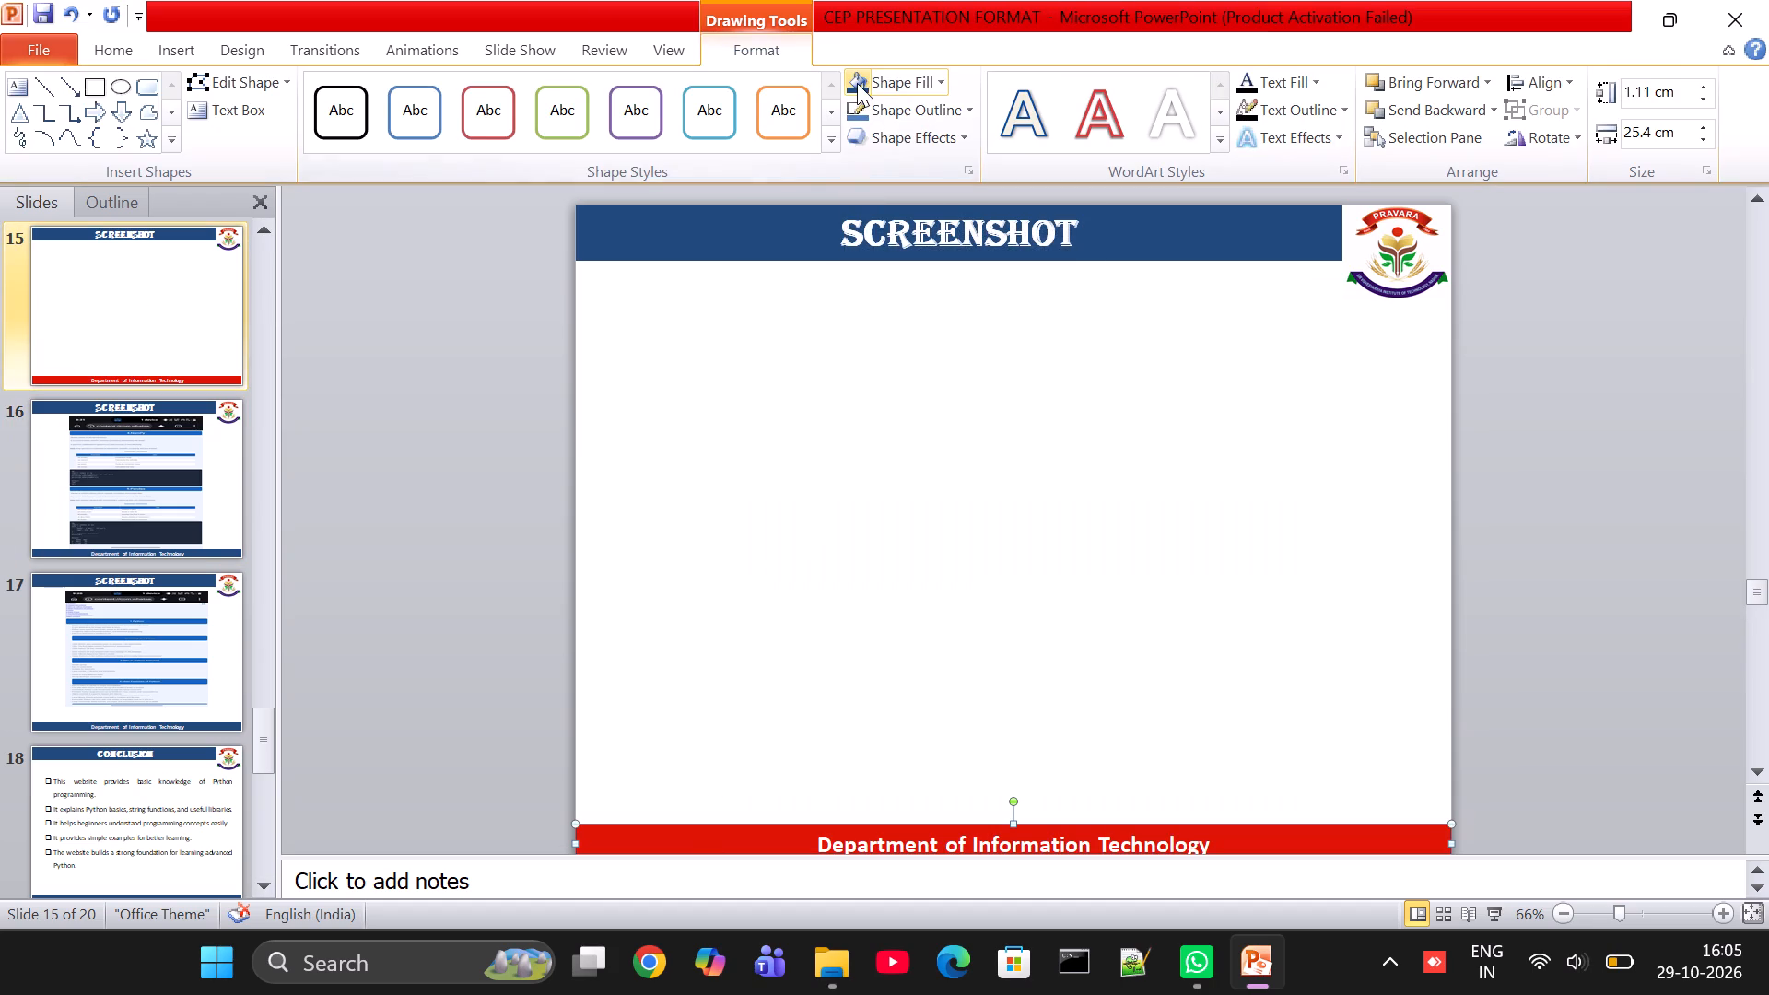
pyautogui.click(857, 83)
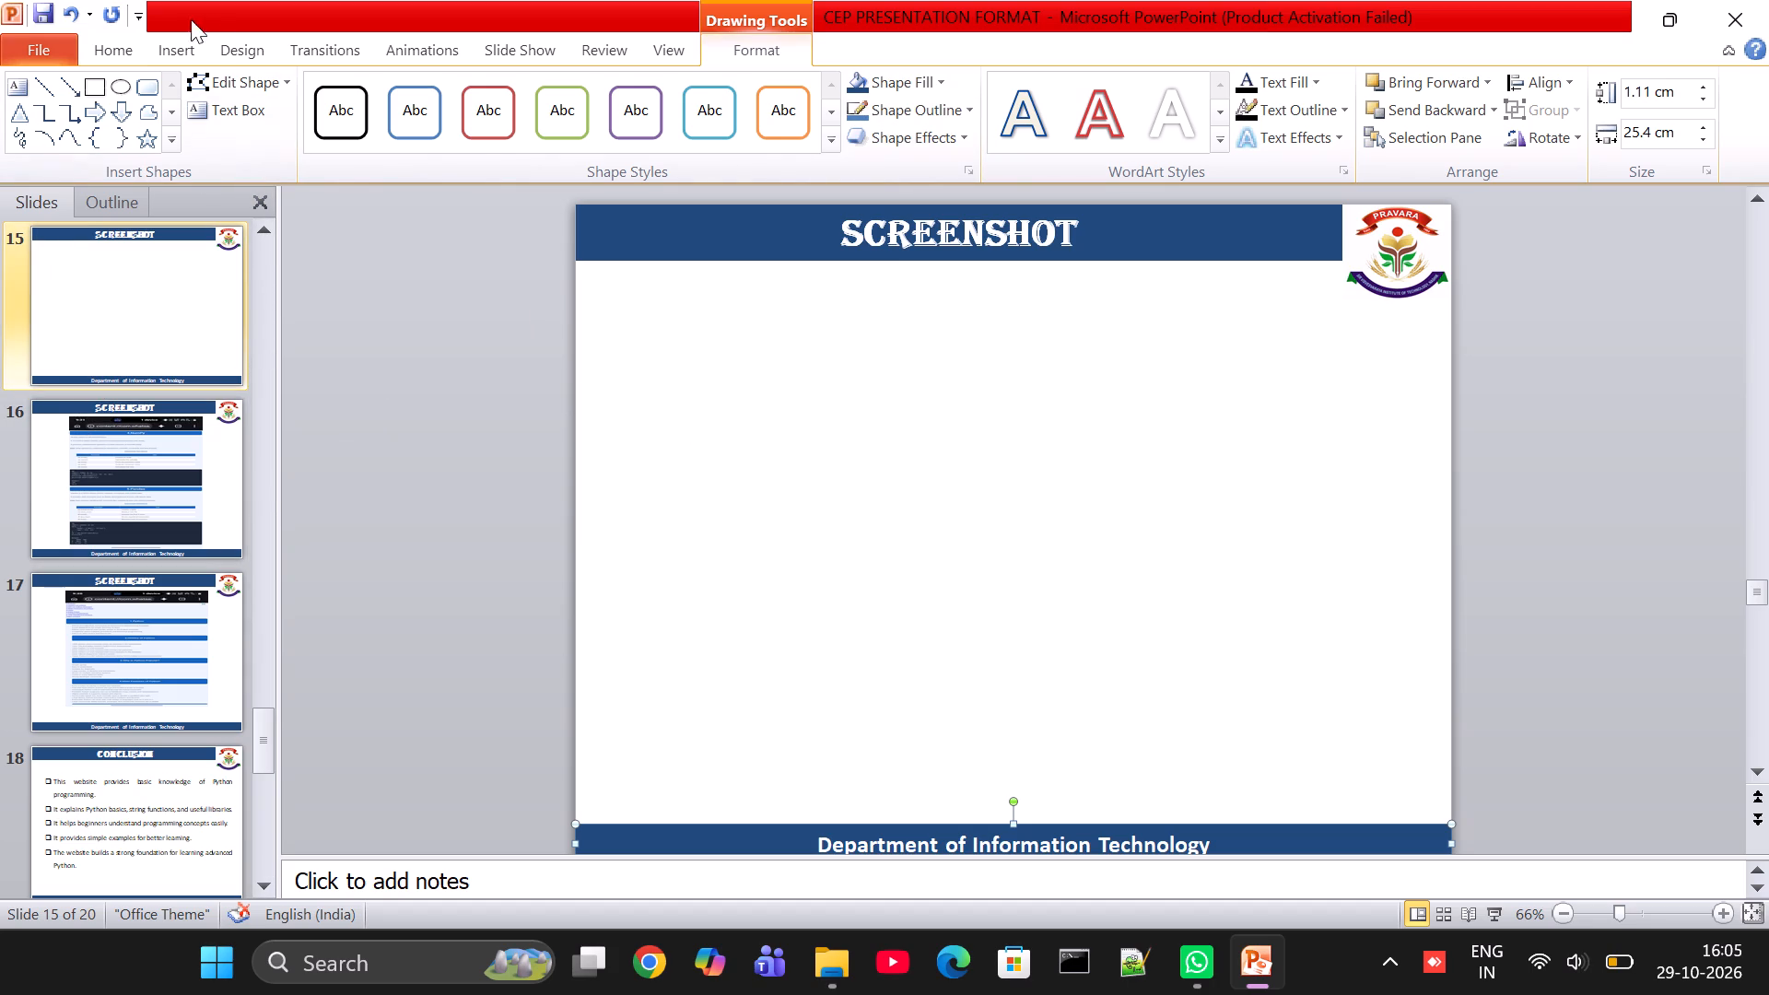
# Insert picture "3" from the "visit photos" folder onto slide 15.
pyautogui.click(181, 45)
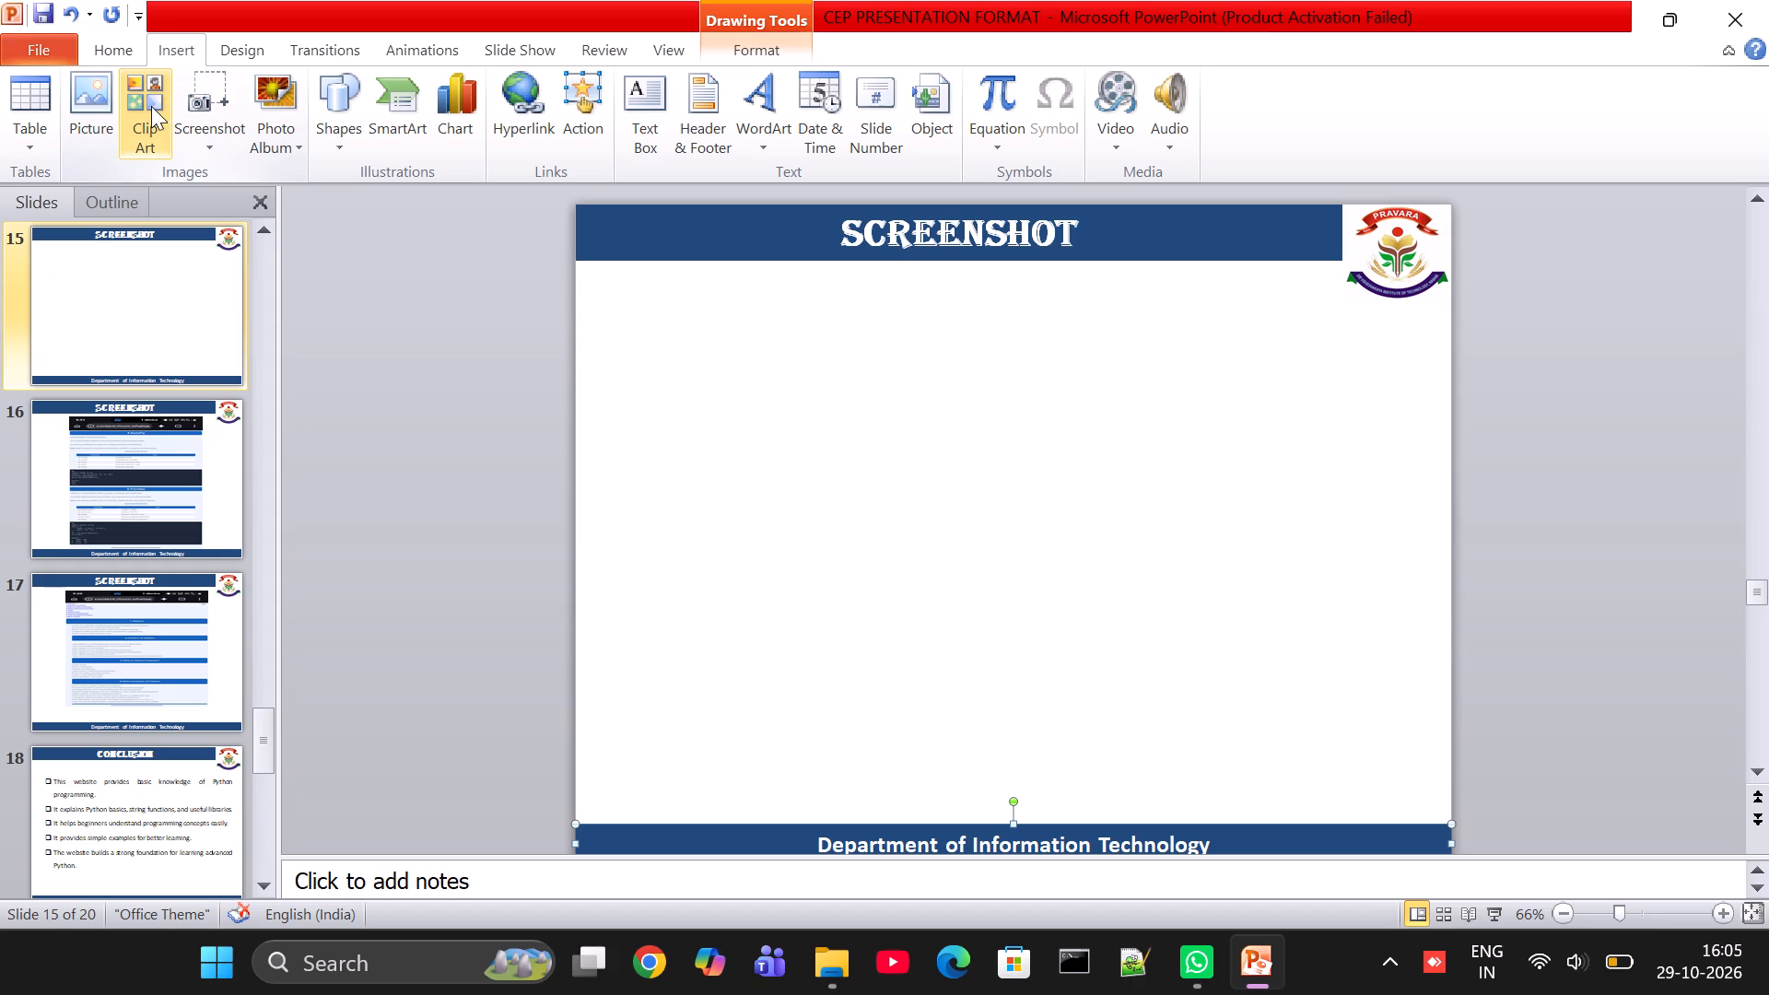
pyautogui.click(102, 119)
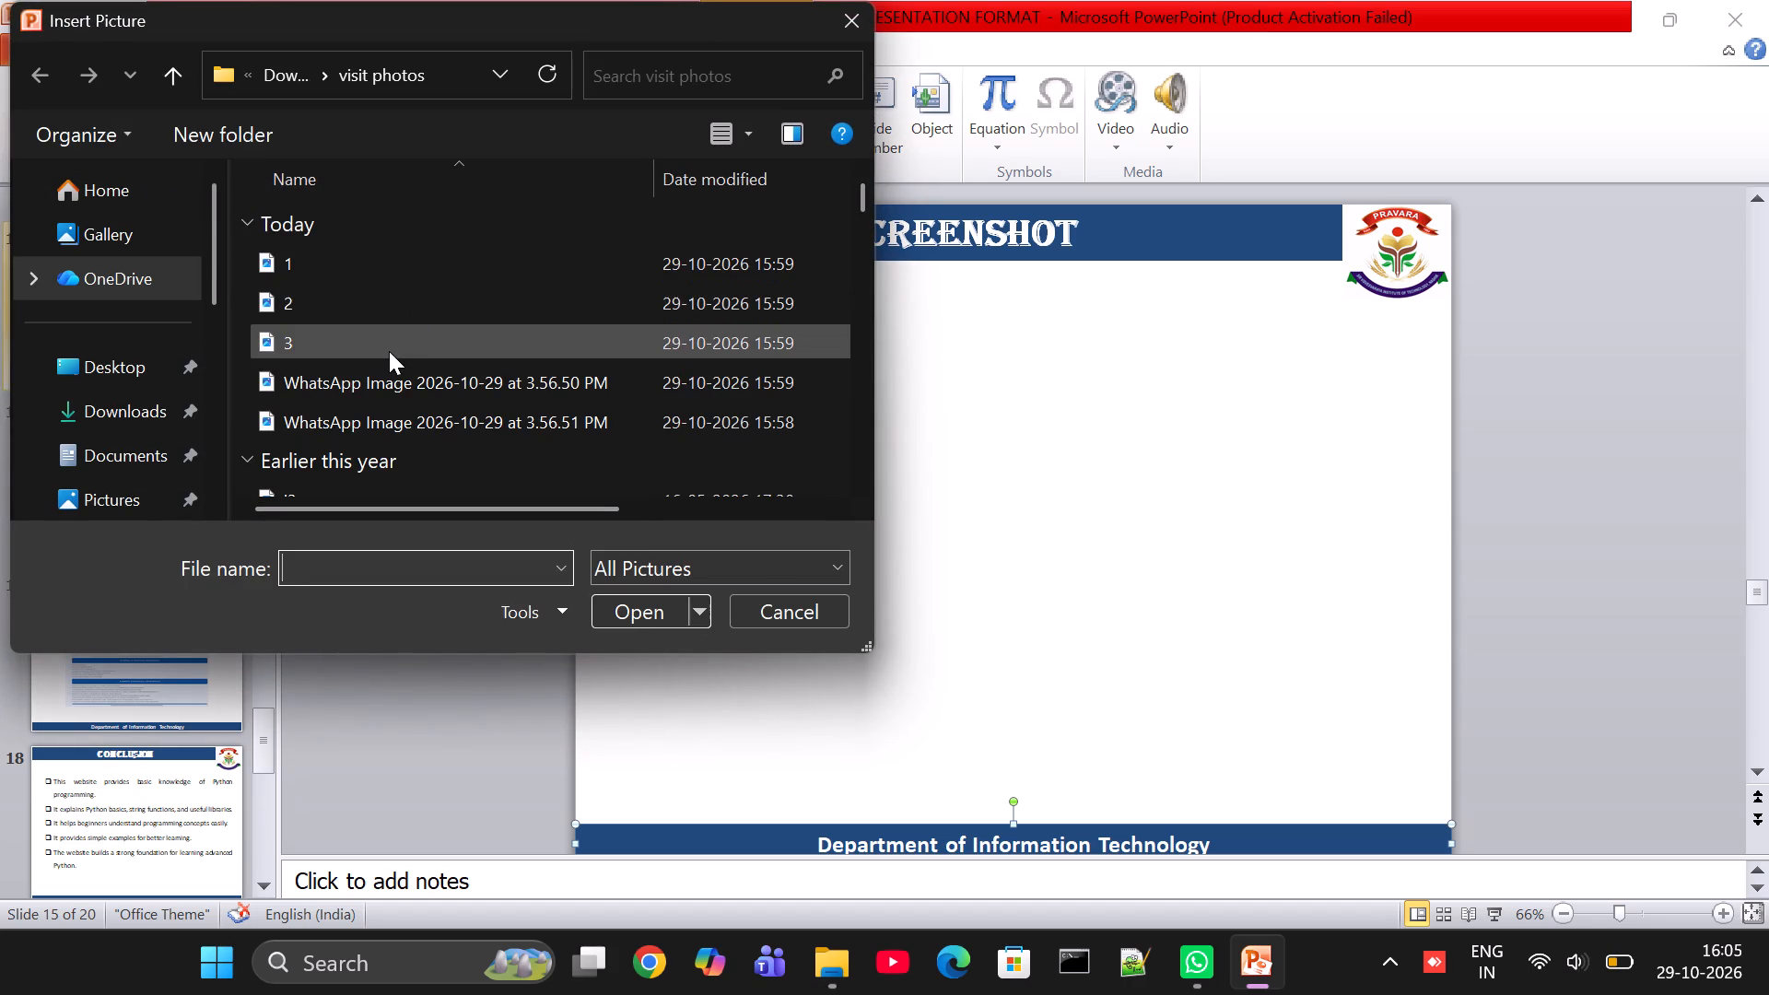
pyautogui.click(389, 351)
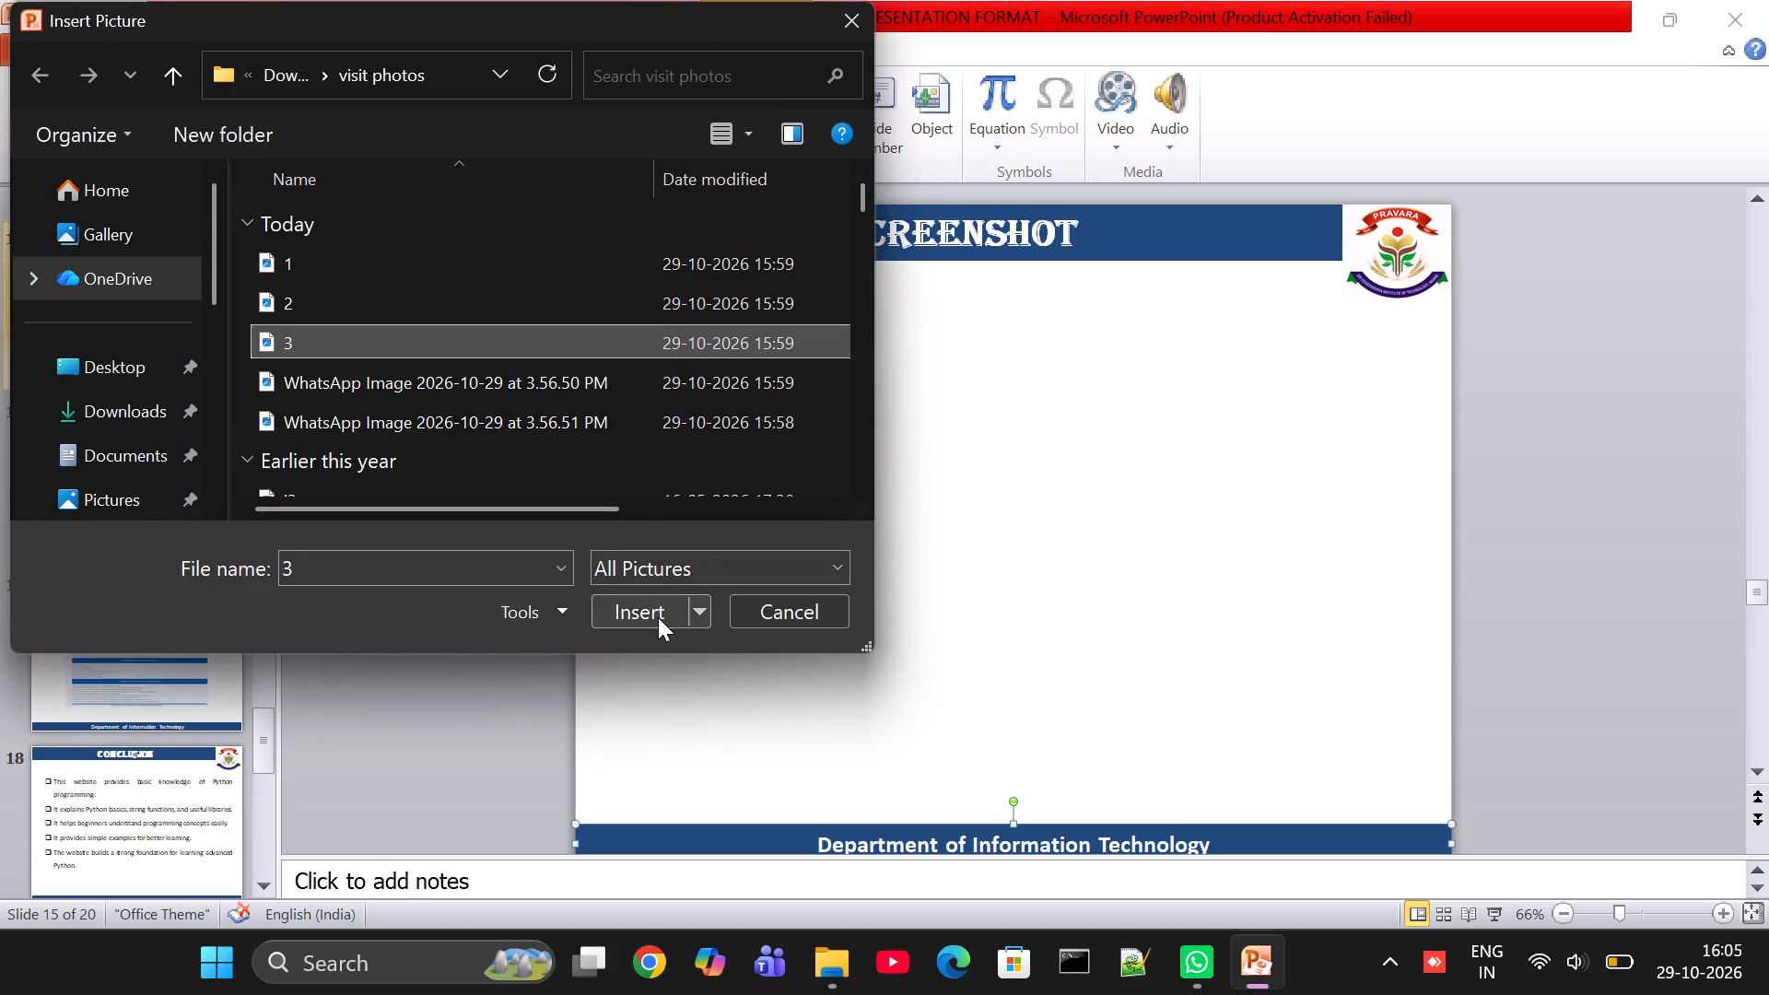
pyautogui.click(658, 617)
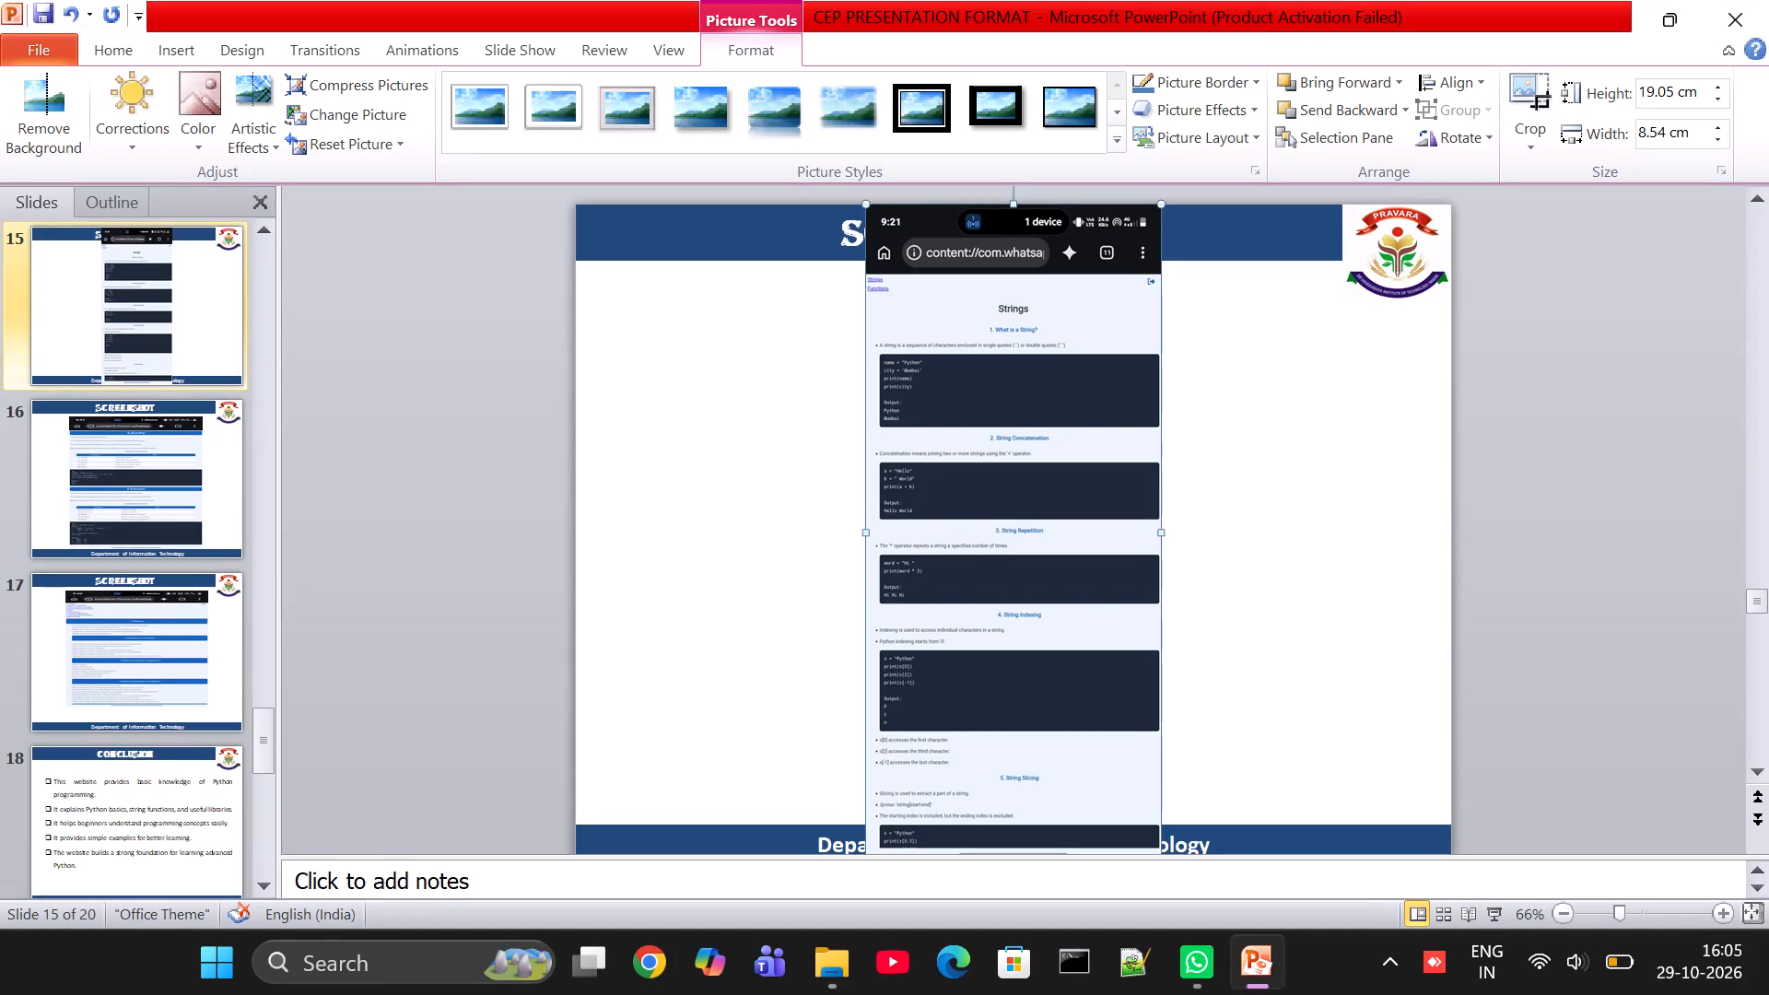
# Resize the Strings screenshot on slide 15 to about 14.8 cm wide and 15.8 cm high, centred between the header and footer bars.
pyautogui.moveTo(1043, 847); pyautogui.dragTo(1019, 743)
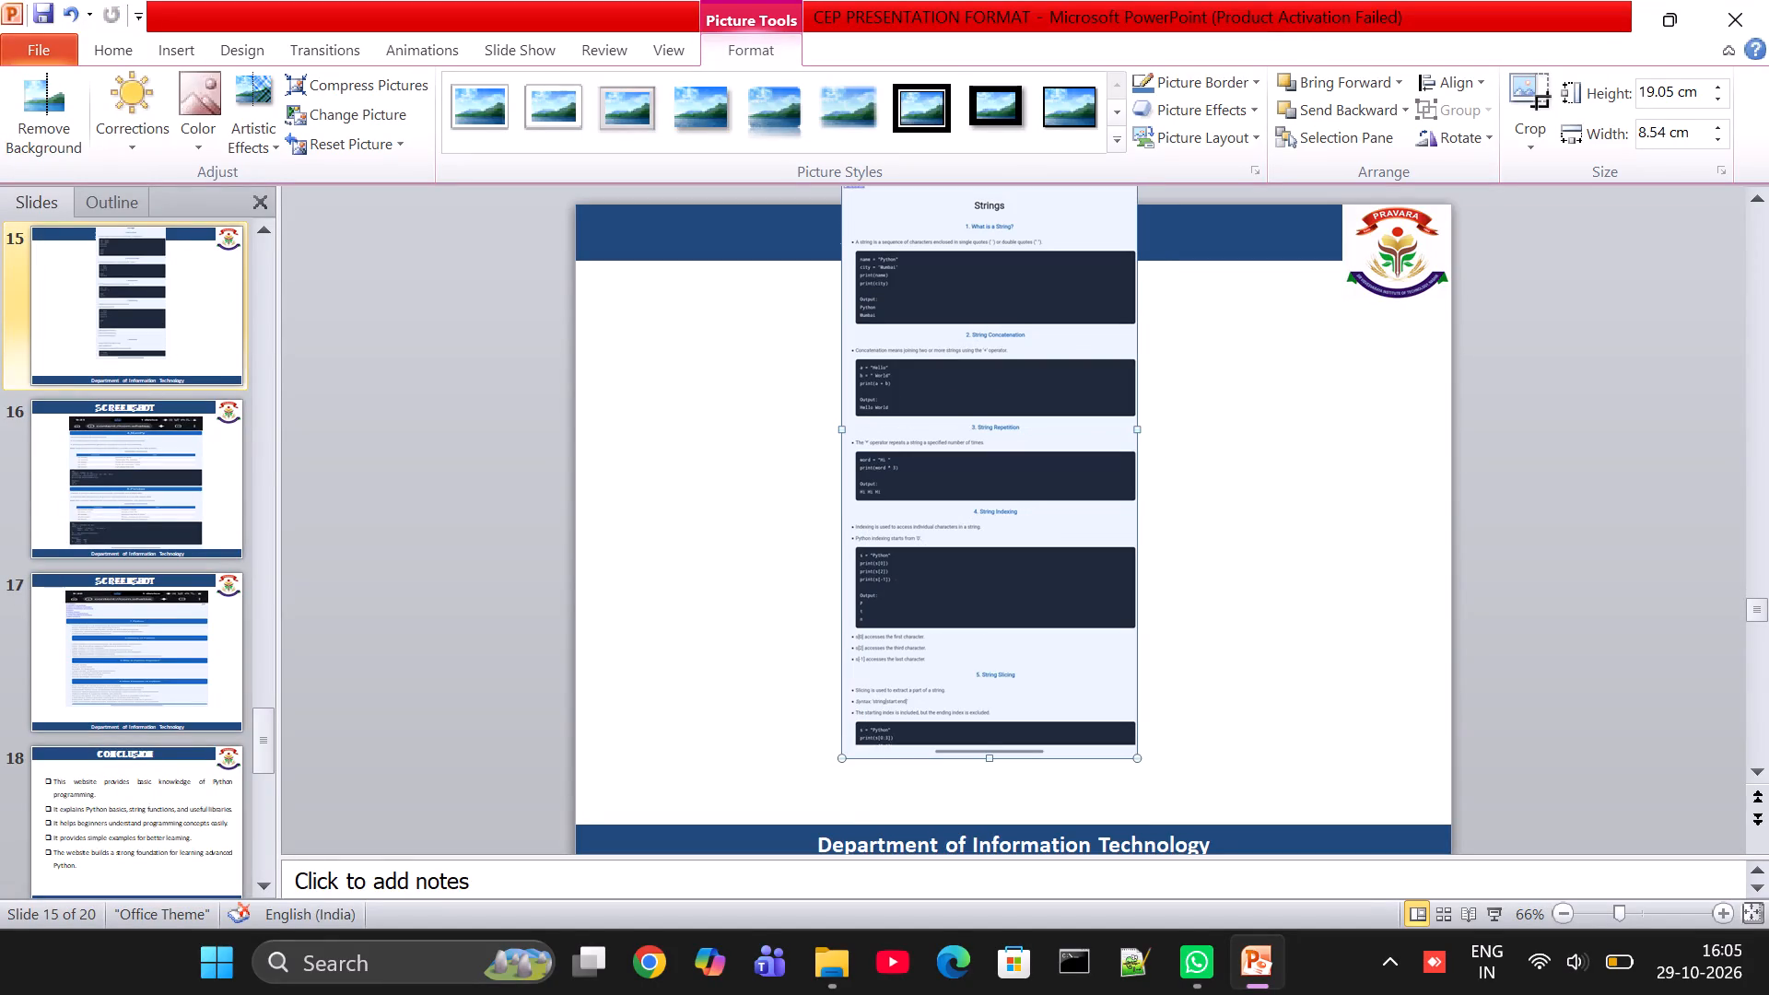
pyautogui.moveTo(992, 756); pyautogui.dragTo(991, 625)
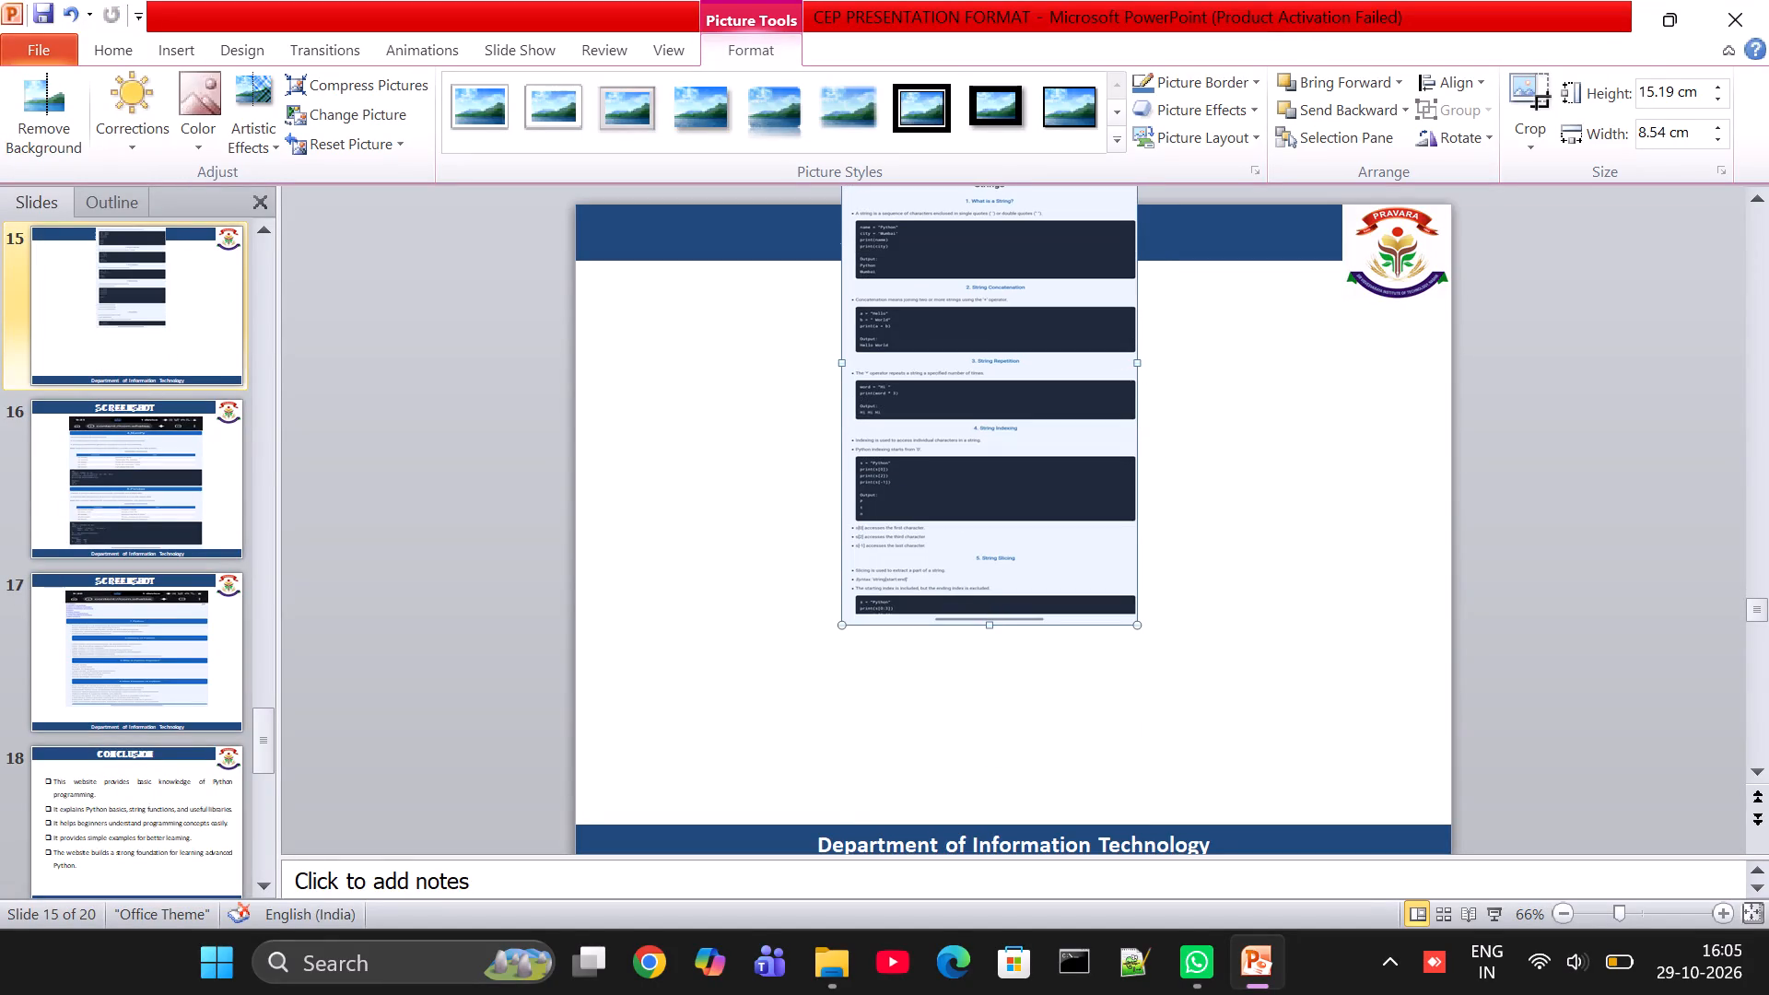
pyautogui.moveTo(1131, 360); pyautogui.dragTo(1141, 544)
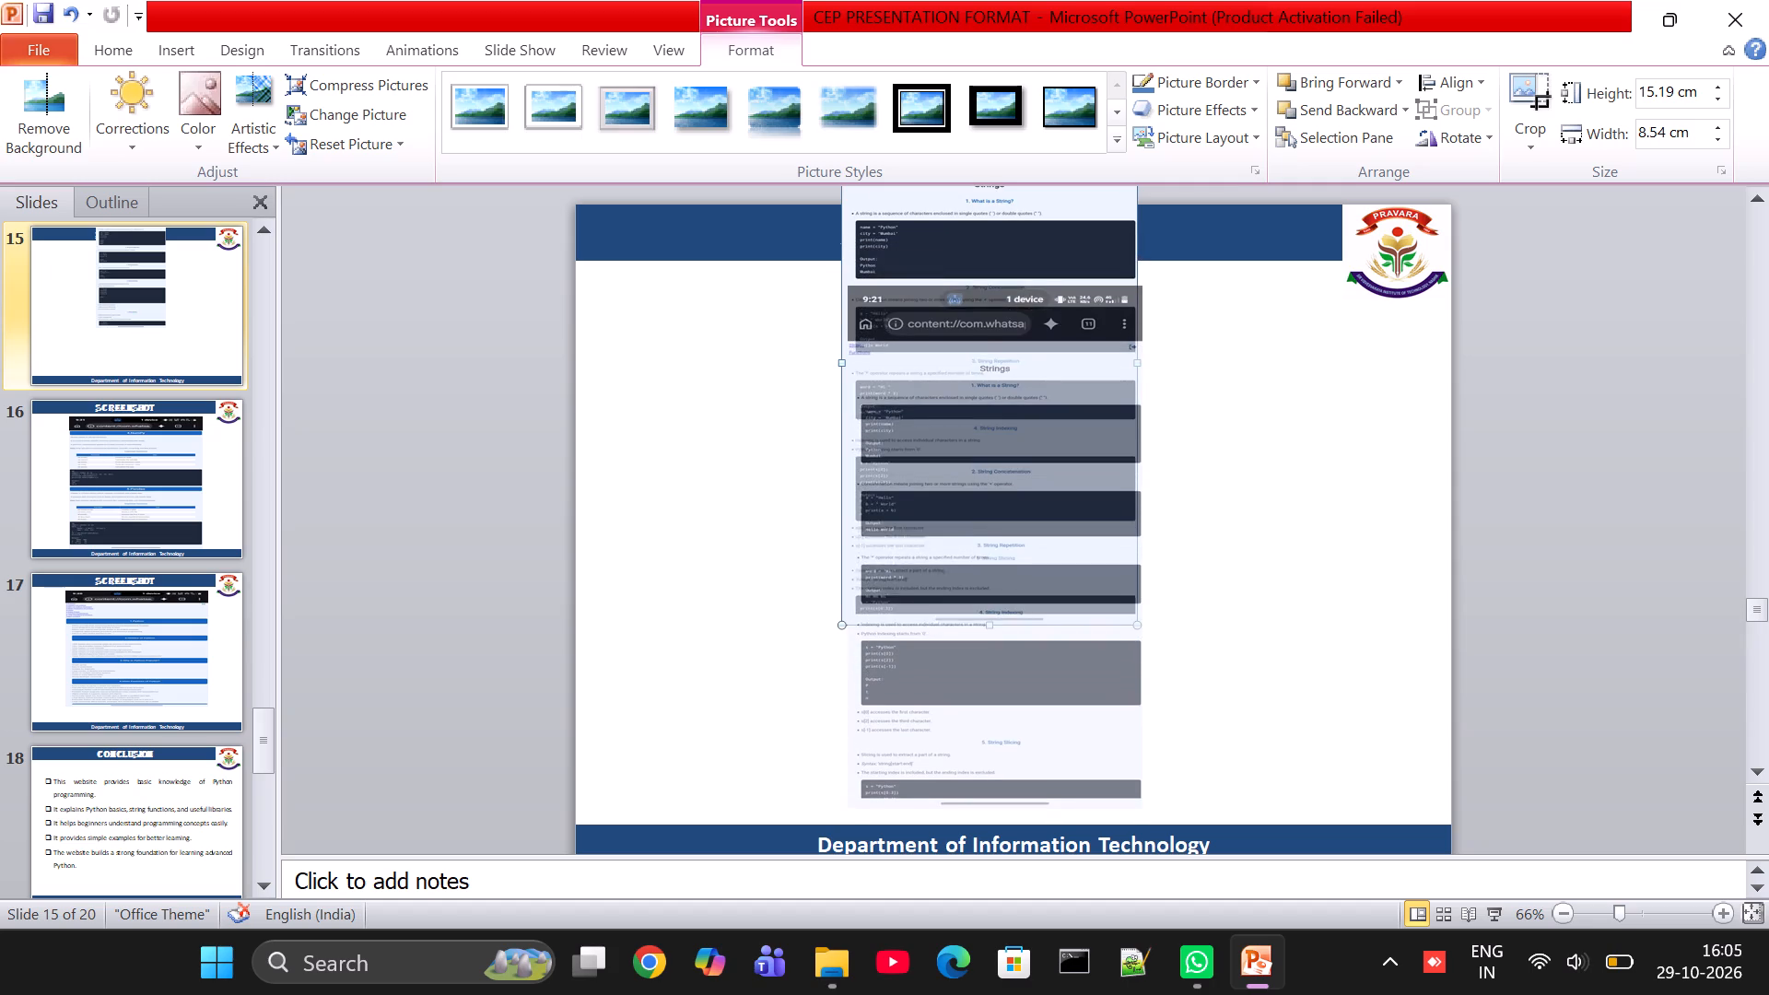
pyautogui.moveTo(1141, 544); pyautogui.dragTo(1141, 528)
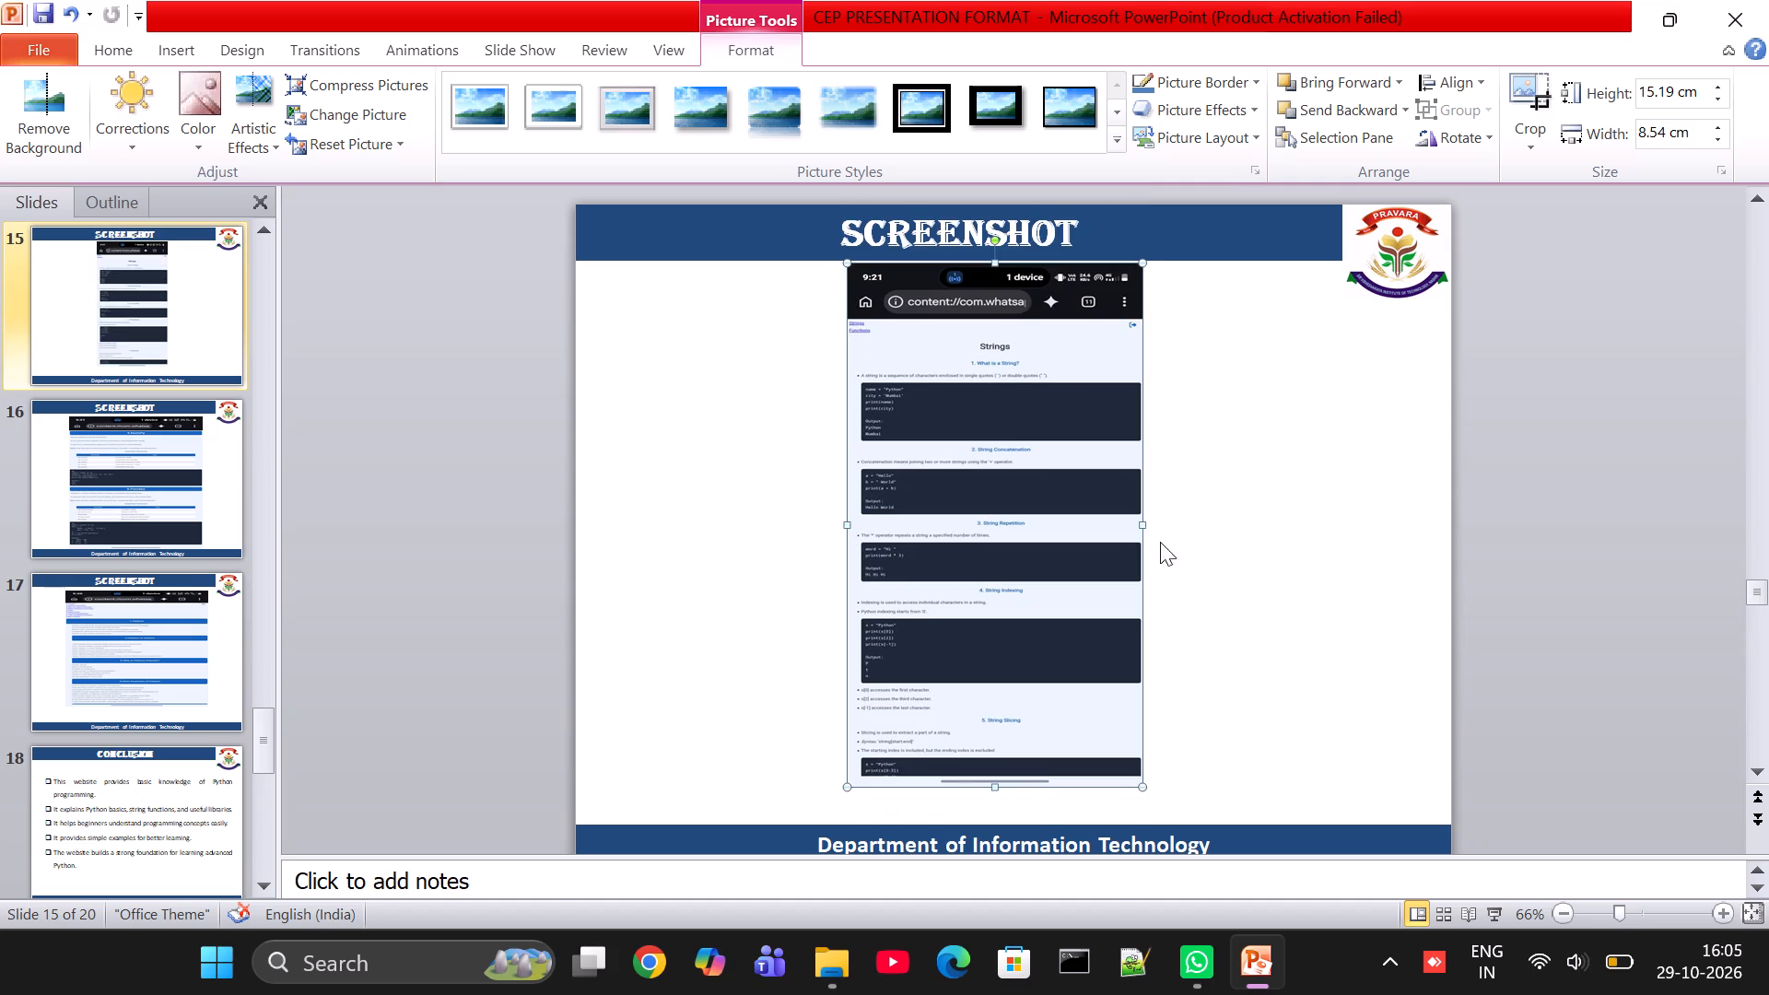
pyautogui.moveTo(1141, 528); pyautogui.dragTo(1260, 549)
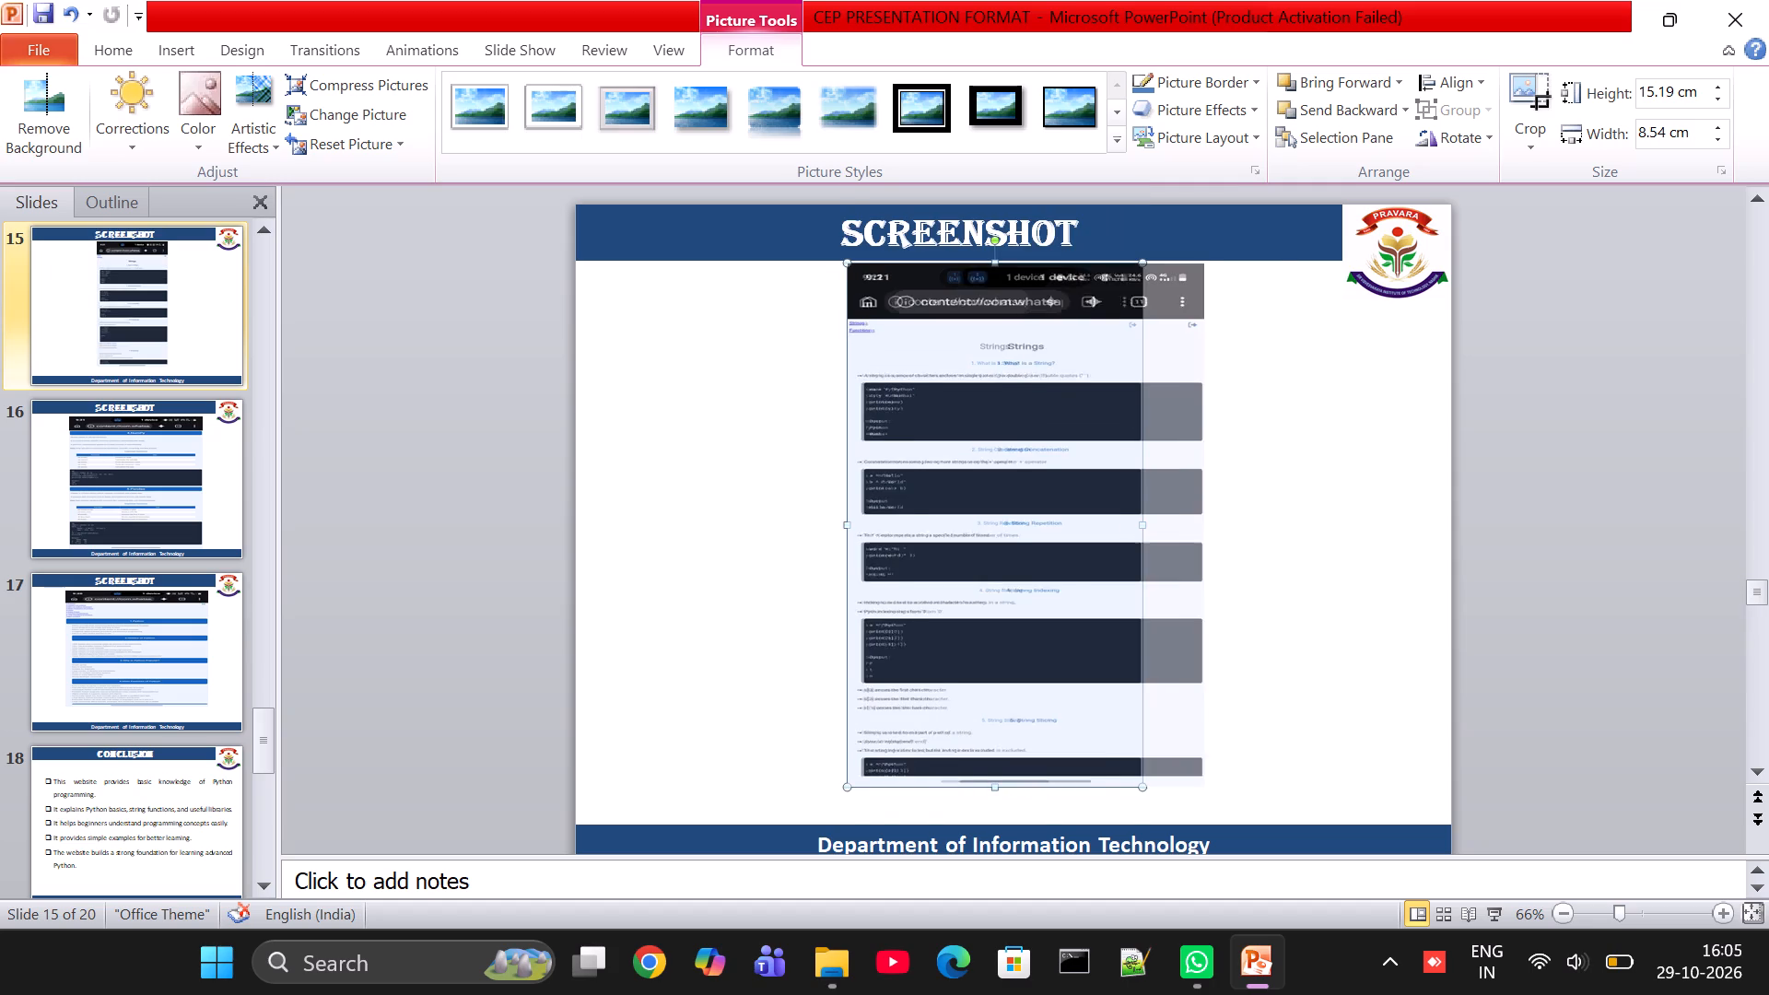
pyautogui.moveTo(1260, 549); pyautogui.dragTo(1299, 553)
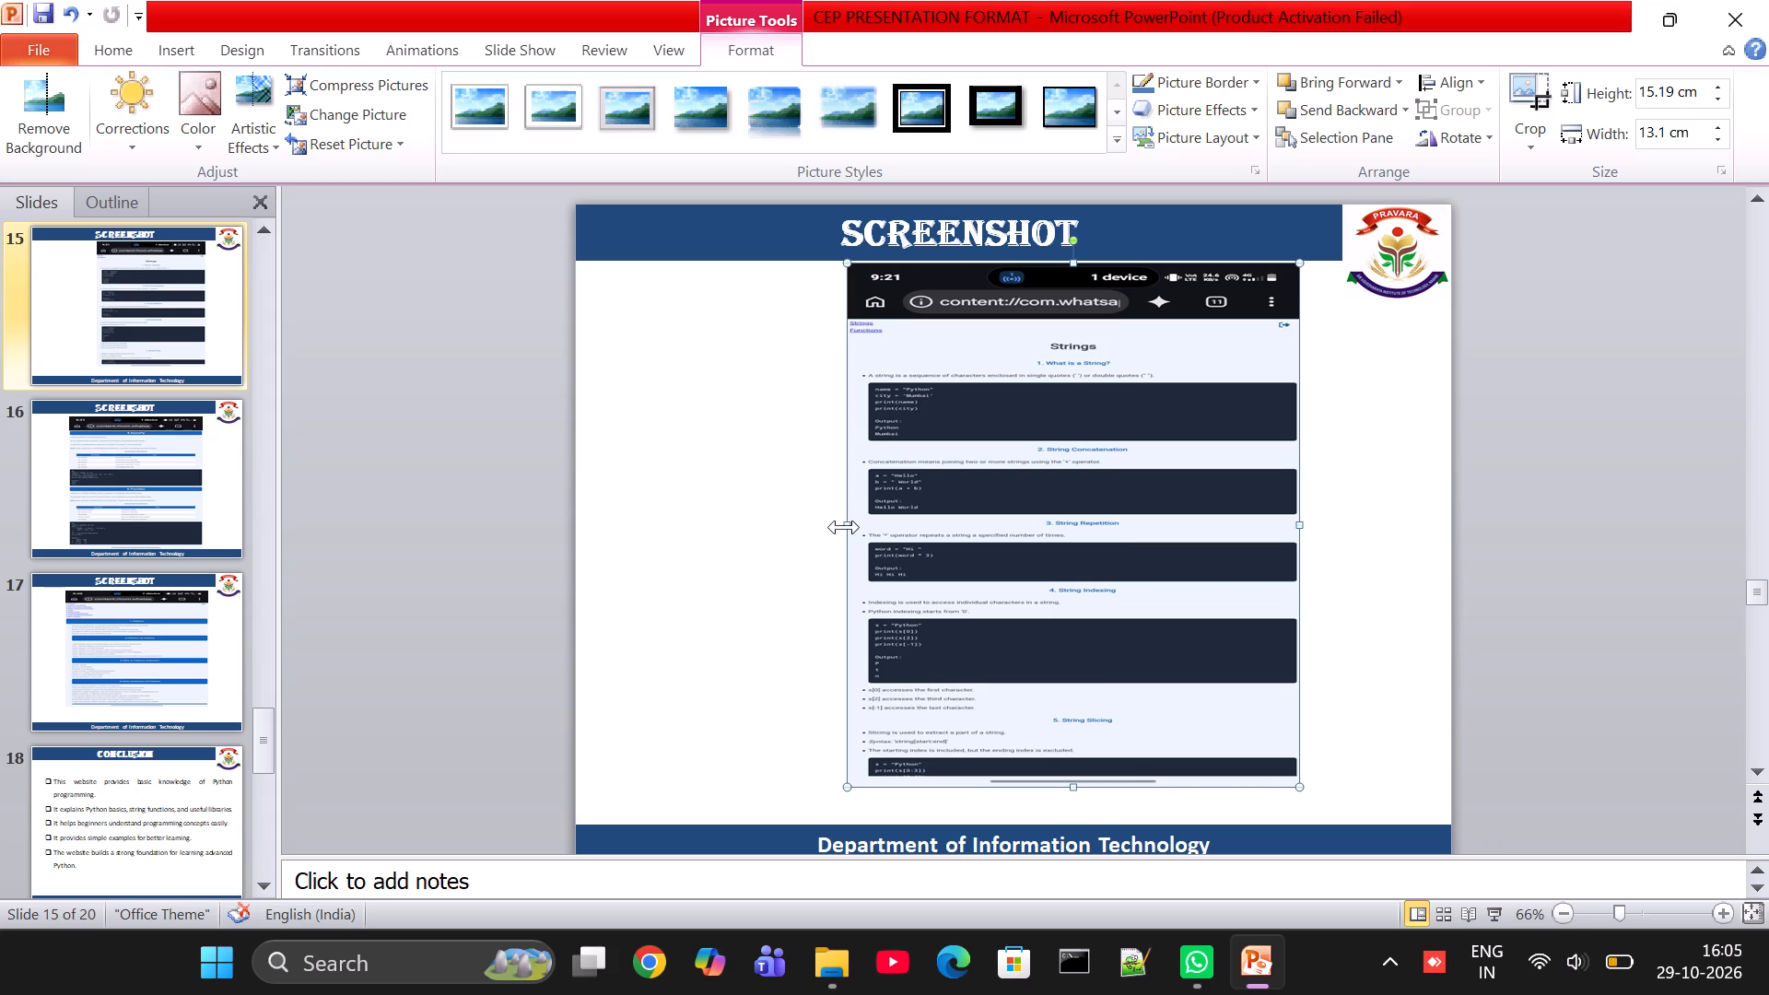
pyautogui.moveTo(844, 527); pyautogui.dragTo(789, 544)
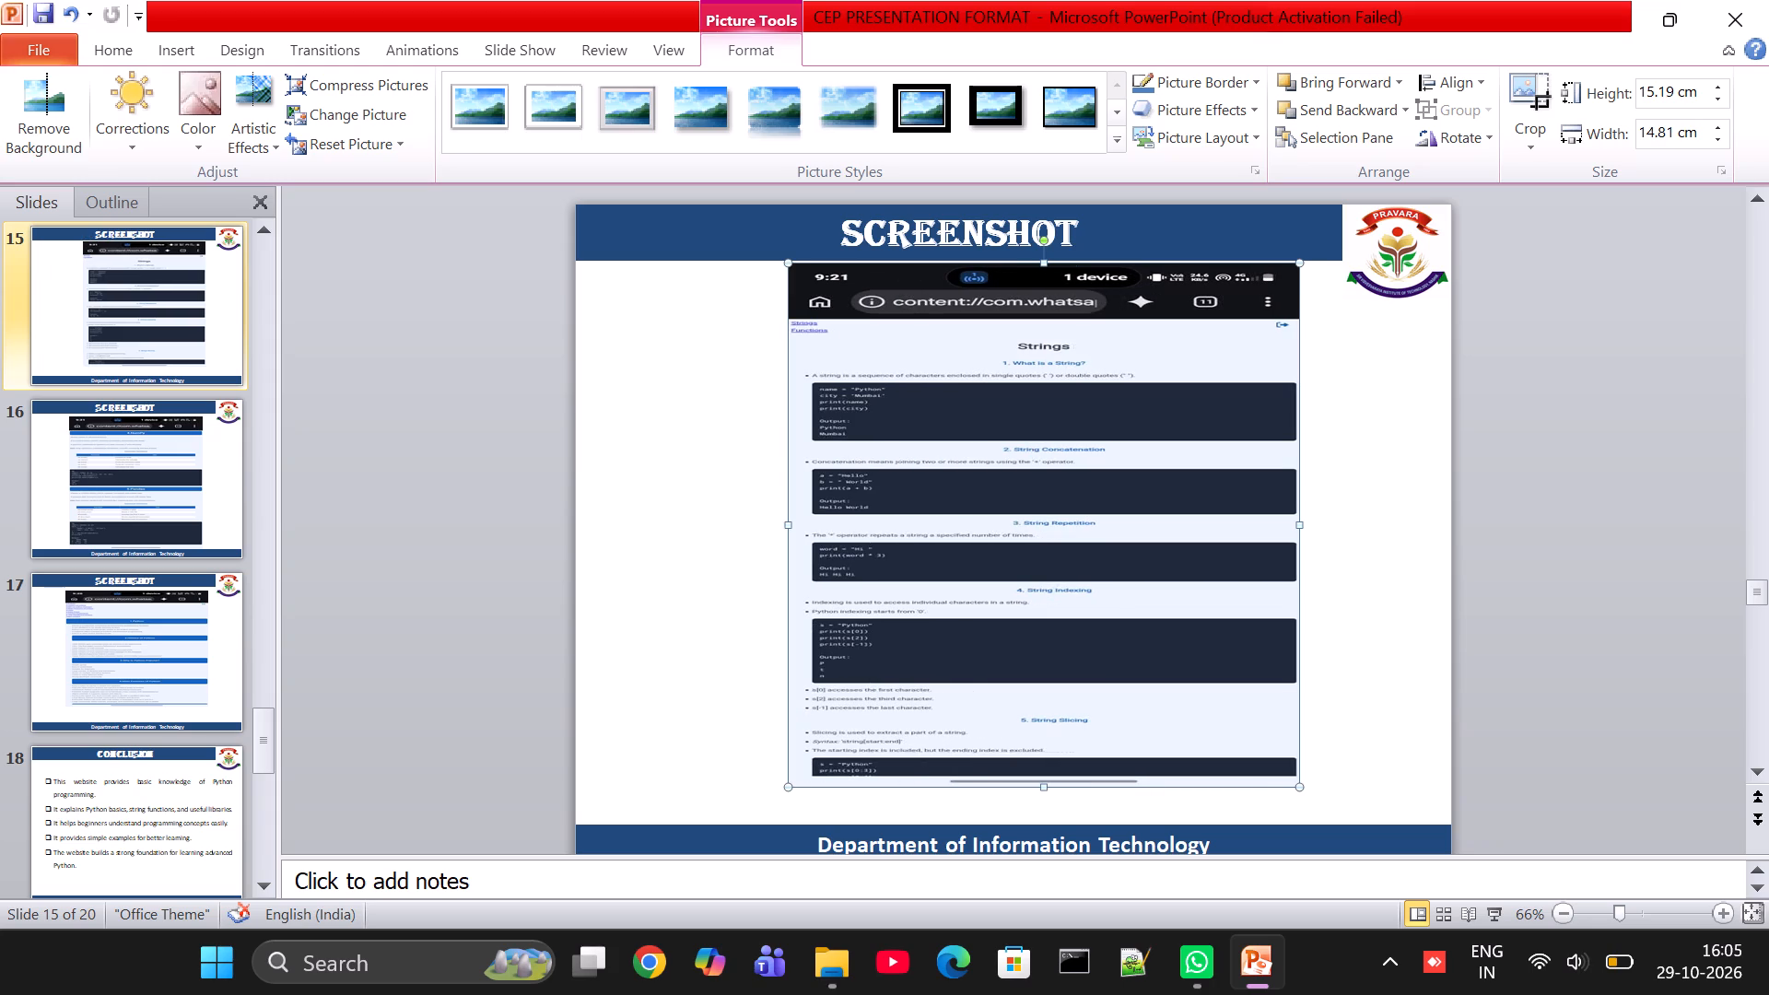
pyautogui.moveTo(1045, 787); pyautogui.dragTo(1042, 830)
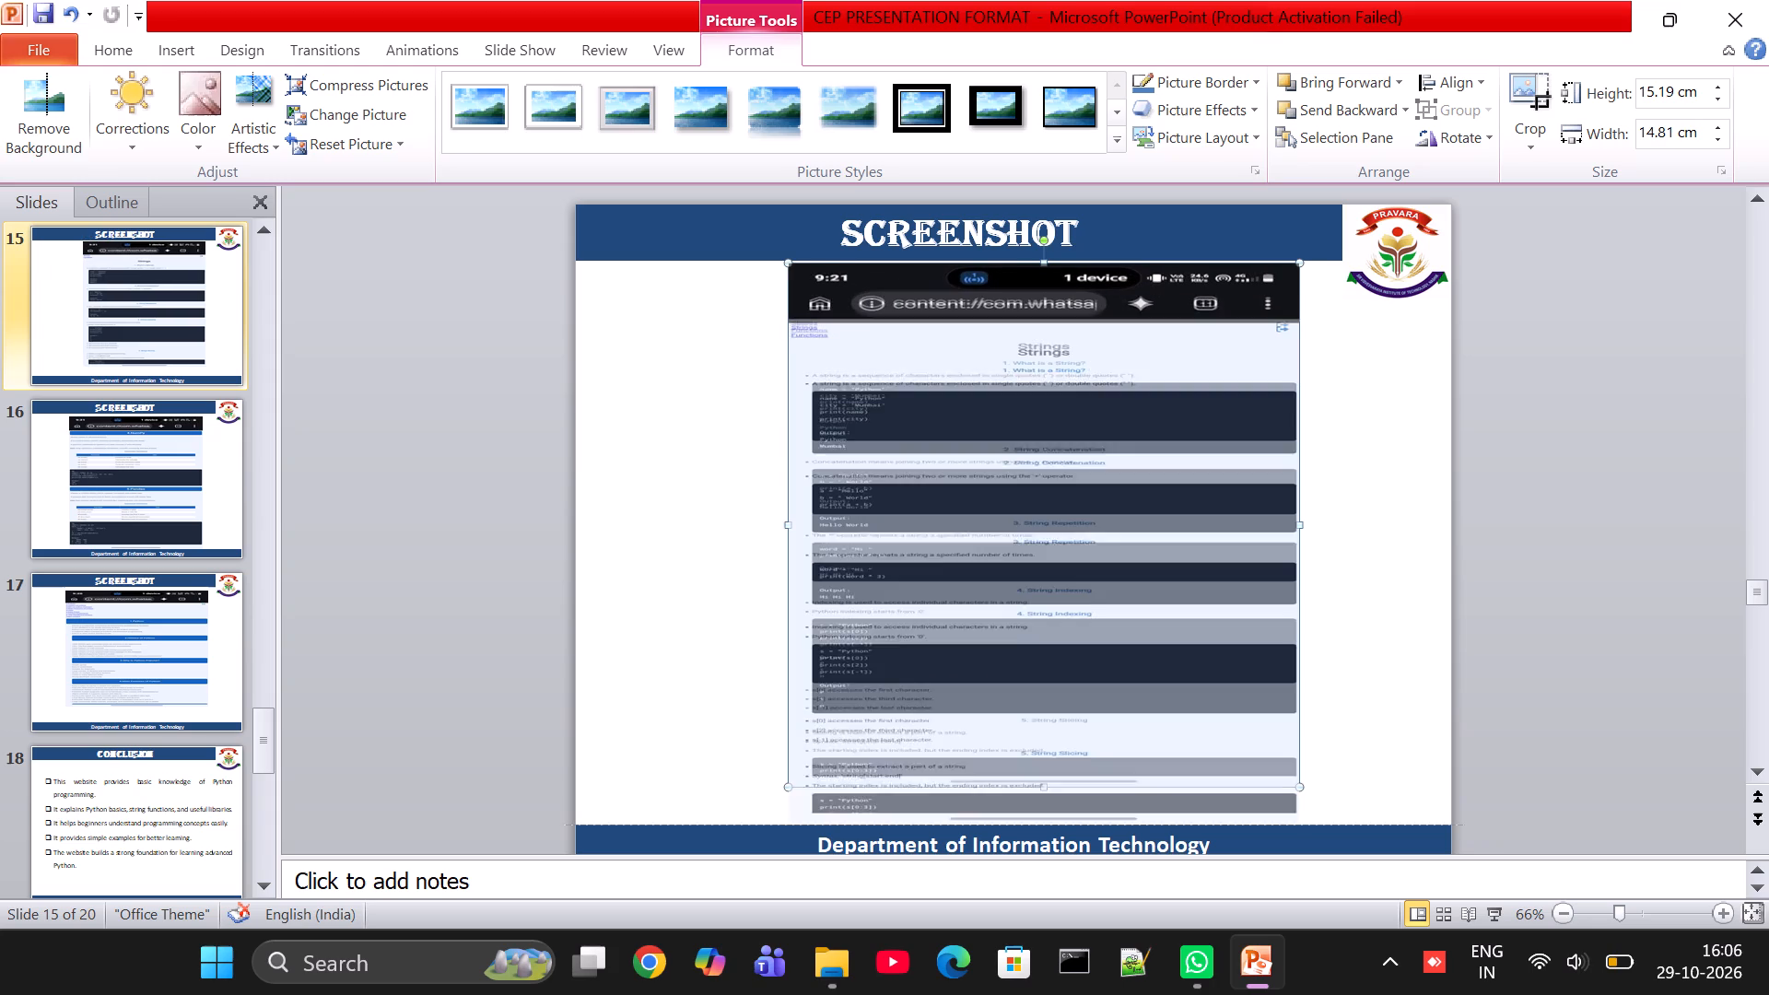
pyautogui.moveTo(1042, 830); pyautogui.dragTo(1047, 808)
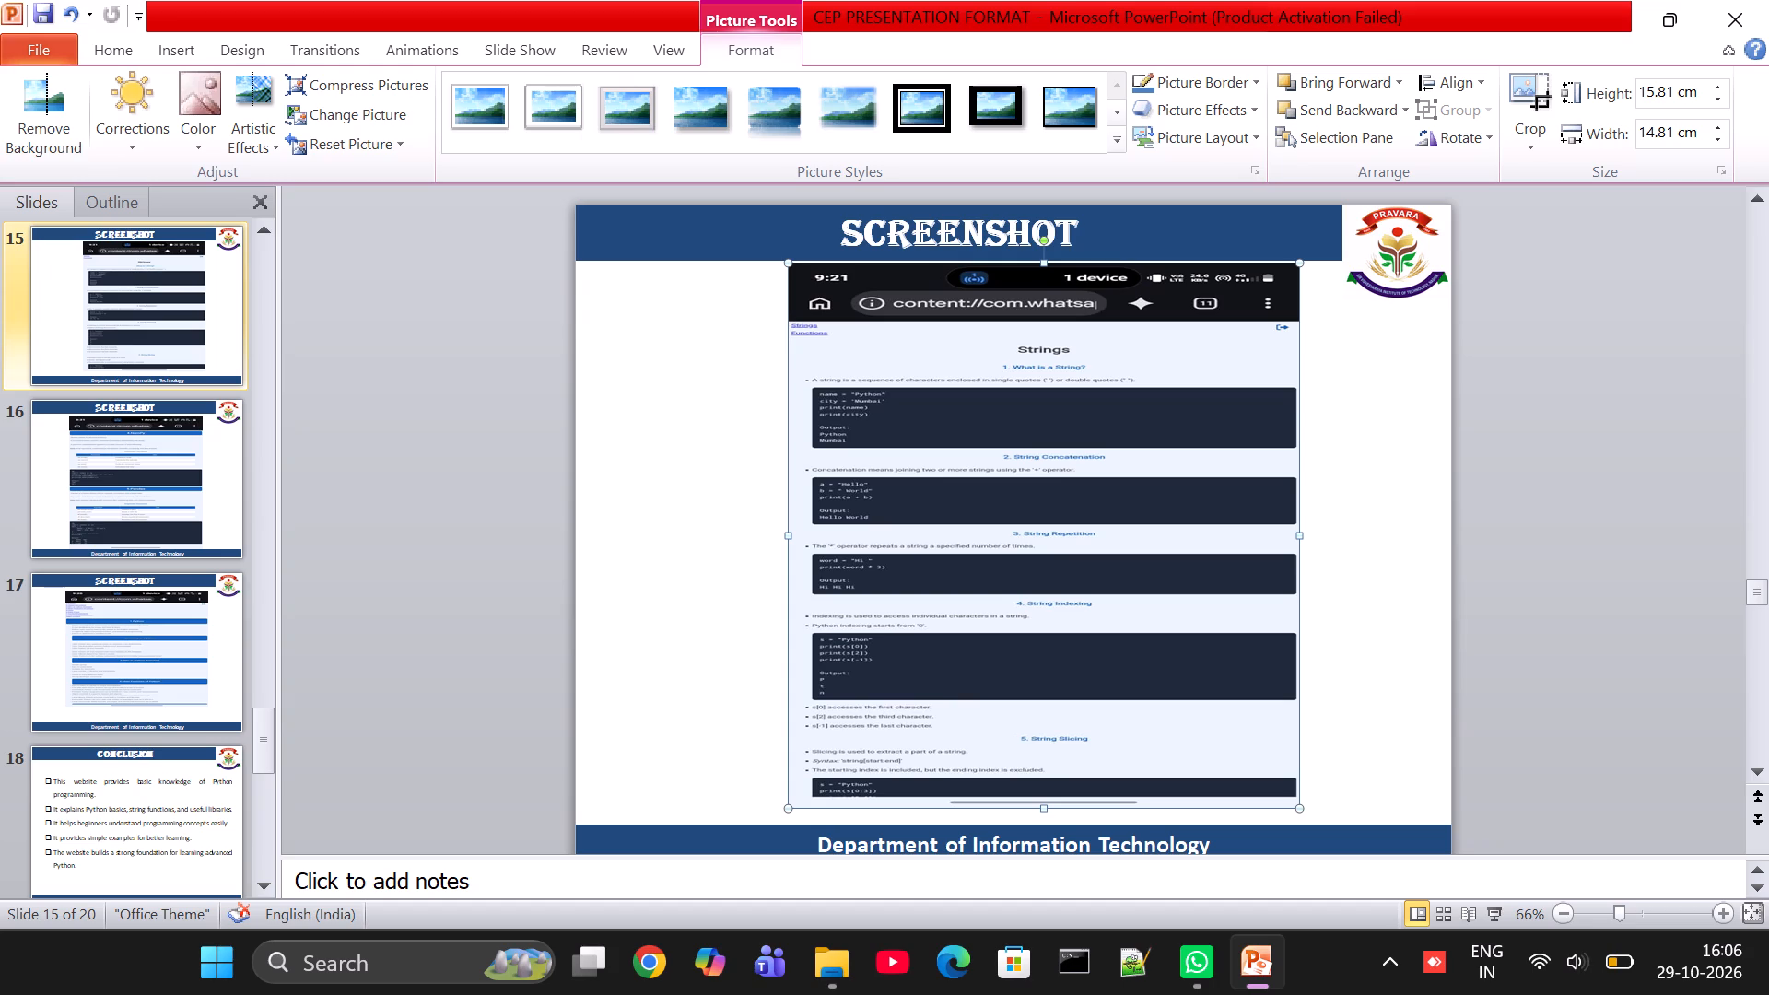
pyautogui.moveTo(906, 527); pyautogui.dragTo(870, 522)
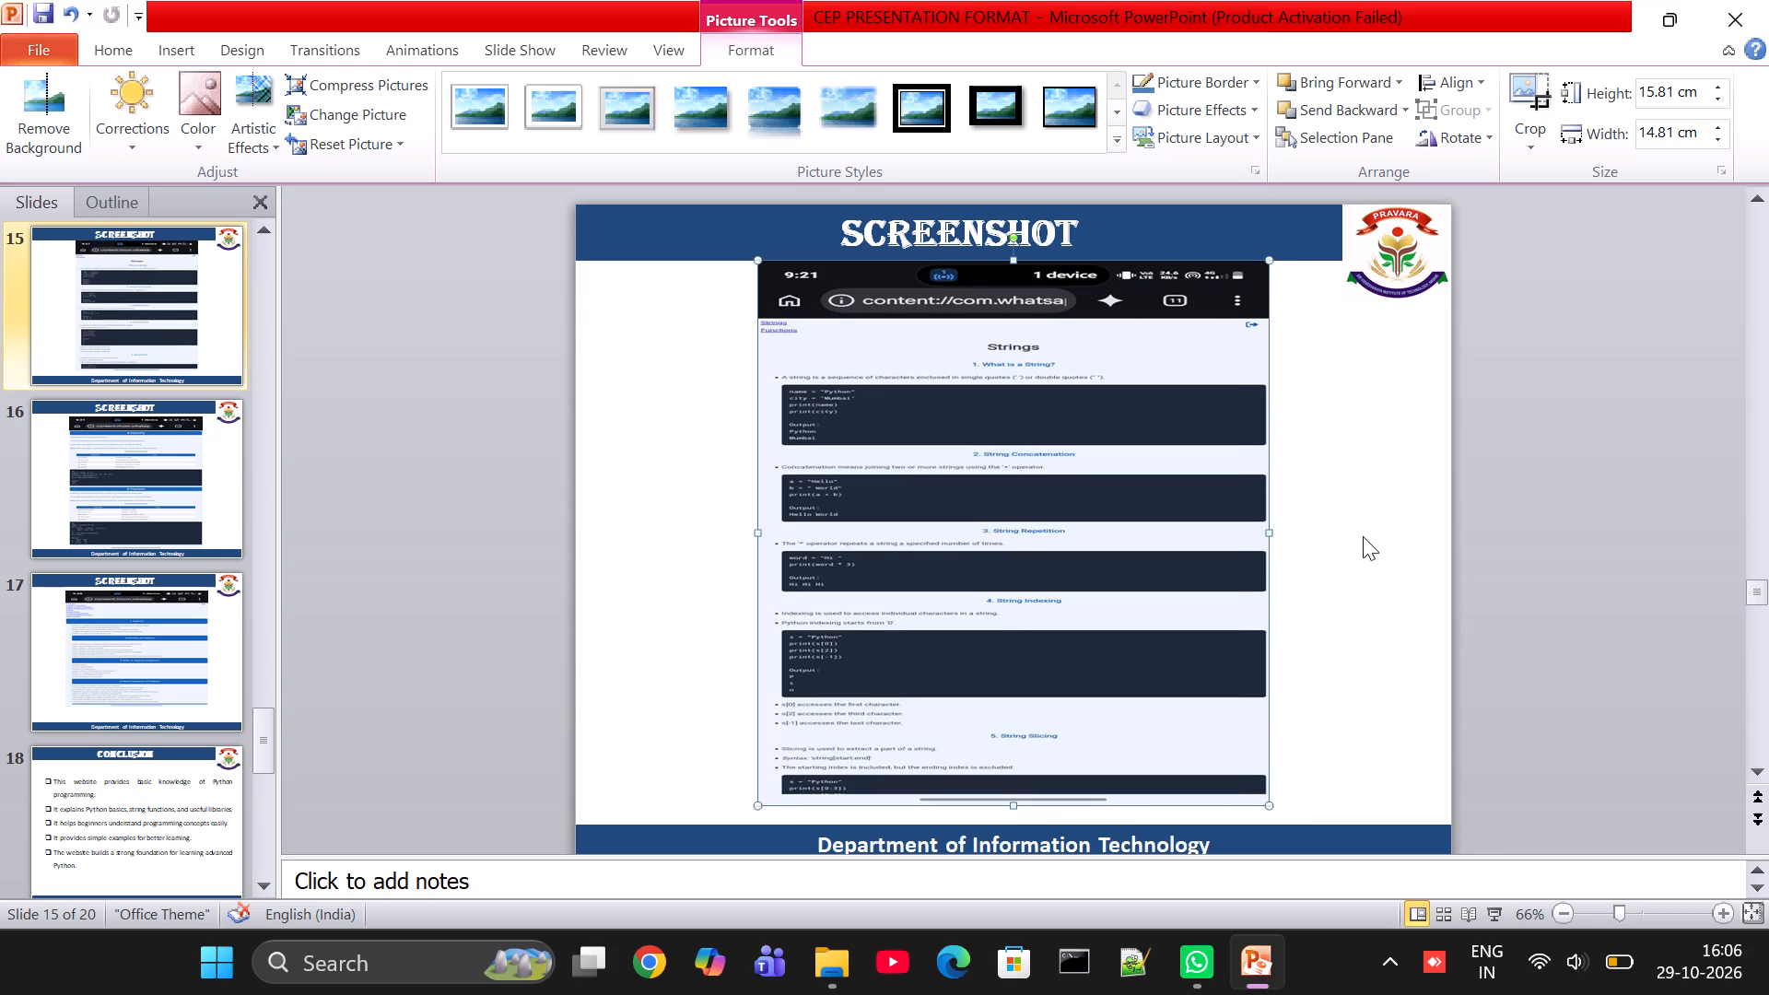
pyautogui.click(1365, 536)
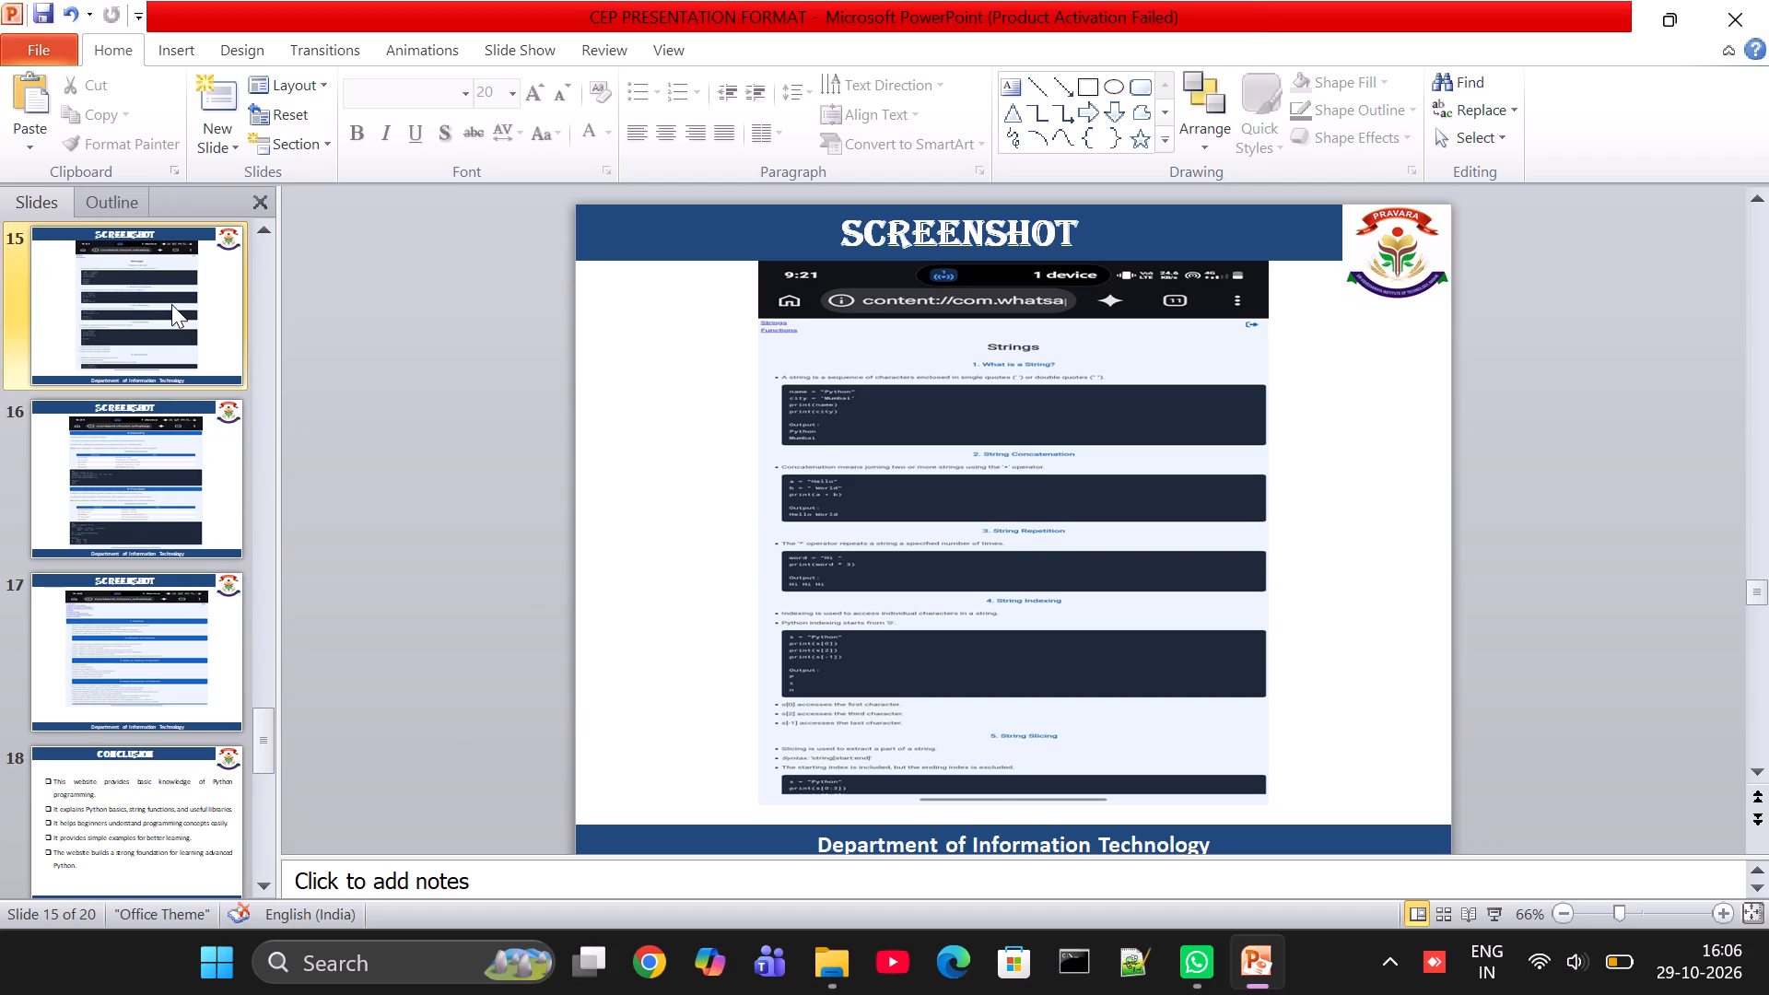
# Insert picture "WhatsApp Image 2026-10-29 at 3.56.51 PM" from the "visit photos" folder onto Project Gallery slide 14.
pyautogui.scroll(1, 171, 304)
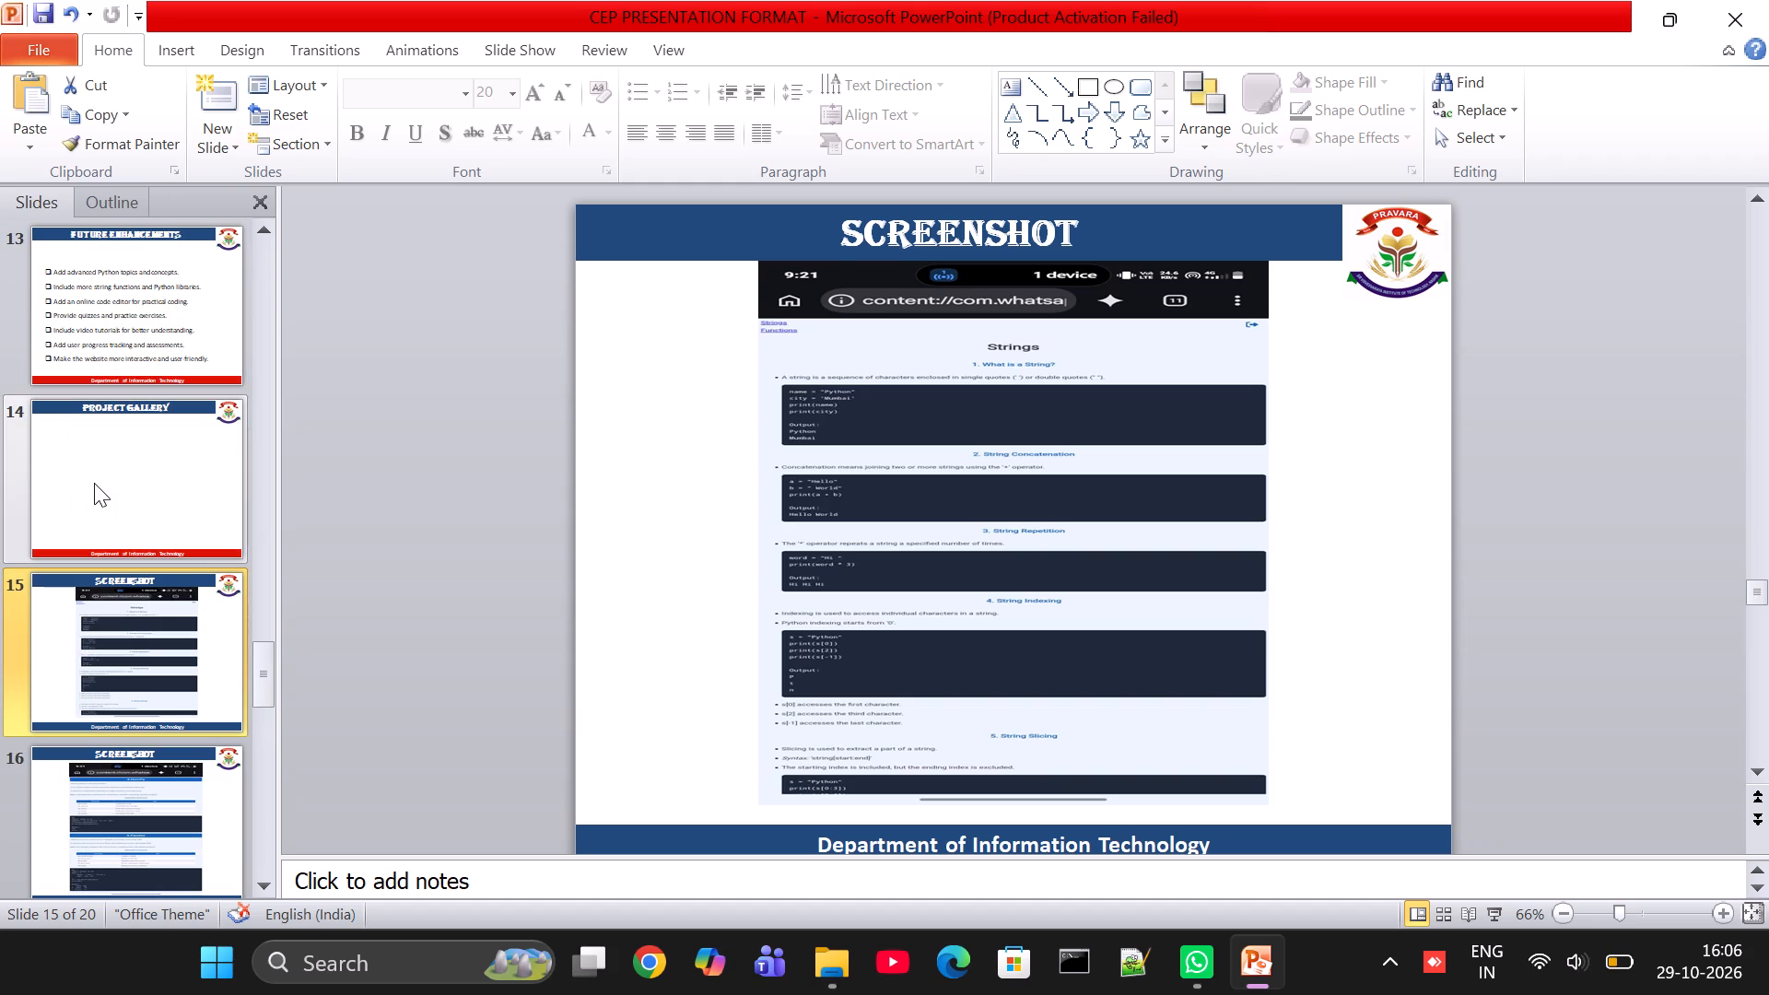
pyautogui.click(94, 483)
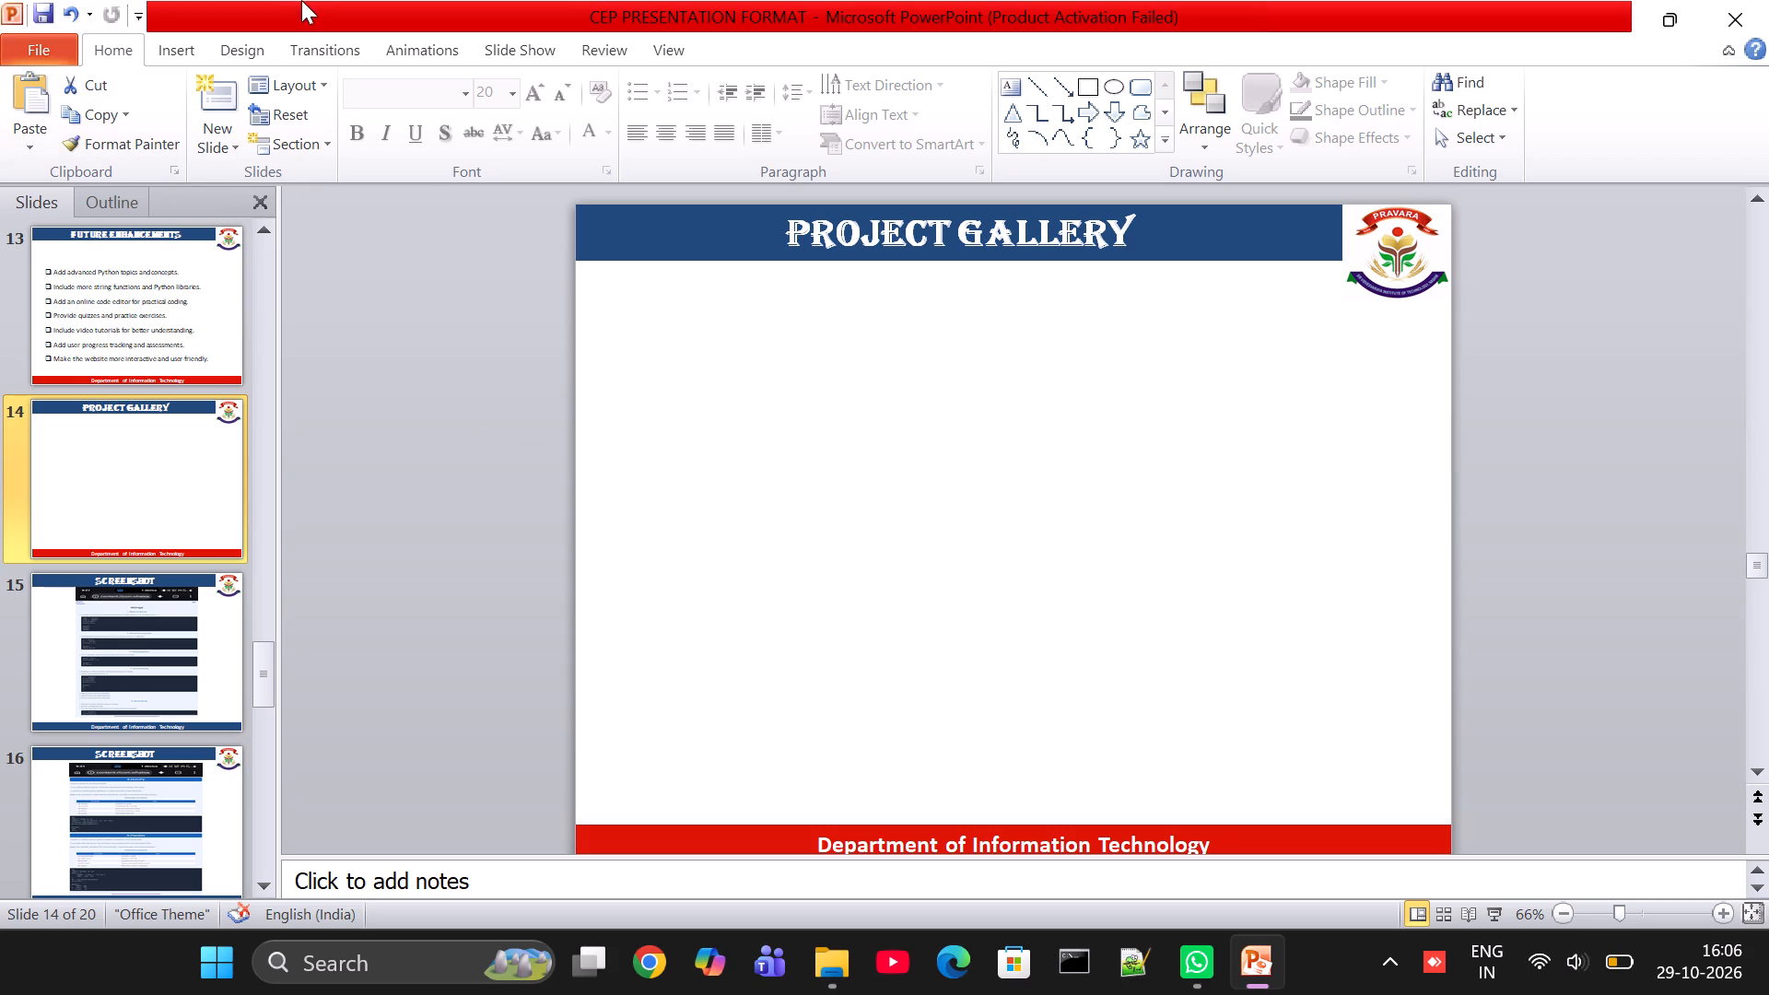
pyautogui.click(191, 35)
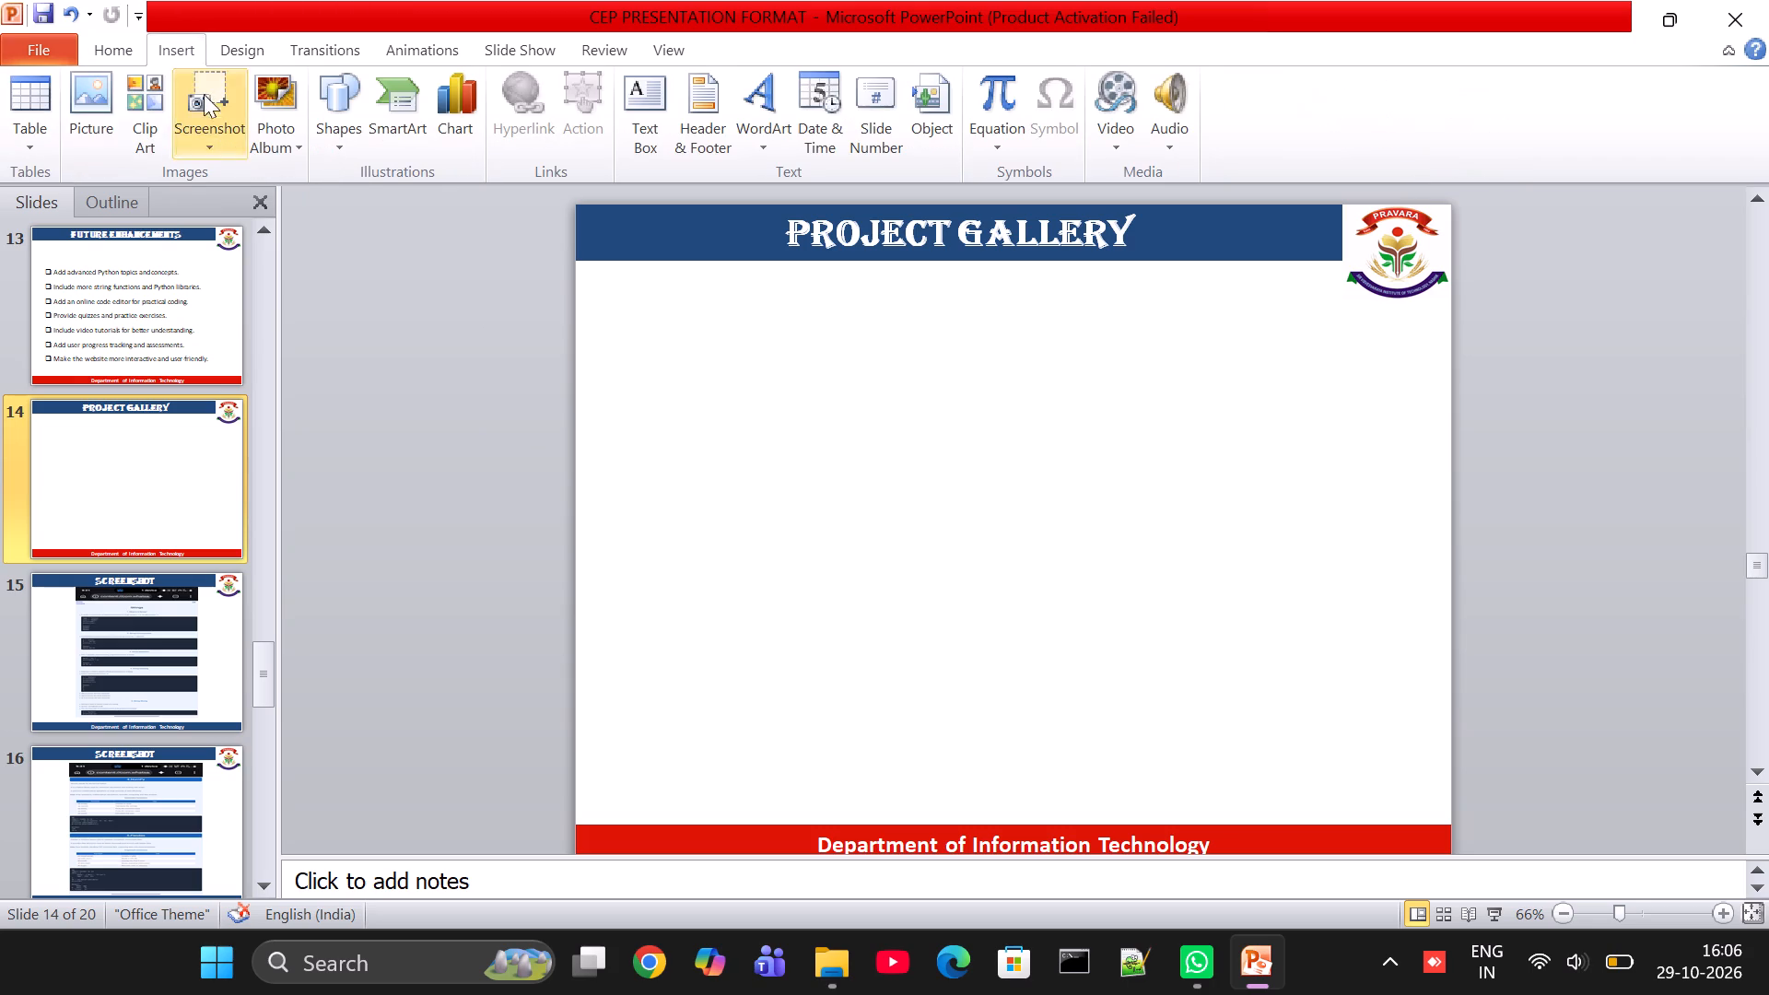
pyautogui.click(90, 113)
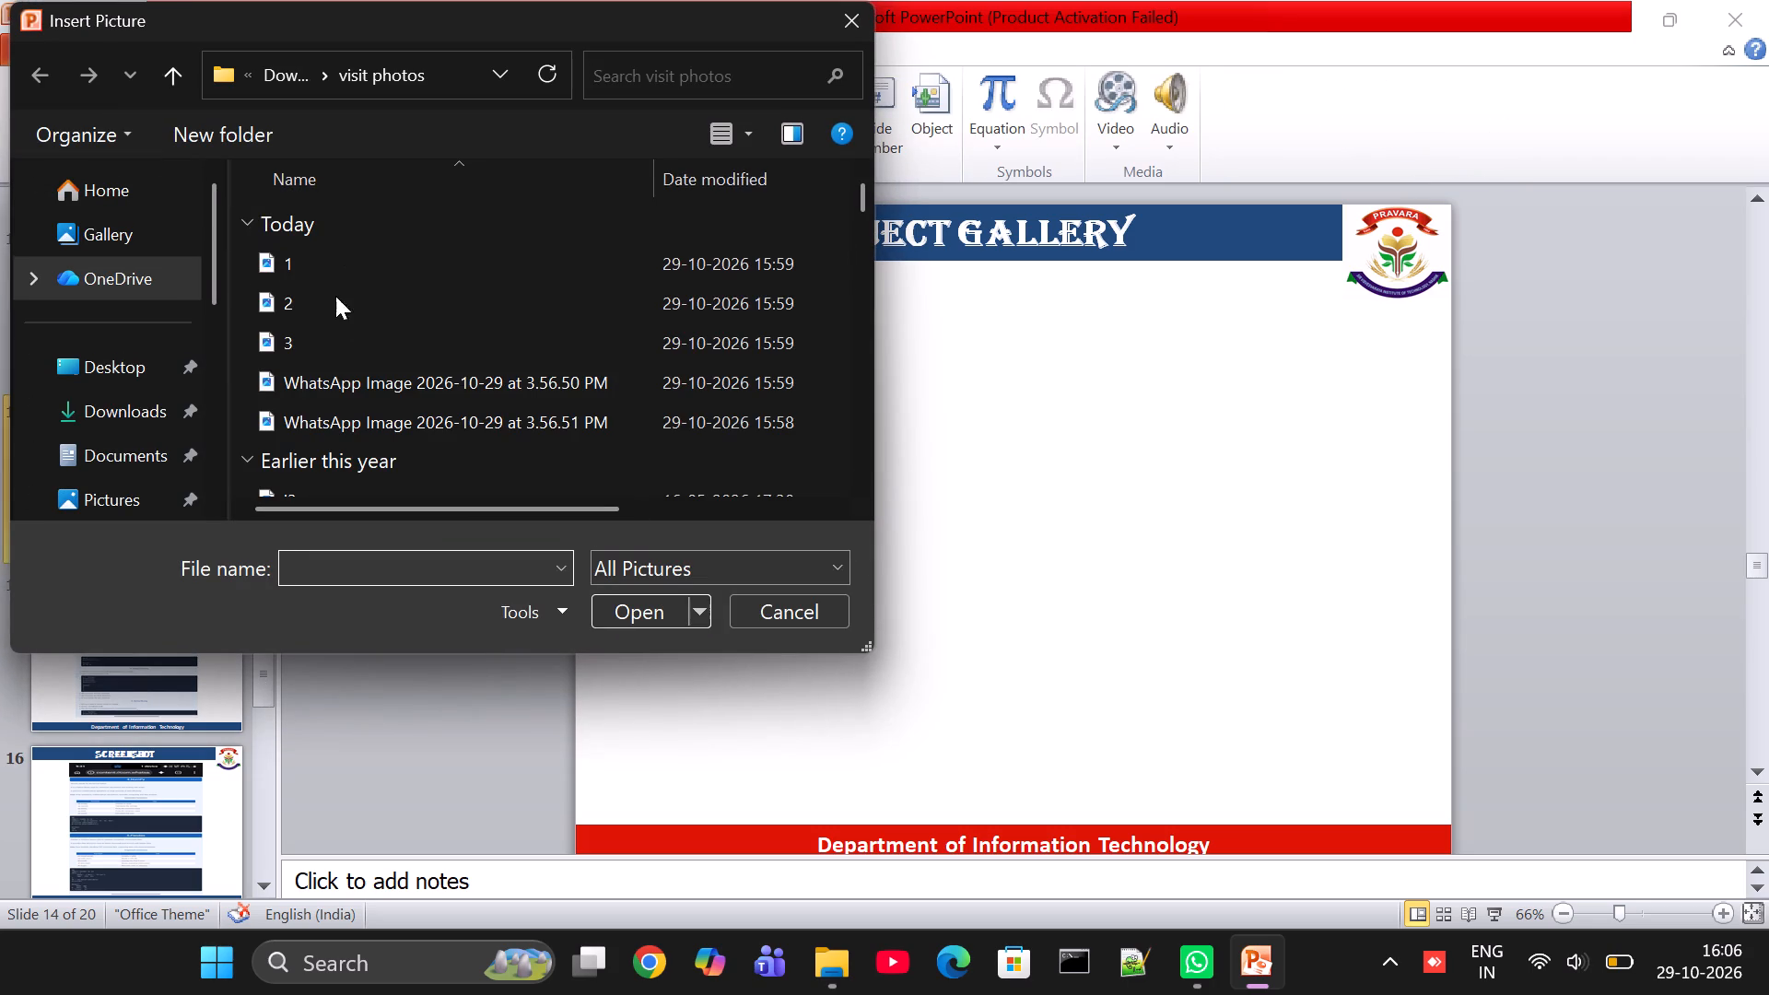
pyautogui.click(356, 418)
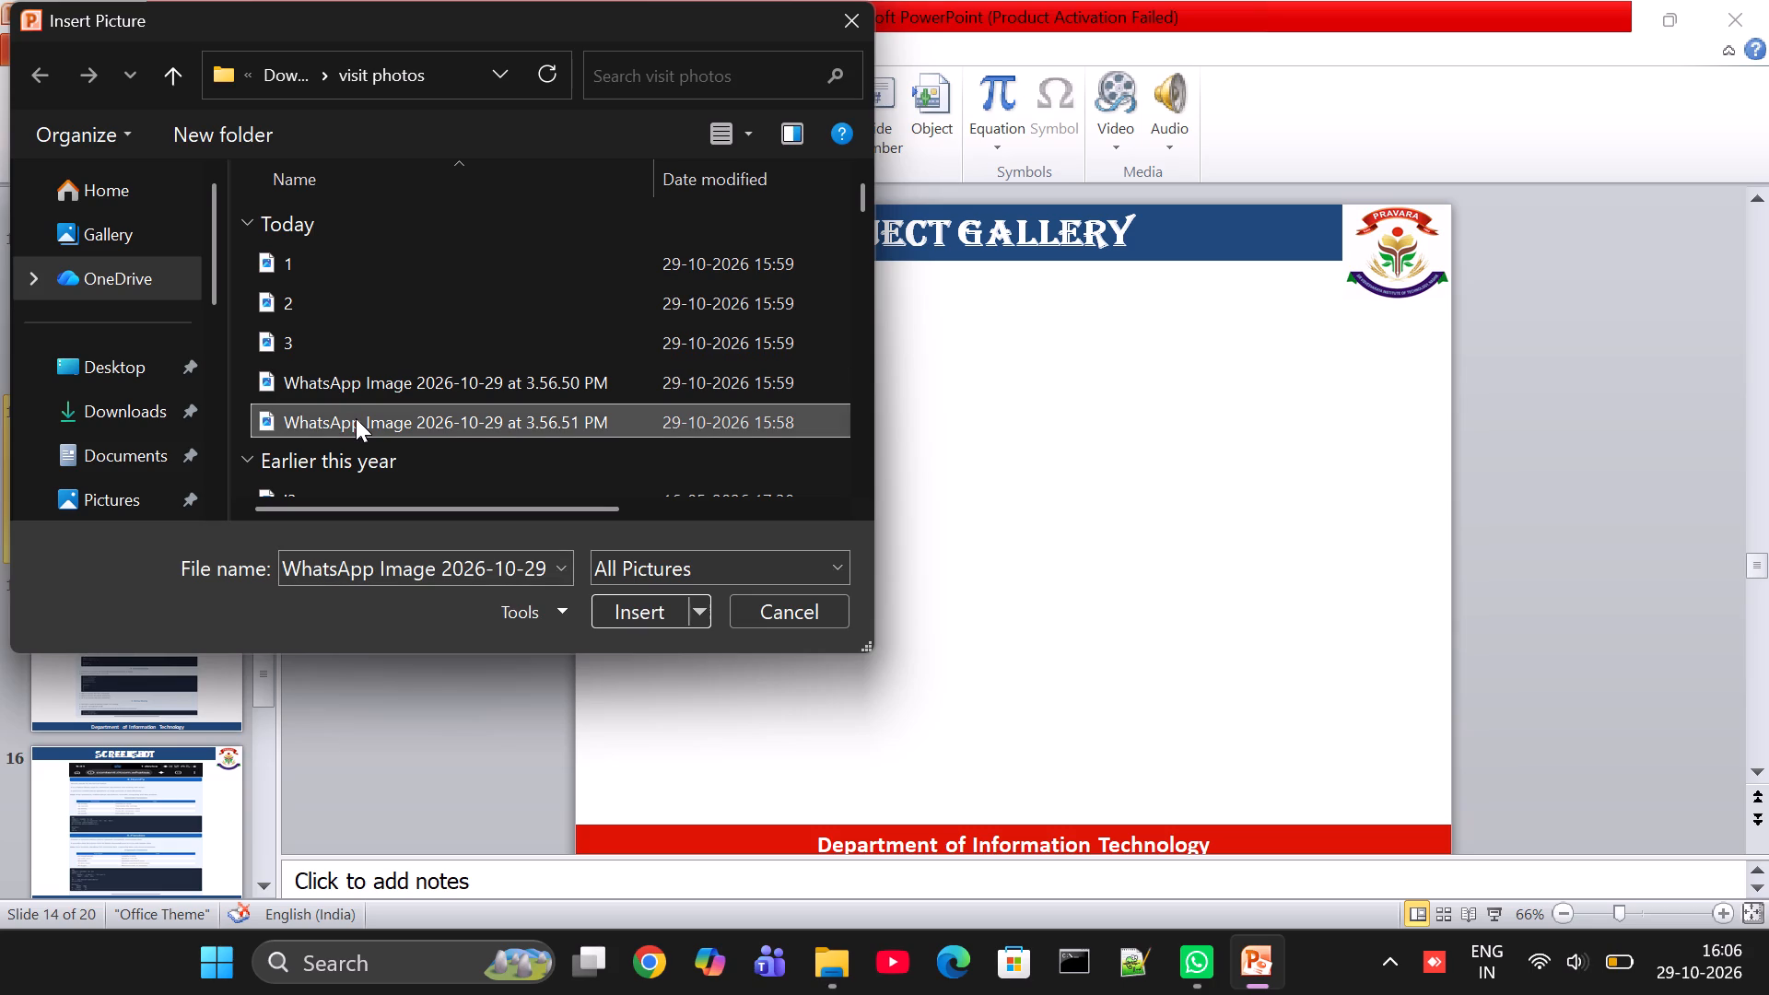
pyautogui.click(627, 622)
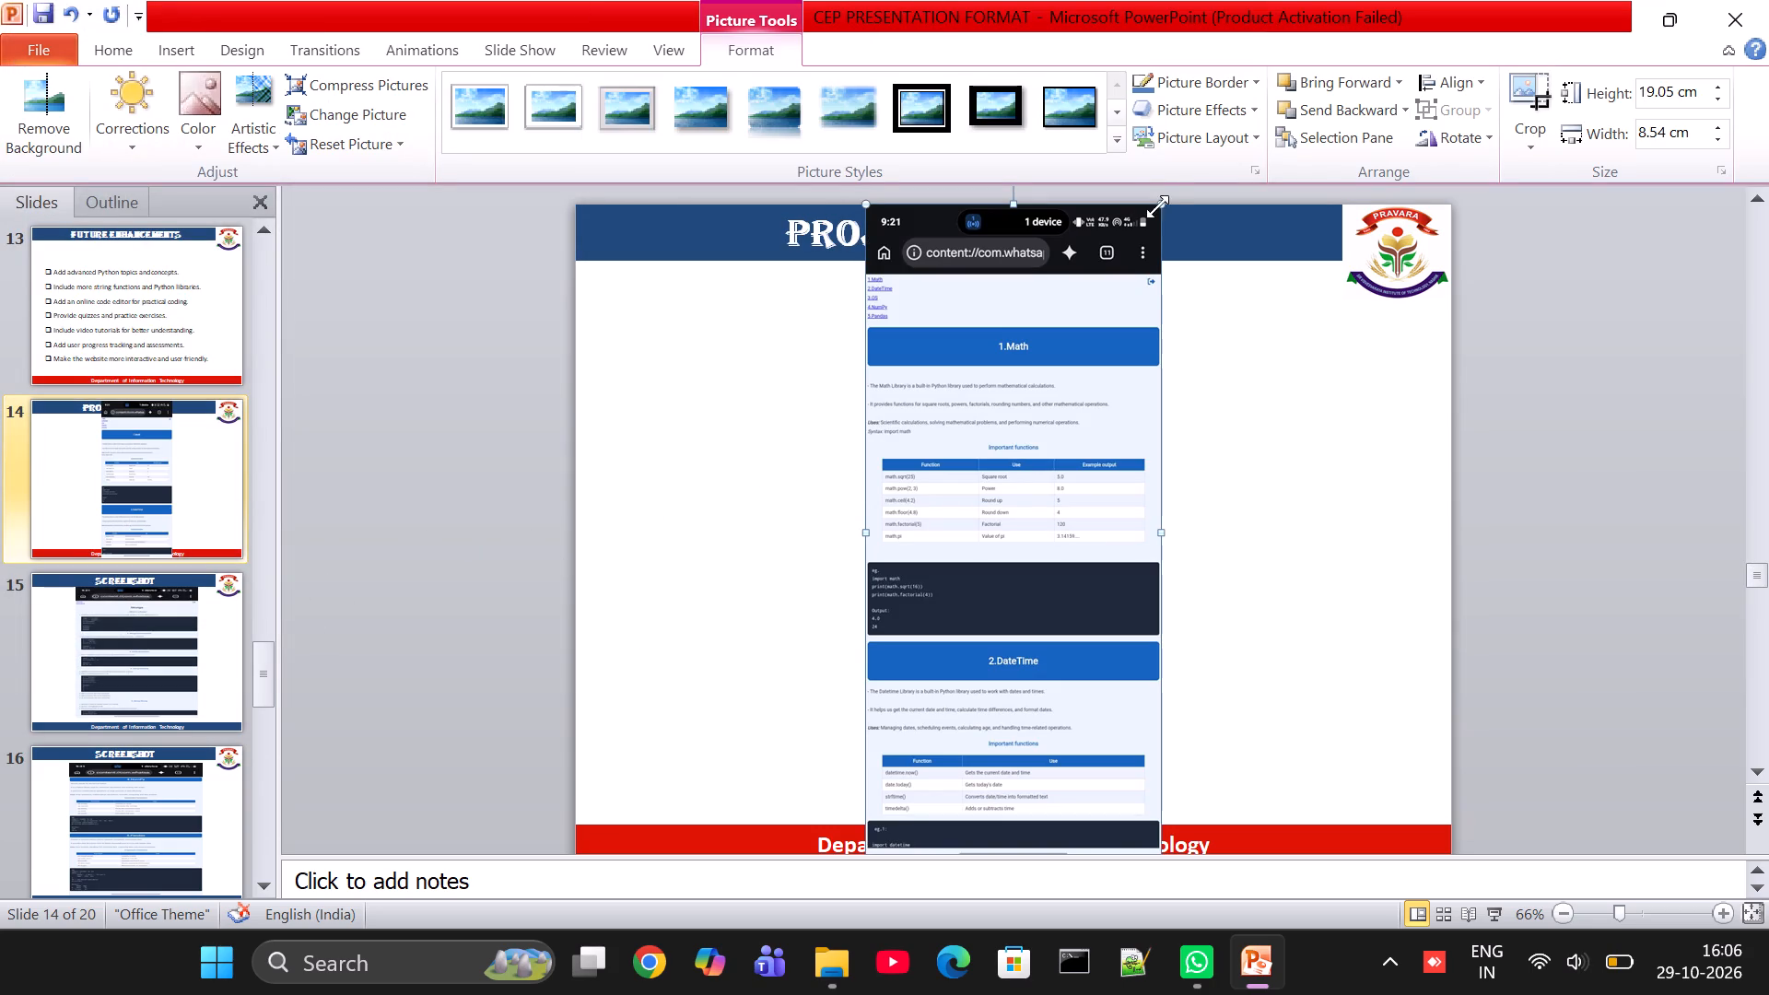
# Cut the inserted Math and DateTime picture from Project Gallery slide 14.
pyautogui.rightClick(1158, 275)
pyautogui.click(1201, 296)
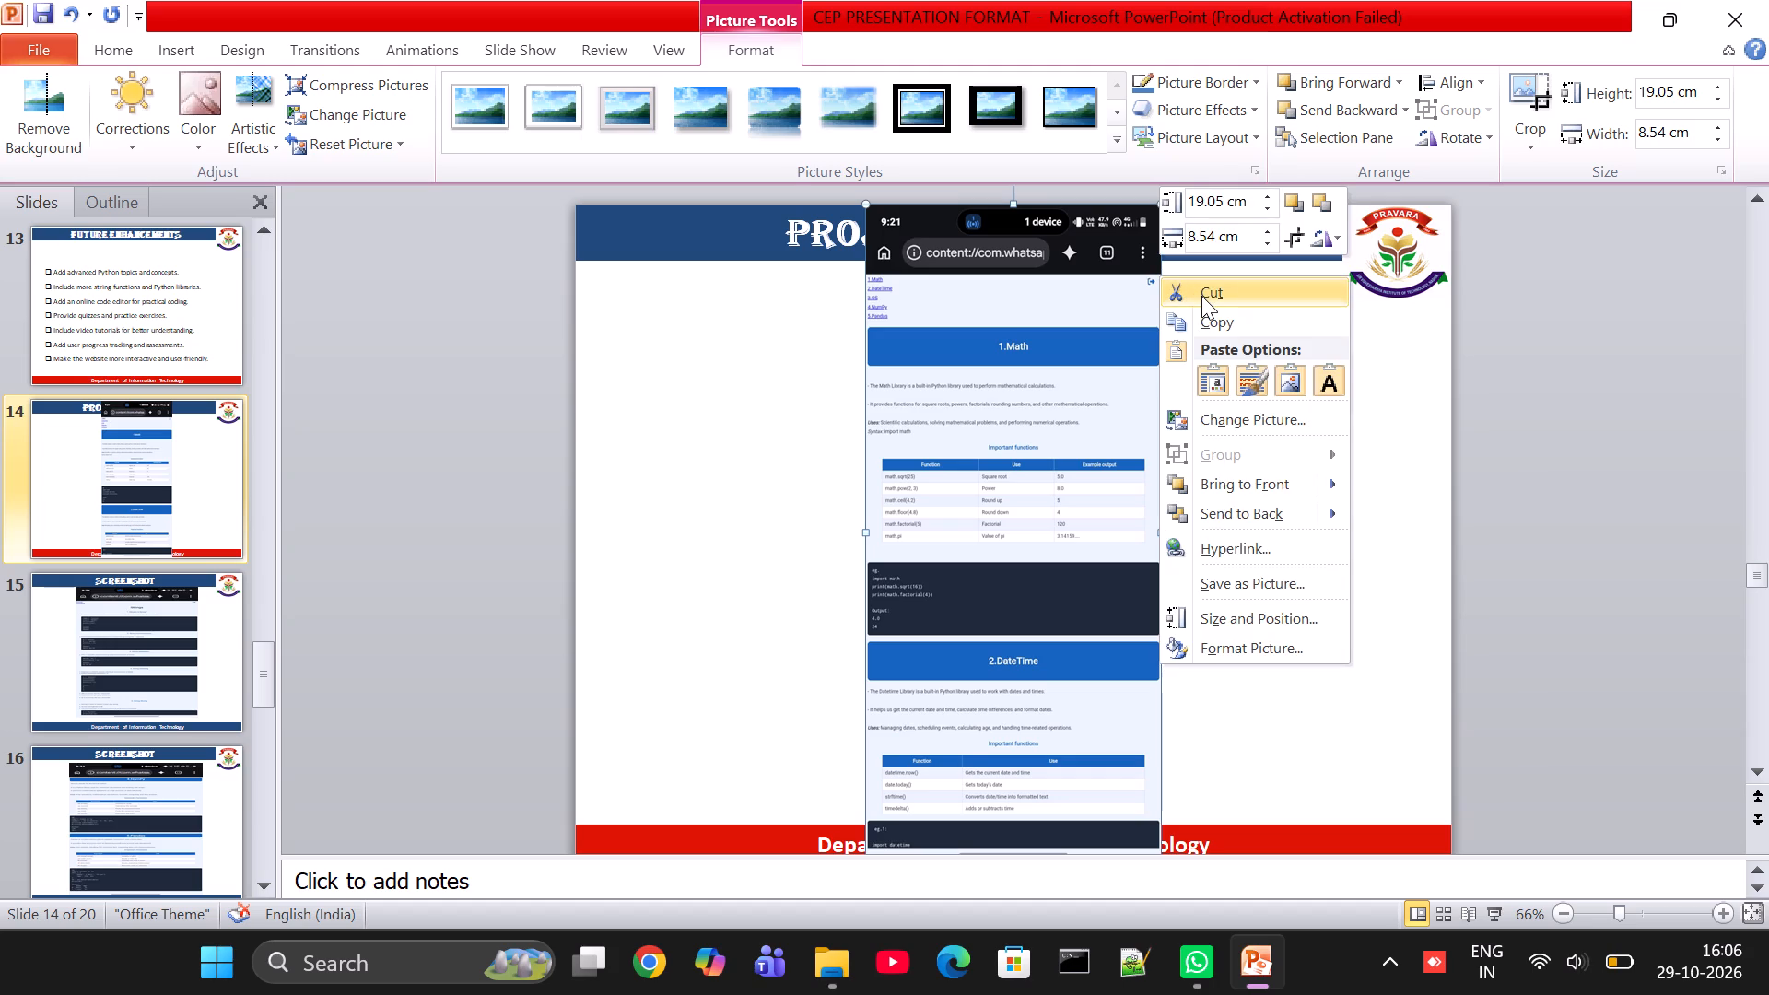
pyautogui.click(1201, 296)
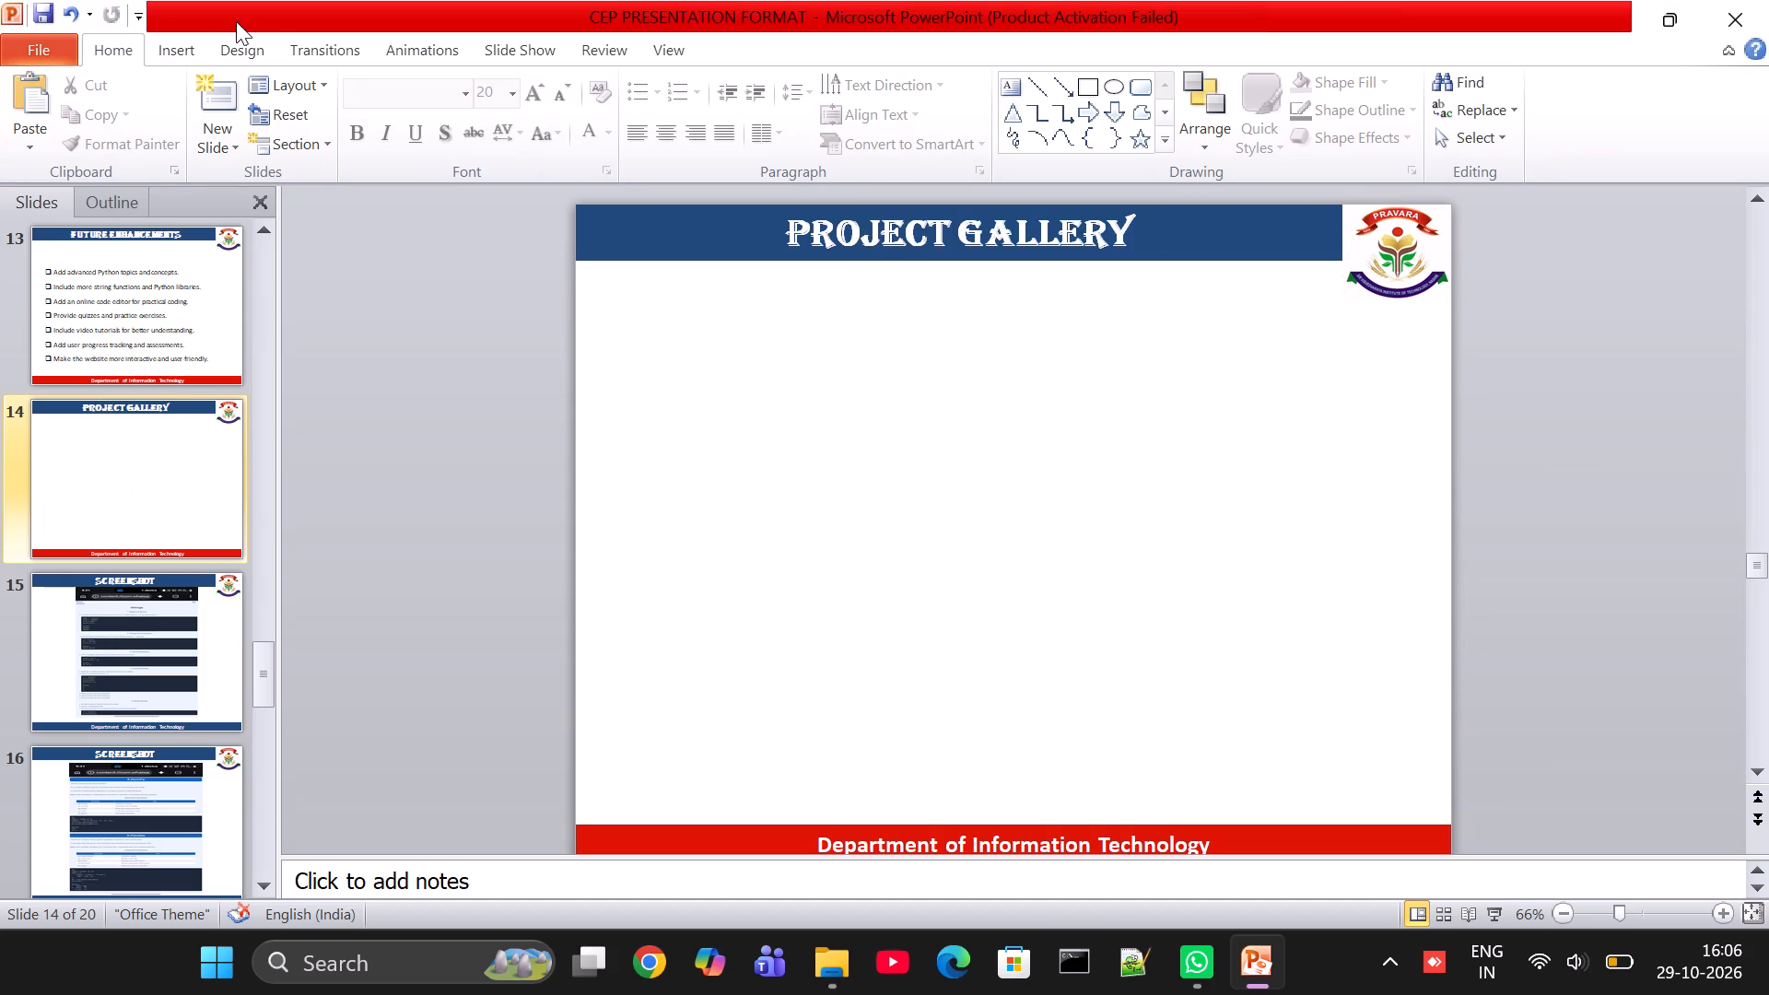
# Insert picture "WhatsApp Image 2026-10-29 at 3.56.50 PM" from the "visit photos" folder onto Project Gallery slide 14.
pyautogui.click(187, 42)
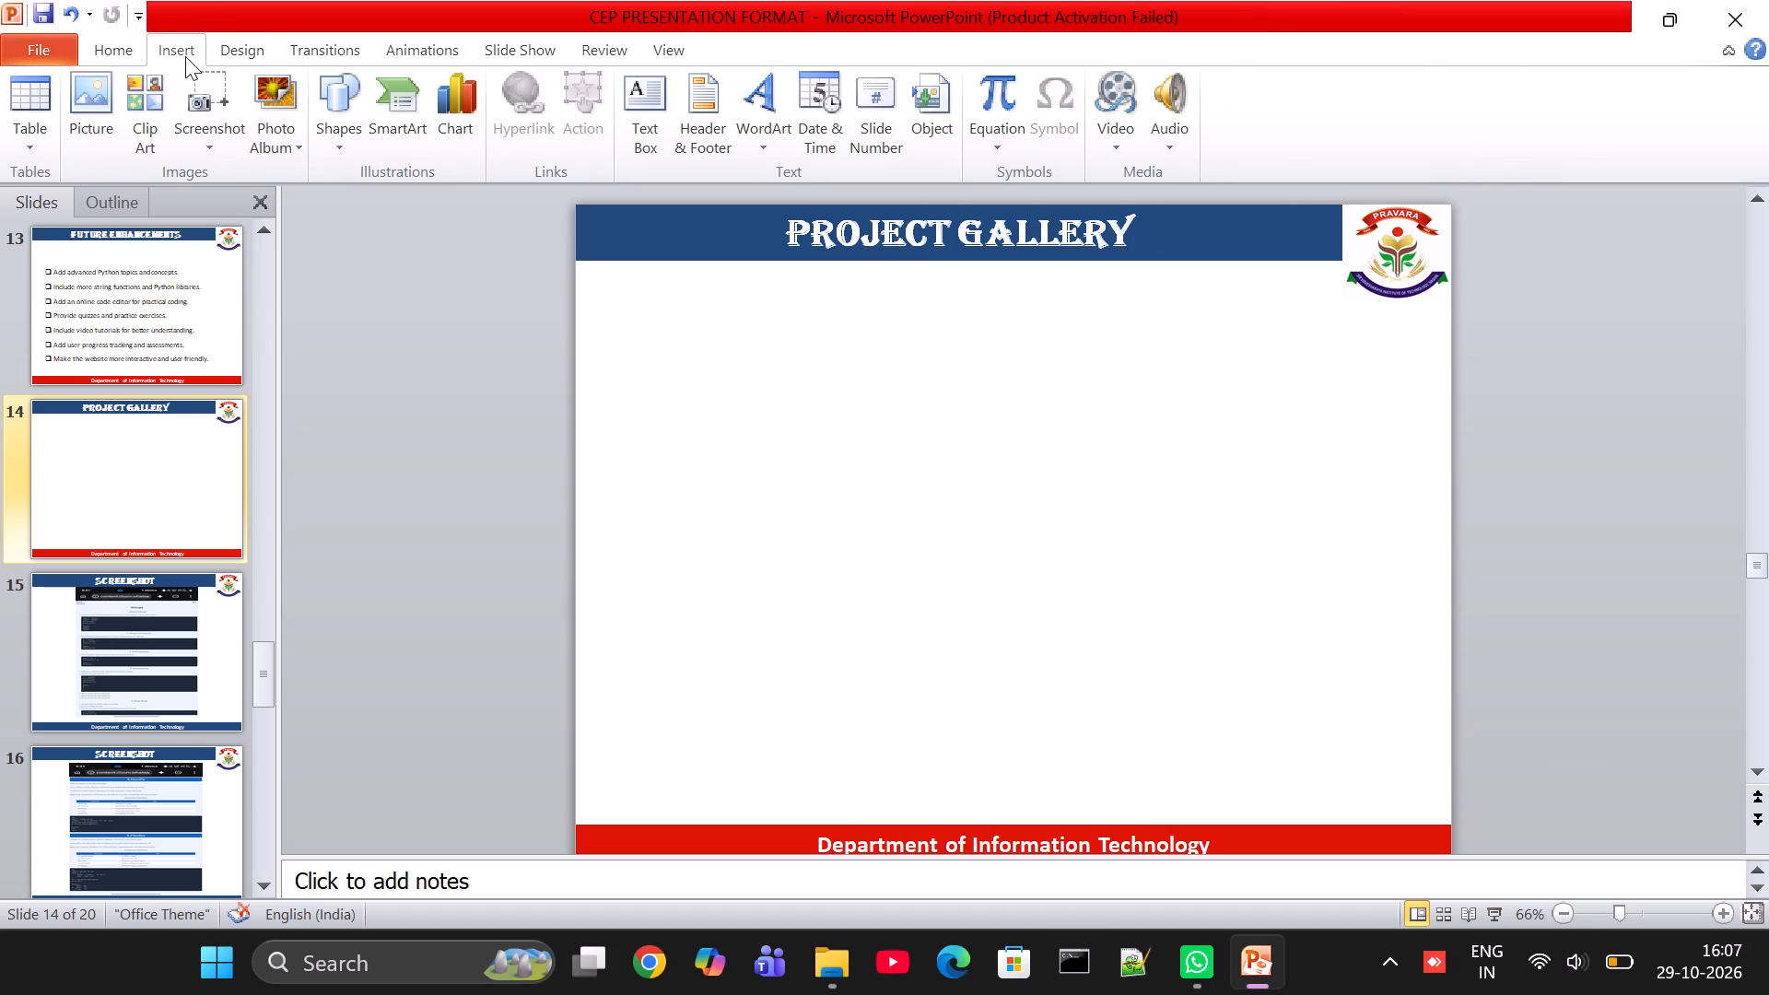
pyautogui.click(93, 116)
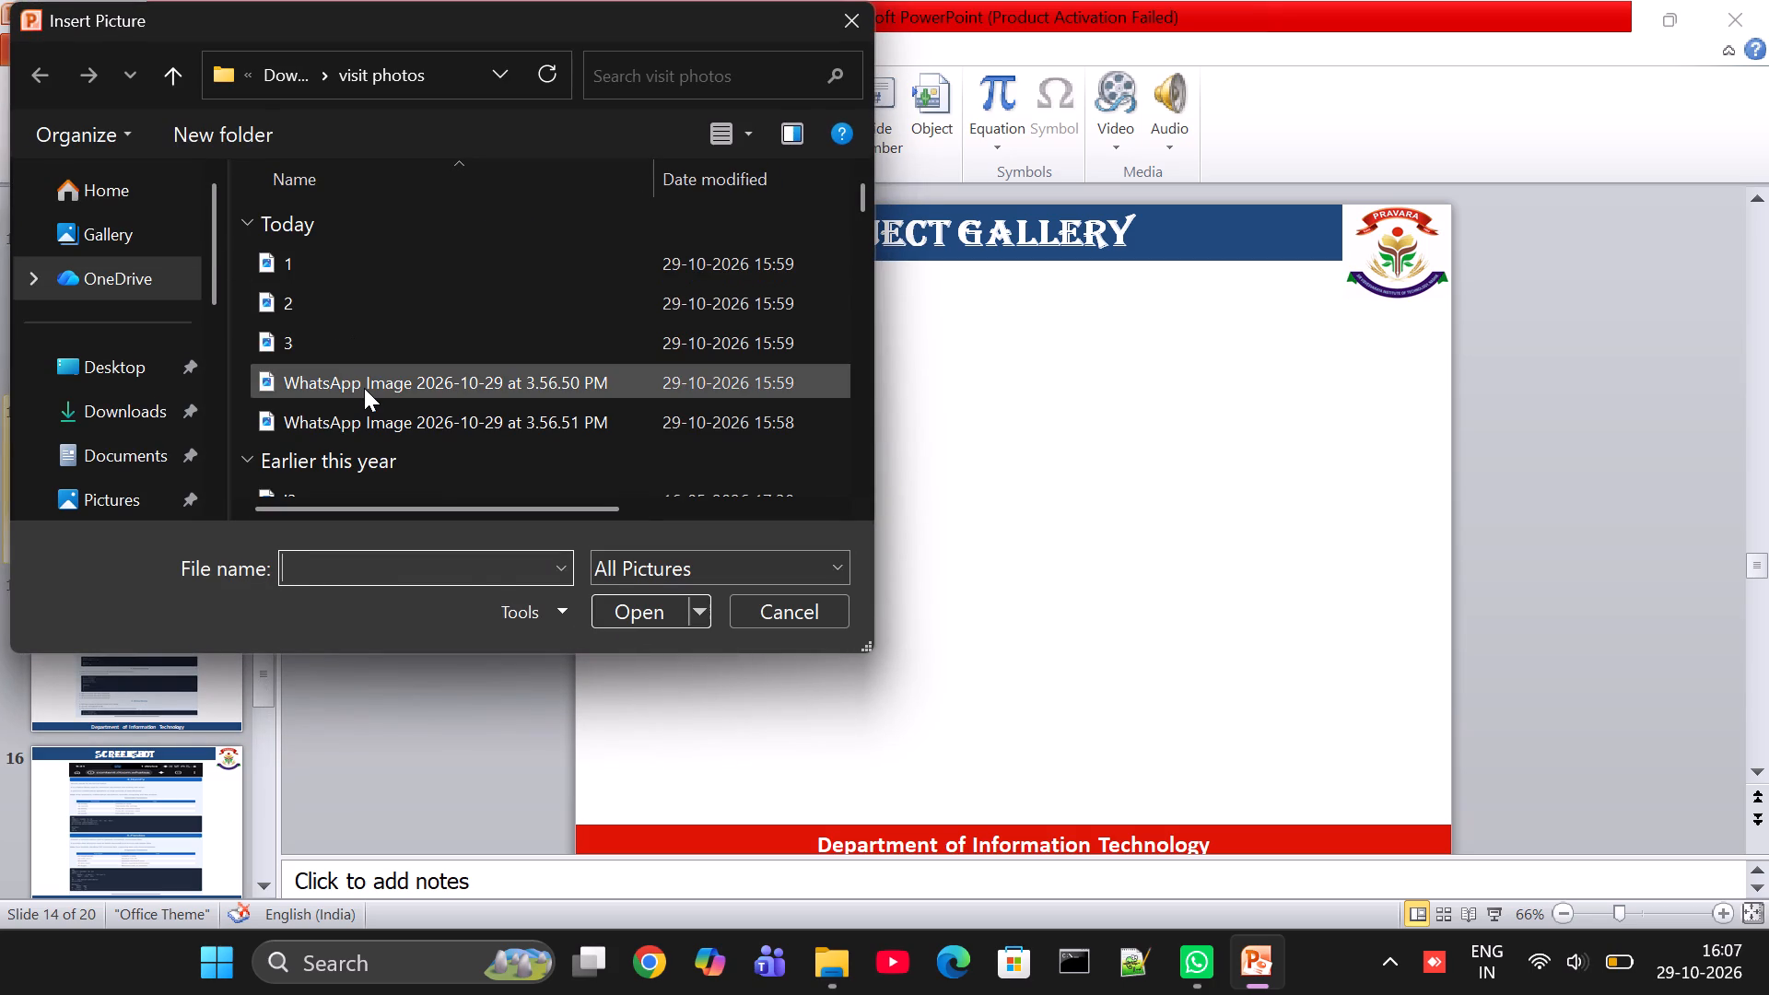
pyautogui.click(364, 388)
pyautogui.click(632, 607)
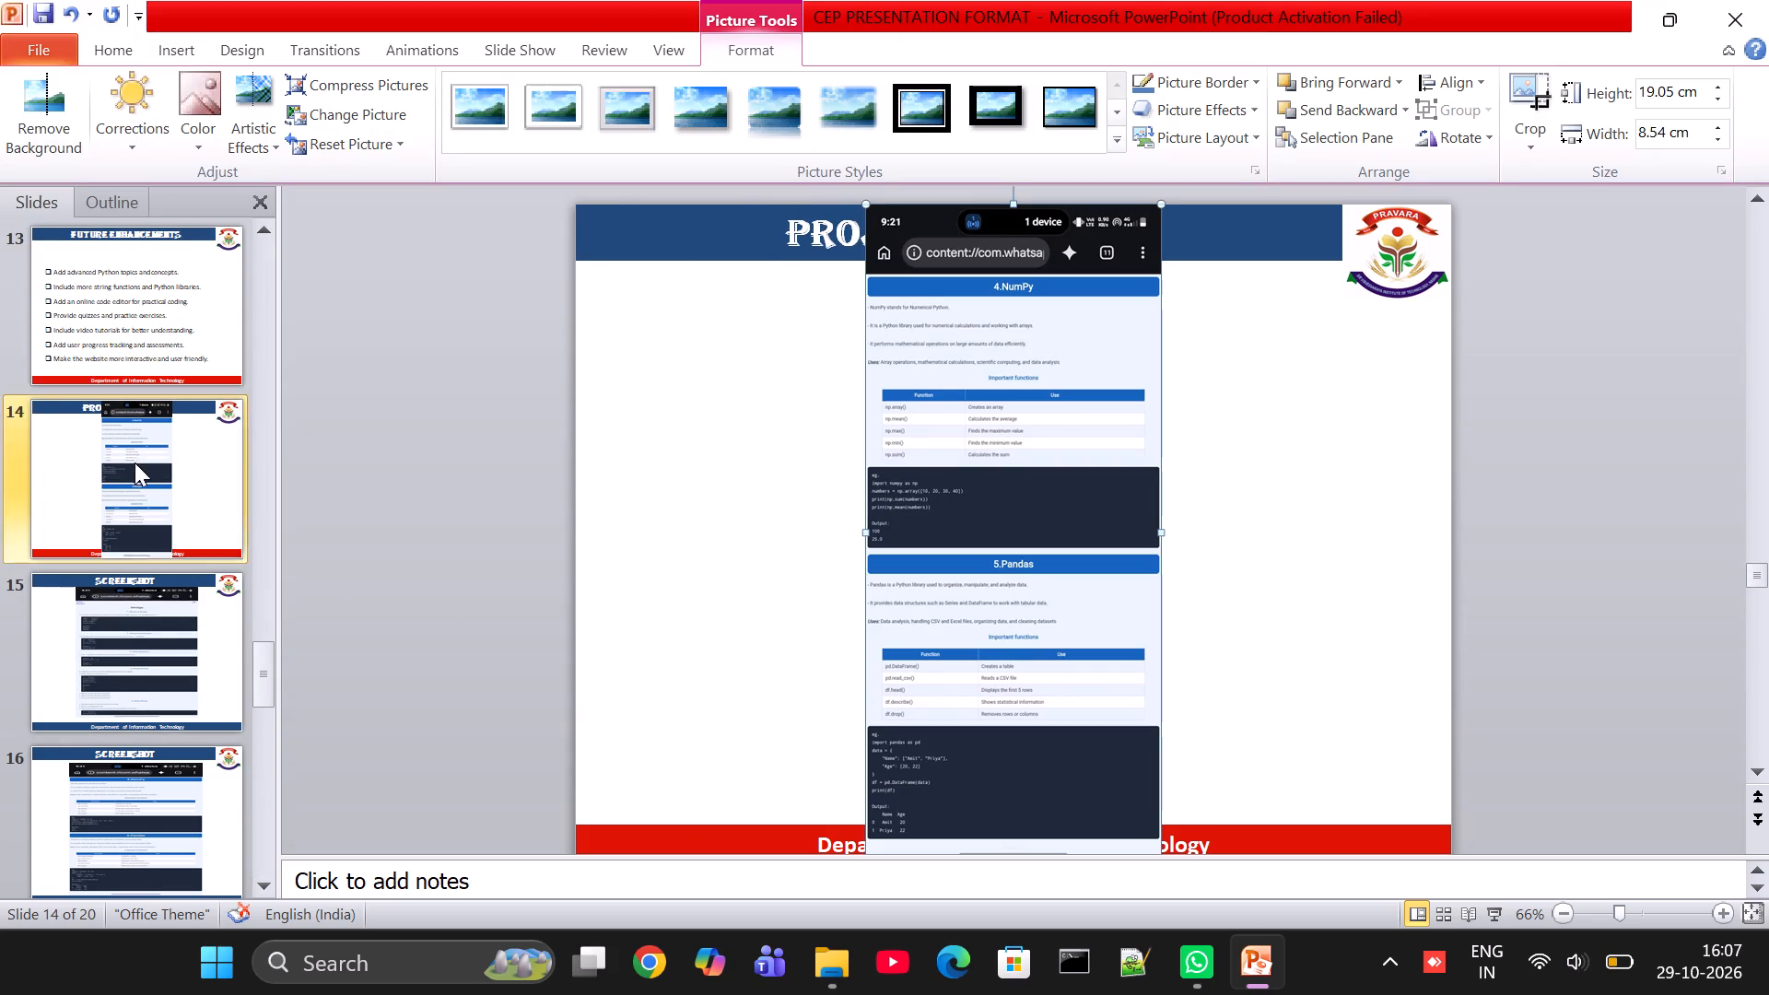
# Review the pictures already placed on Screenshot slides 15 and 16 and look through the slides that follow.
pyautogui.click(152, 614)
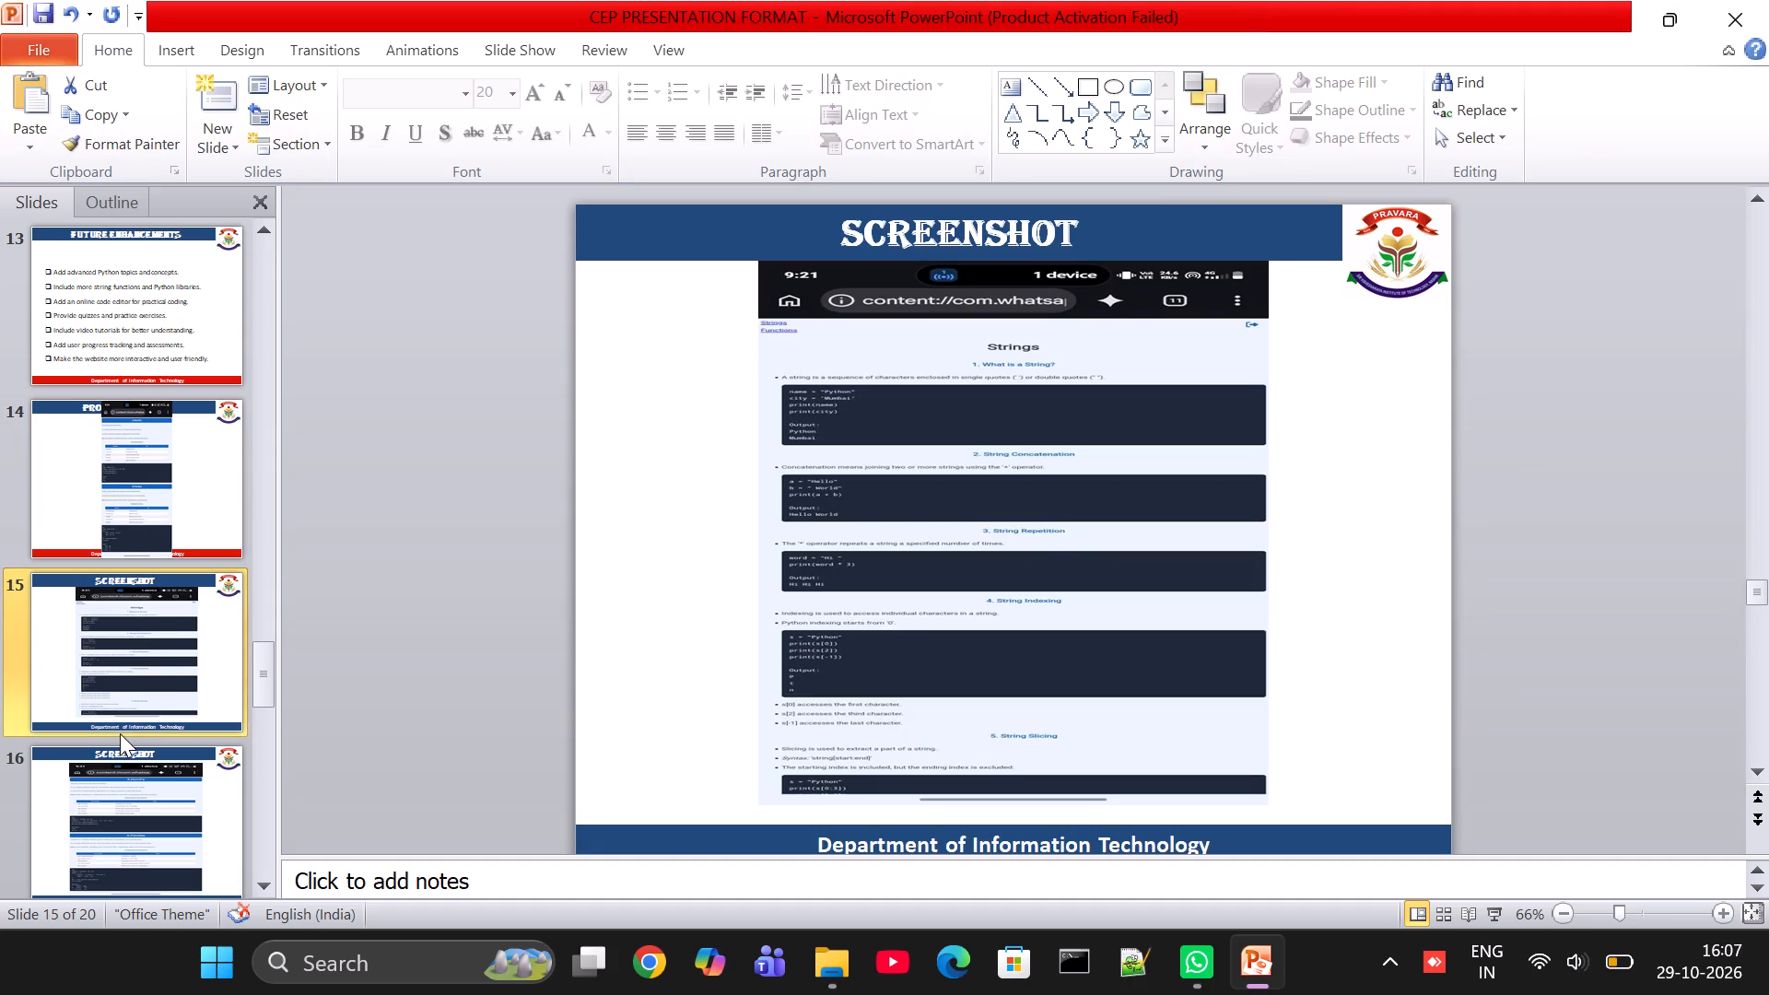
pyautogui.click(112, 814)
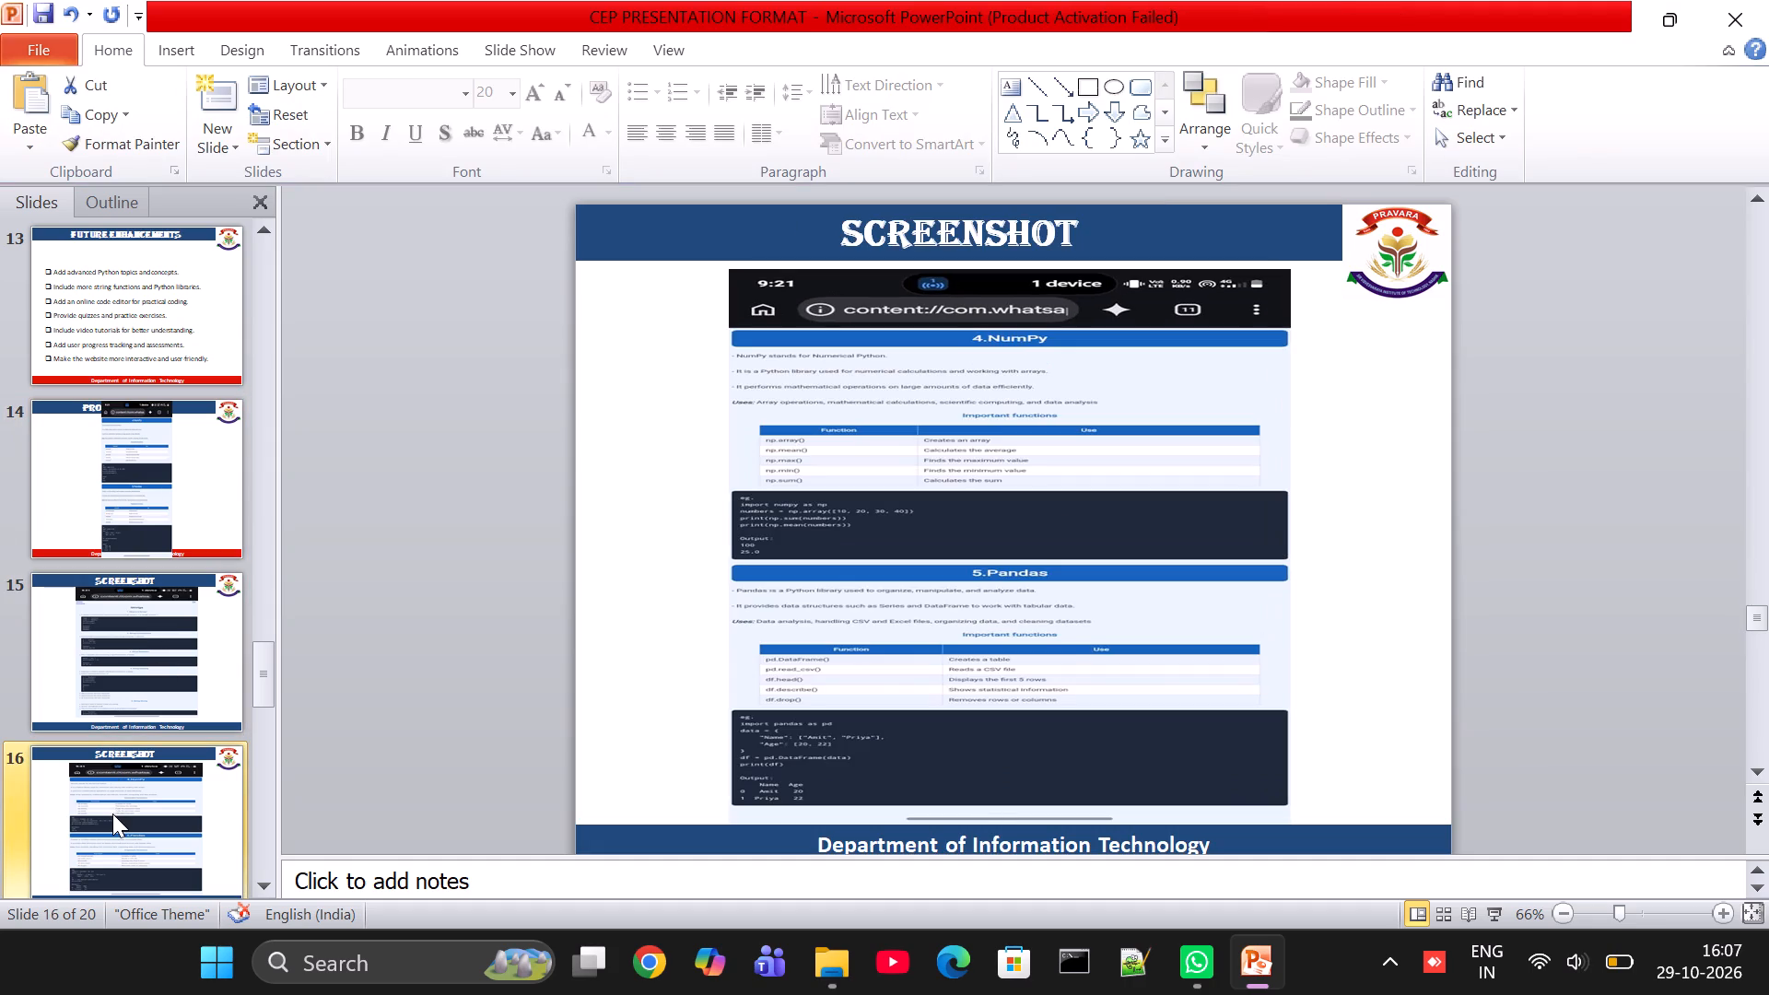
pyautogui.scroll(-1, 112, 814)
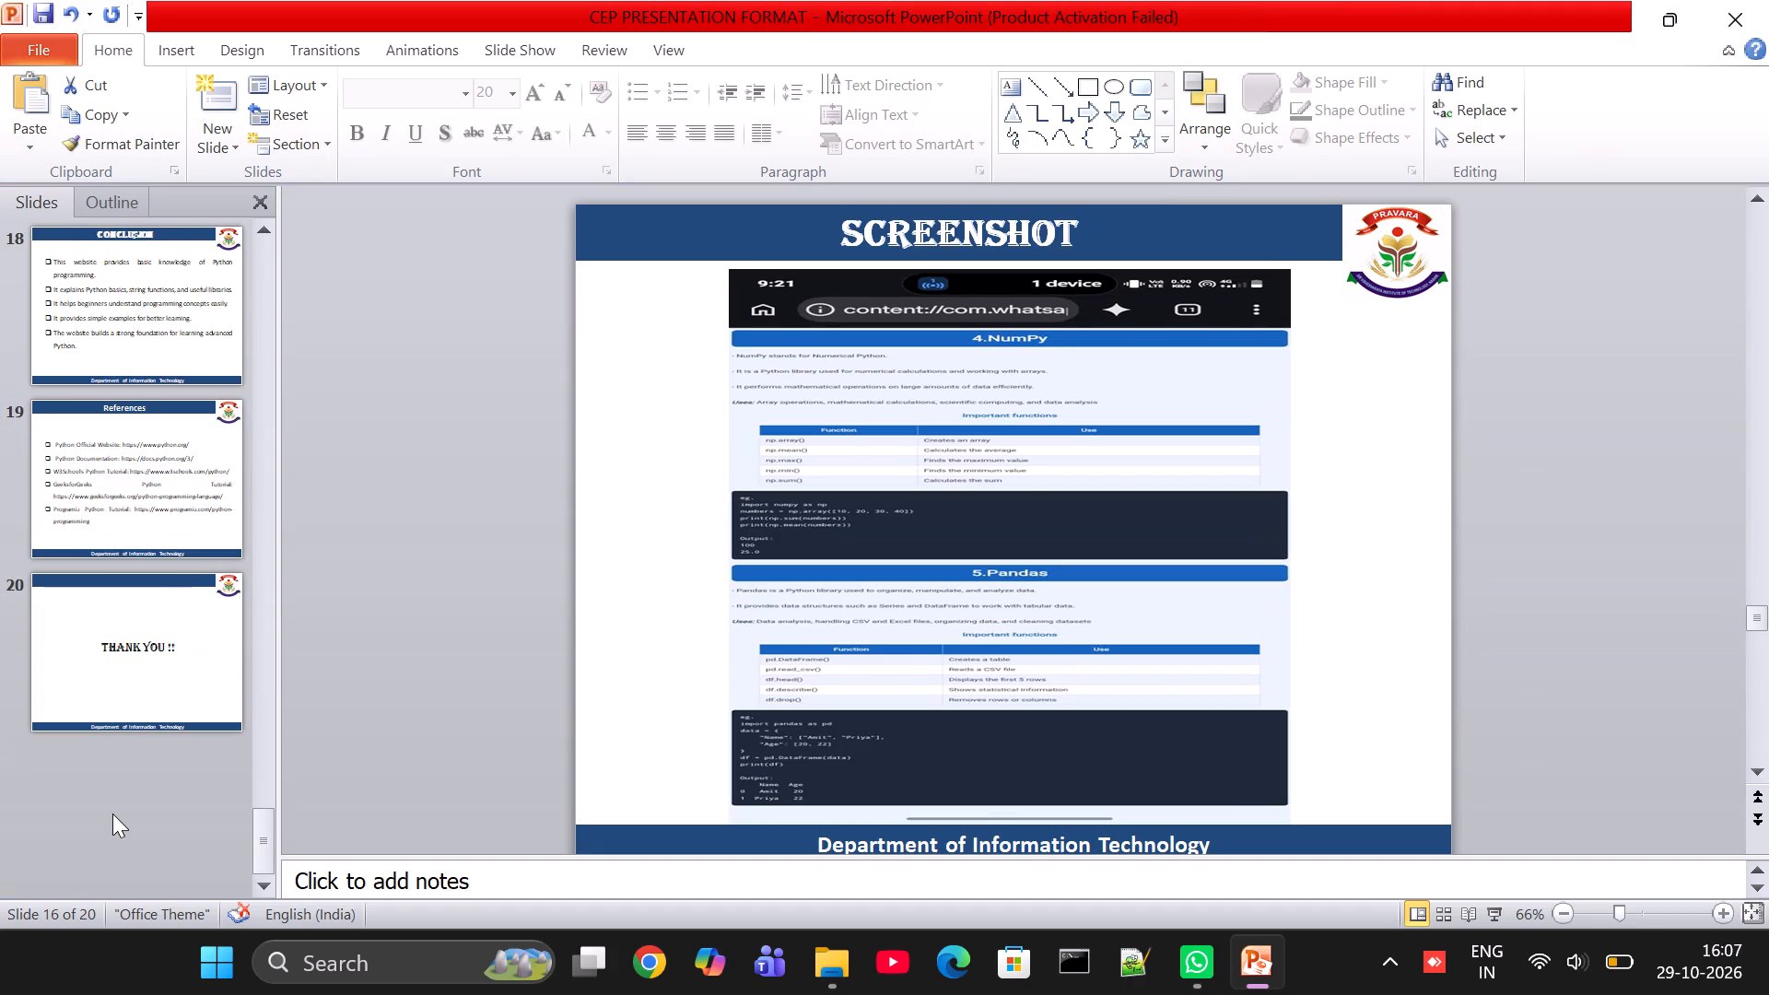
# Cut the NumPy and Pandas screenshot from Project Gallery slide 14.
pyautogui.scroll(1, 115, 630)
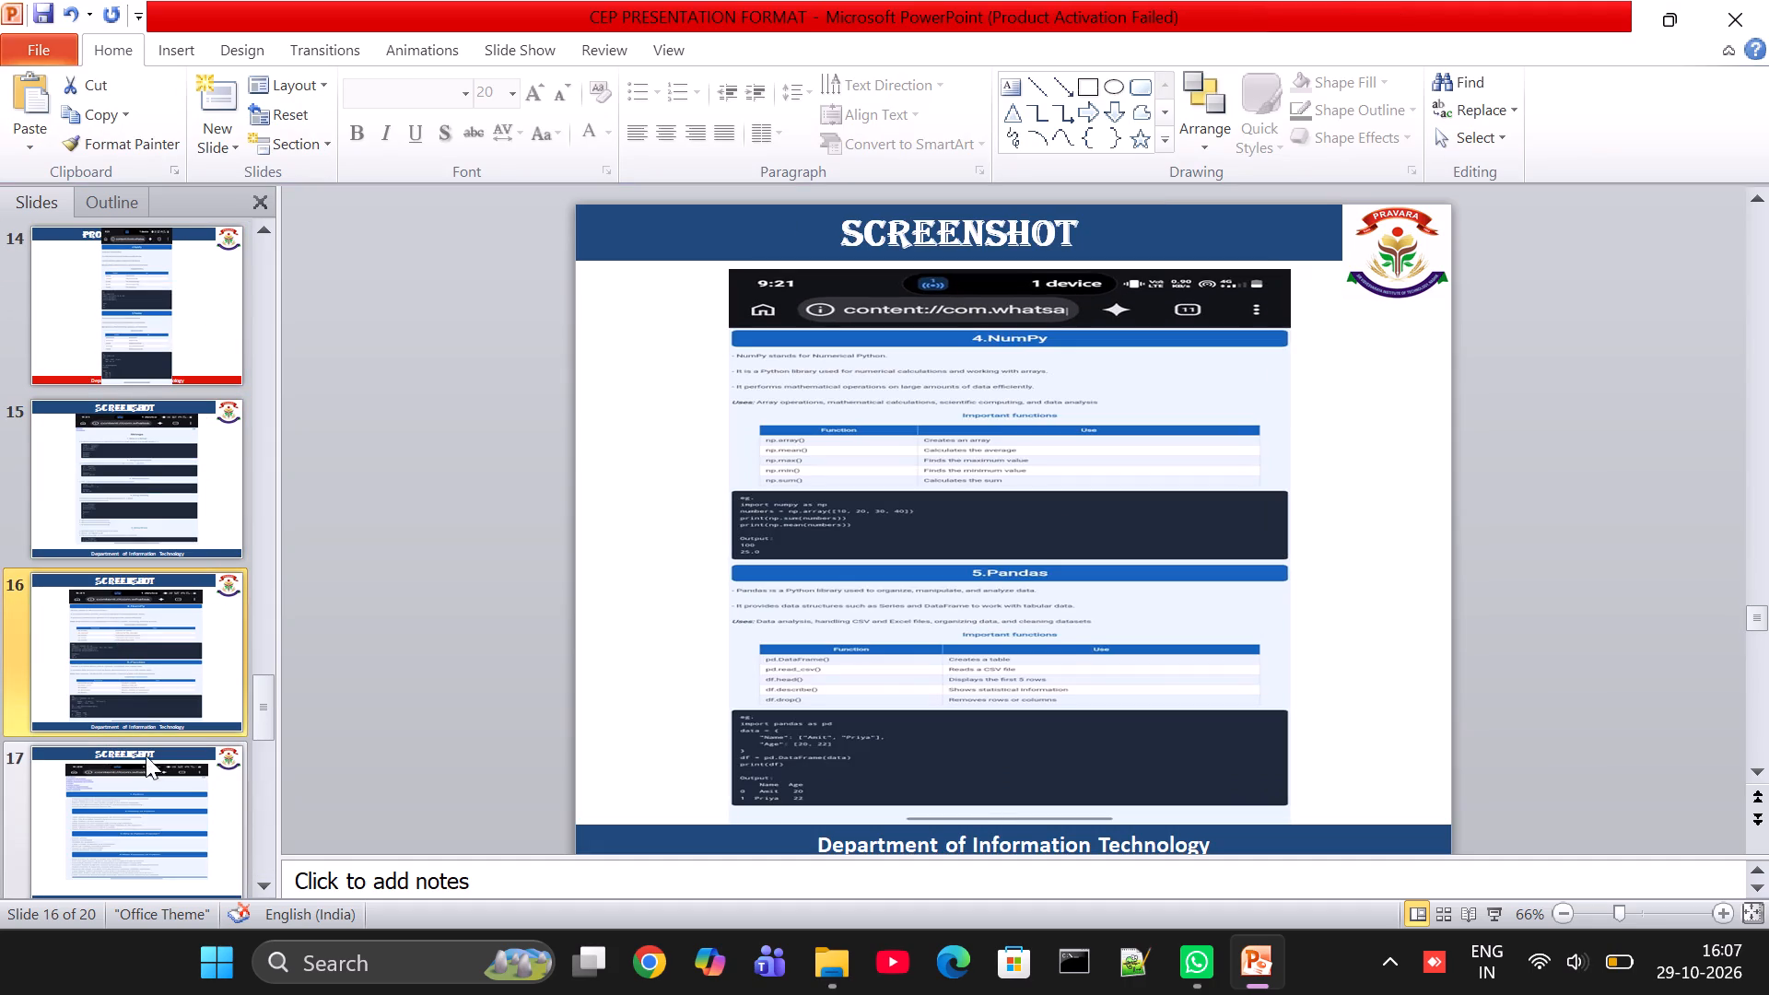
pyautogui.click(147, 772)
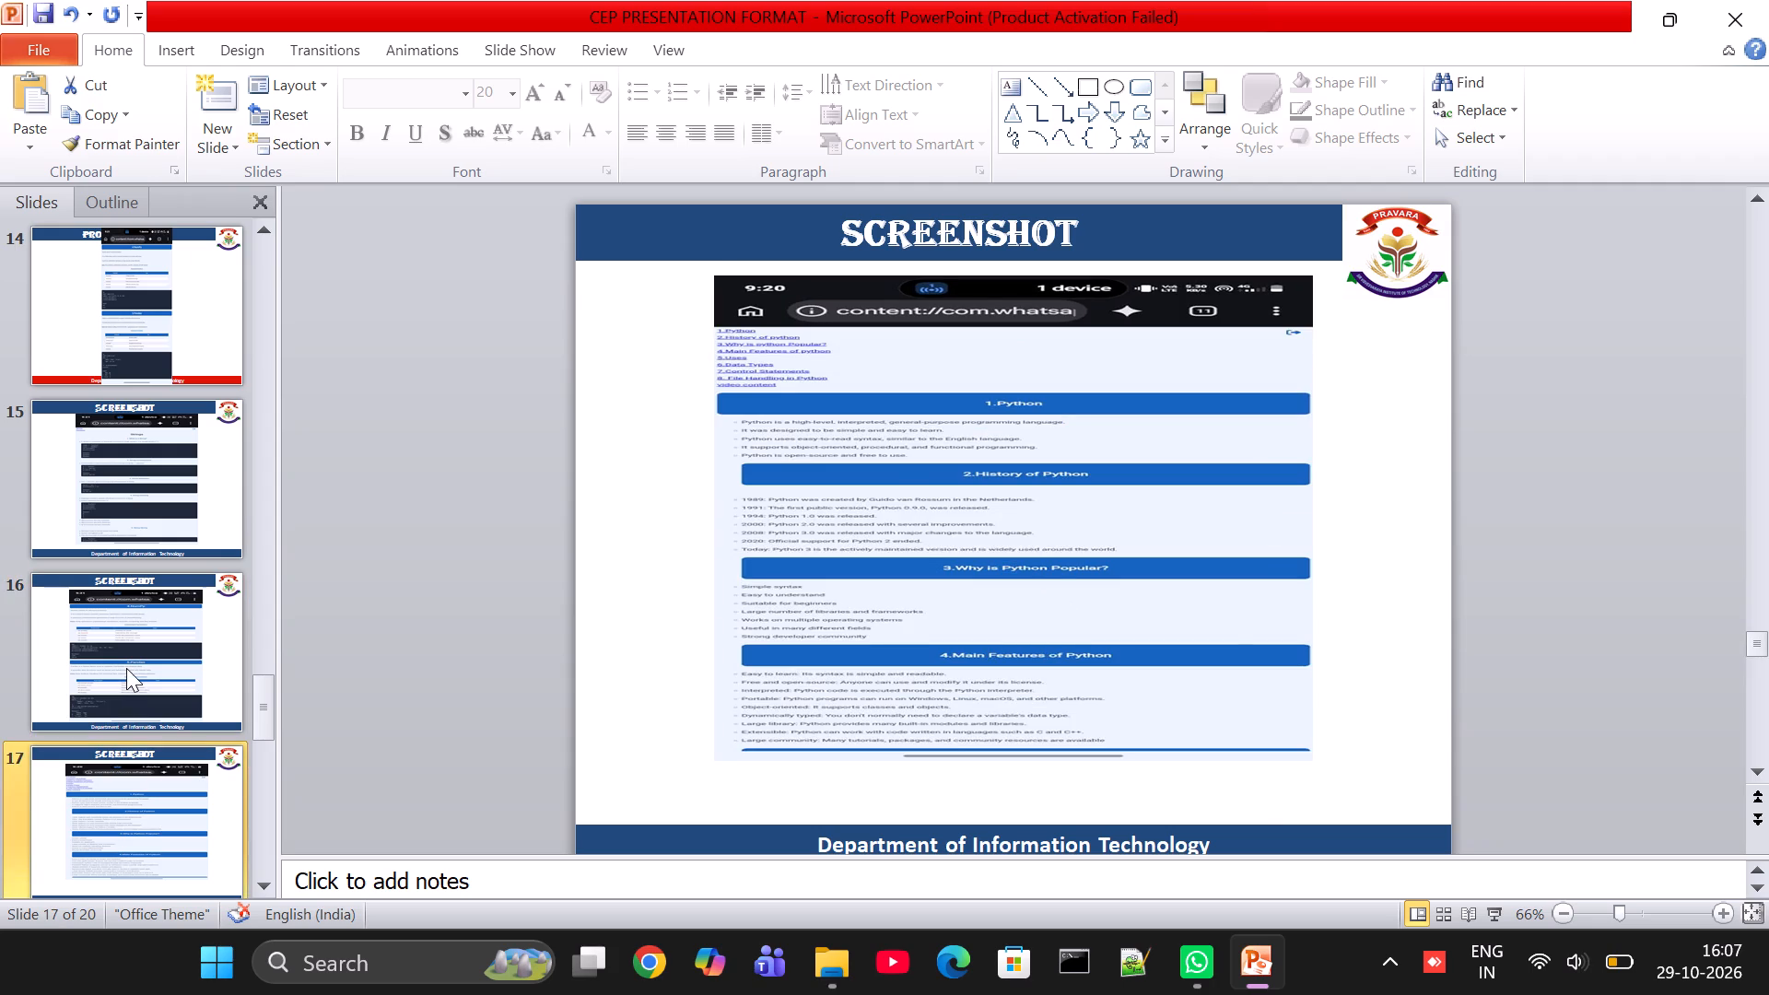
pyautogui.click(126, 667)
pyautogui.click(117, 480)
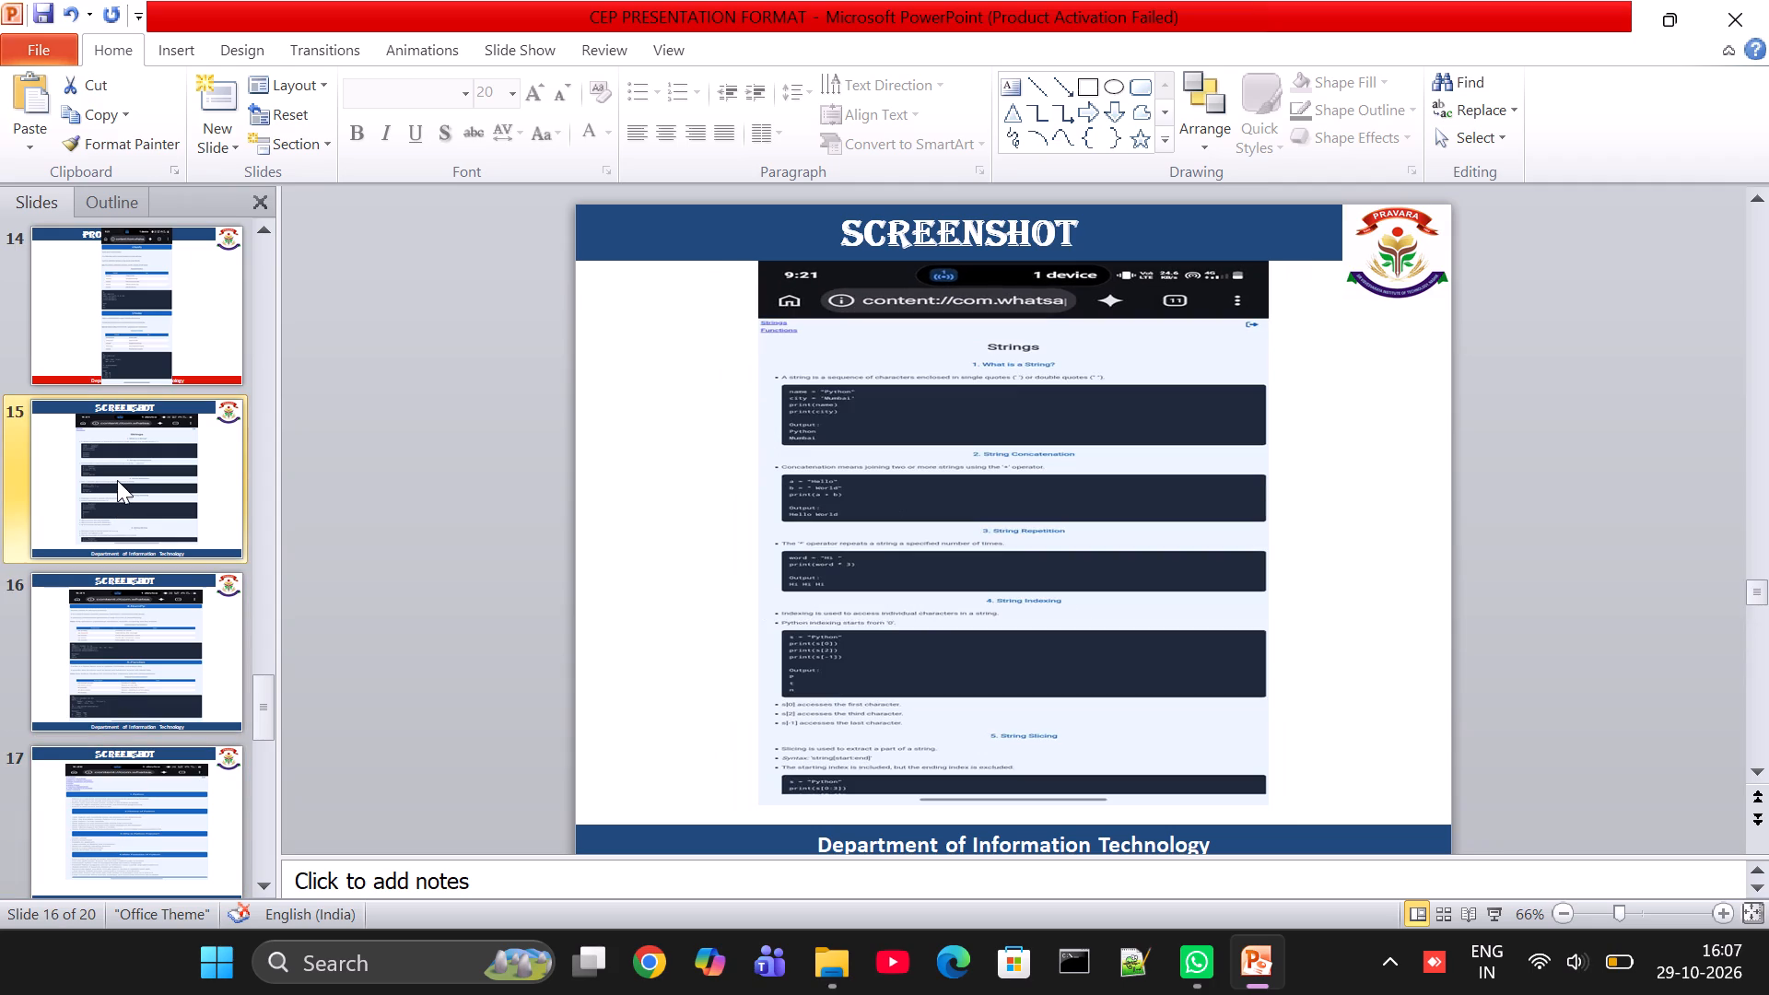
pyautogui.click(112, 334)
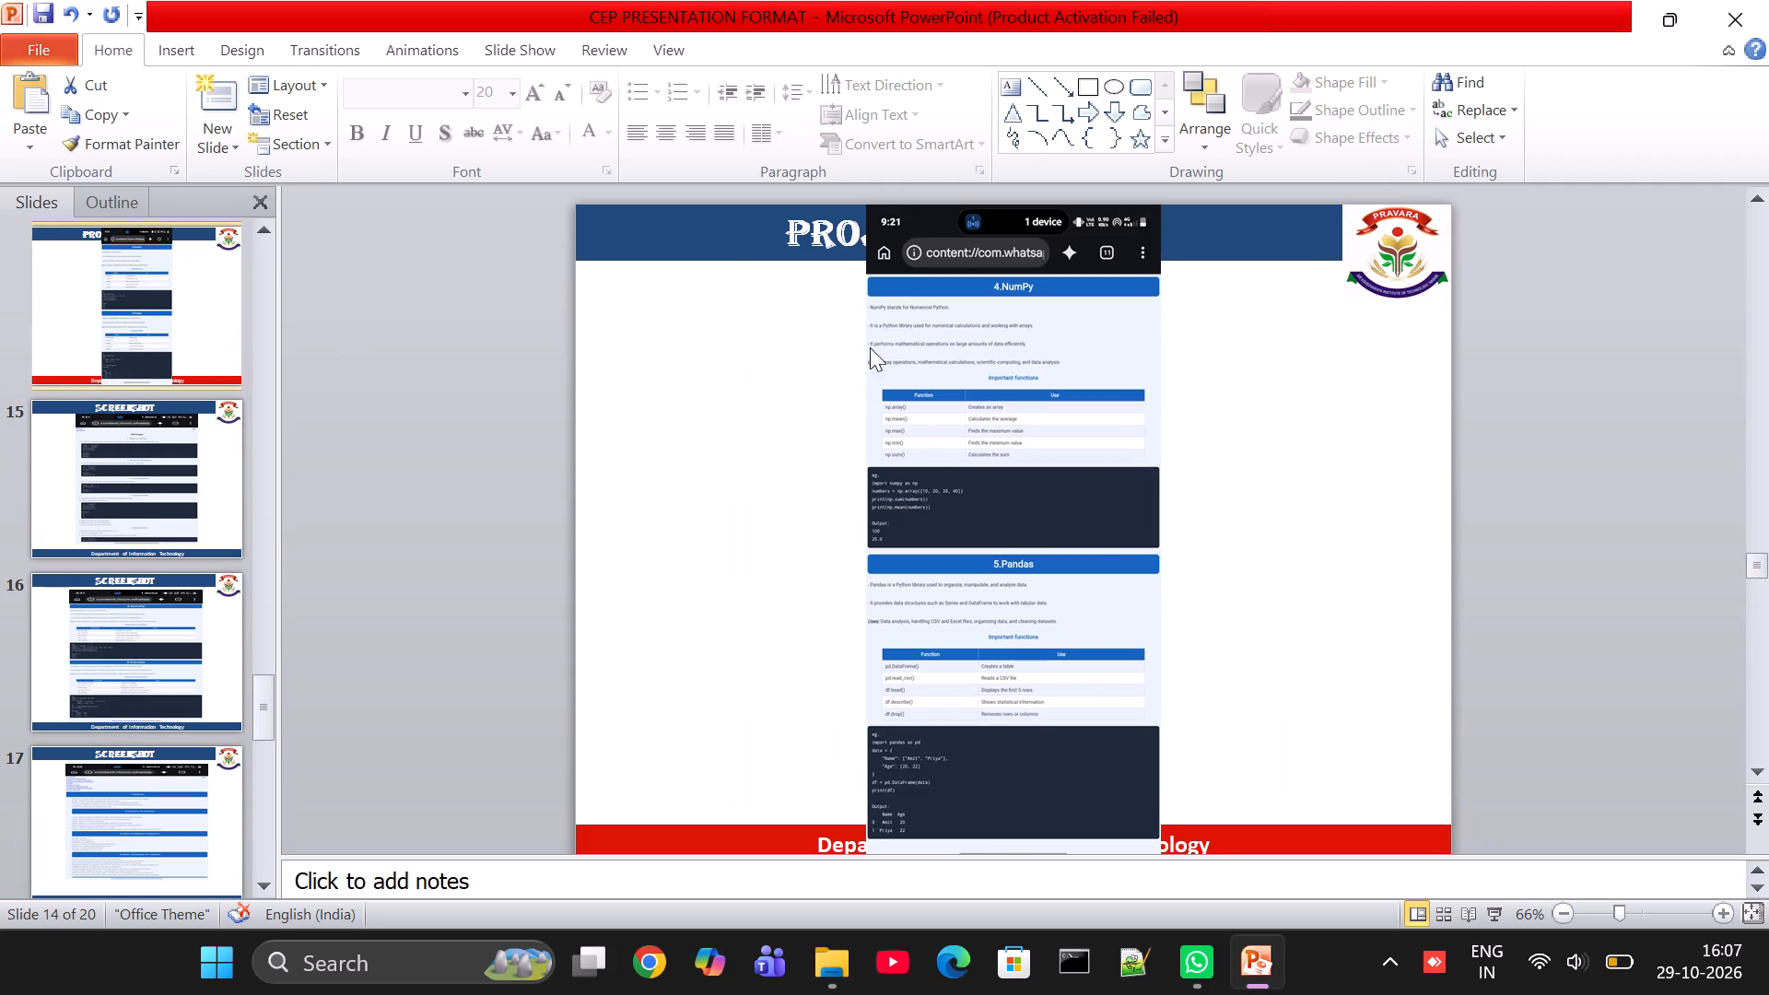
pyautogui.rightClick(1155, 217)
pyautogui.click(1205, 232)
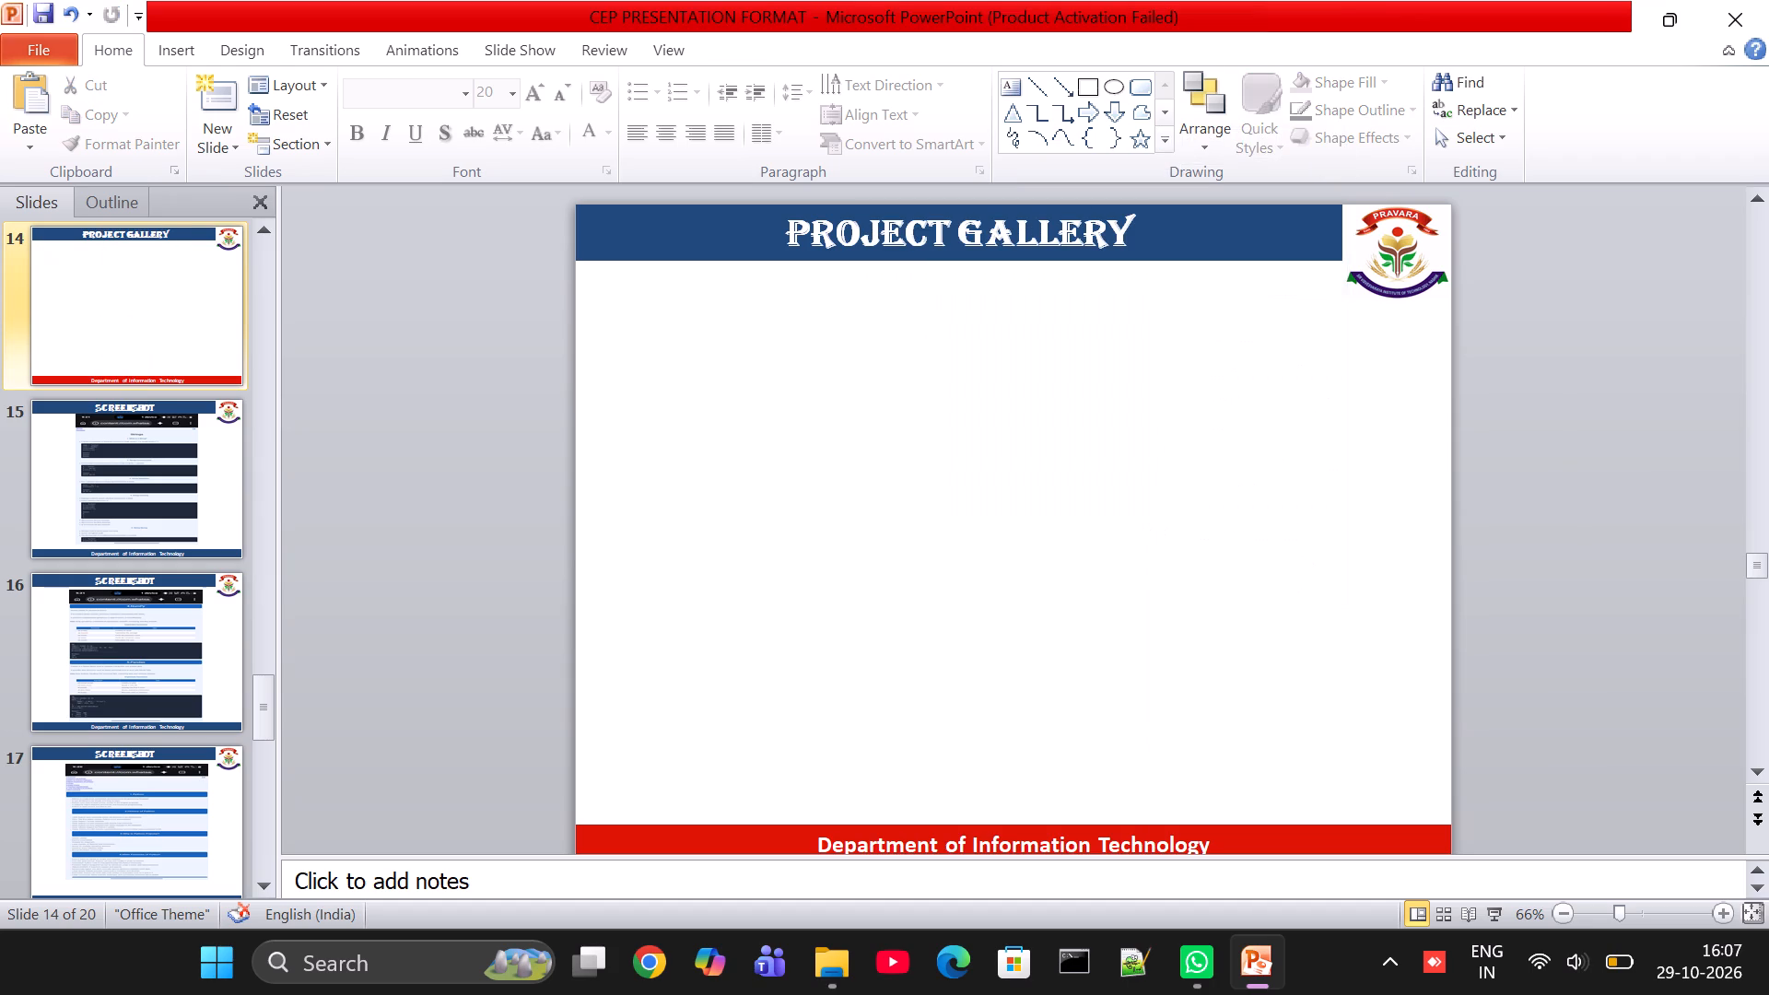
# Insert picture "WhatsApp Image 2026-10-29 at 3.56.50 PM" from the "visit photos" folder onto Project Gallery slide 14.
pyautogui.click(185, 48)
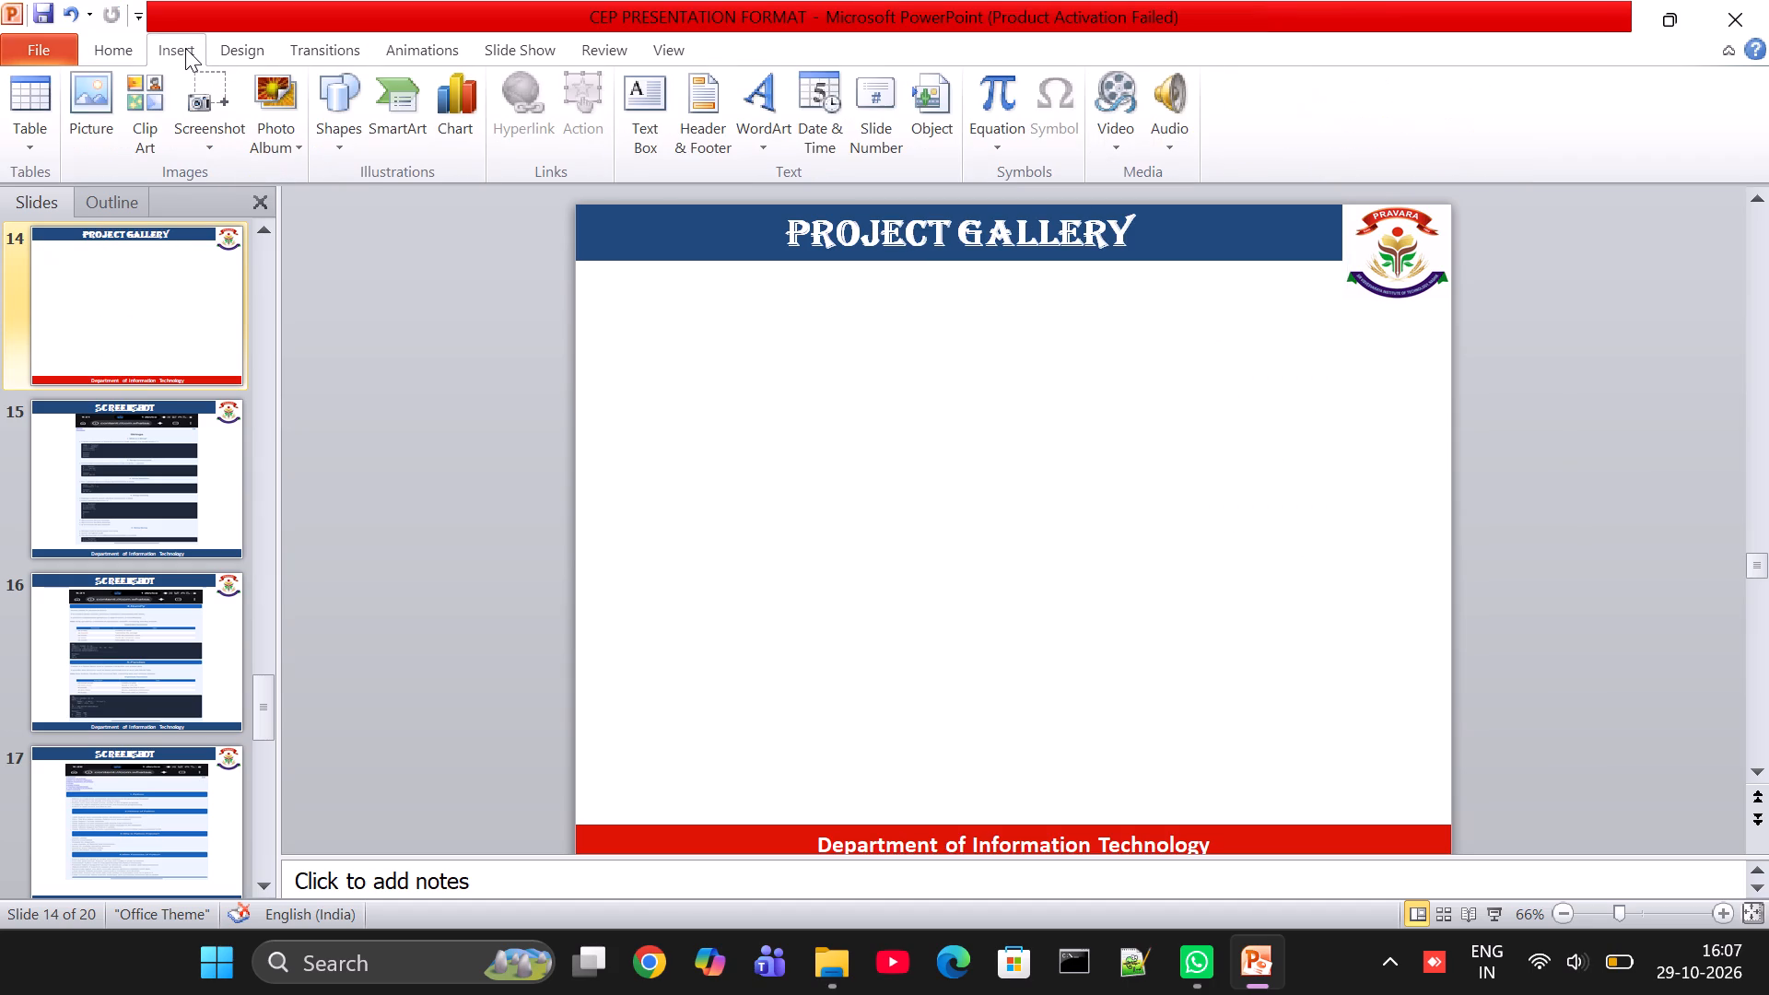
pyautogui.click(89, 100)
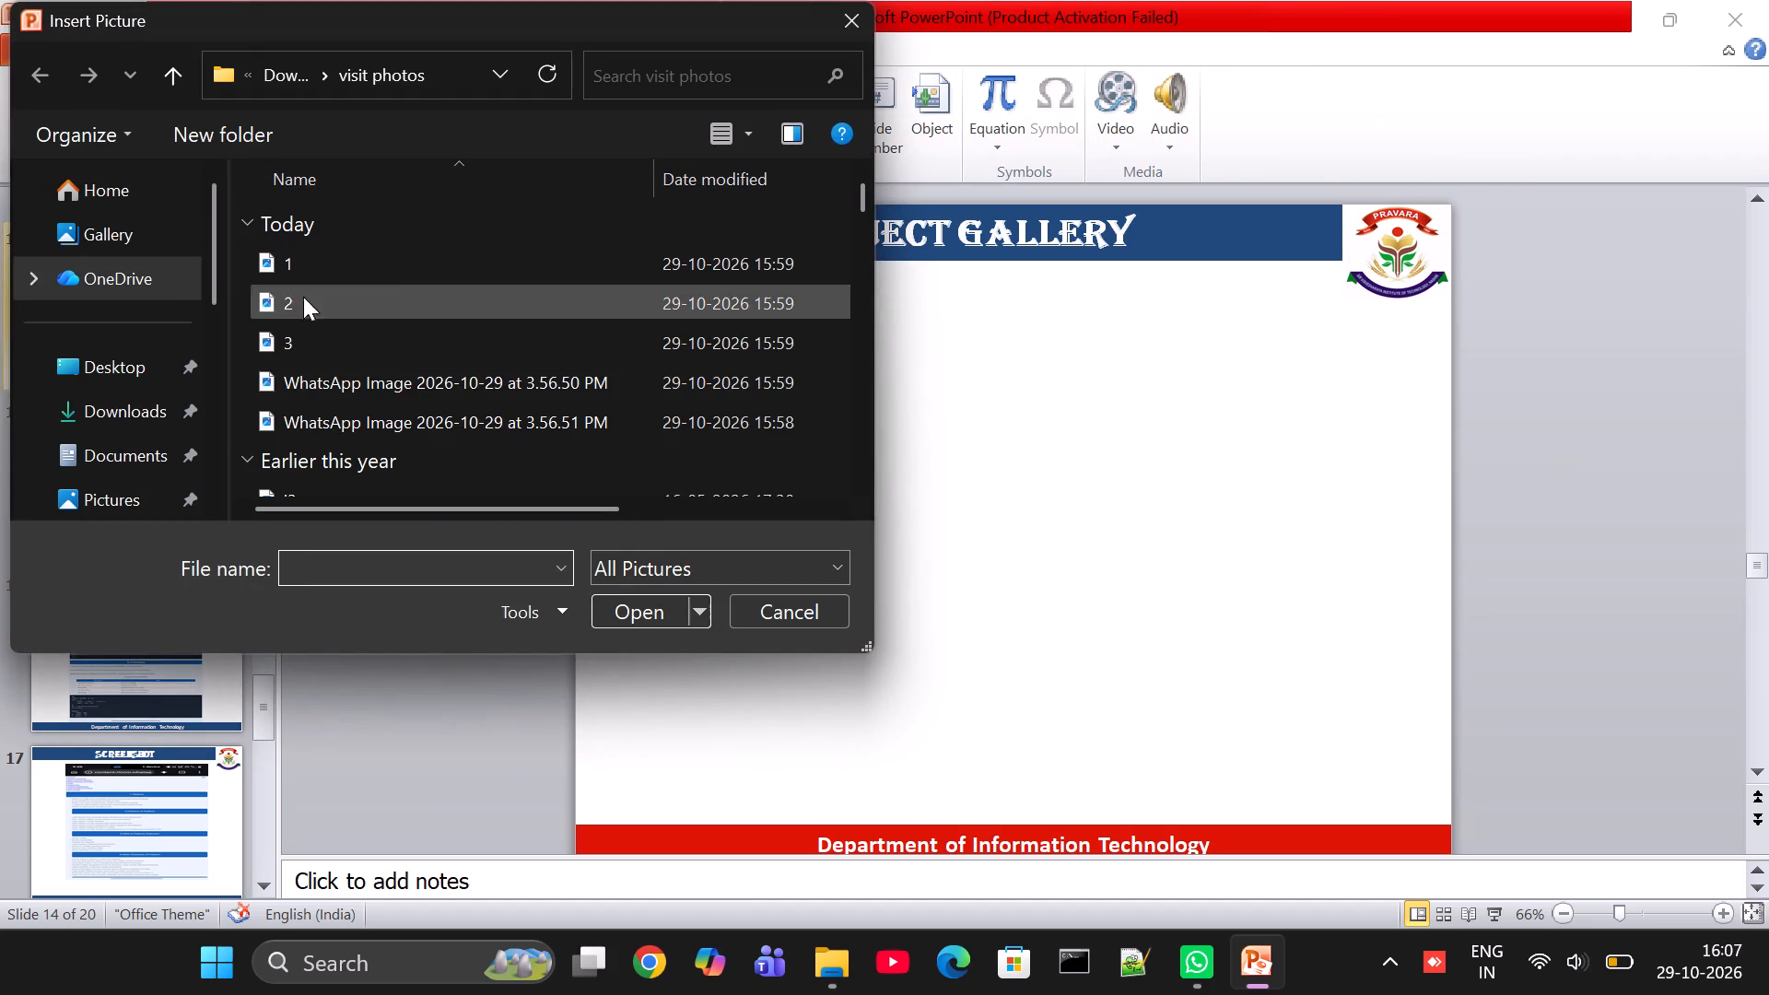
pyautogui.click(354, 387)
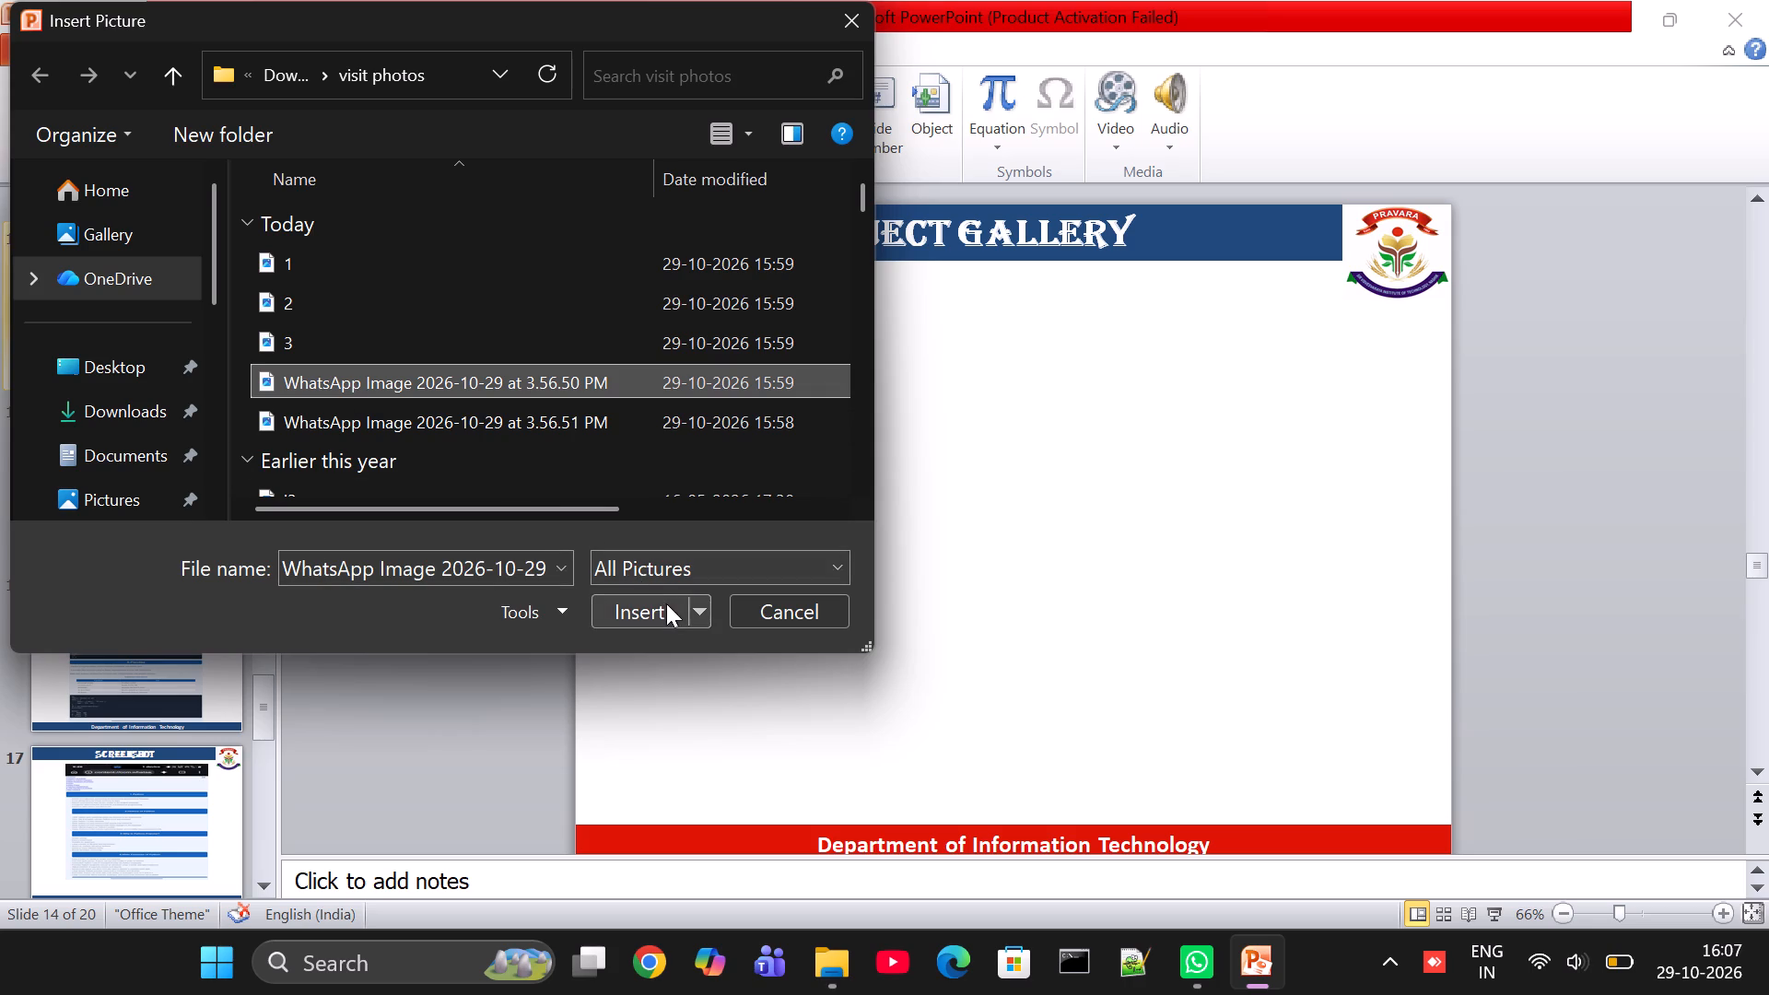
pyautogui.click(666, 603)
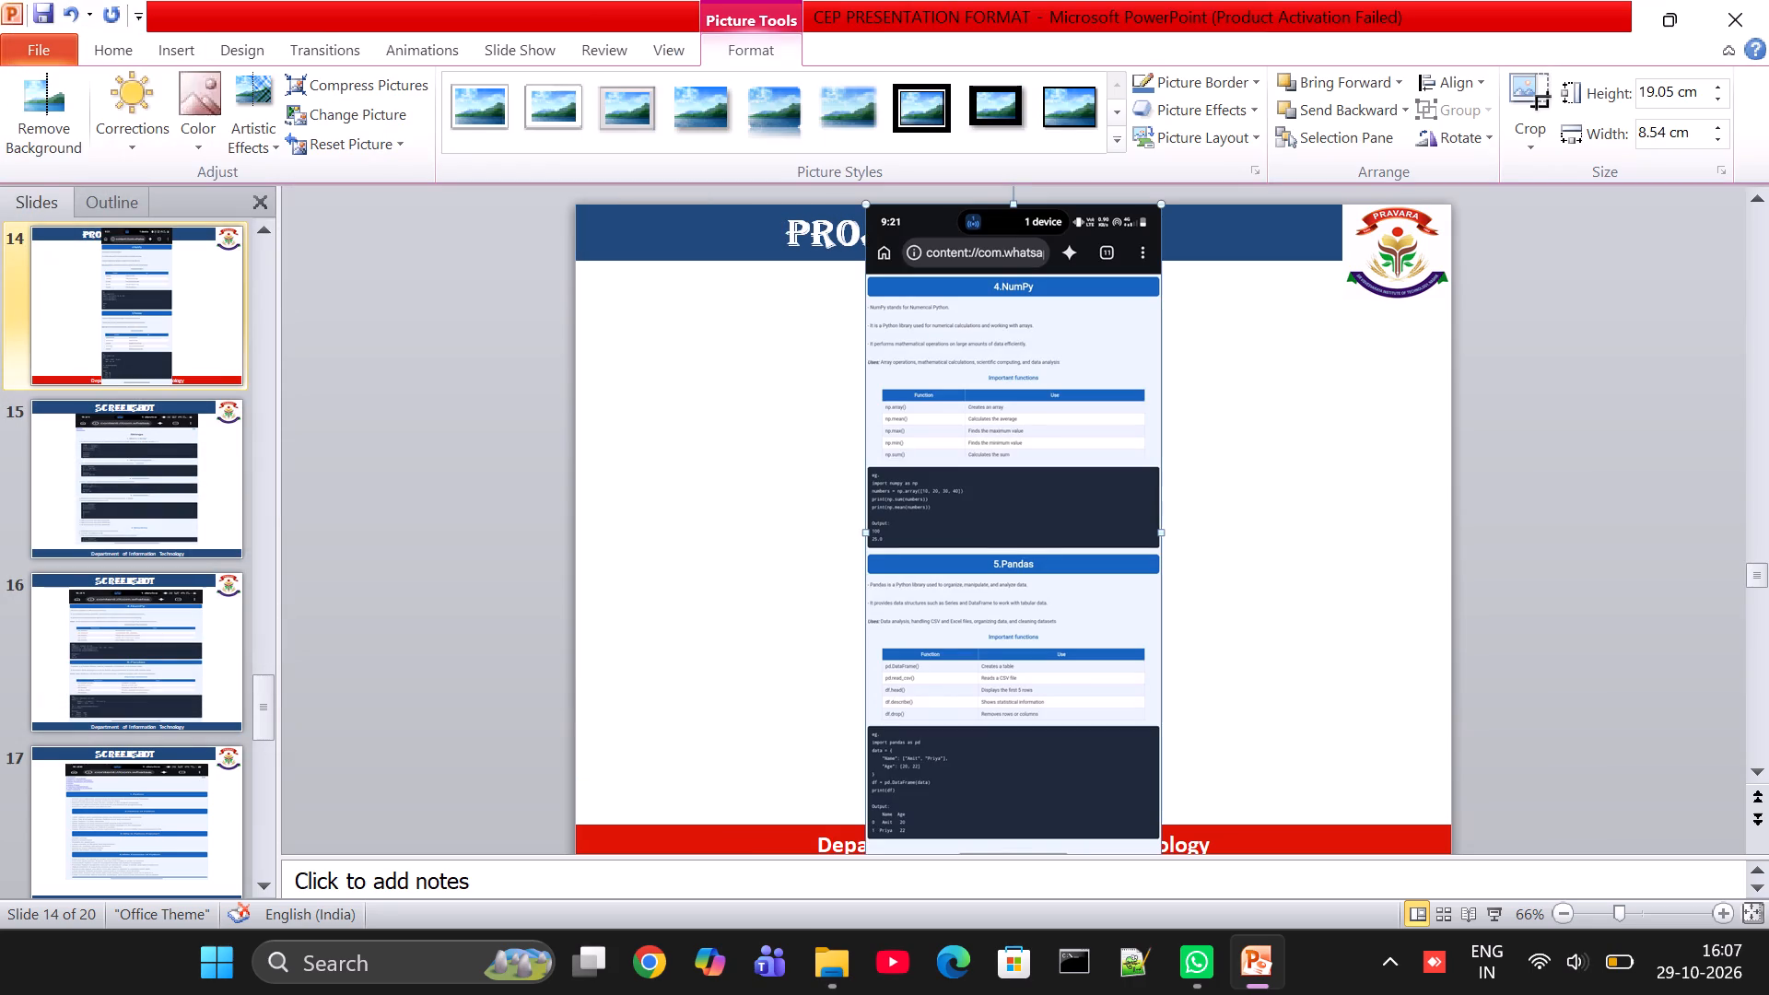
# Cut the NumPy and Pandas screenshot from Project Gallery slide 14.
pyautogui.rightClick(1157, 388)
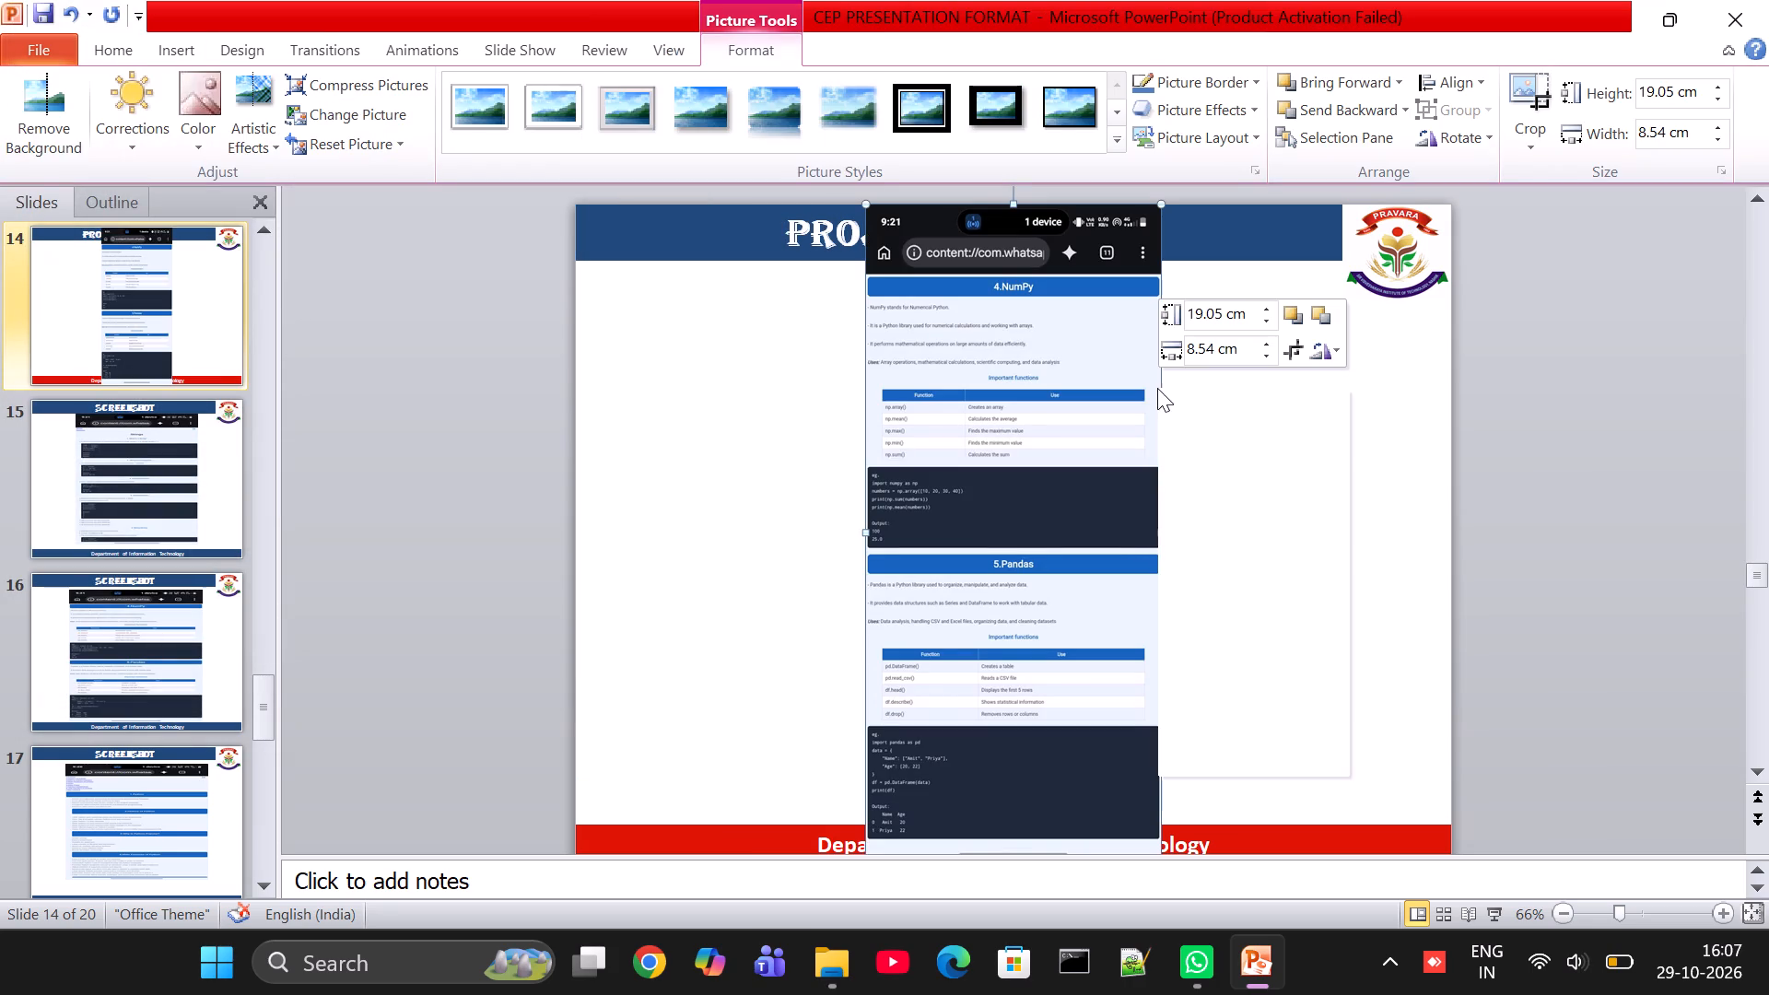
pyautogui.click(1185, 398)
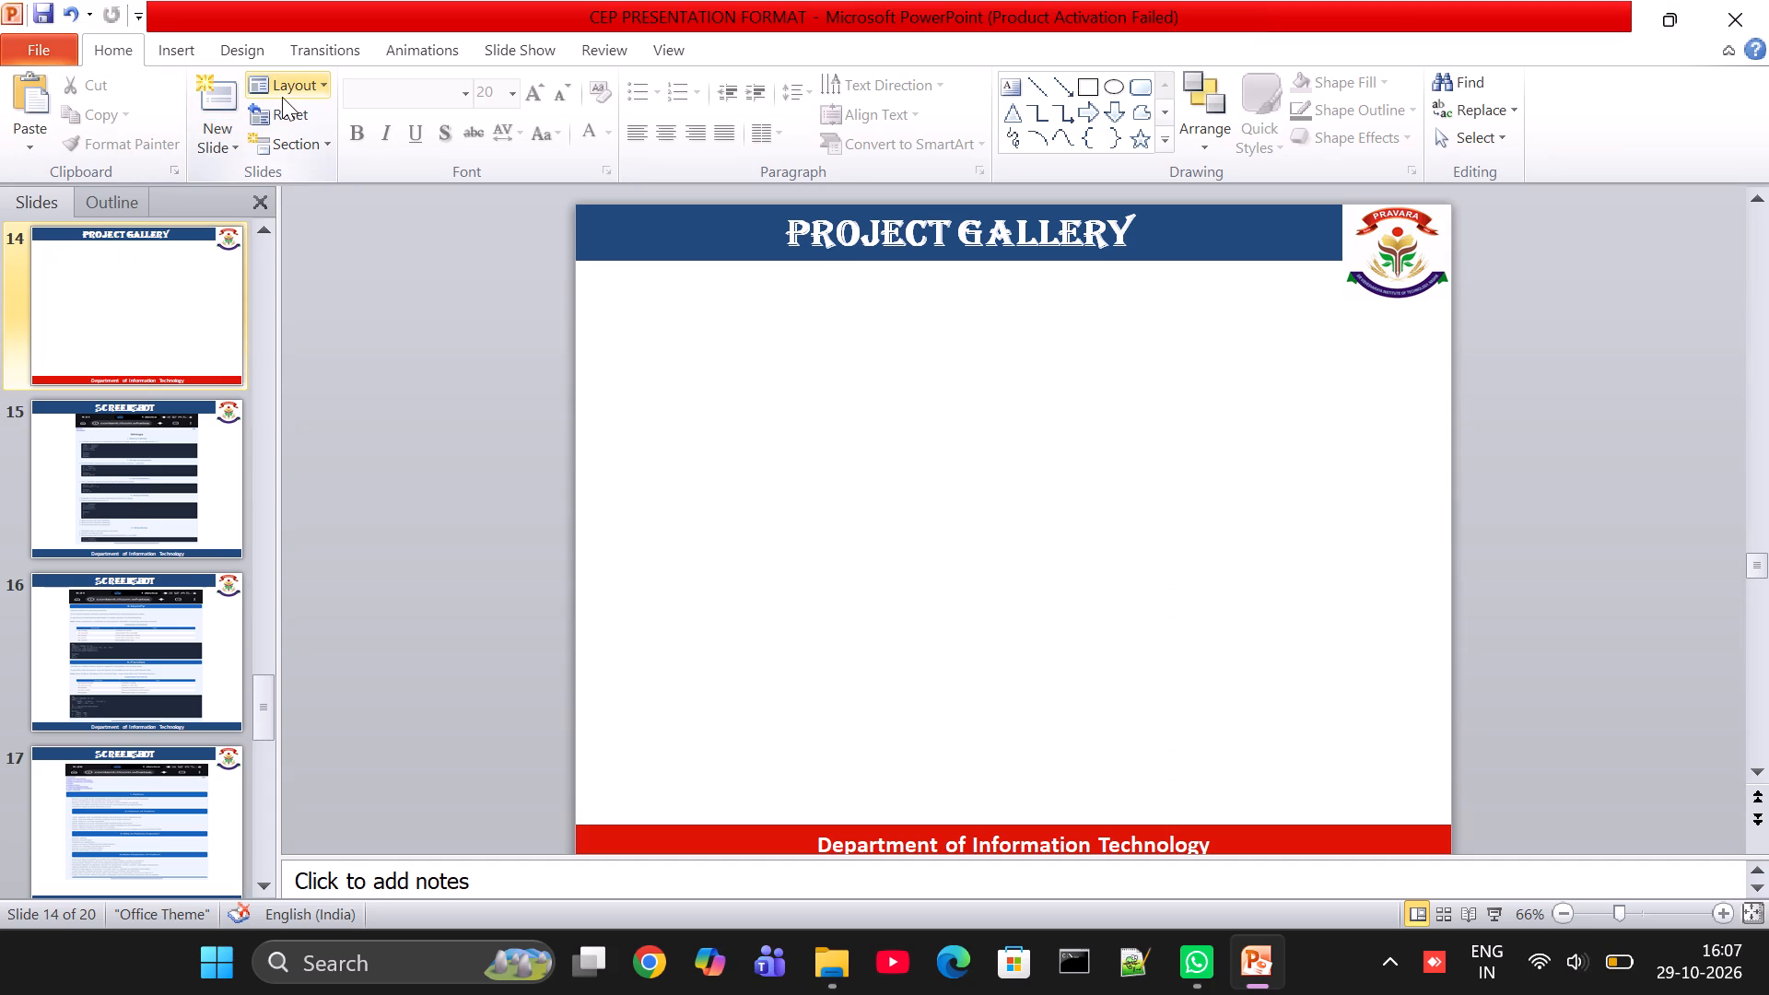
# Insert picture "WhatsApp Image 2026-10-29 at 3.56.51 PM" from the "visit photos" folder onto Project Gallery slide 14.
pyautogui.click(182, 49)
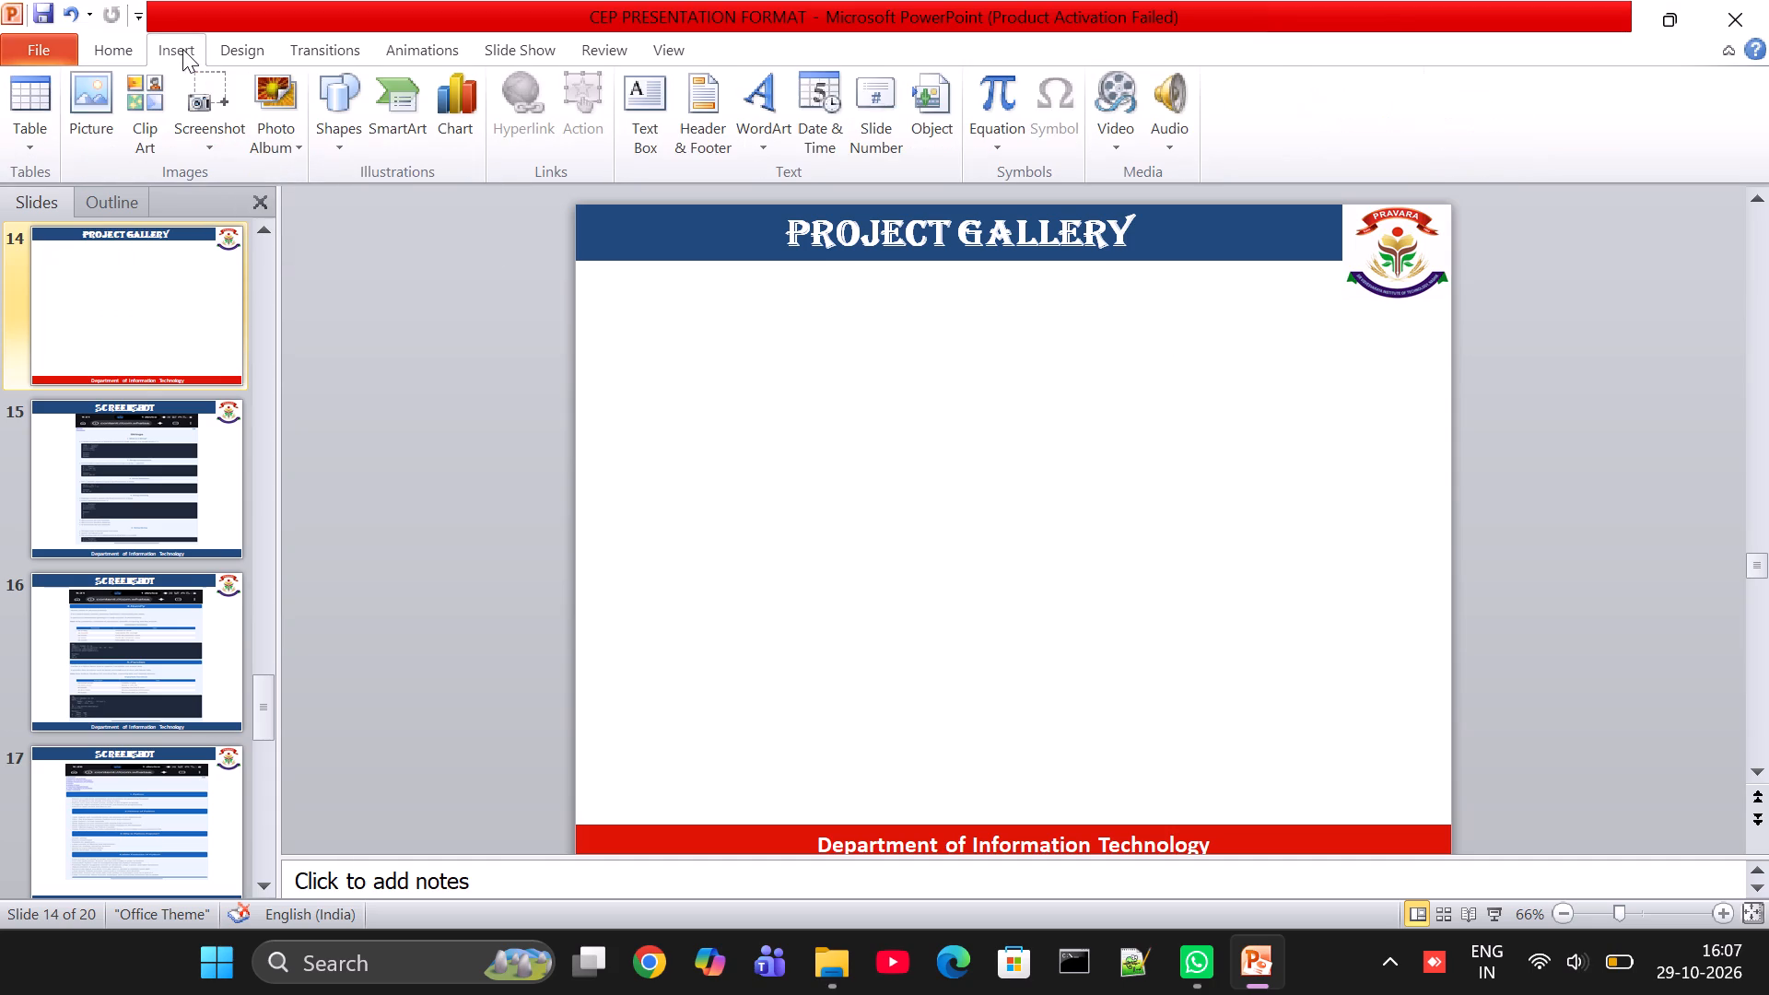
pyautogui.click(102, 126)
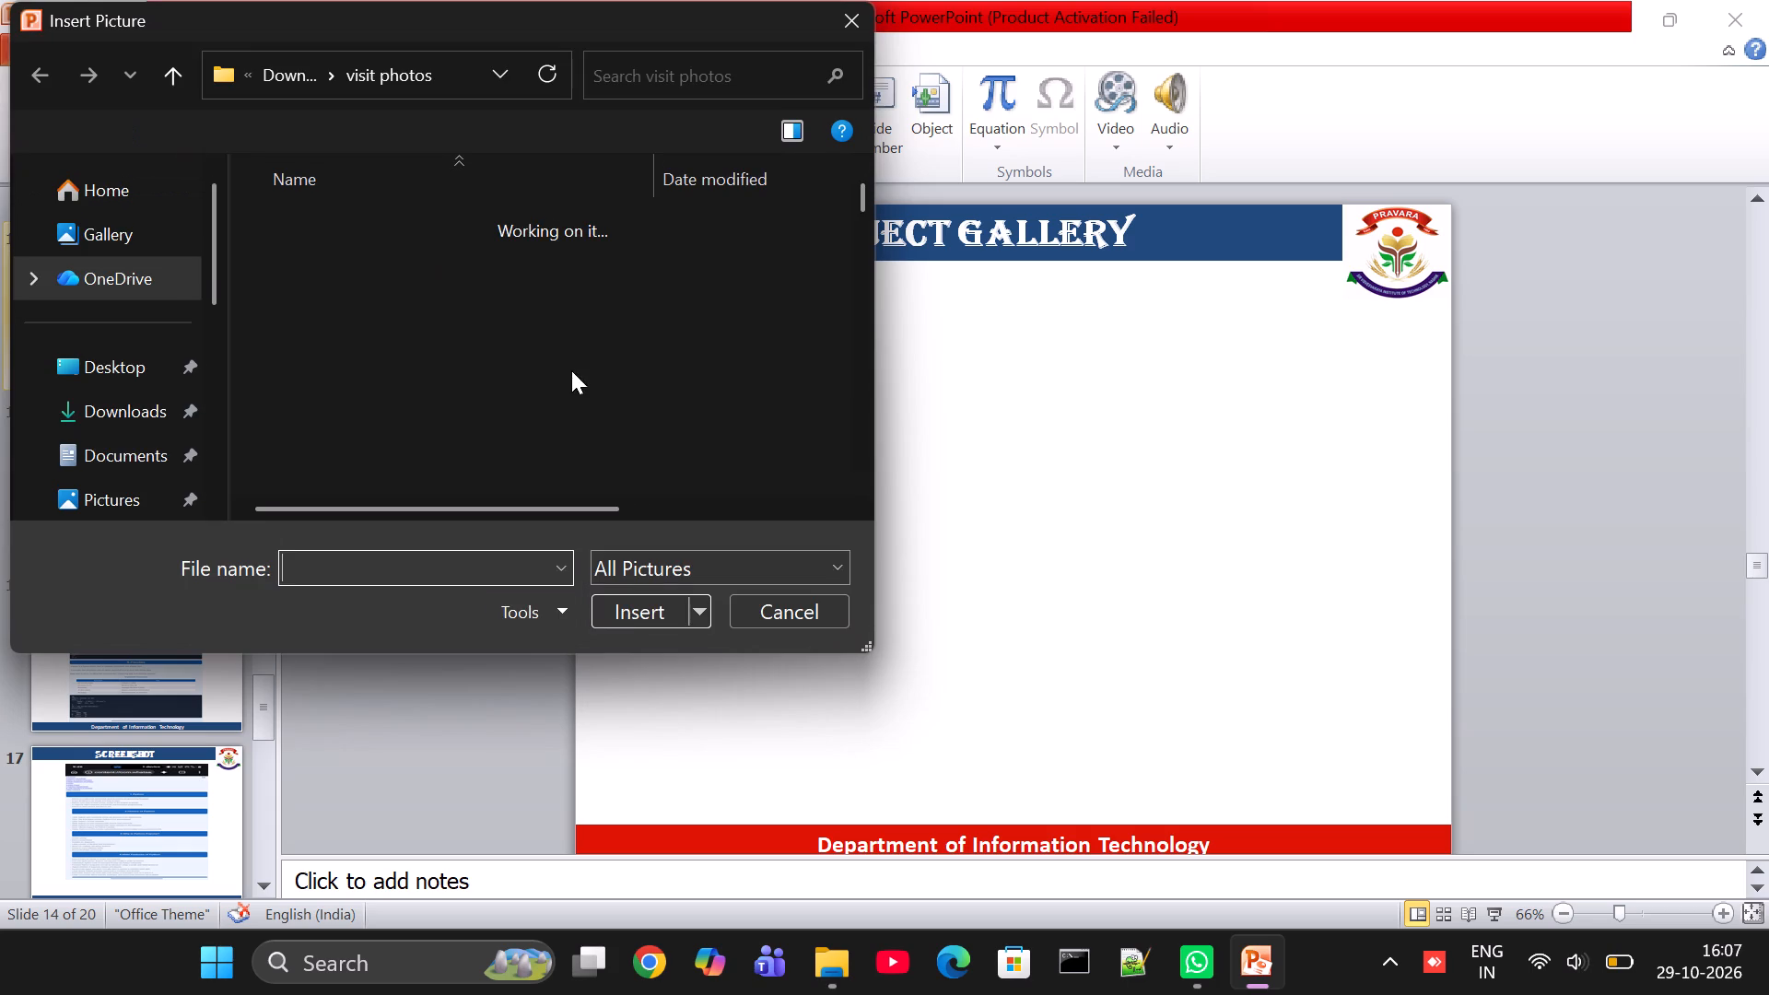
pyautogui.click(391, 415)
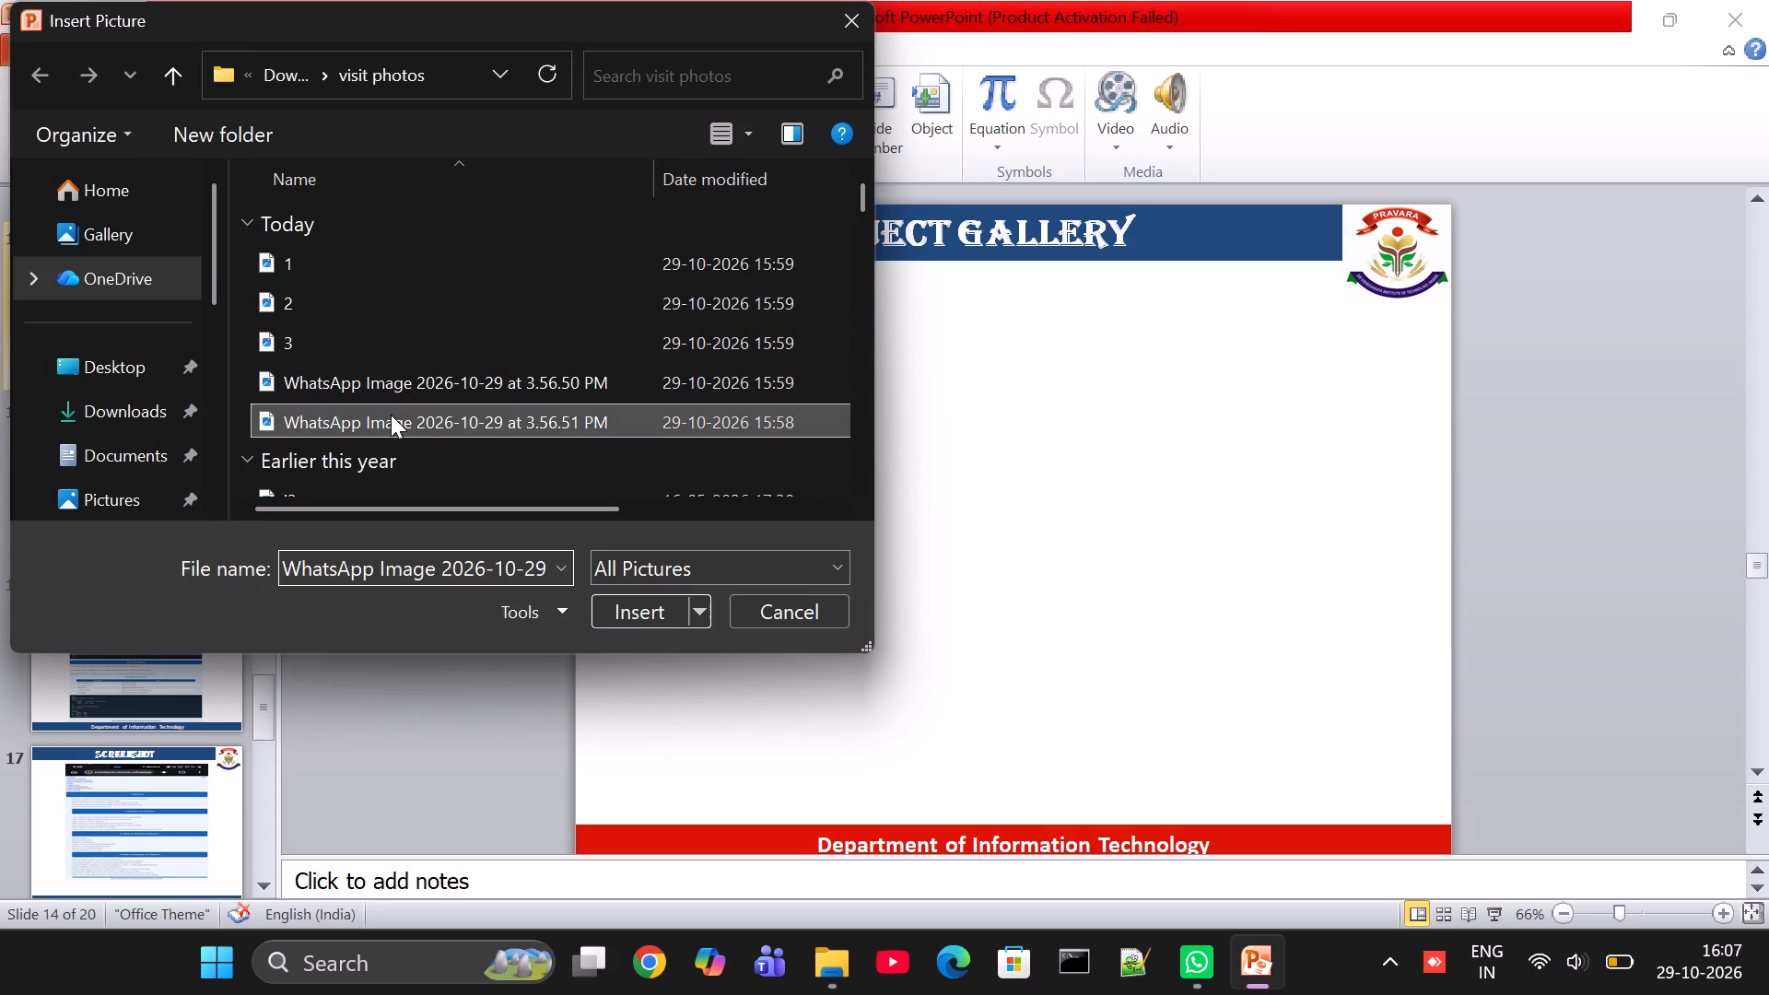
pyautogui.click(636, 596)
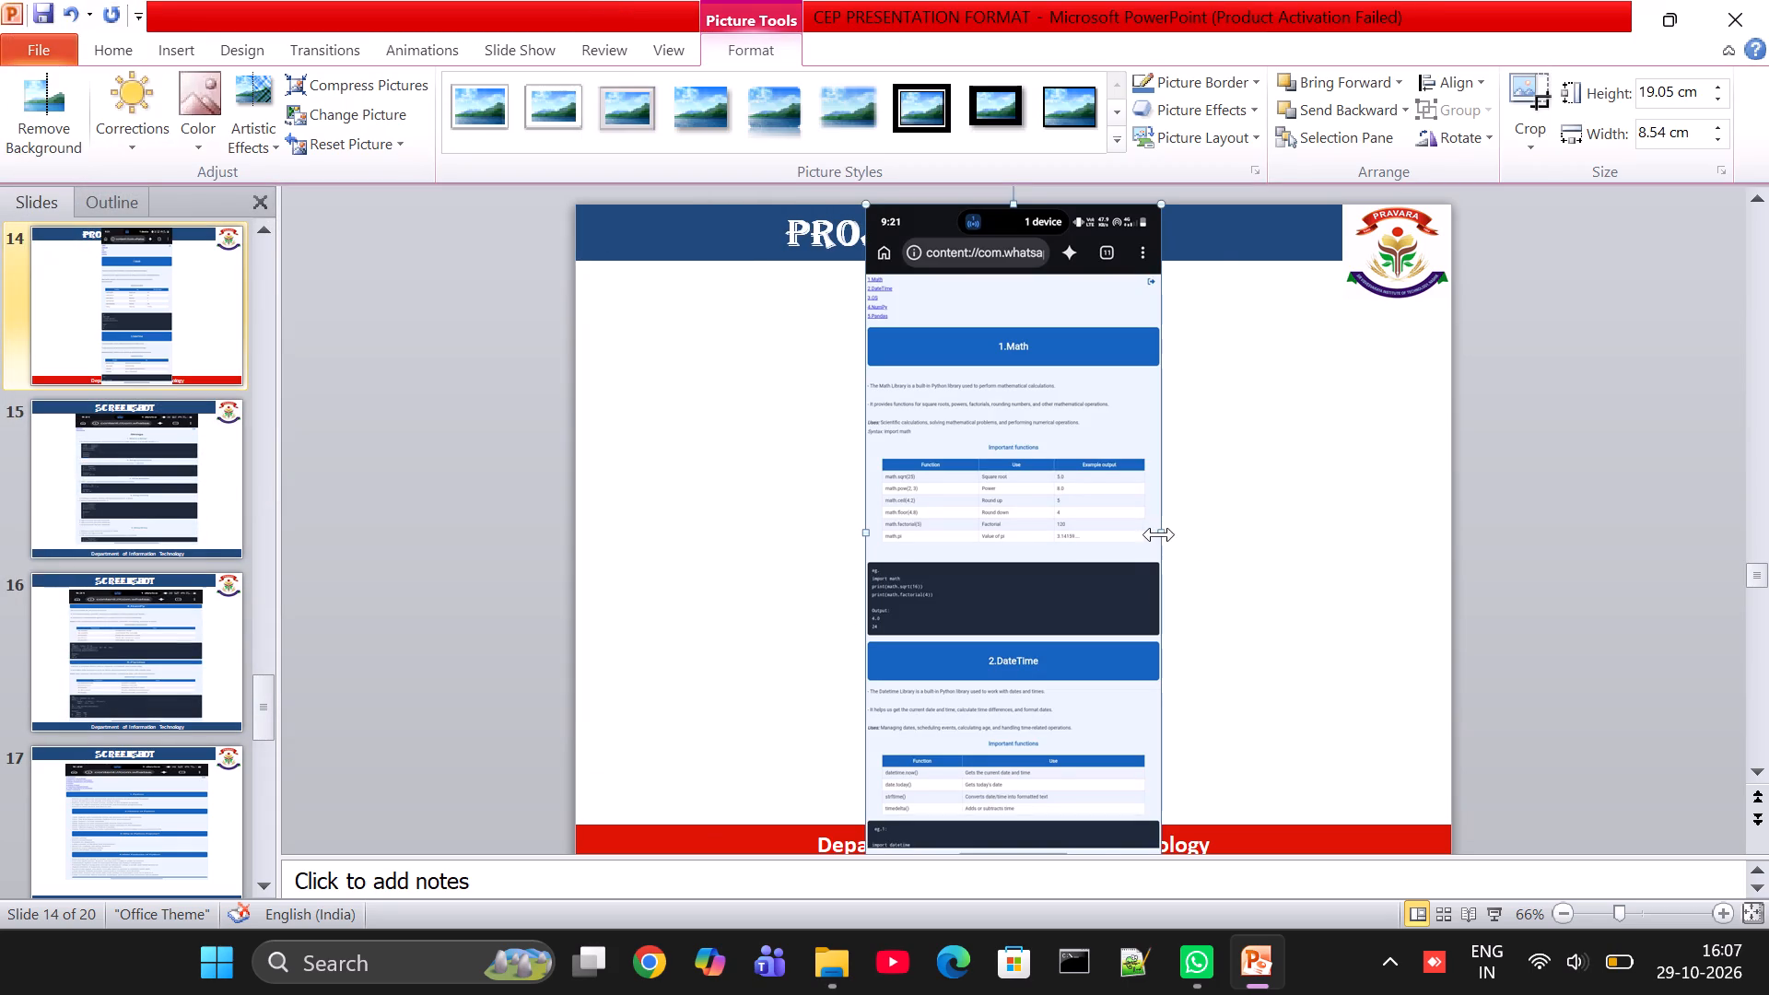
# Widen the Math and DateTime screenshot on slide 14 to about 15.7 cm and centre it horizontally on the slide.
pyautogui.moveTo(1159, 534); pyautogui.dragTo(1369, 542)
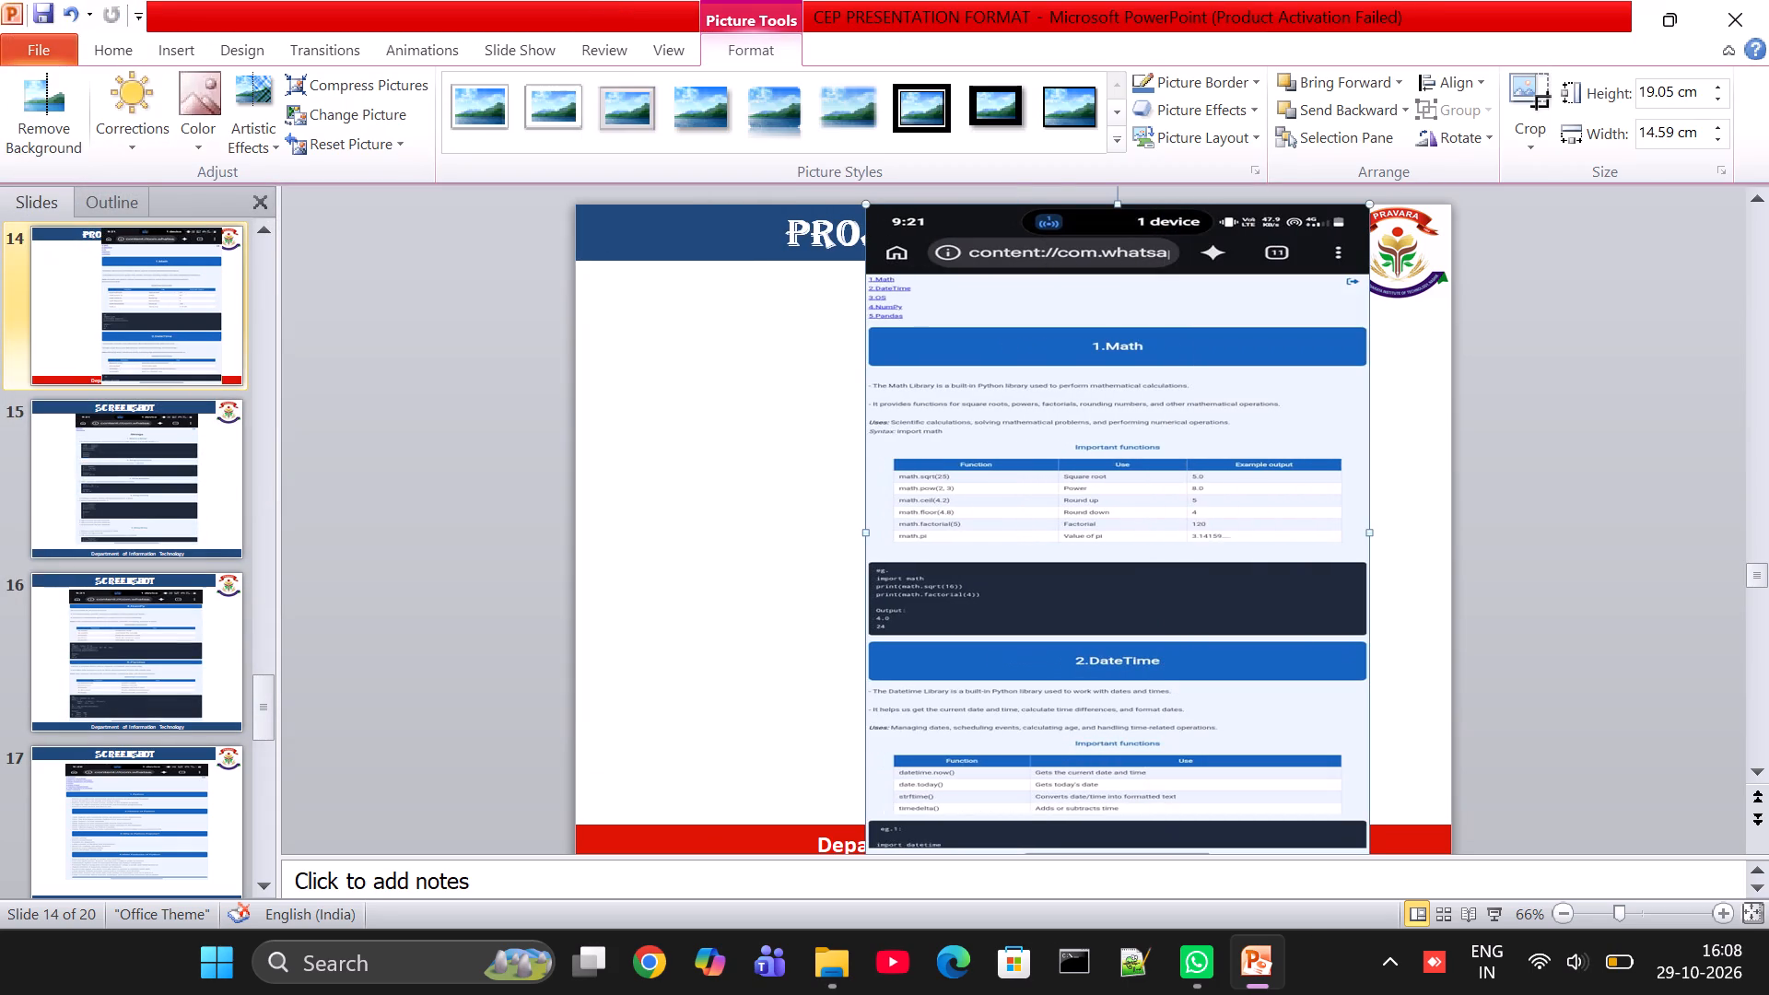
pyautogui.moveTo(867, 536); pyautogui.dragTo(827, 543)
pyautogui.moveTo(828, 517); pyautogui.dragTo(768, 520)
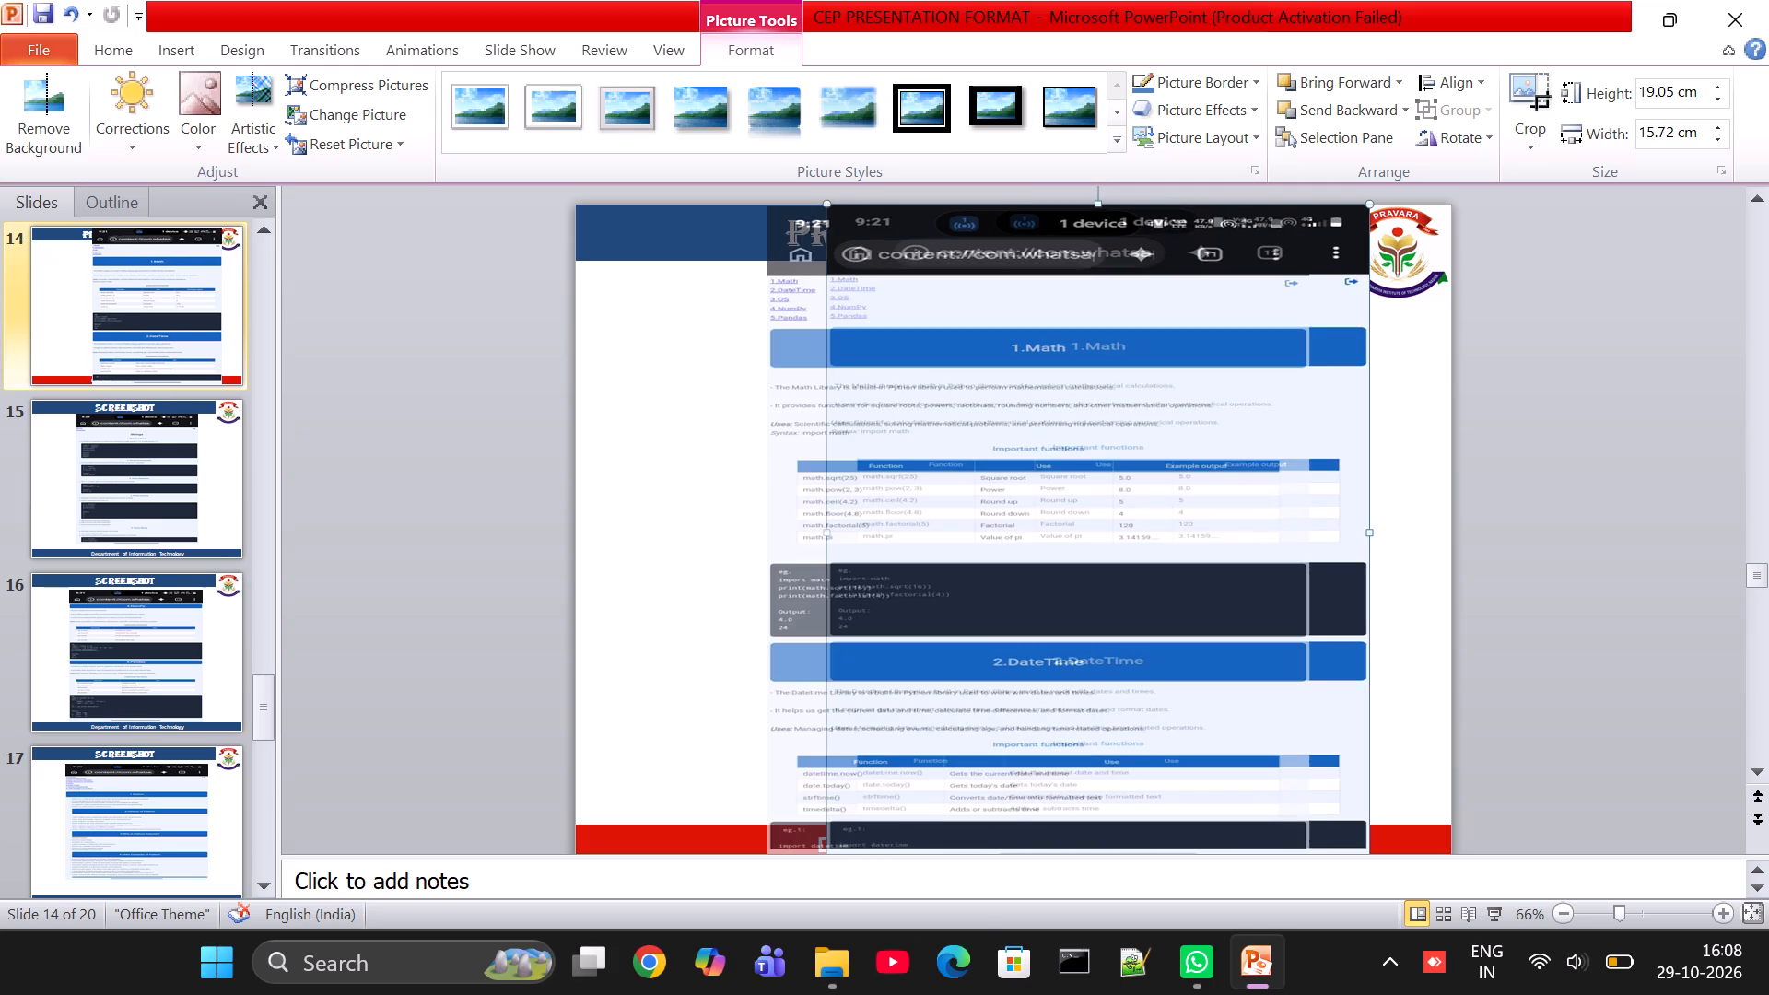
pyautogui.moveTo(768, 520); pyautogui.dragTo(748, 520)
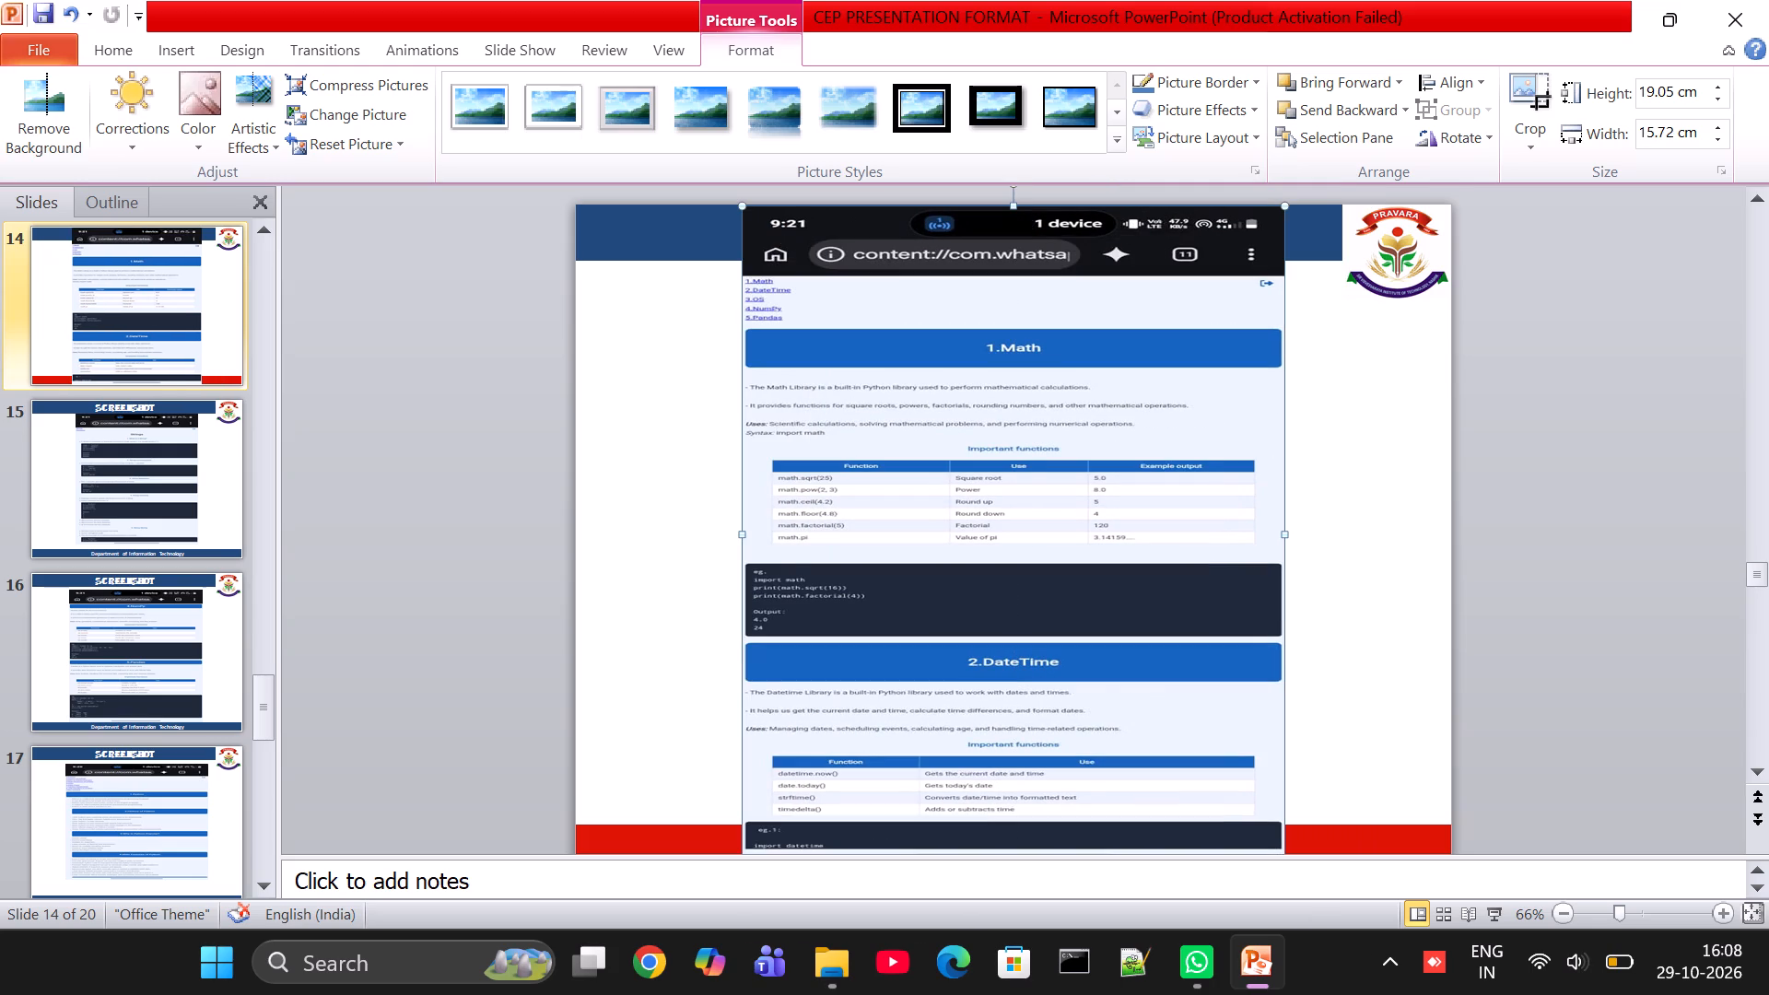
# Reduce the height of the Math and DateTime screenshot on slide 14 and centre it between the header and footer bars.
pyautogui.scroll(-1, 1142, 610)
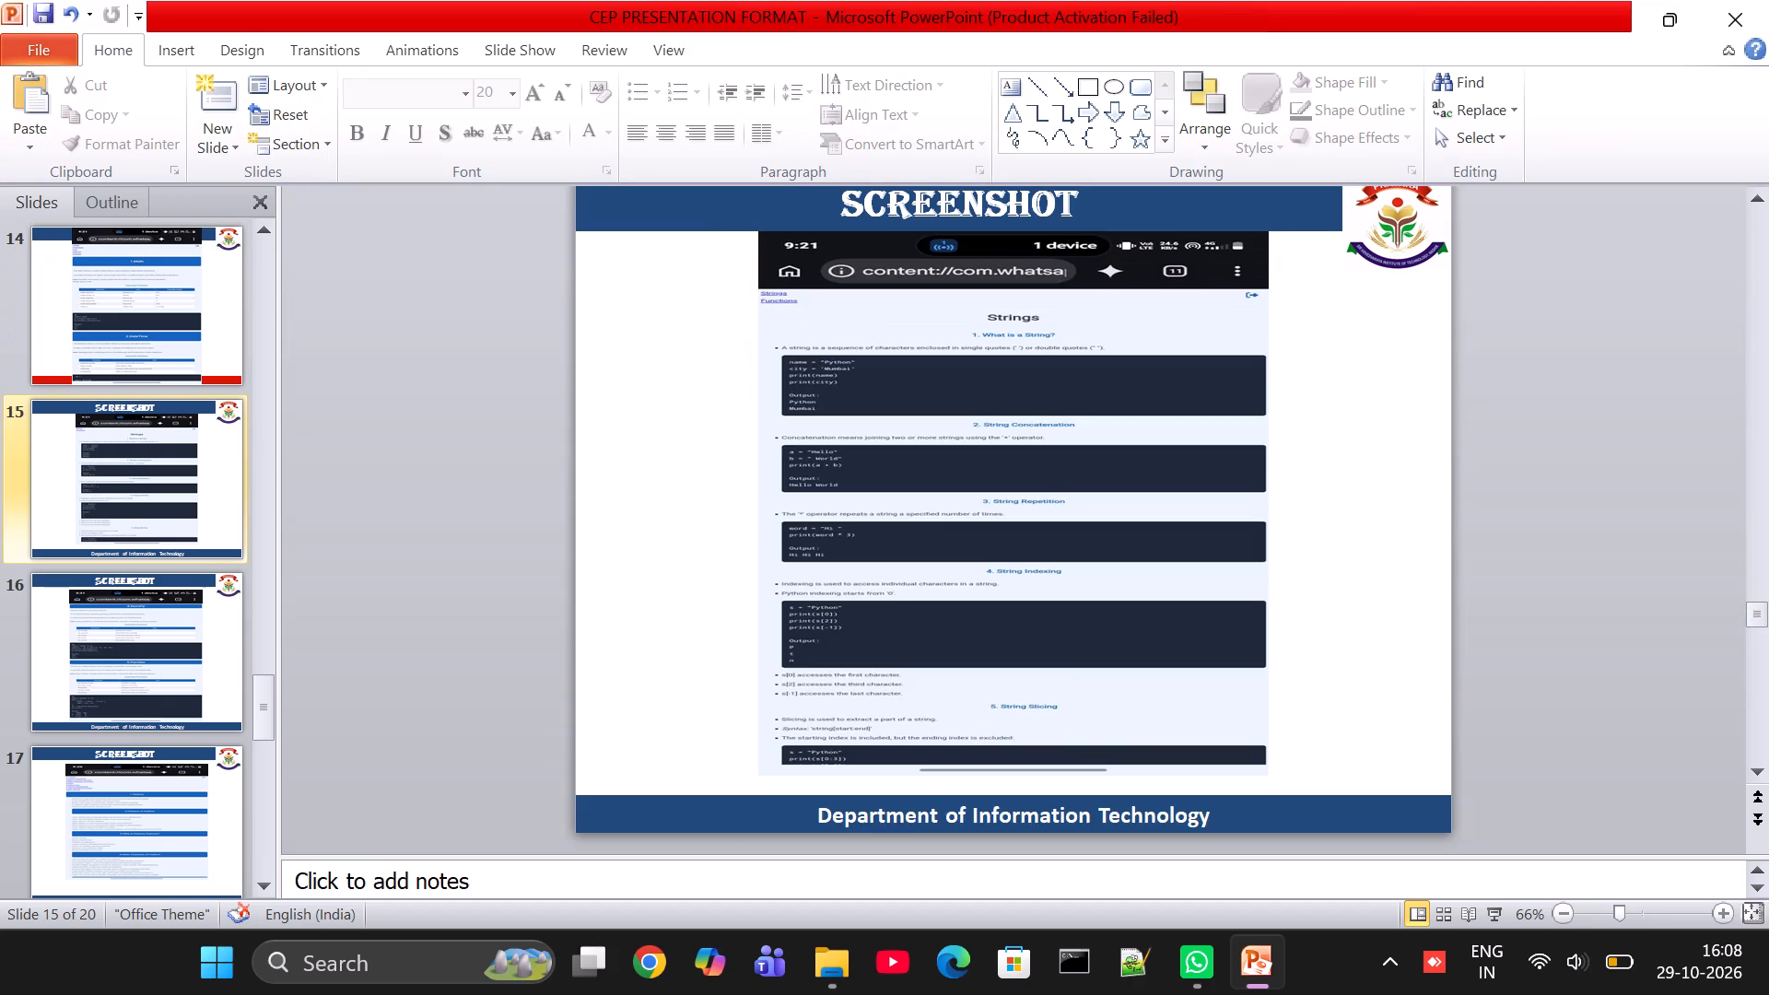
pyautogui.click(171, 309)
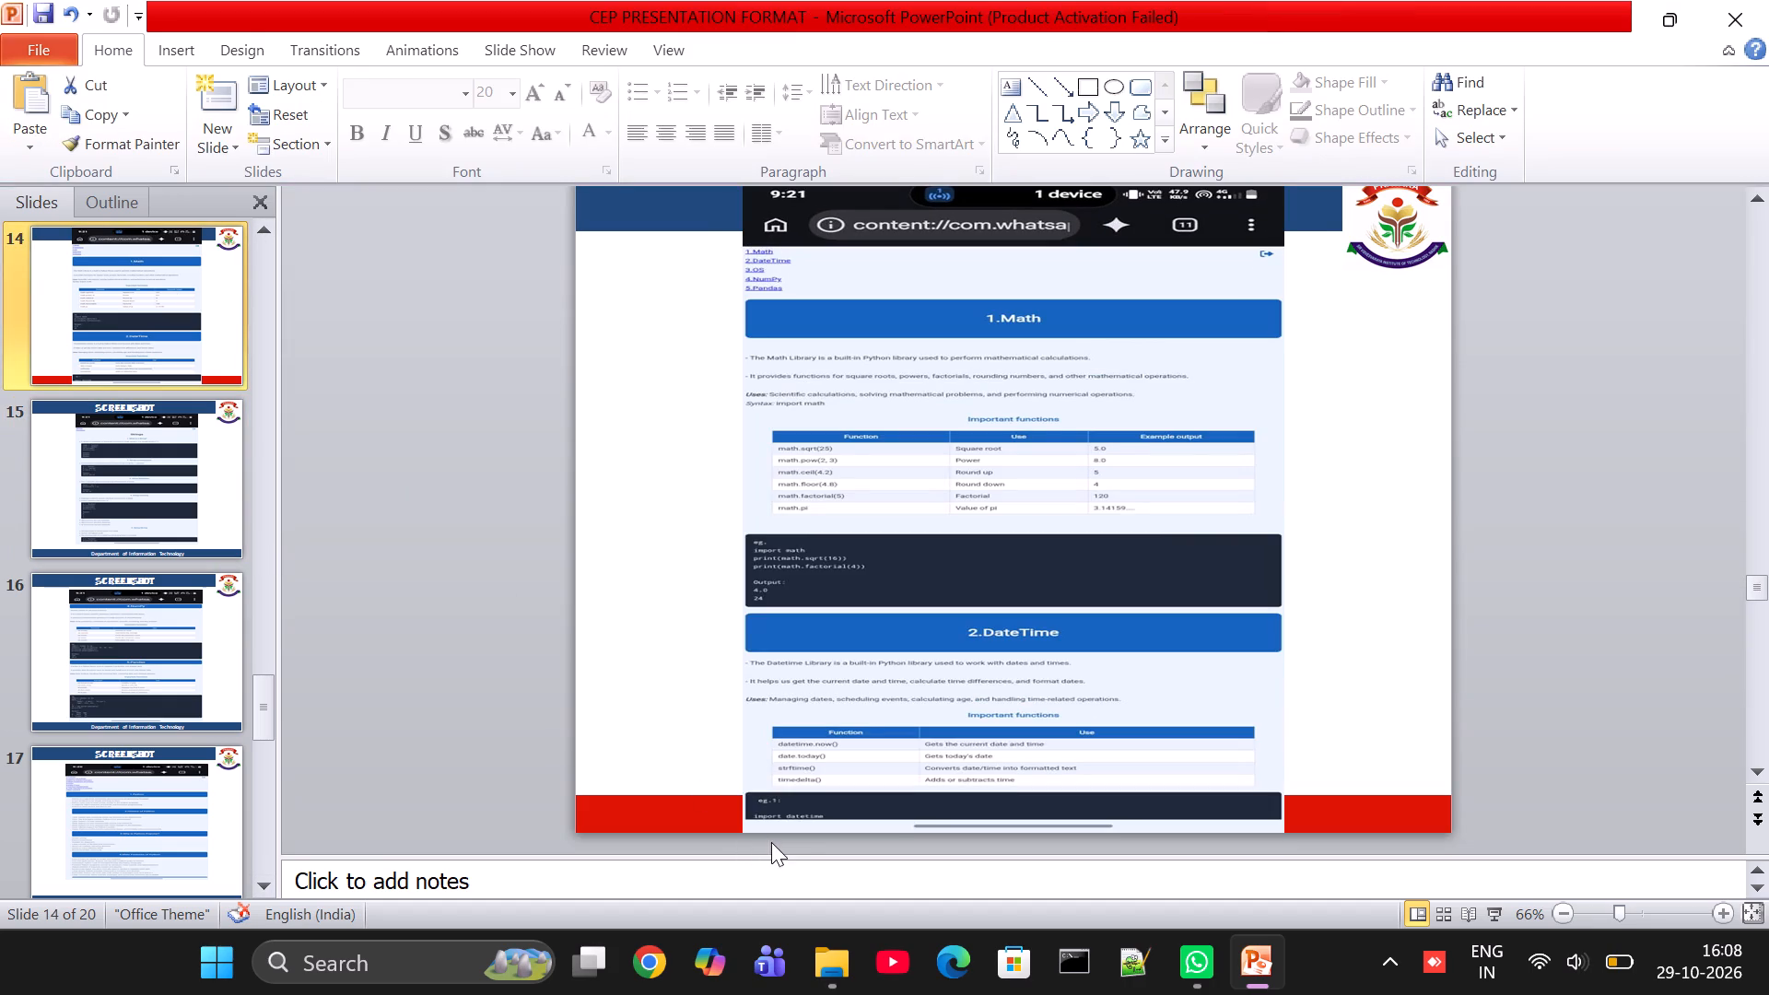
pyautogui.moveTo(766, 825); pyautogui.dragTo(761, 660)
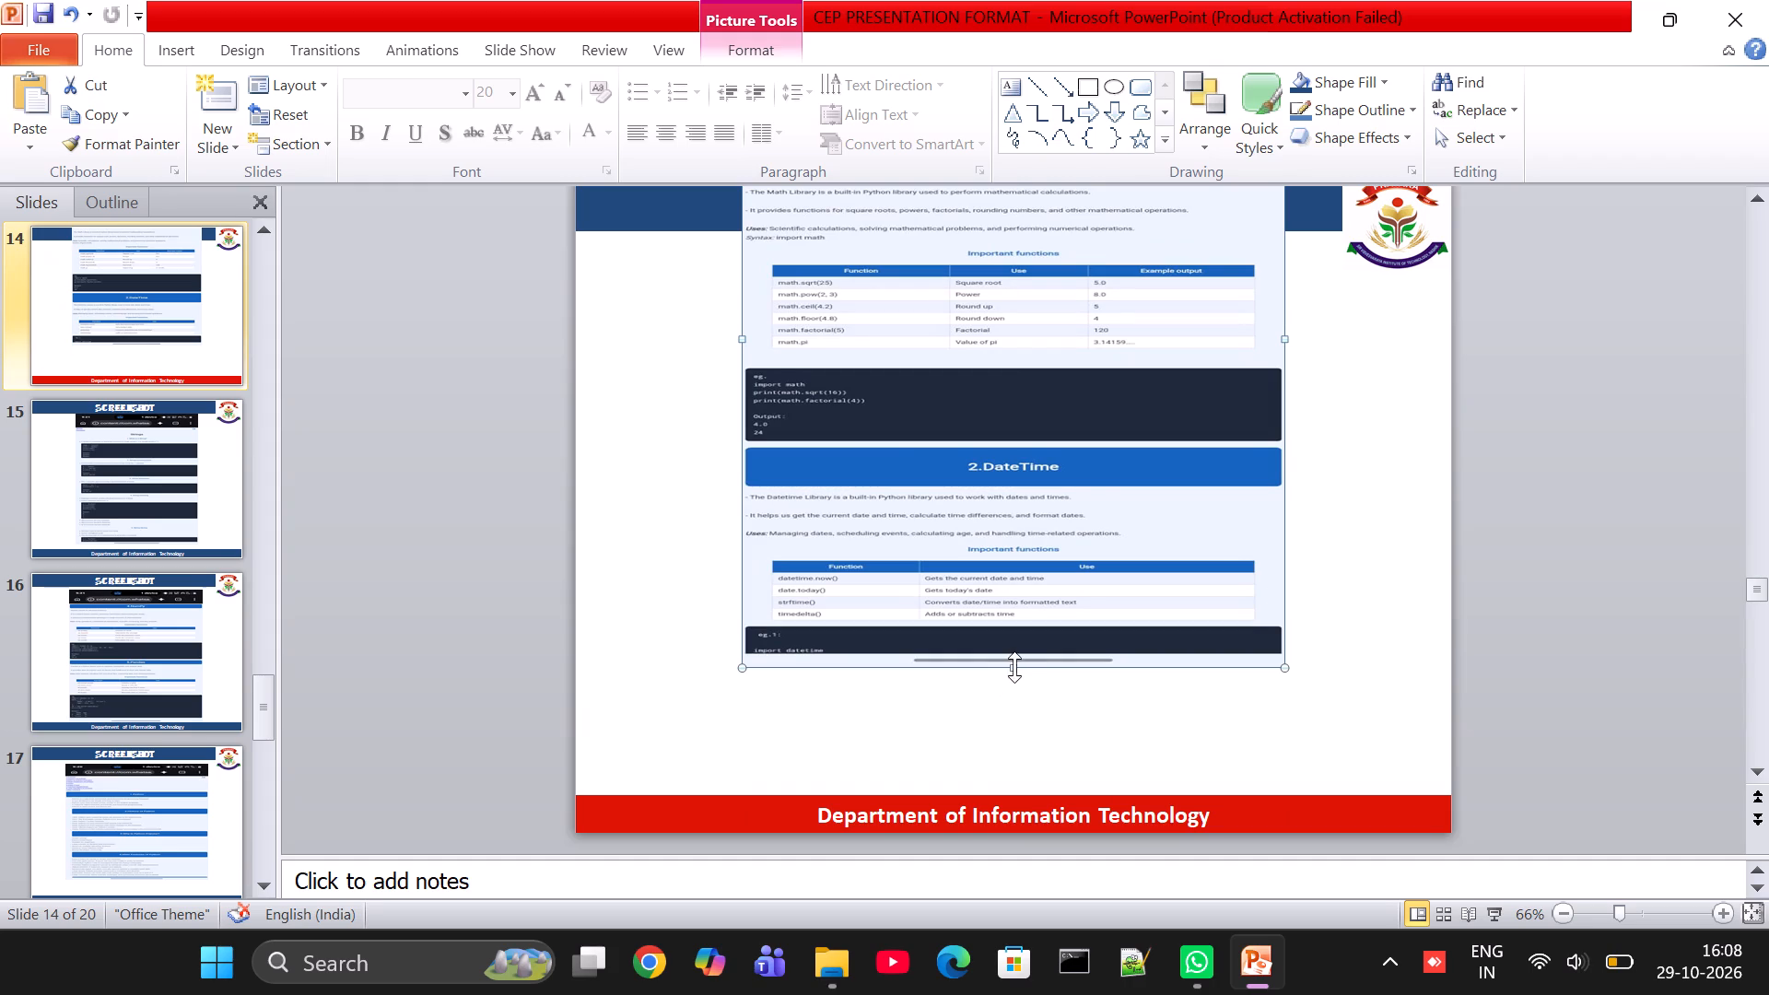
pyautogui.moveTo(1014, 667); pyautogui.dragTo(1018, 577)
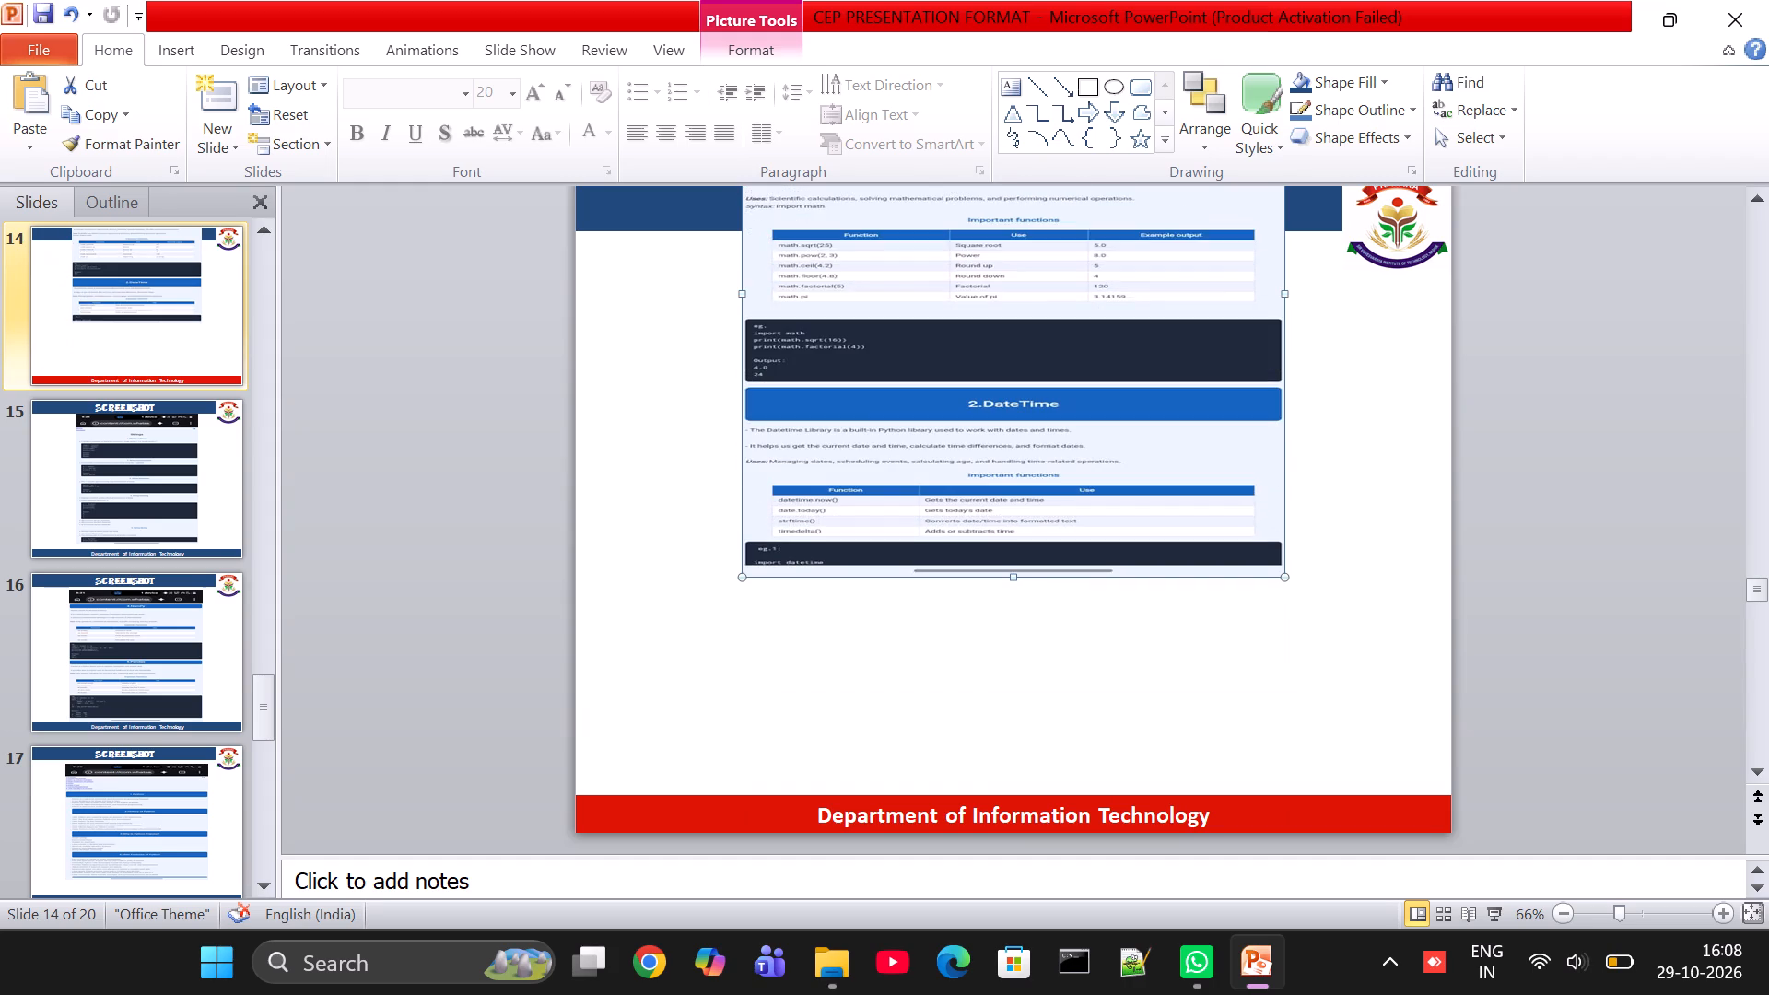
pyautogui.moveTo(1009, 569); pyautogui.dragTo(1011, 634)
pyautogui.moveTo(1011, 634); pyautogui.dragTo(1037, 793)
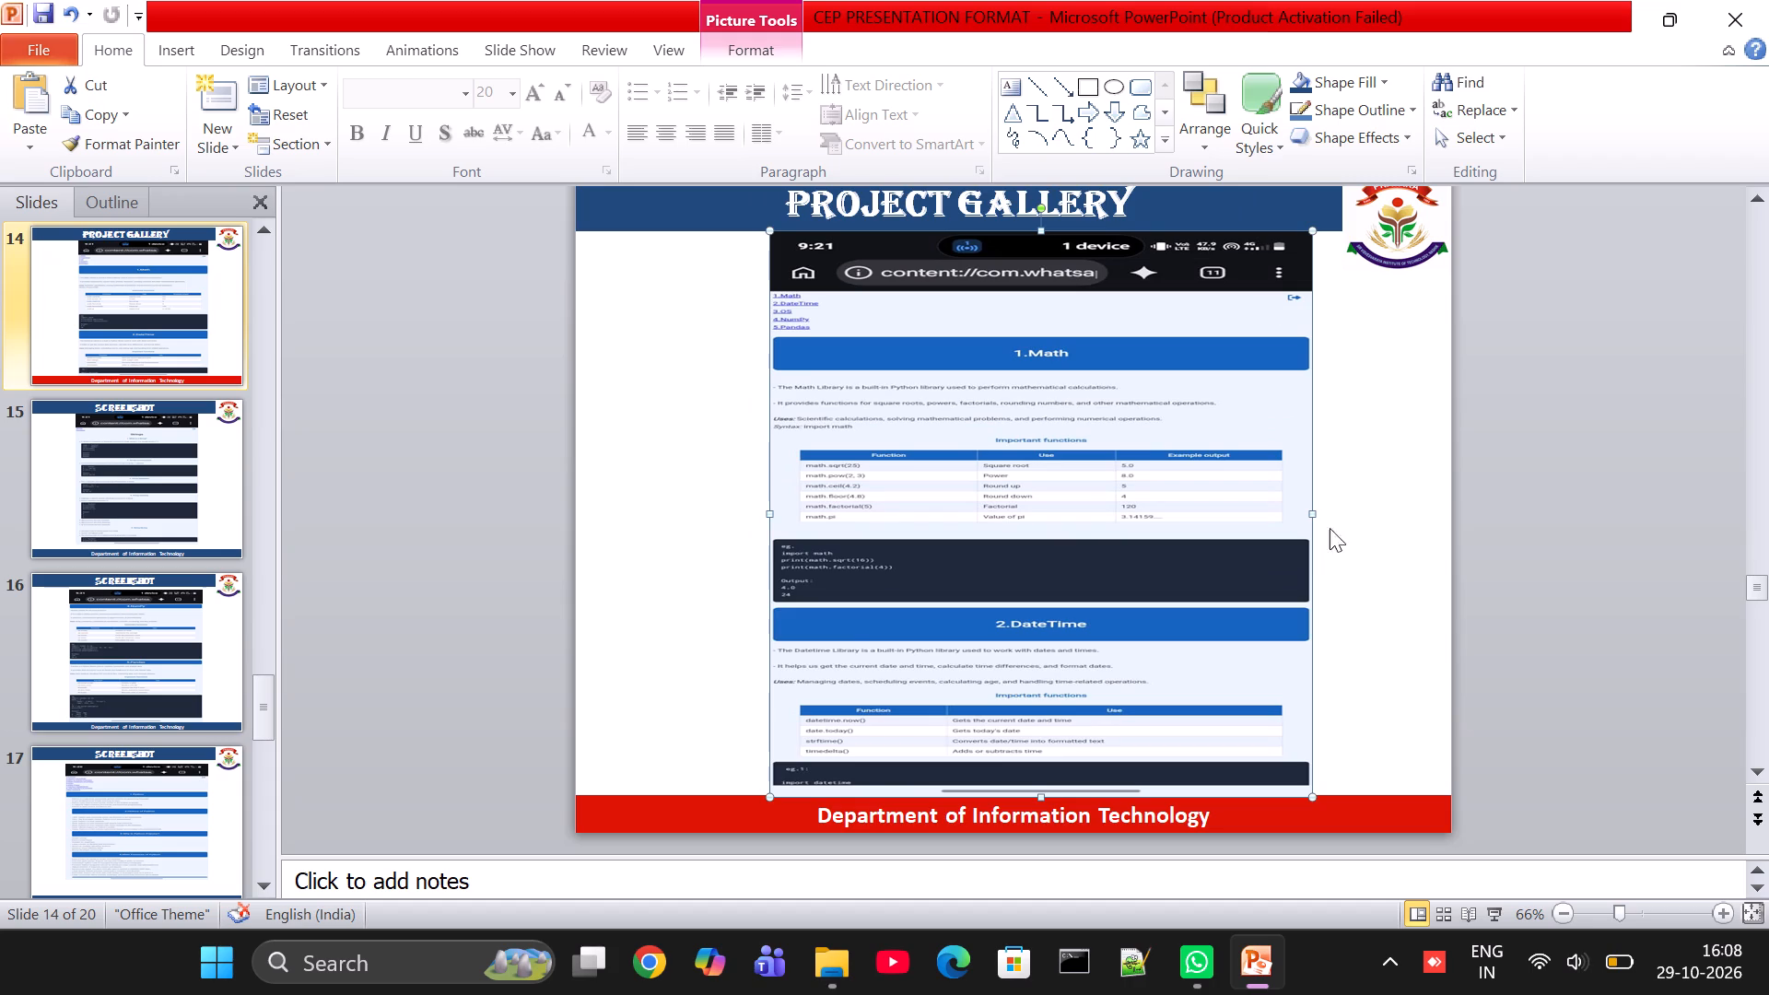
pyautogui.moveTo(1042, 227); pyautogui.dragTo(1017, 238)
pyautogui.moveTo(1017, 238); pyautogui.dragTo(1017, 239)
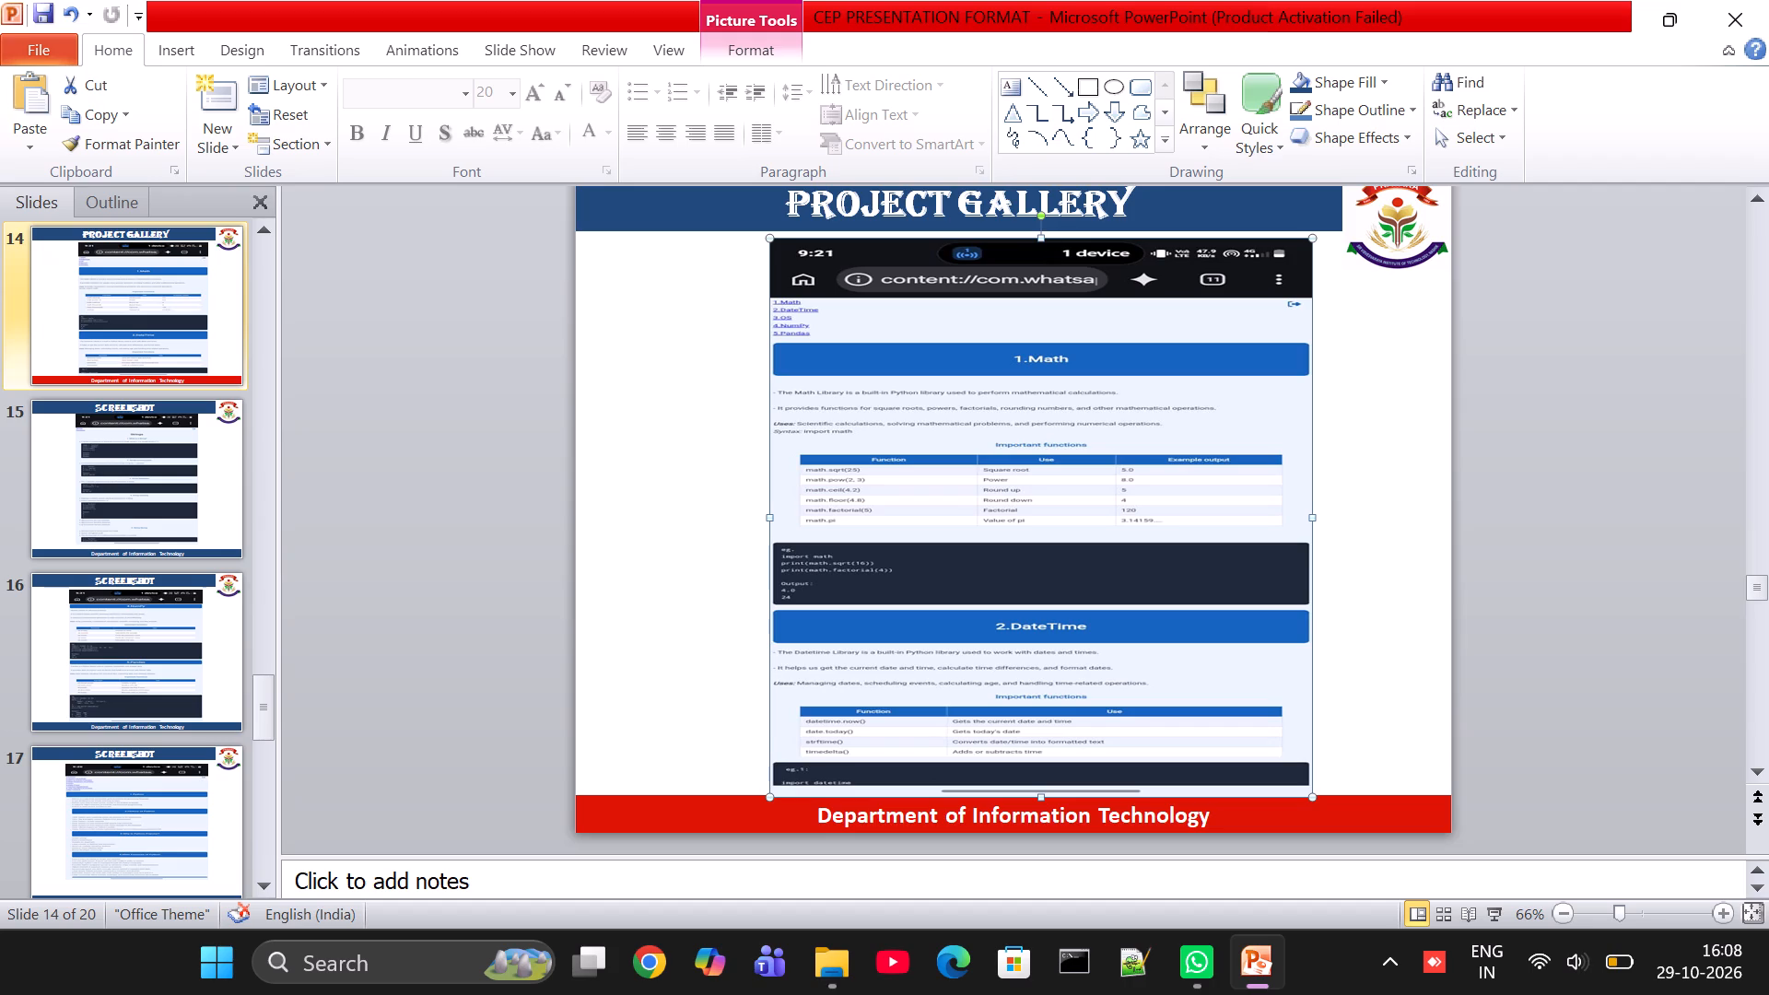
pyautogui.moveTo(787, 242); pyautogui.dragTo(756, 240)
pyautogui.click(1374, 354)
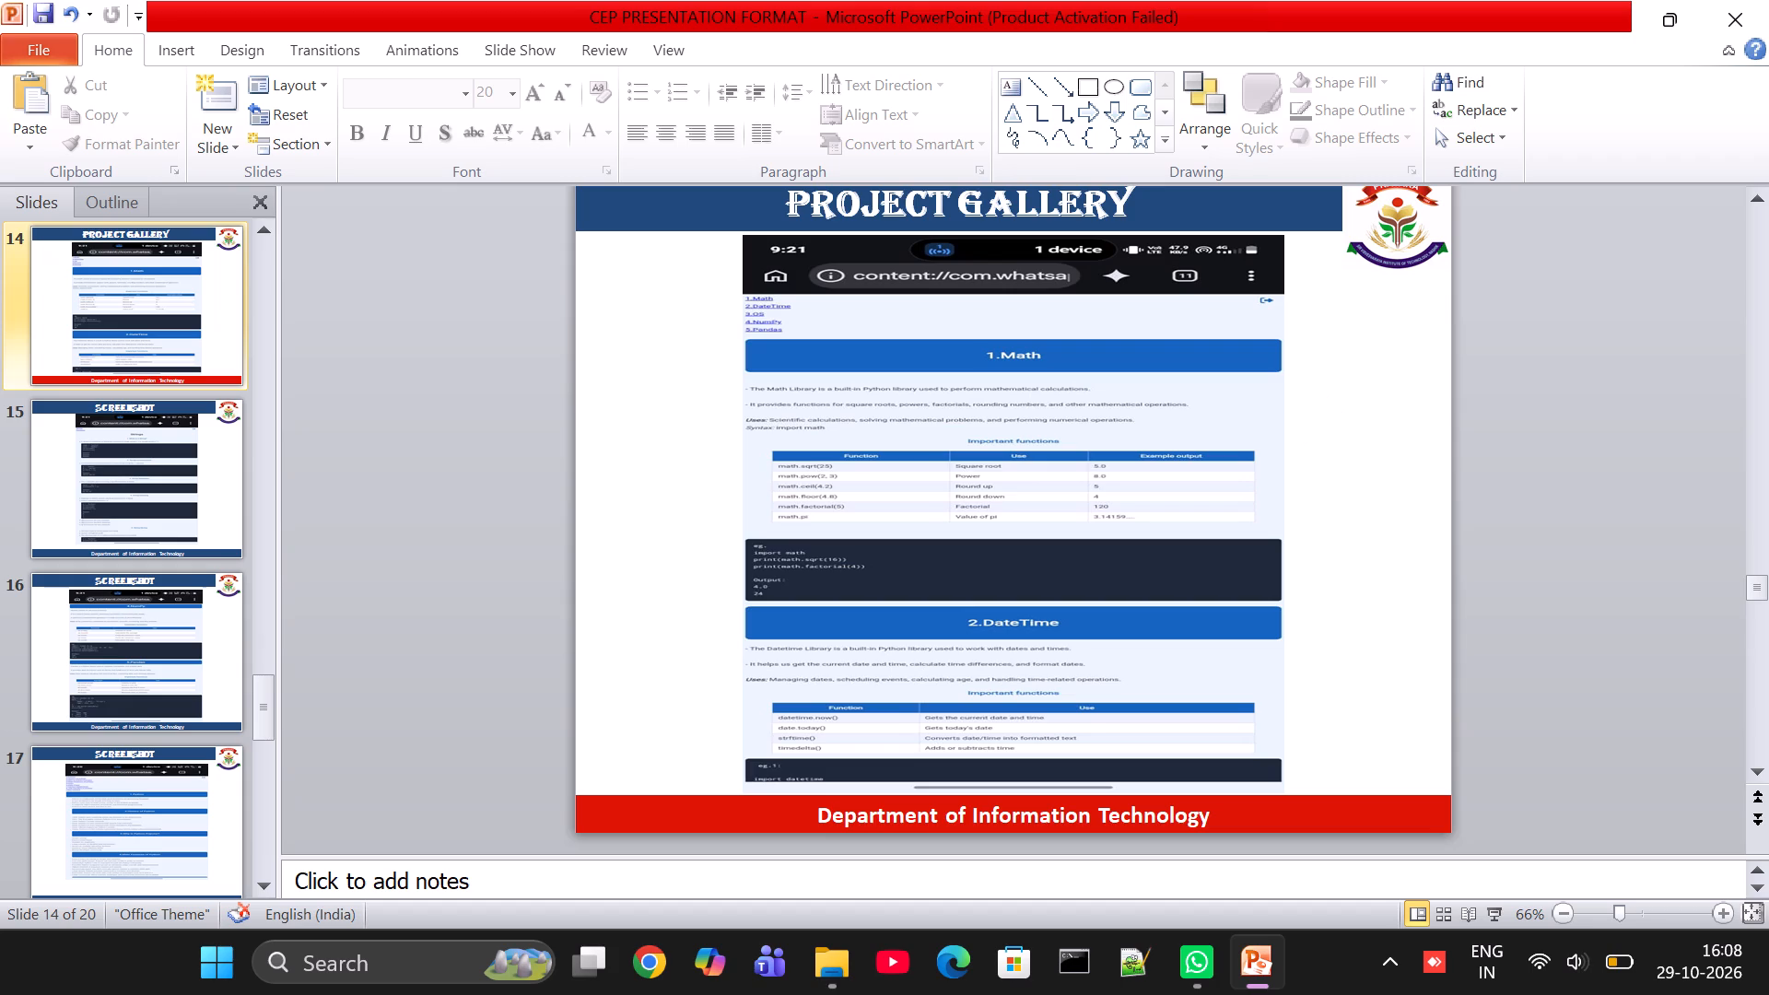
# Fill the Department of Information Technology footer bar on Project Gallery slide 14 with dark blue.
pyautogui.scroll(1, 113, 472)
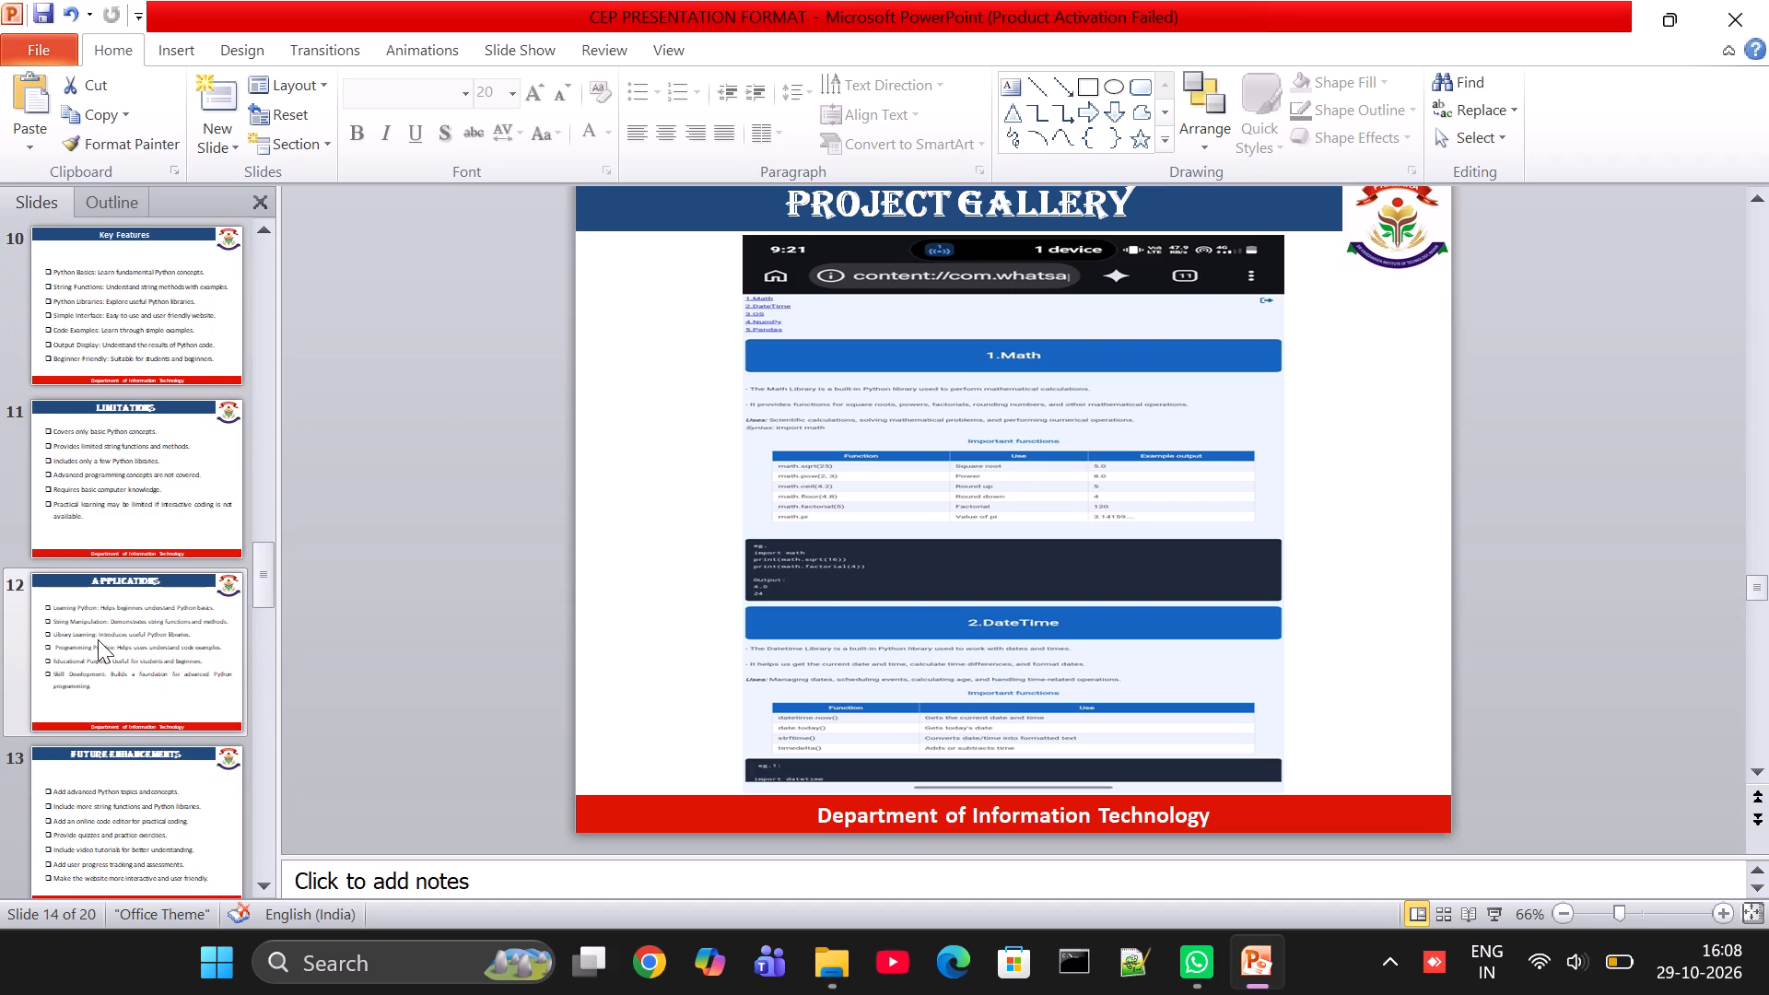
pyautogui.scroll(-1, 98, 639)
pyautogui.scroll(1, 123, 493)
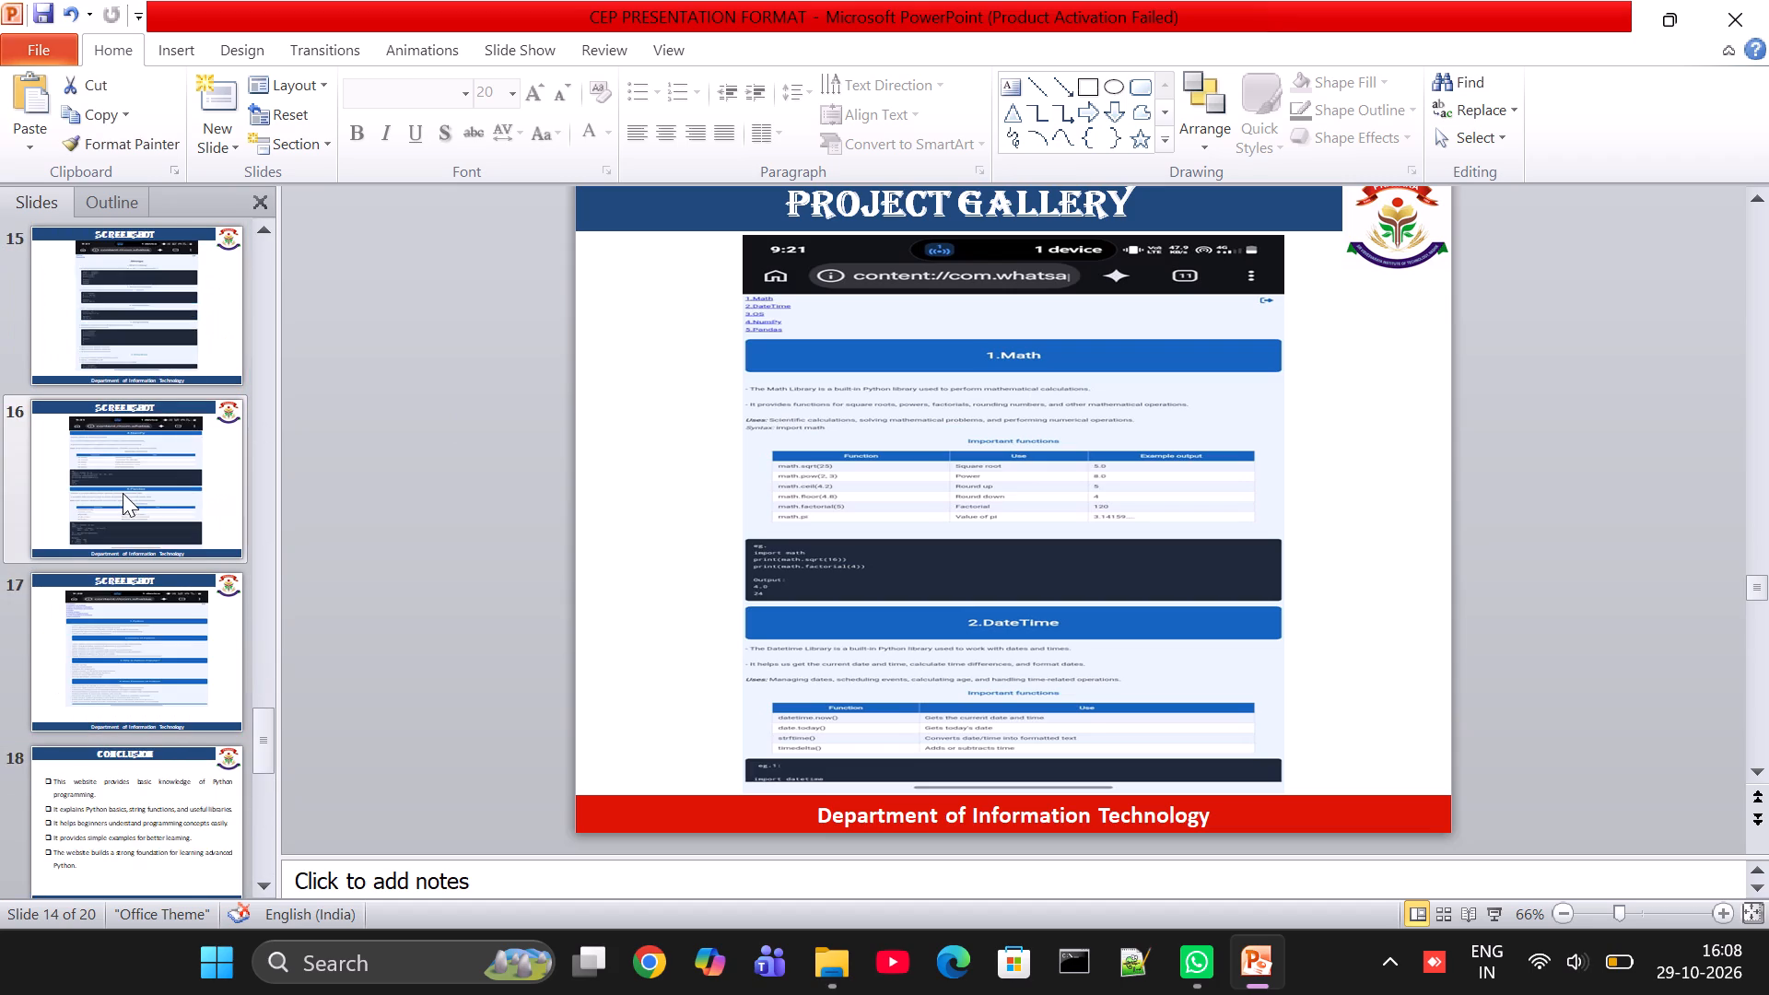
pyautogui.click(123, 503)
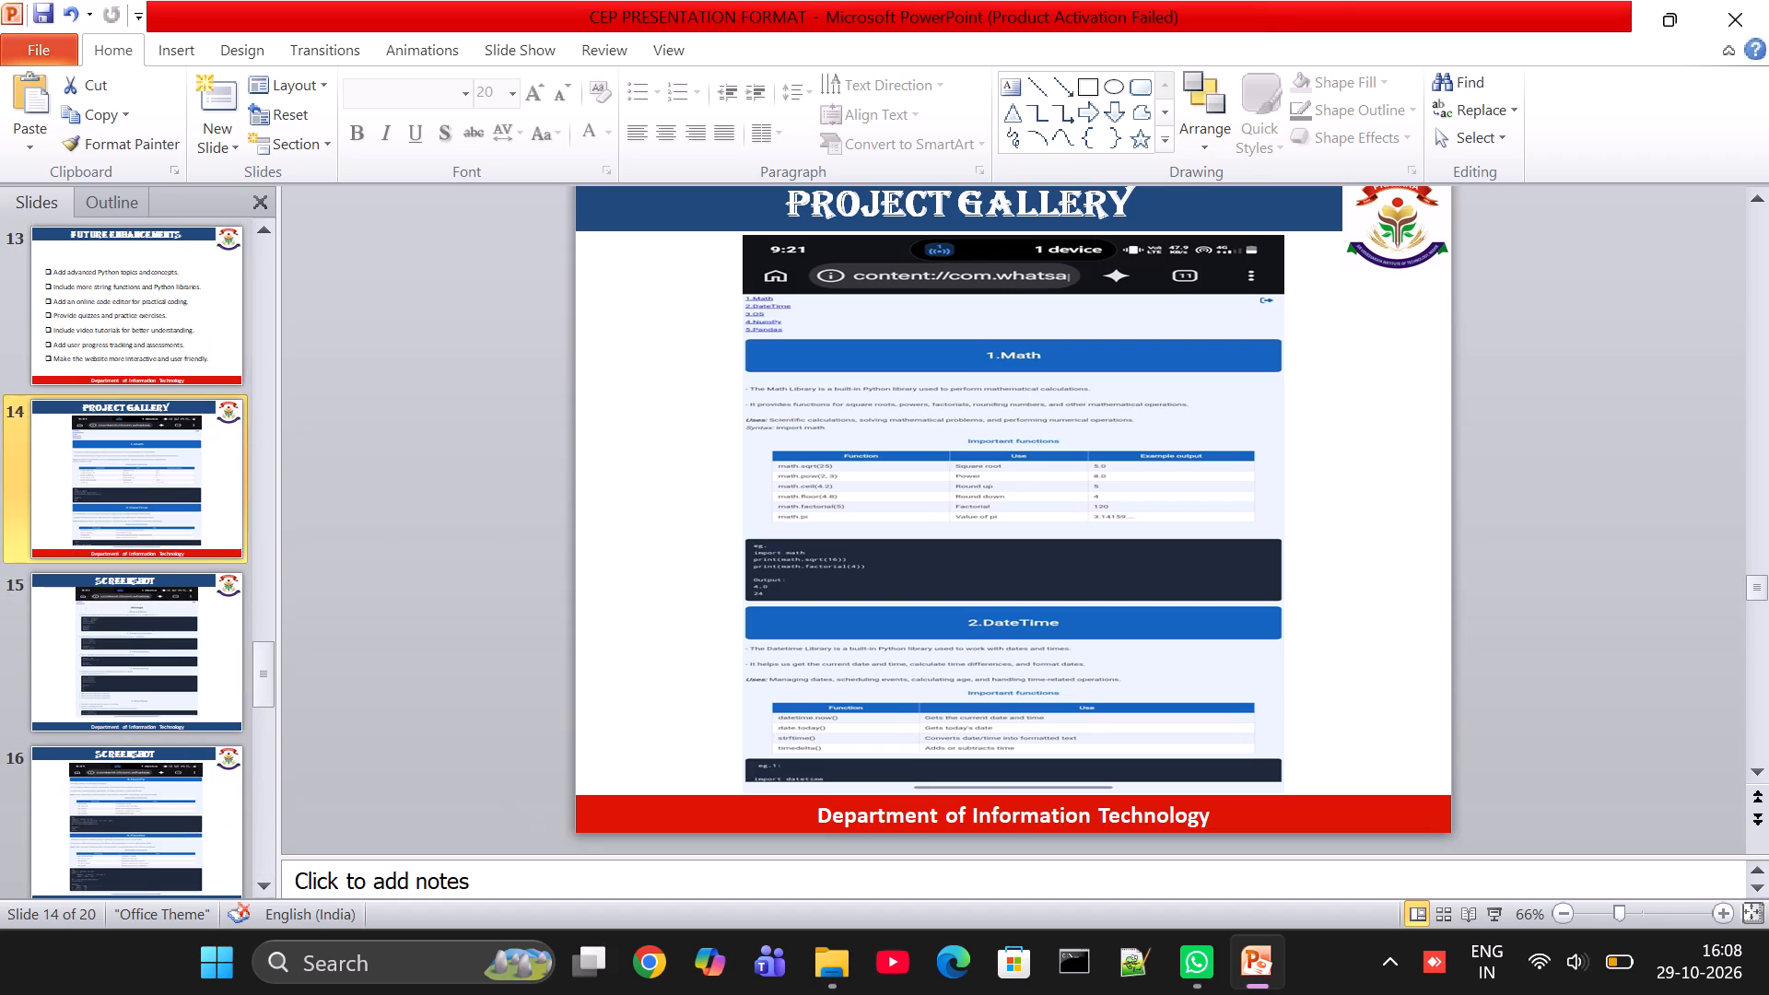
pyautogui.doubleClick(627, 825)
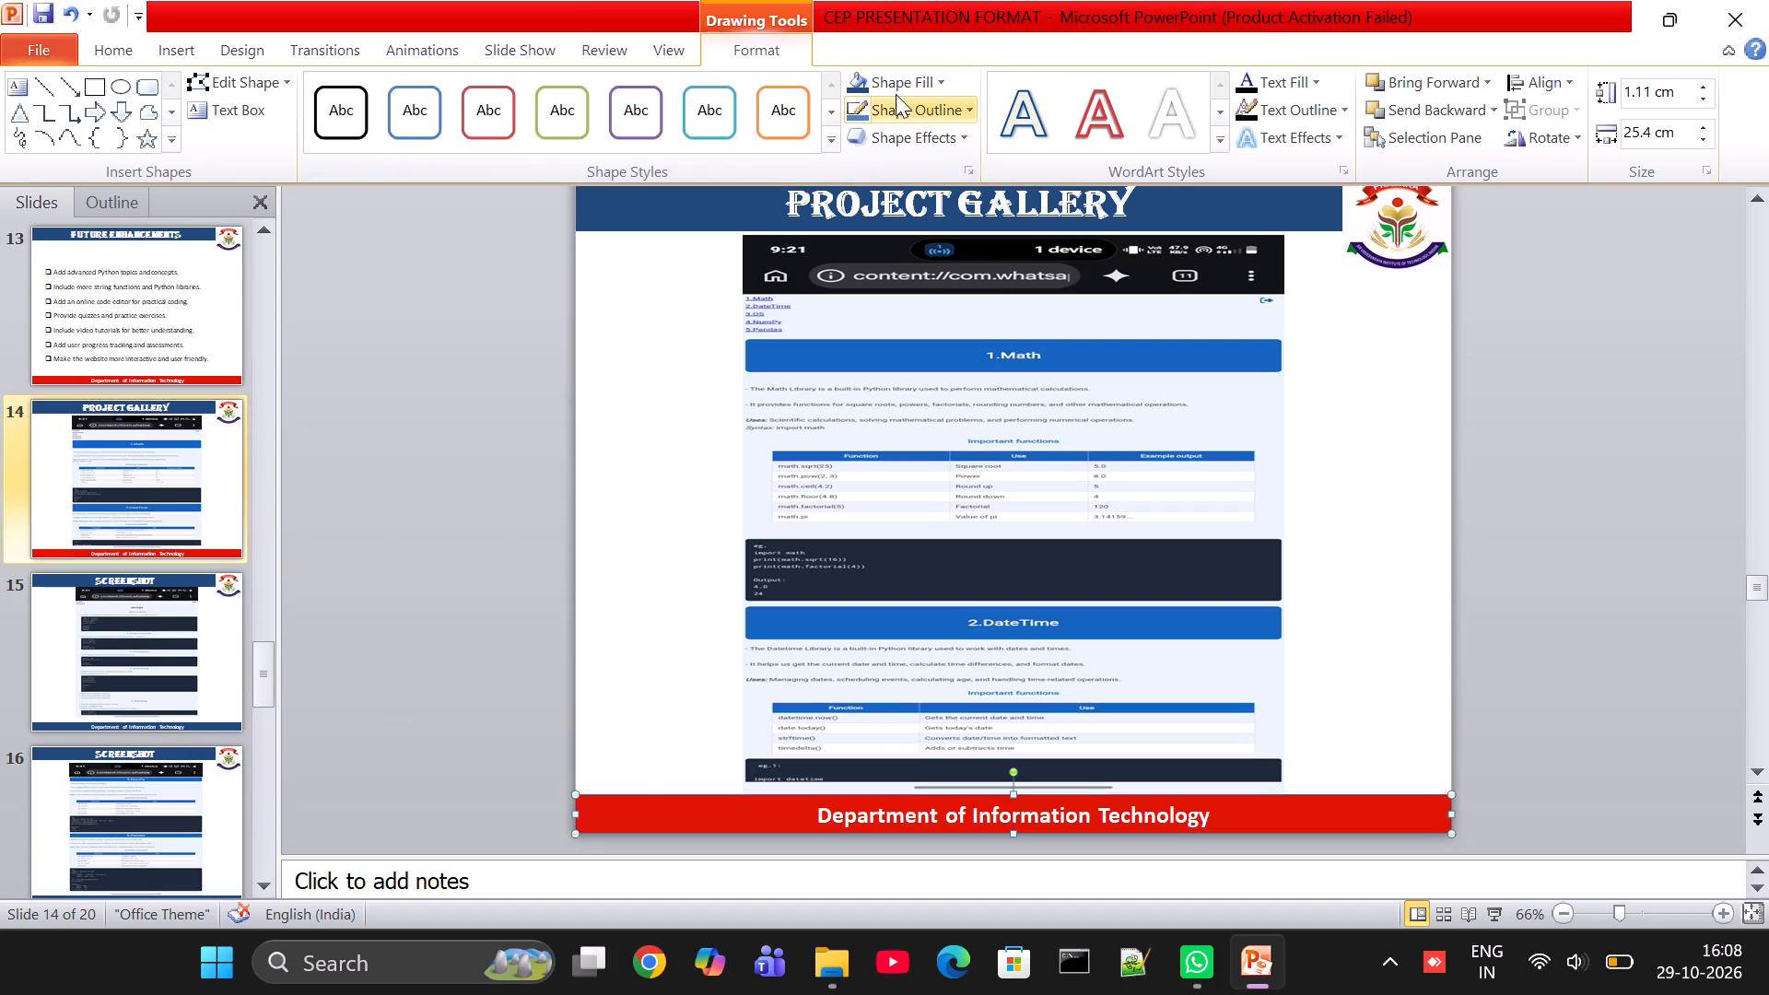
pyautogui.click(858, 87)
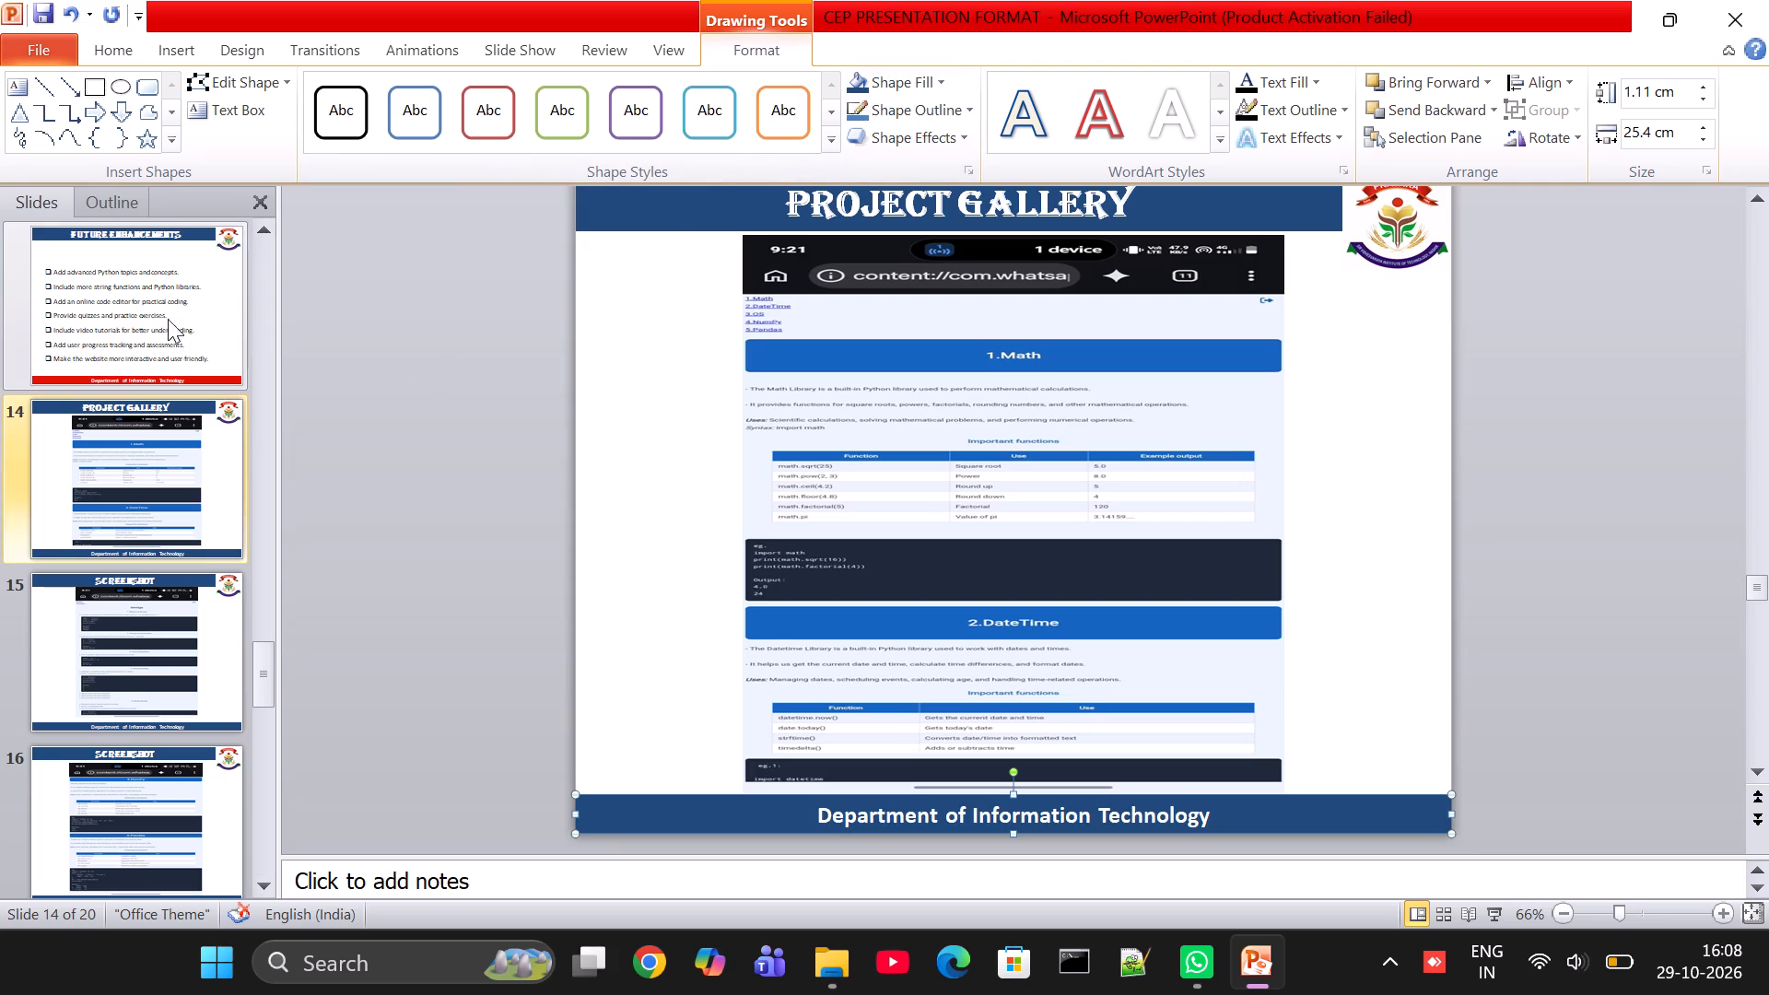
# Fill the Department of Information Technology footer bar on Future Enhancements slide 13 with dark blue.
pyautogui.click(158, 302)
pyautogui.doubleClick(684, 813)
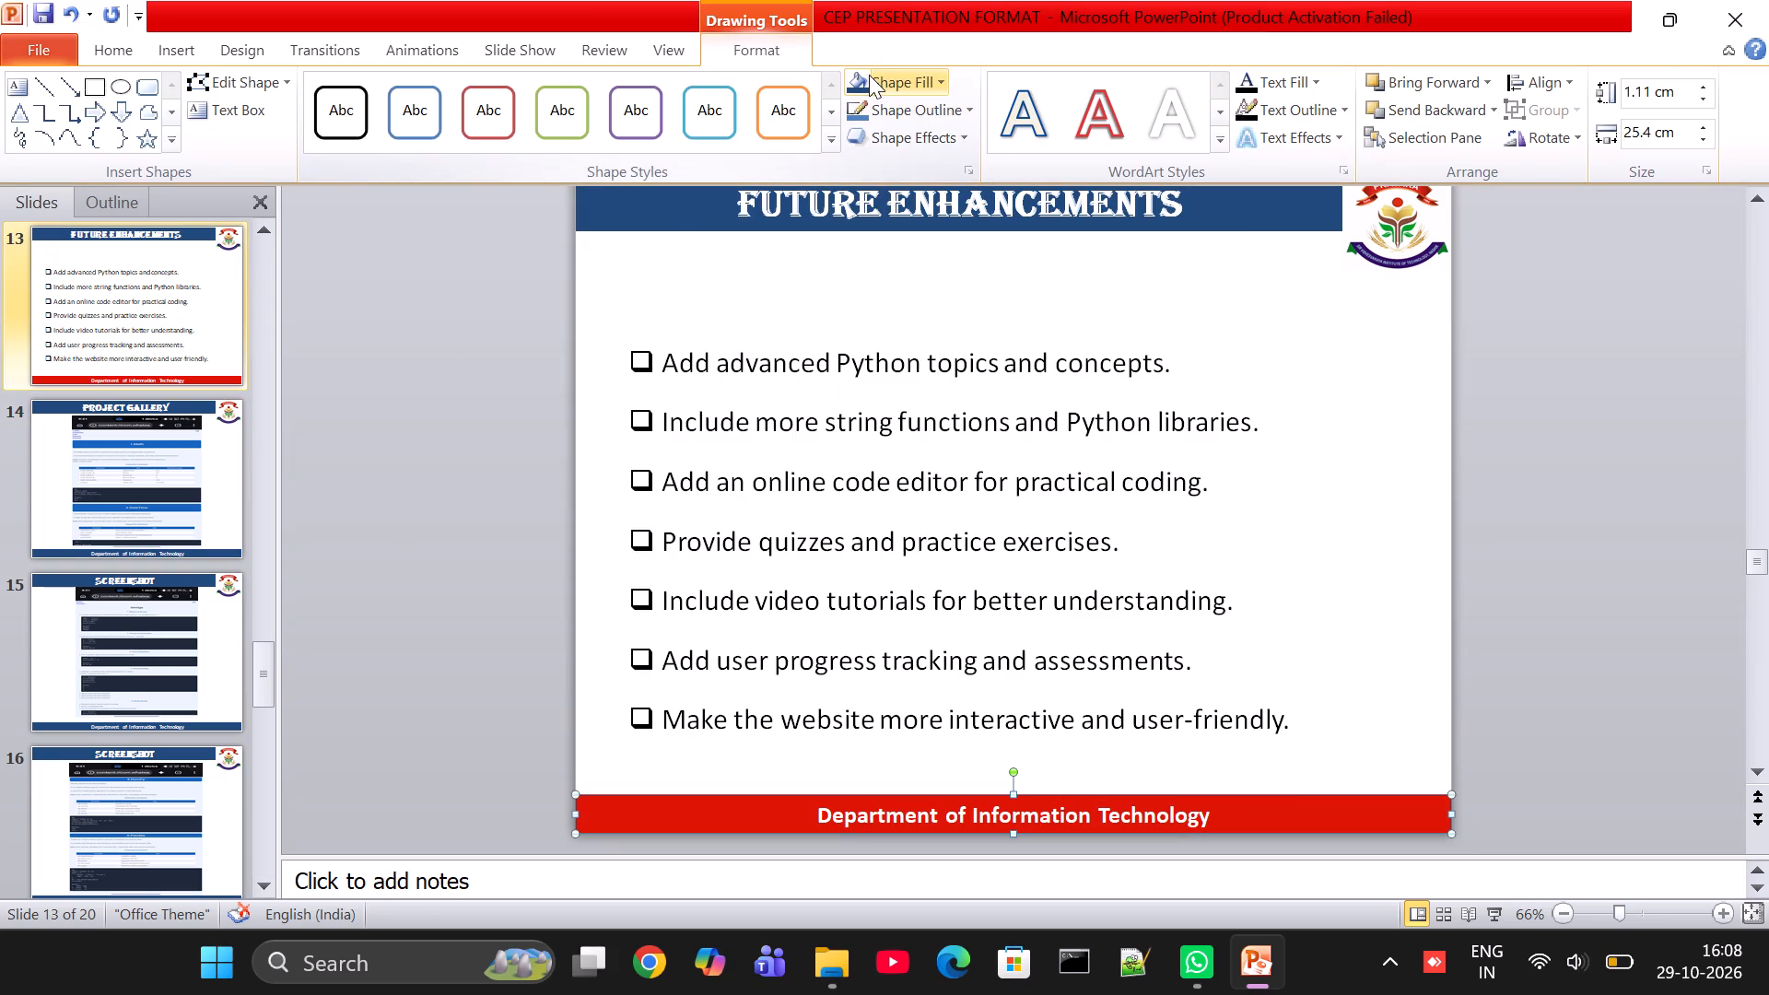
pyautogui.click(860, 75)
# Fill the Department of Information Technology footer bar on Applications slide 12 with dark blue.
pyautogui.scroll(1, 156, 387)
pyautogui.click(122, 514)
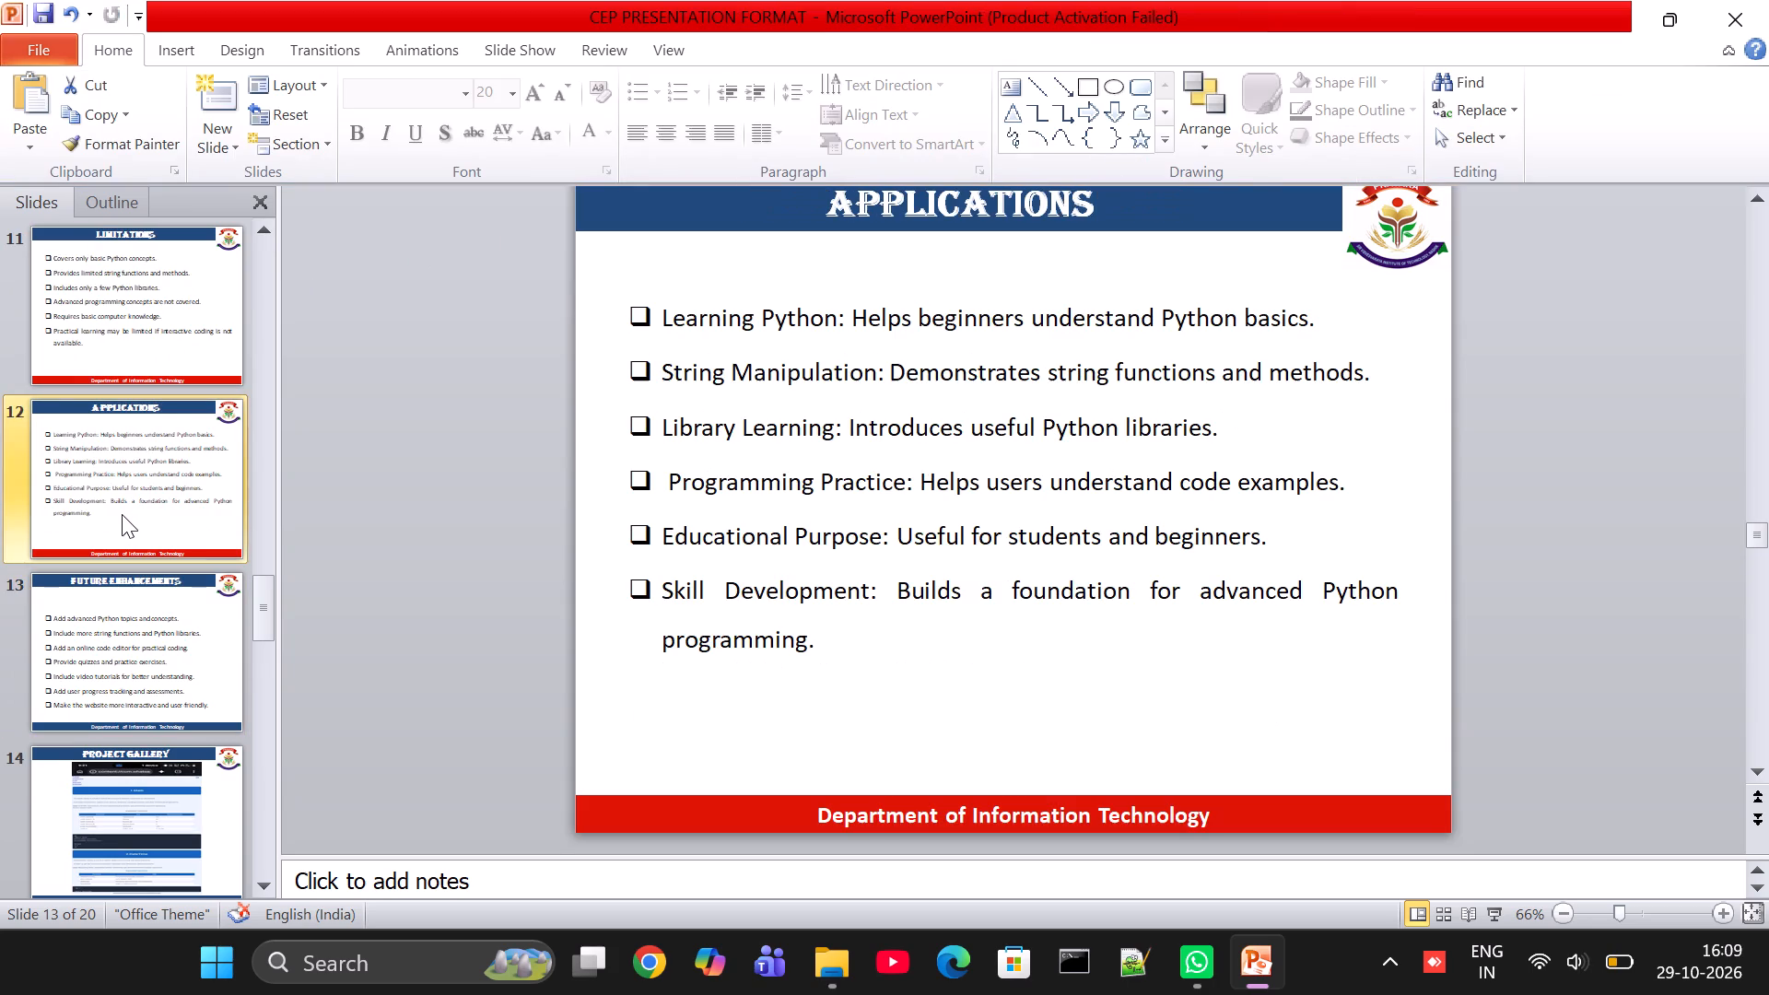
pyautogui.doubleClick(698, 809)
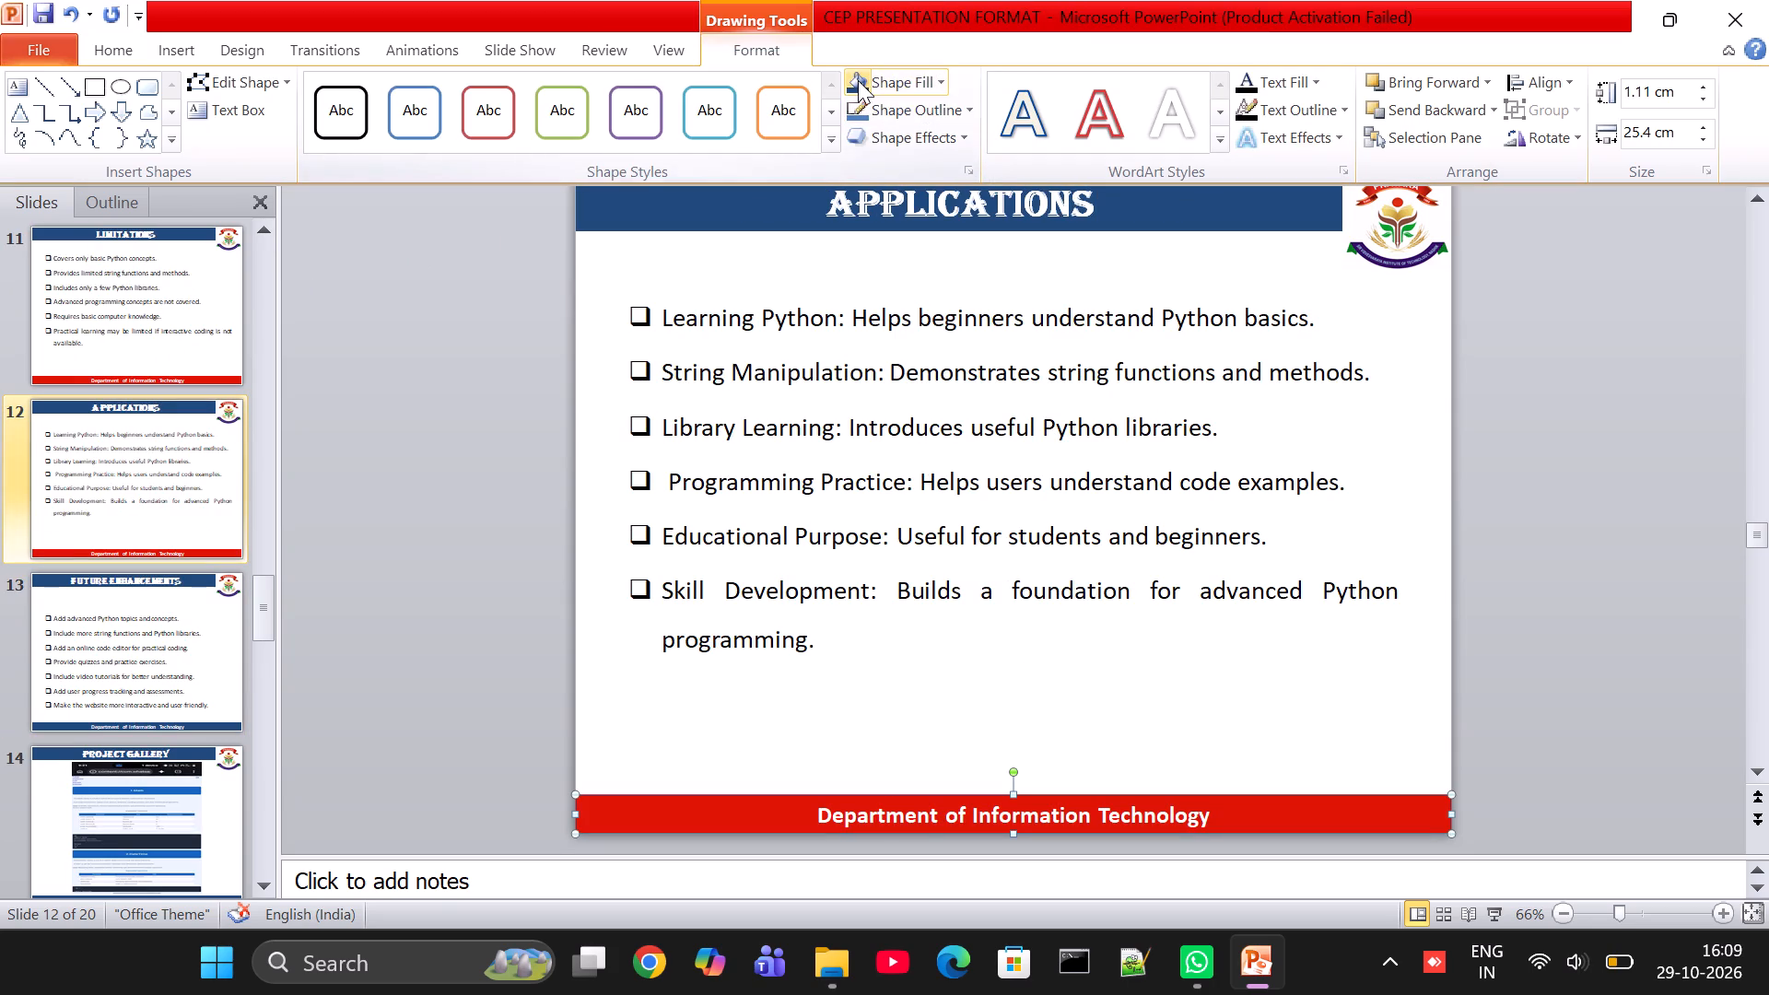
pyautogui.click(858, 80)
# Fill the Department of Information Technology footer bar on Limitations slide 11 with dark blue.
pyautogui.click(218, 322)
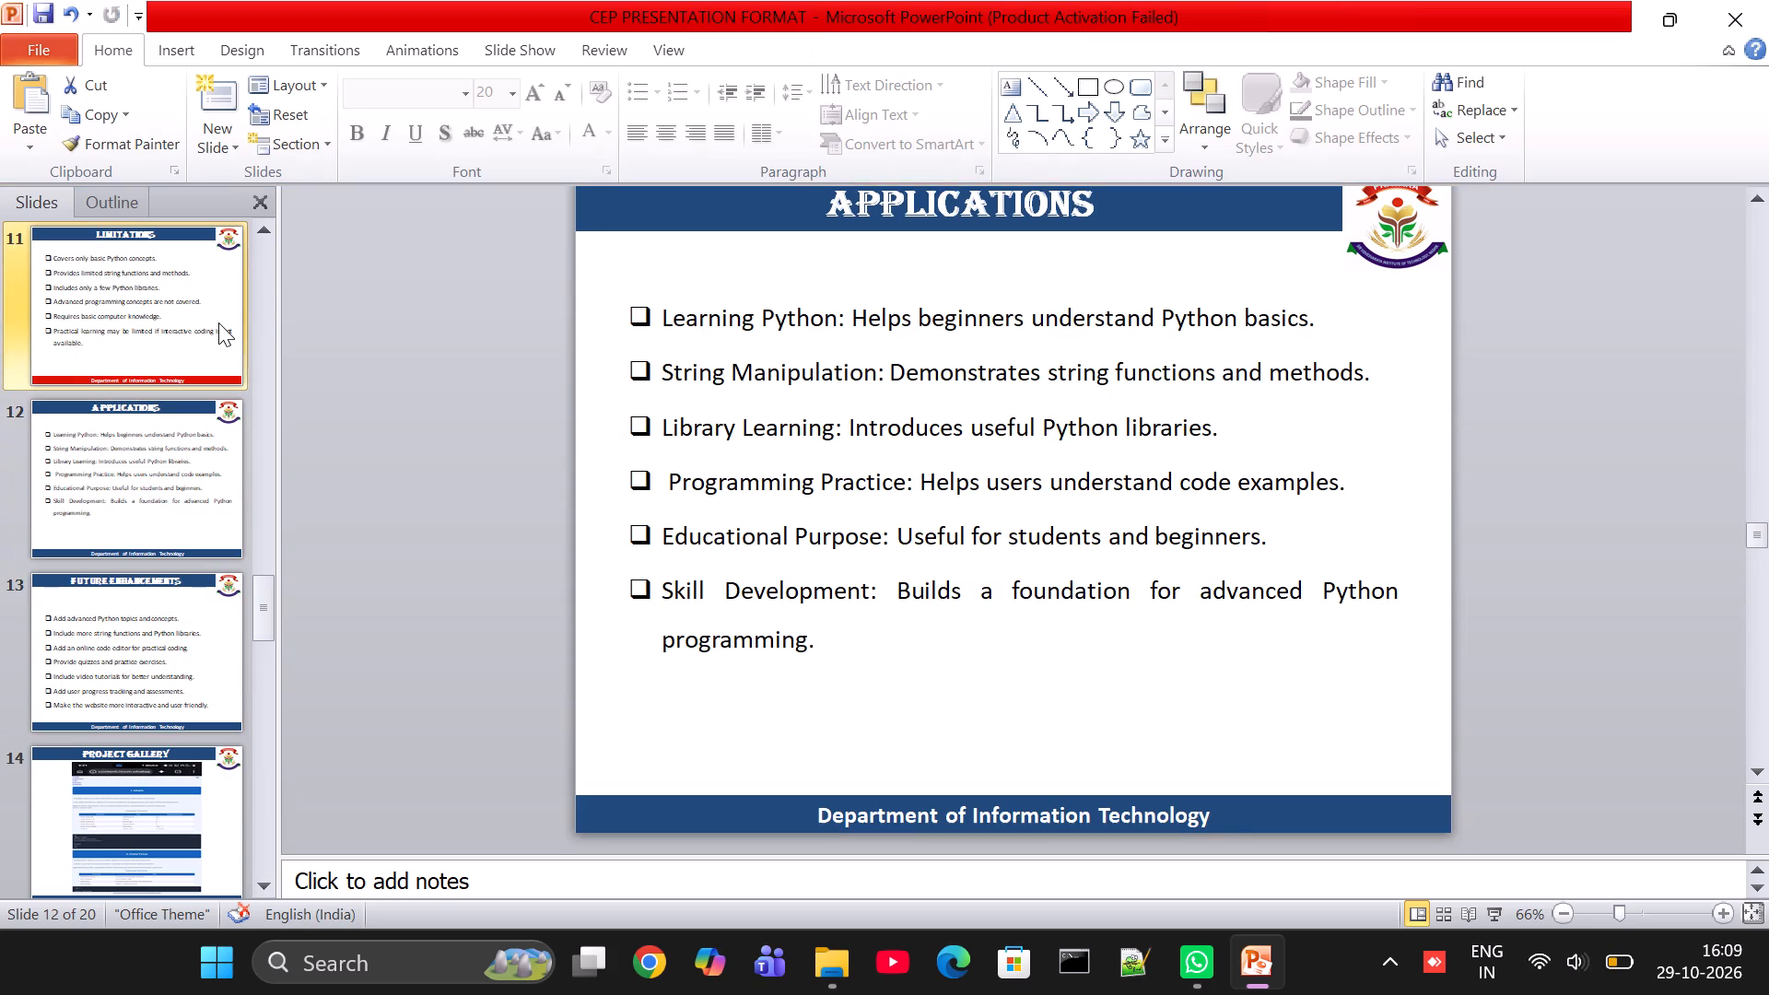
pyautogui.doubleClick(678, 813)
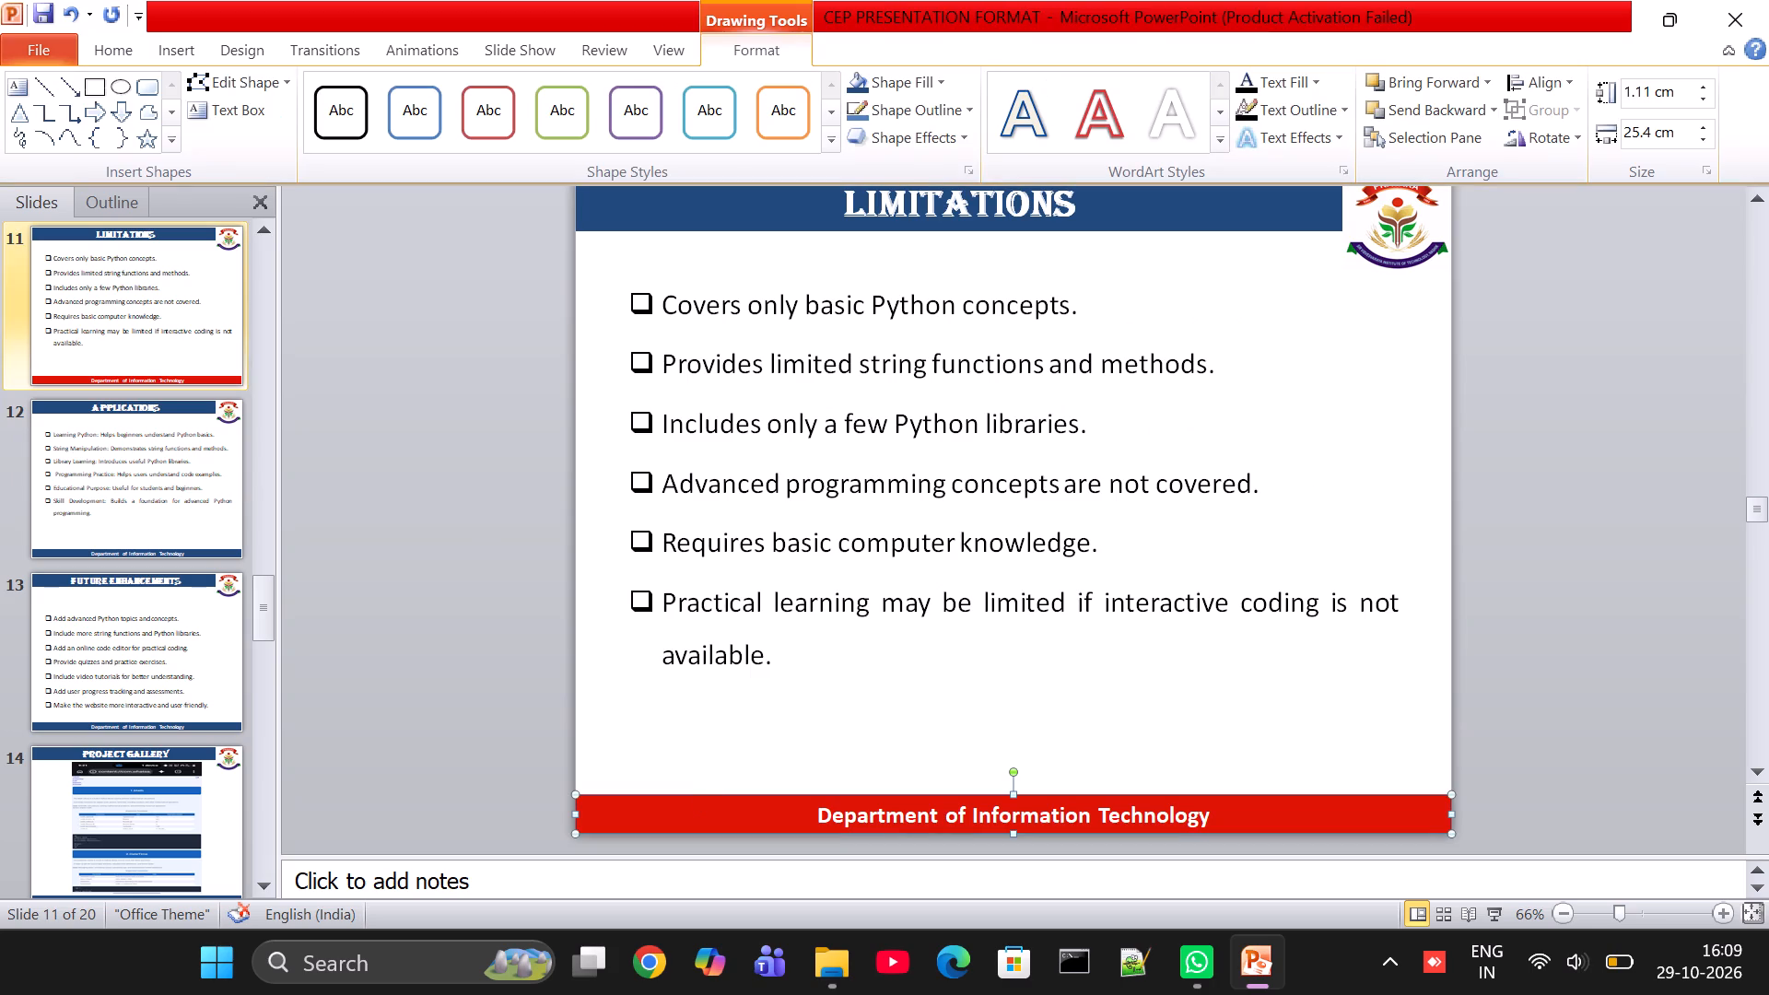
pyautogui.click(857, 69)
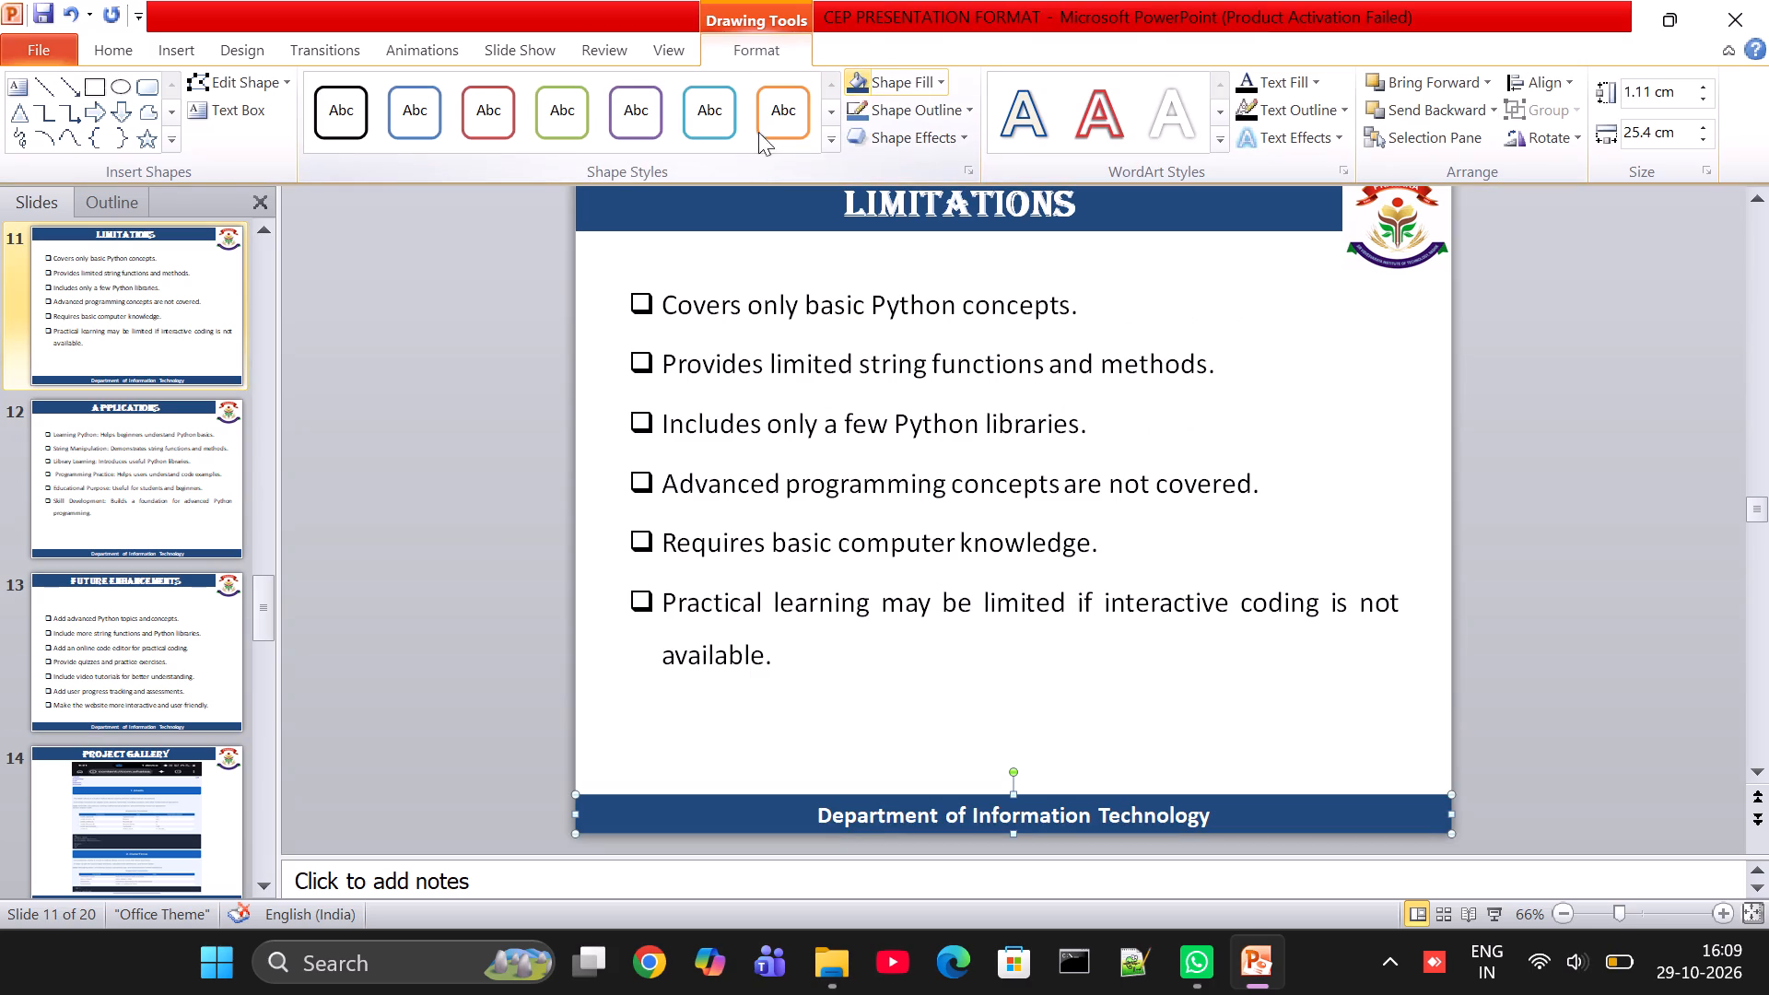
# Fill the Department of Information Technology footer bar on Key Features slide 10 with dark blue.
pyautogui.scroll(1, 6, 500)
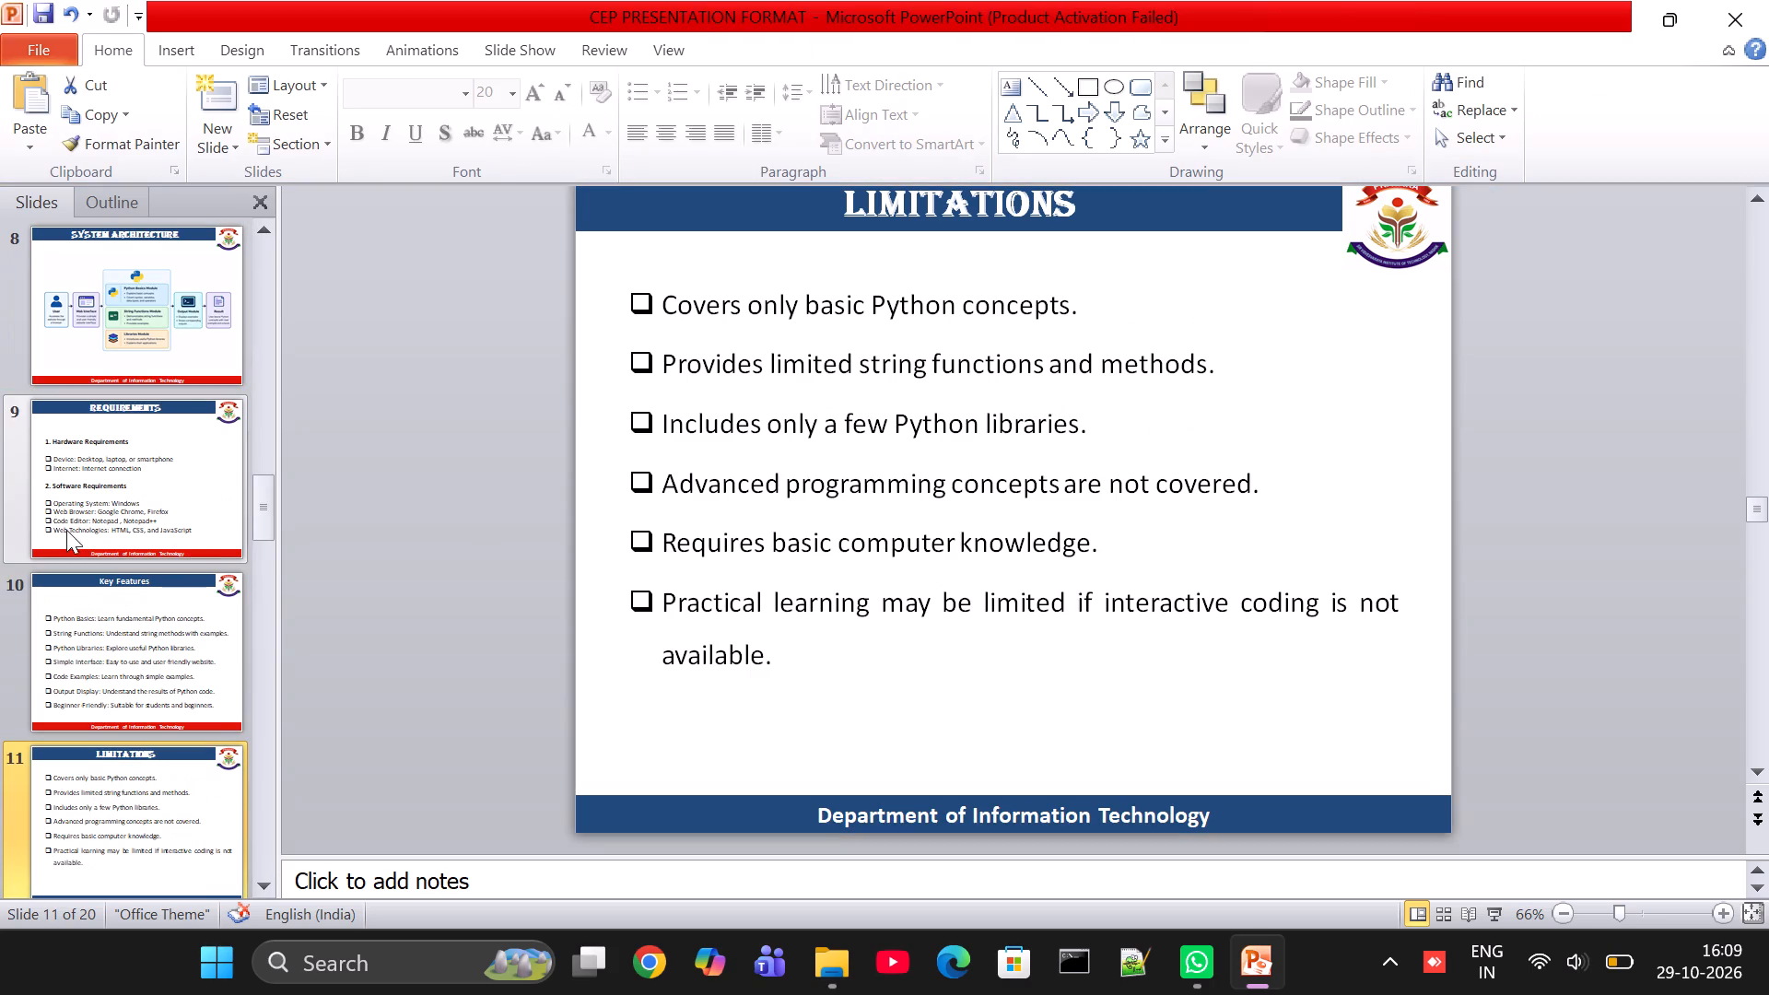
pyautogui.click(133, 669)
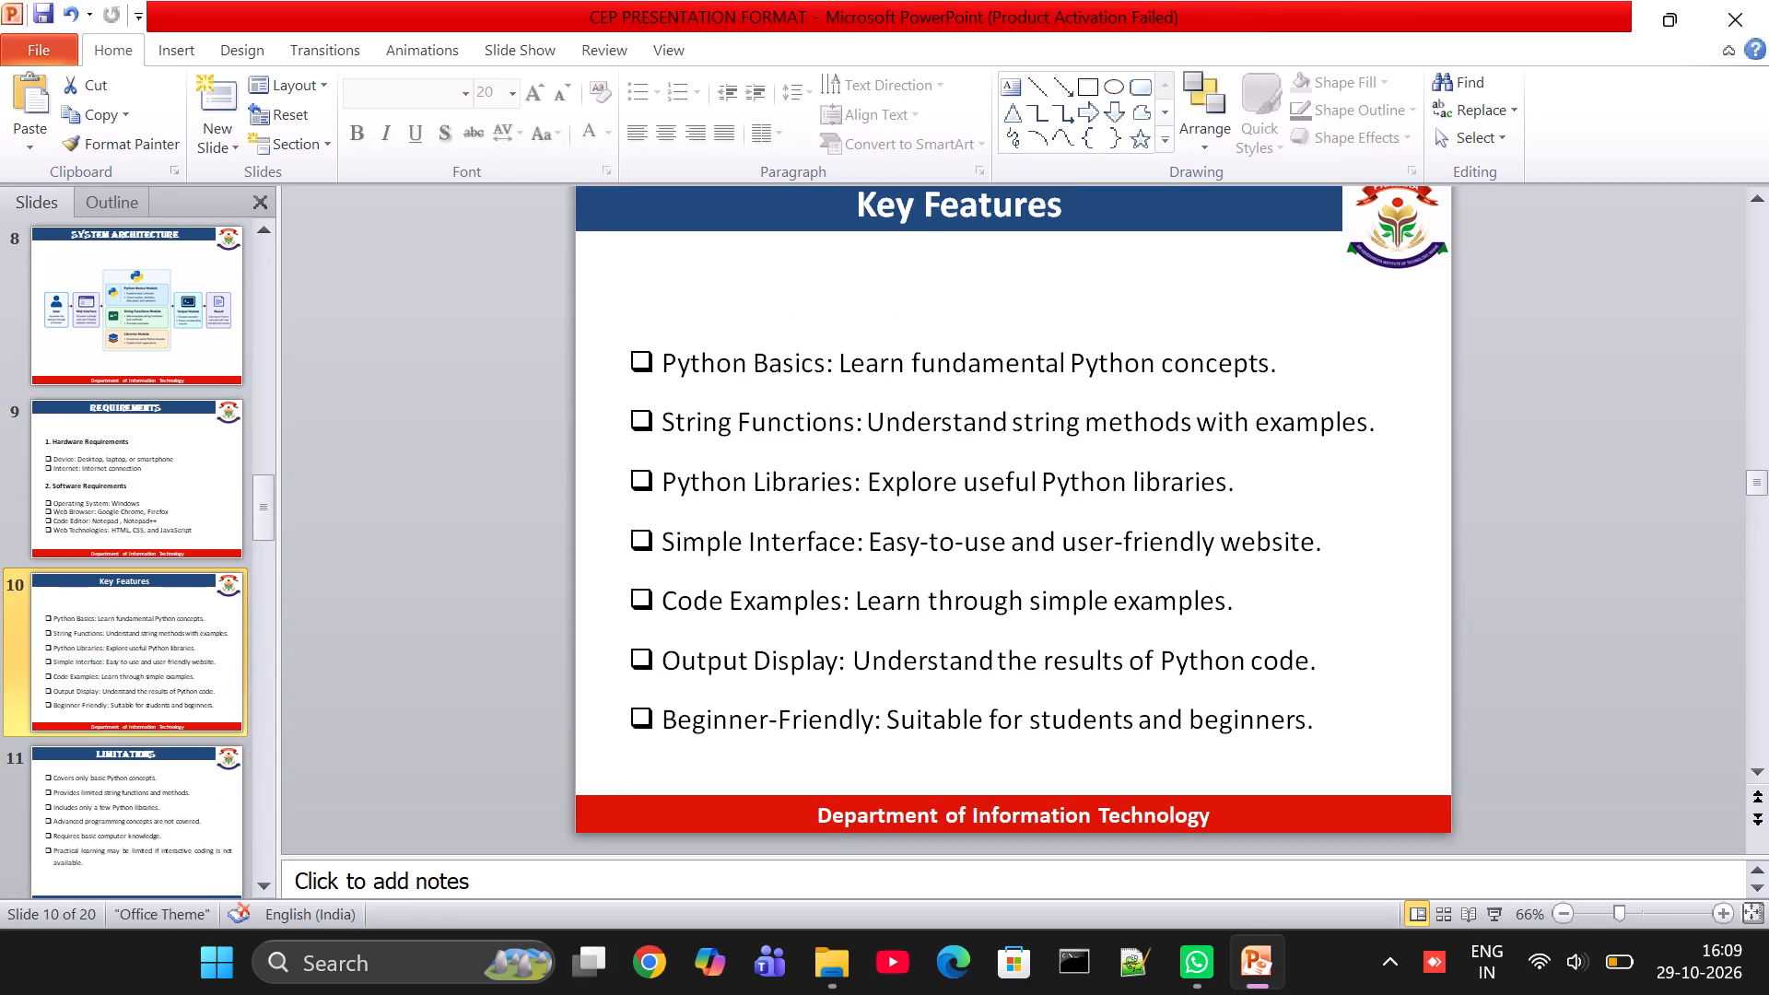
pyautogui.doubleClick(651, 809)
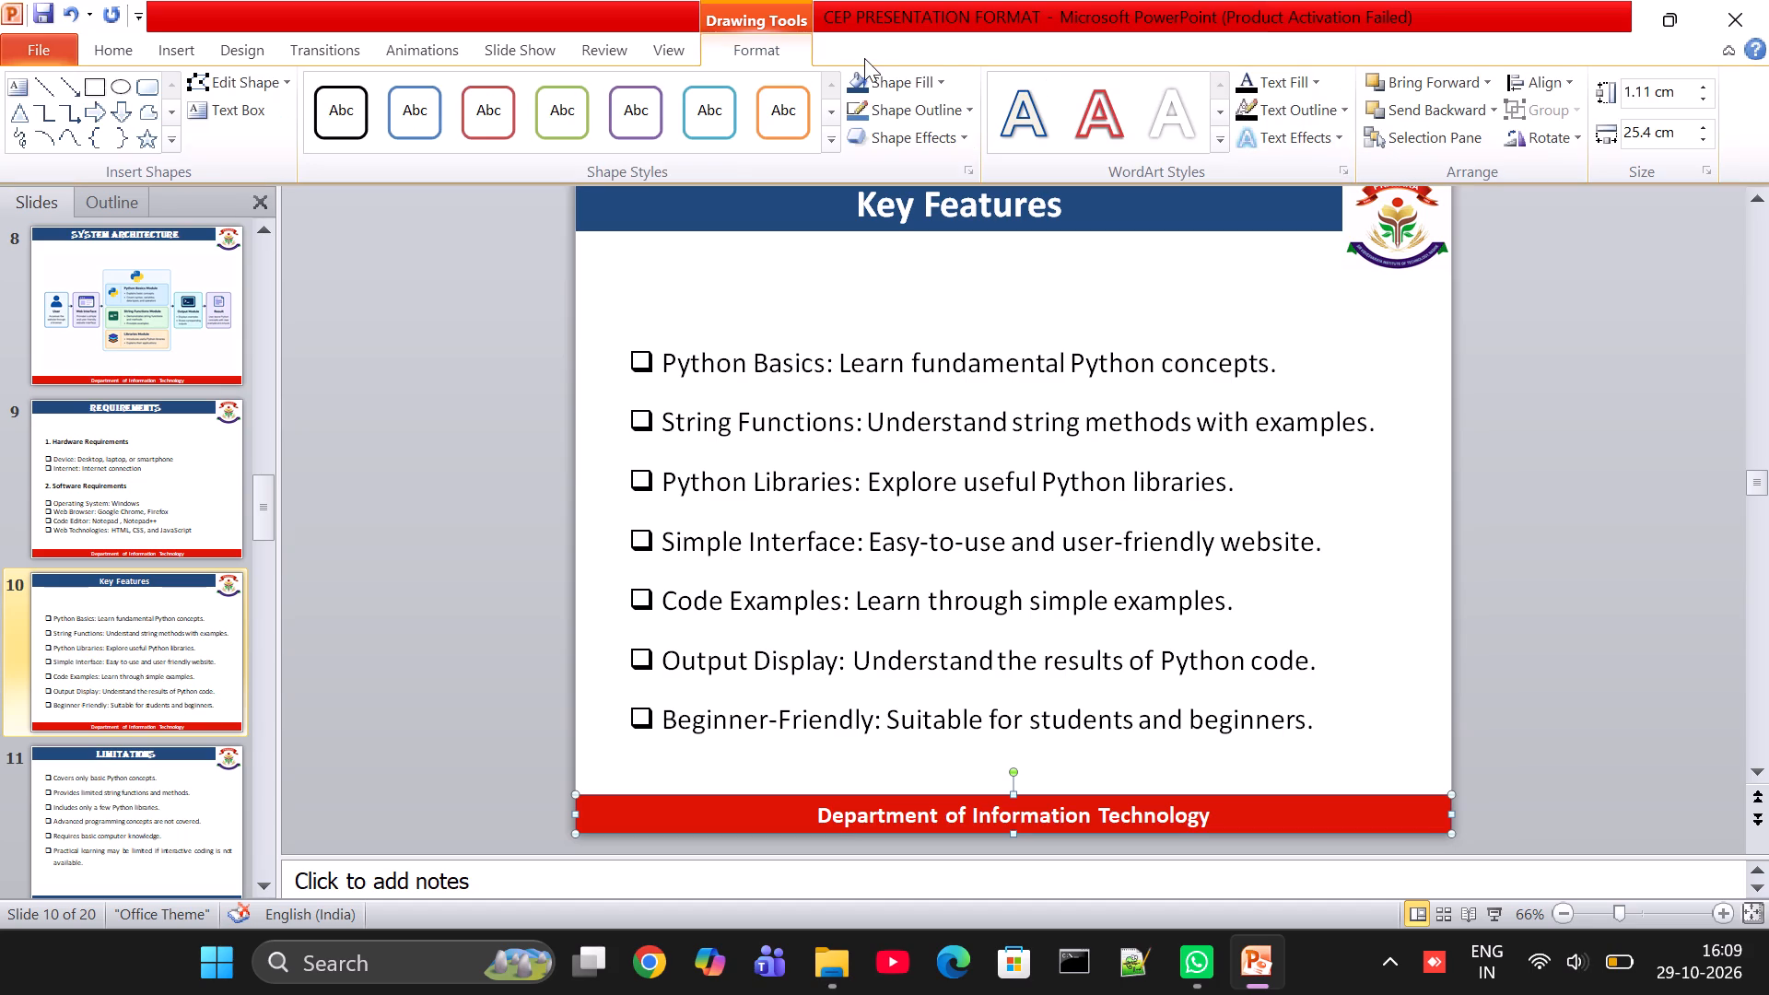
pyautogui.click(855, 75)
# Fill the Department of Information Technology footer bar on Requirements slide 9 with dark blue.
pyautogui.click(141, 459)
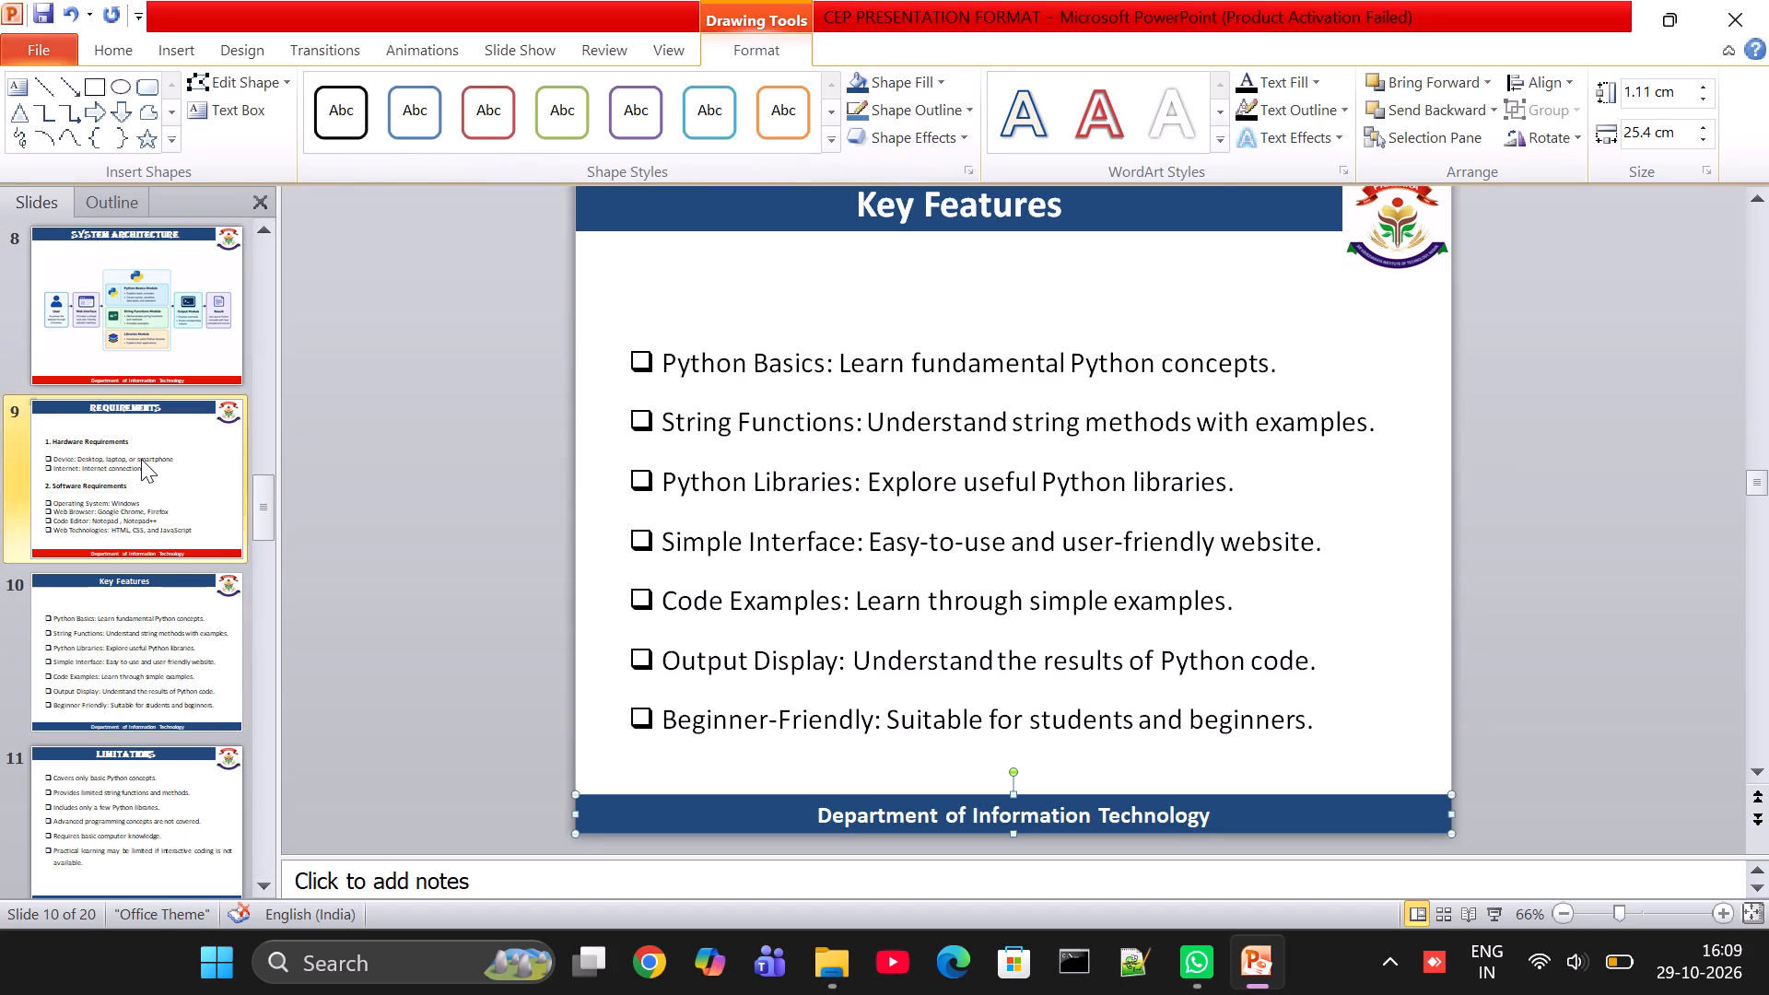
pyautogui.doubleClick(647, 824)
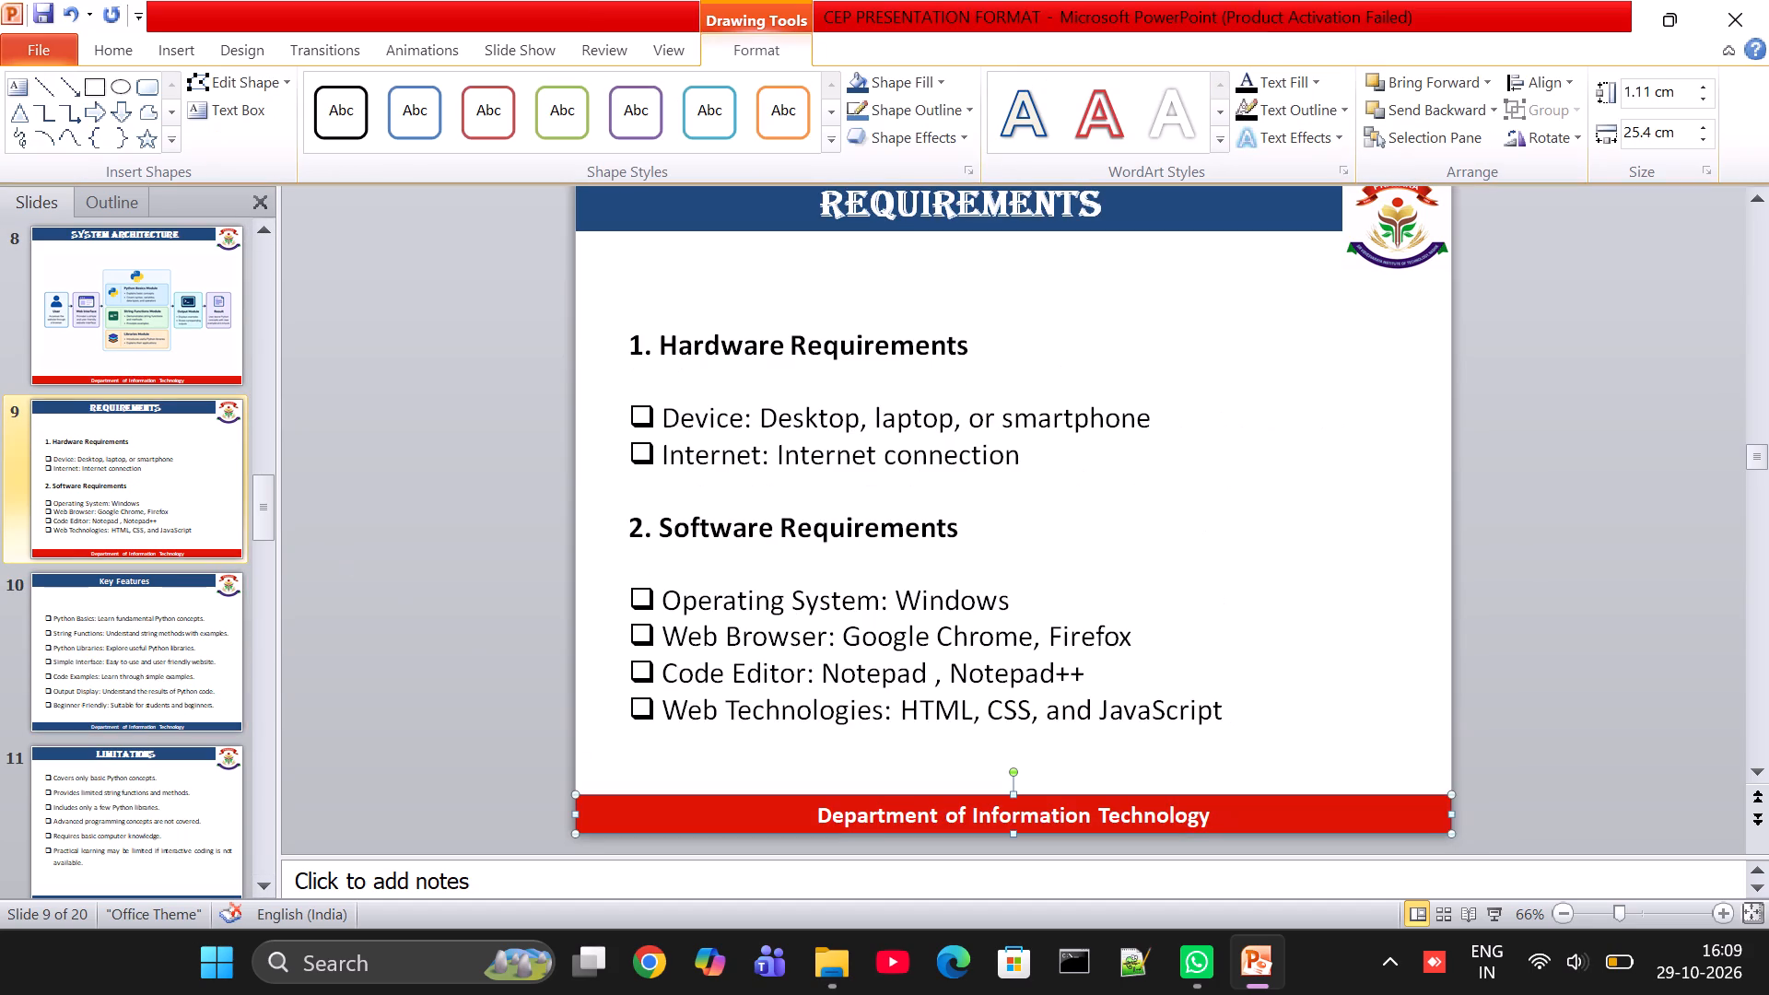
pyautogui.click(858, 89)
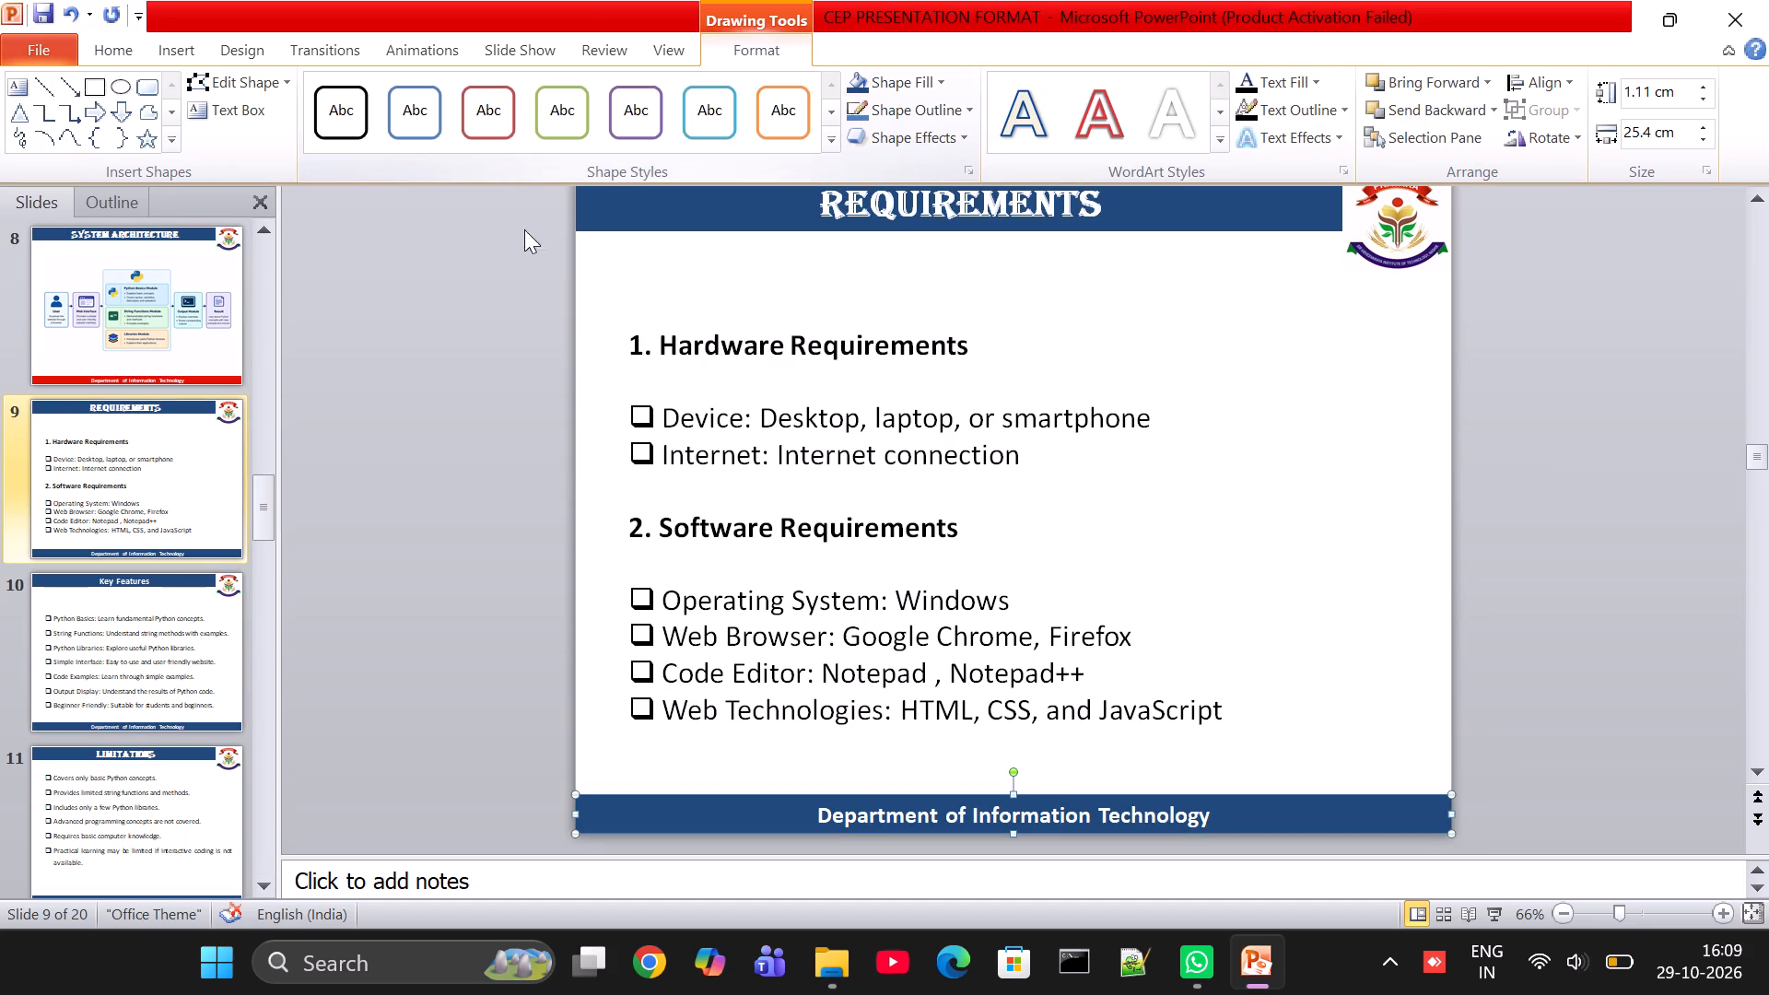
# Fill the Department of Information Technology footer bar on System Architecture slide 8 with dark blue.
pyautogui.click(200, 320)
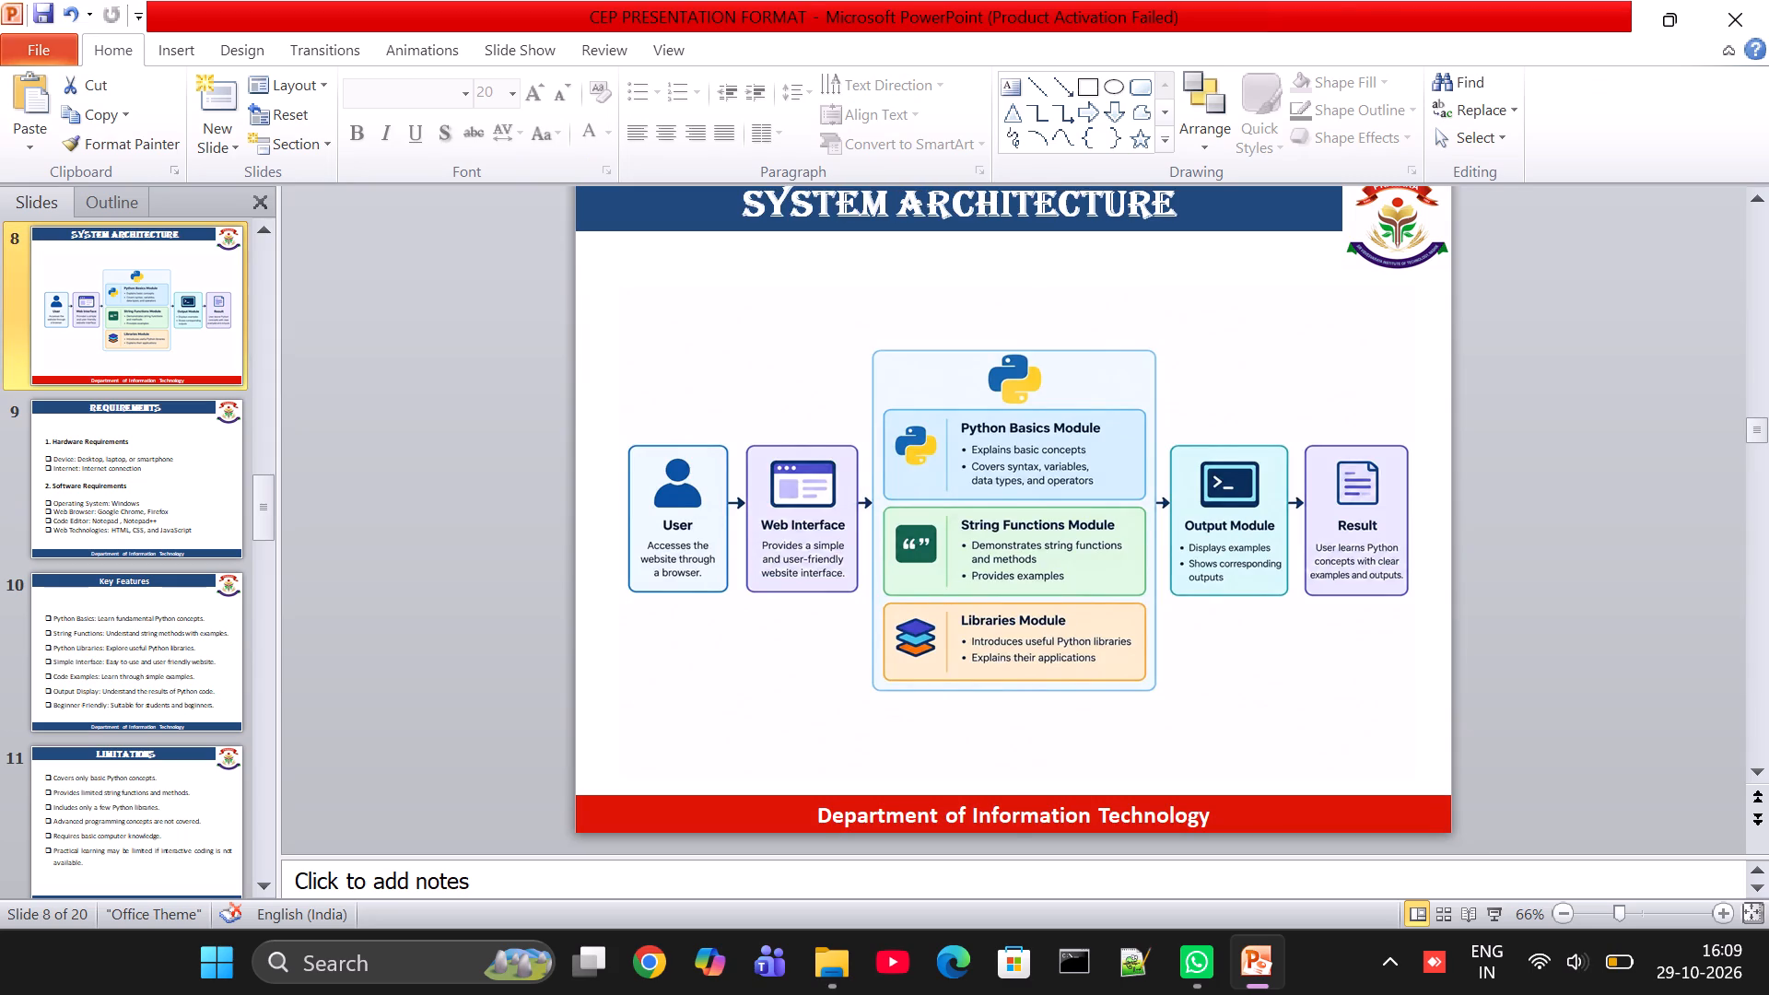
pyautogui.doubleClick(694, 814)
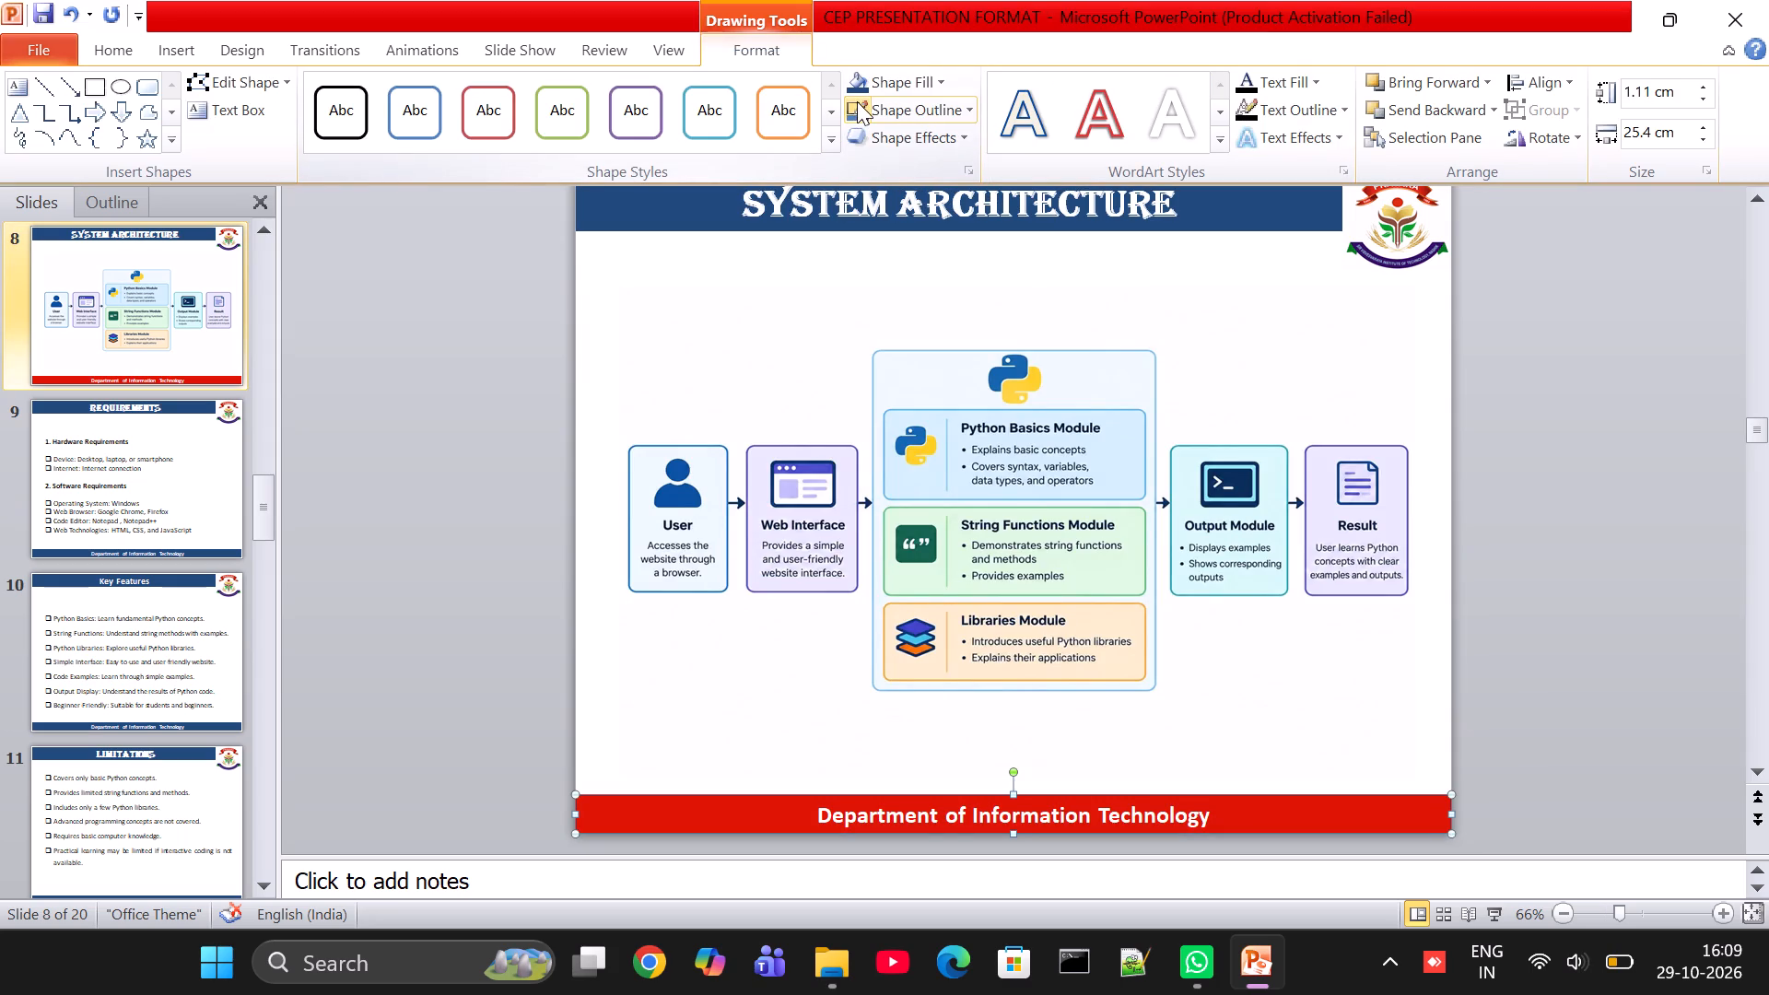
pyautogui.click(857, 83)
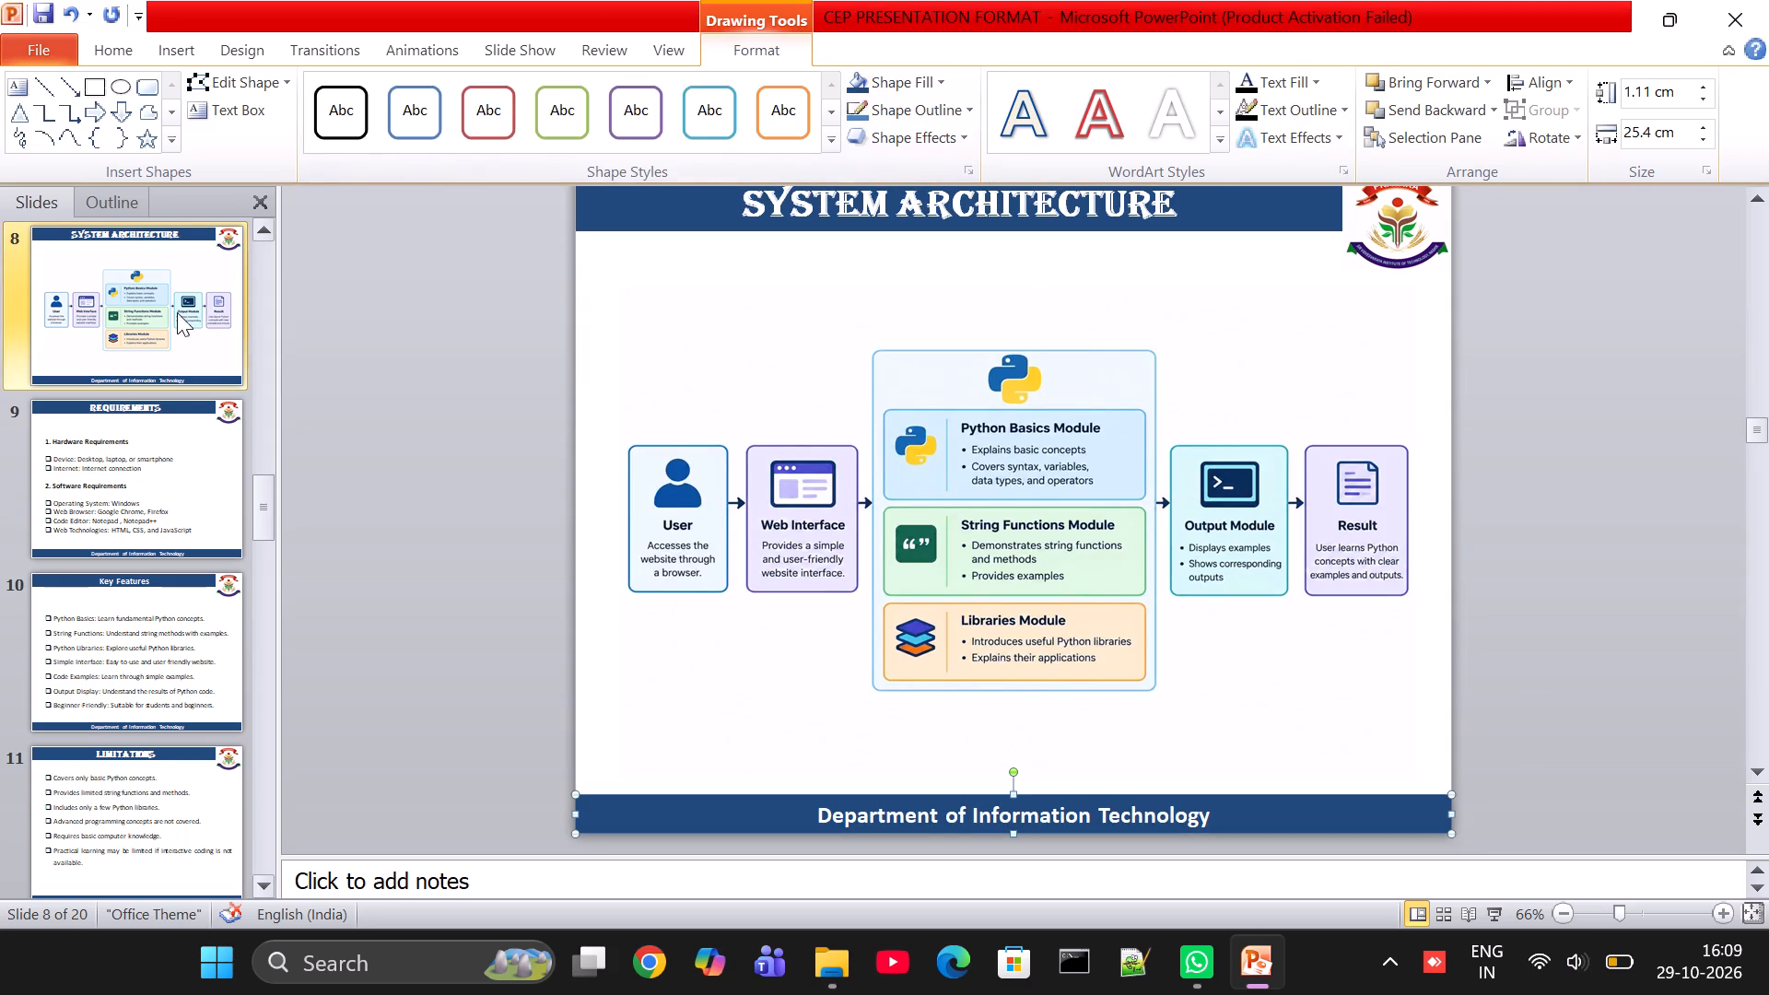
# Fill the Department of Information Technology footer bar on Proposed Project Concept slide 7 with dark blue.
pyautogui.scroll(1, 169, 316)
pyautogui.click(163, 325)
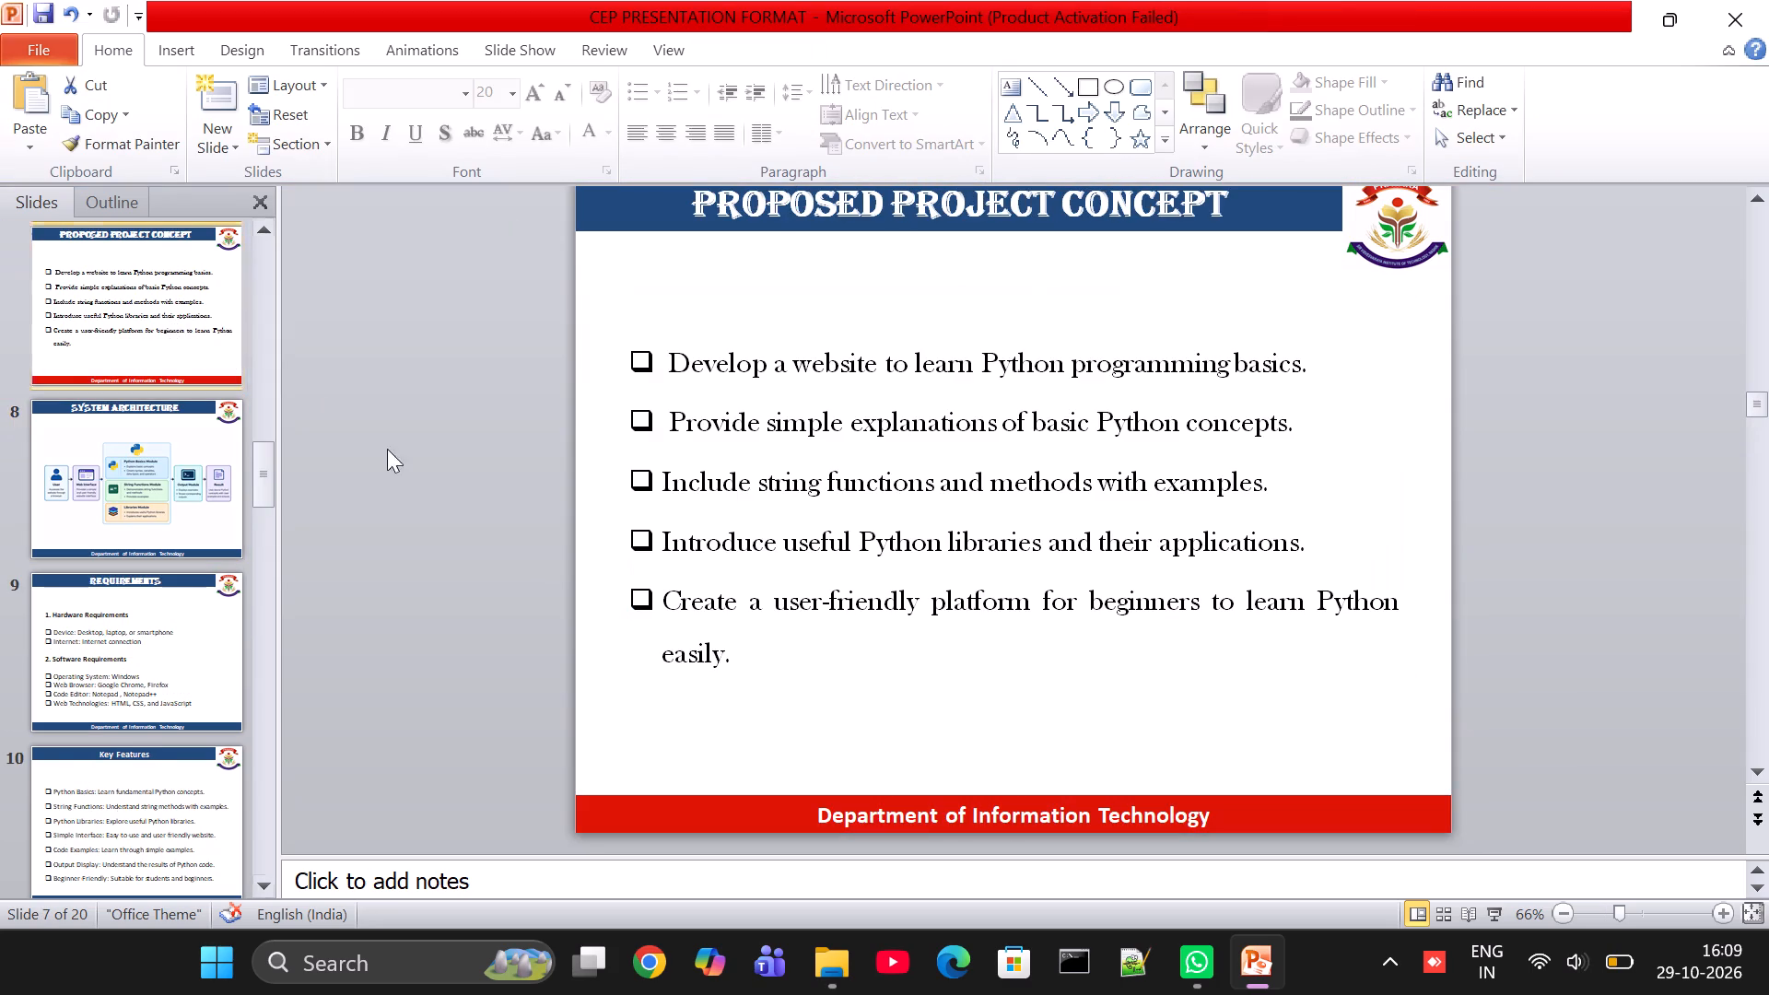
pyautogui.doubleClick(691, 805)
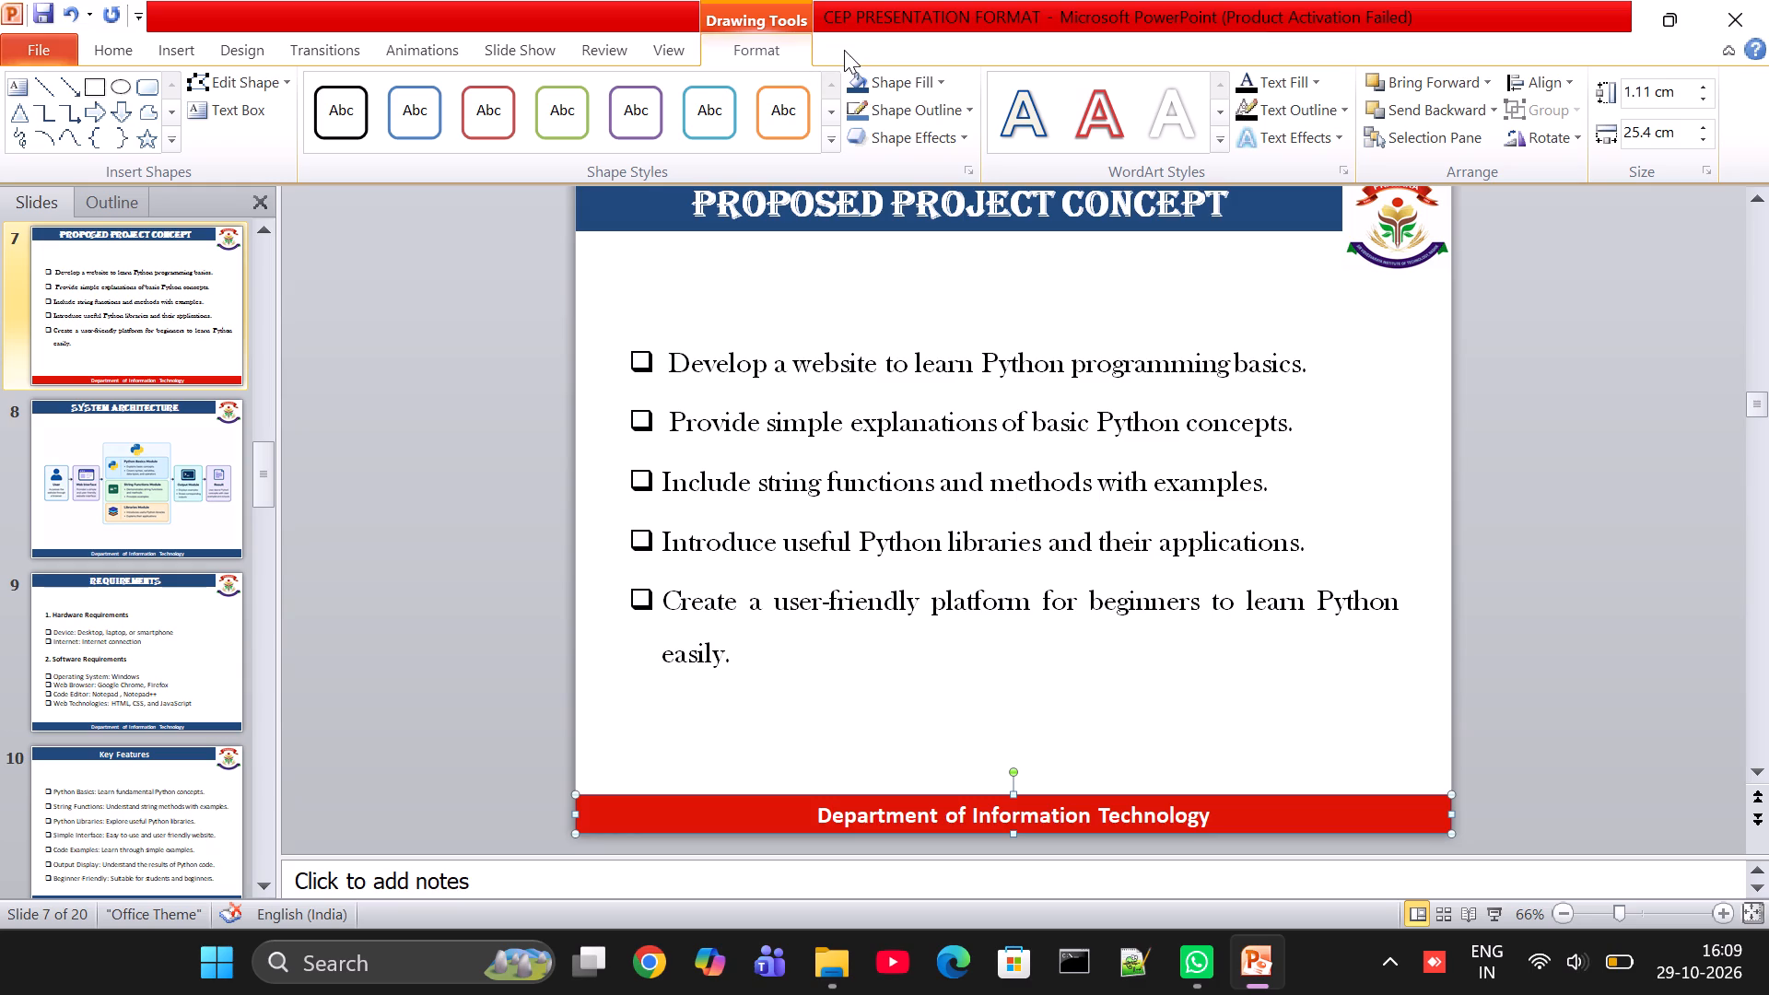
pyautogui.click(856, 80)
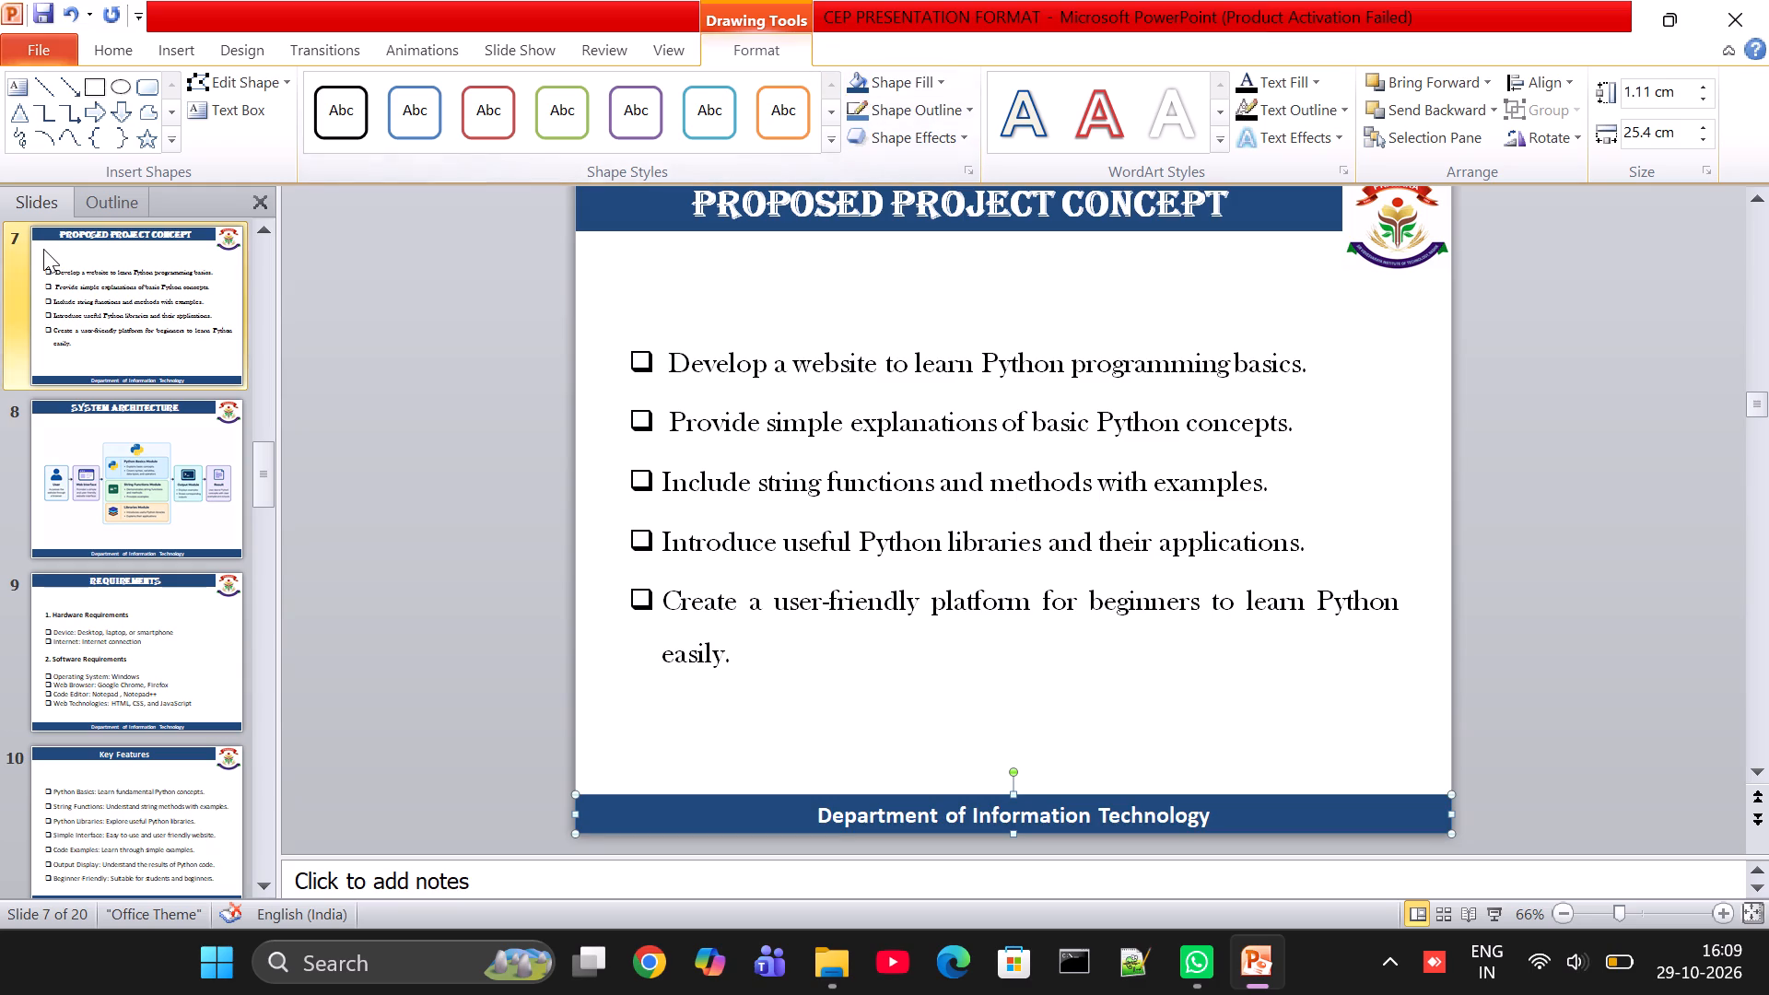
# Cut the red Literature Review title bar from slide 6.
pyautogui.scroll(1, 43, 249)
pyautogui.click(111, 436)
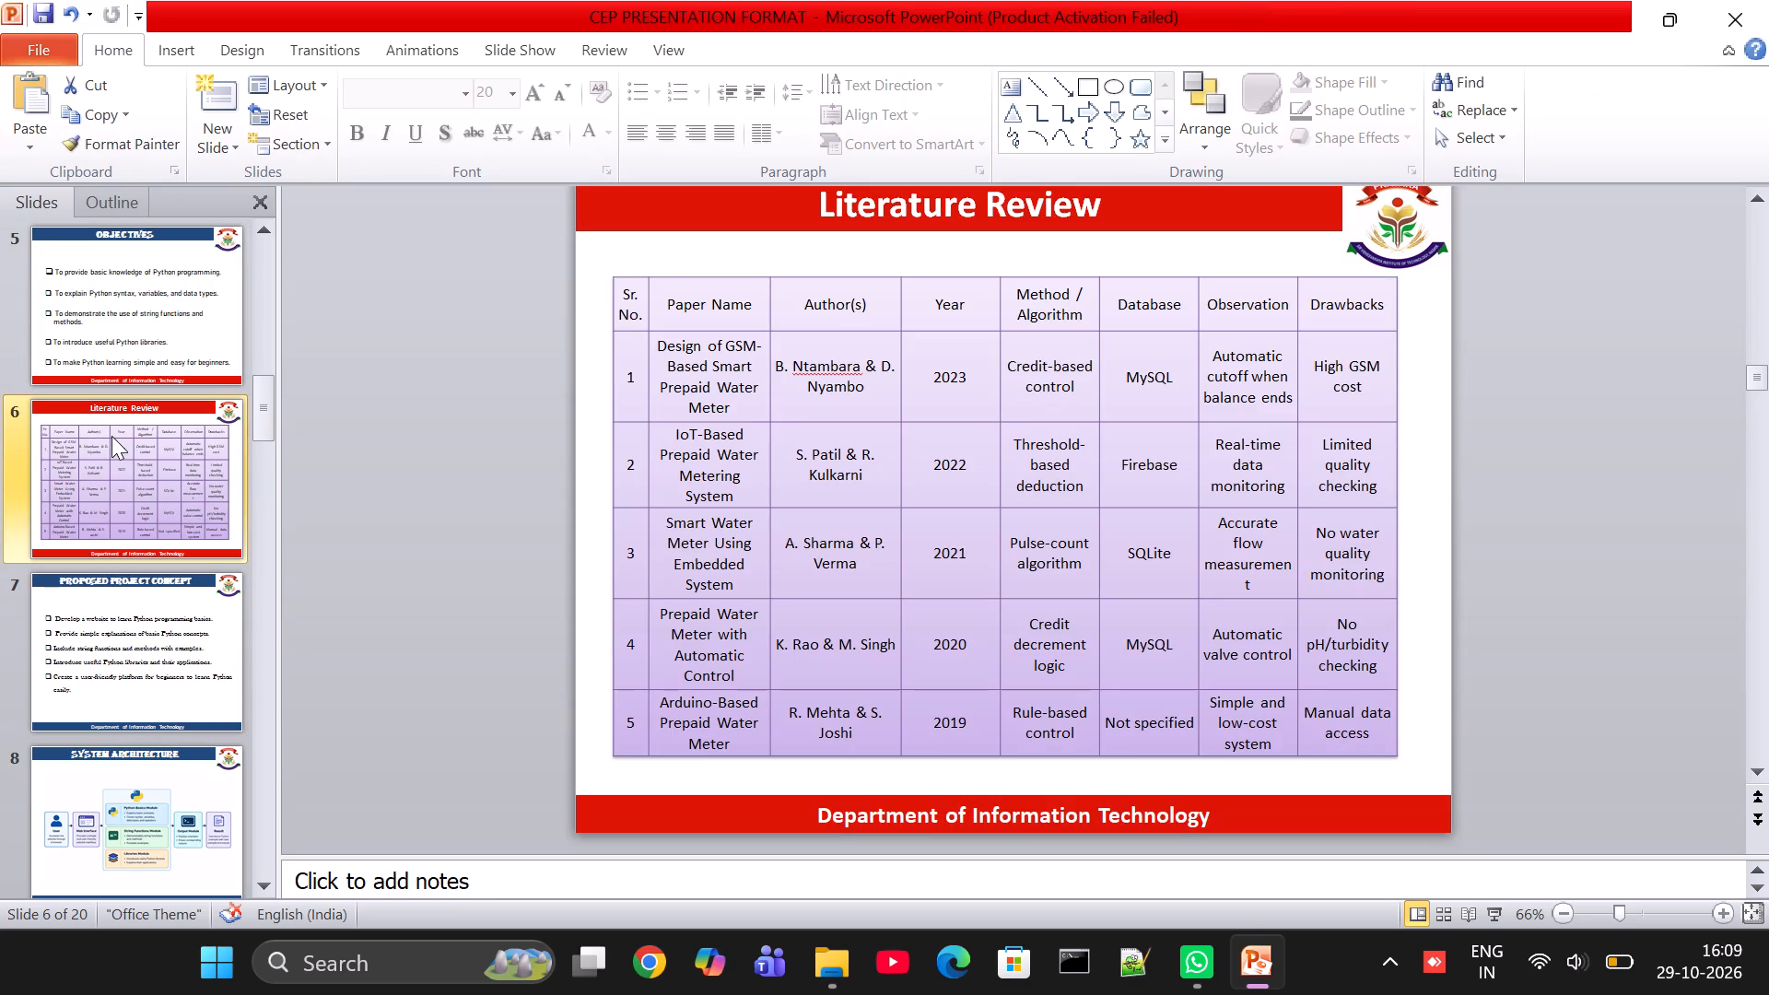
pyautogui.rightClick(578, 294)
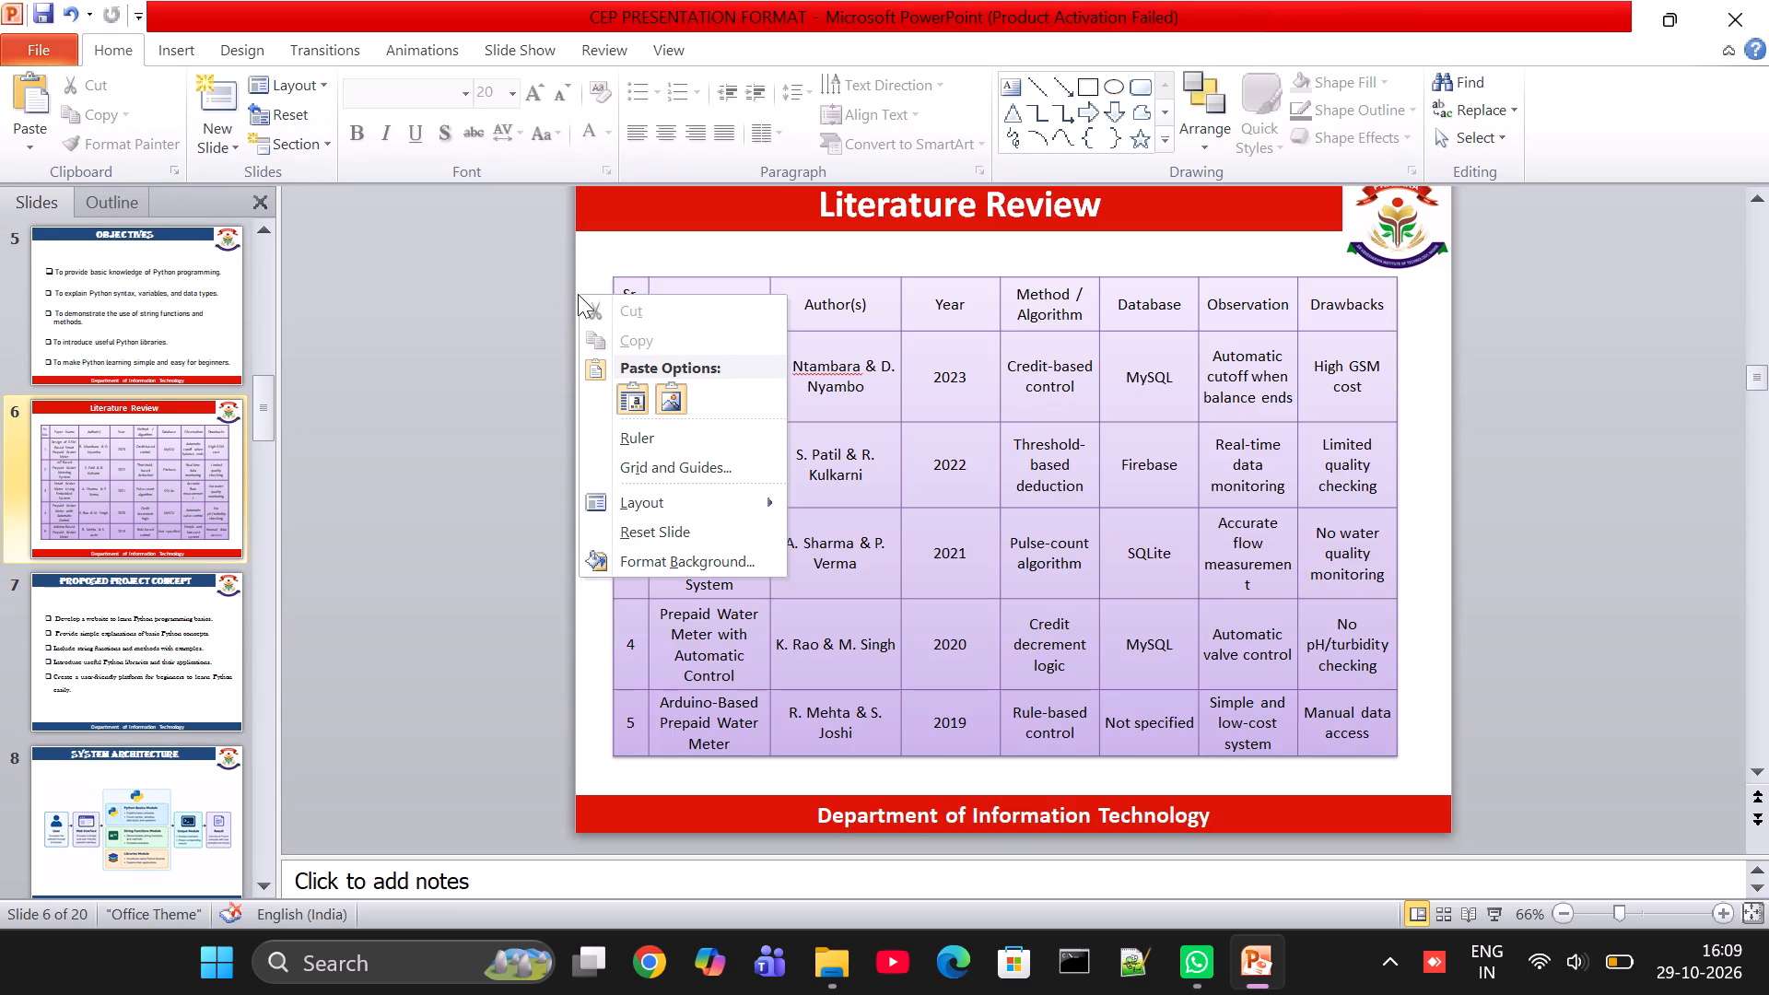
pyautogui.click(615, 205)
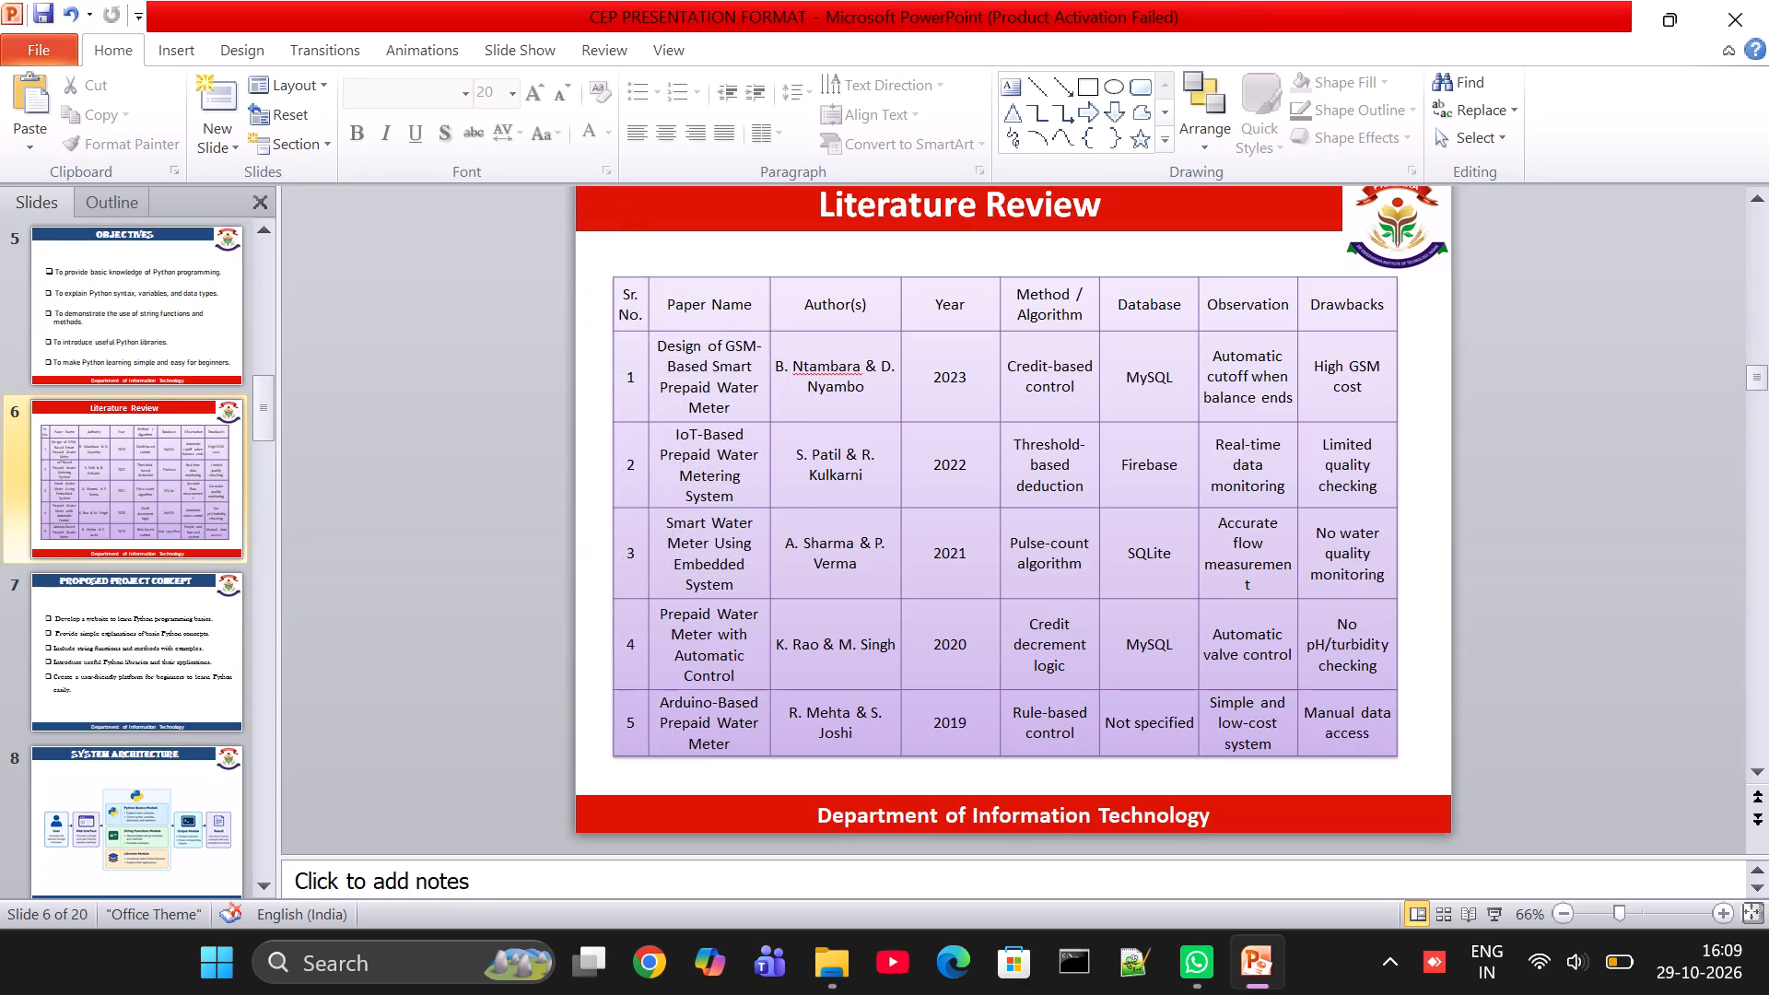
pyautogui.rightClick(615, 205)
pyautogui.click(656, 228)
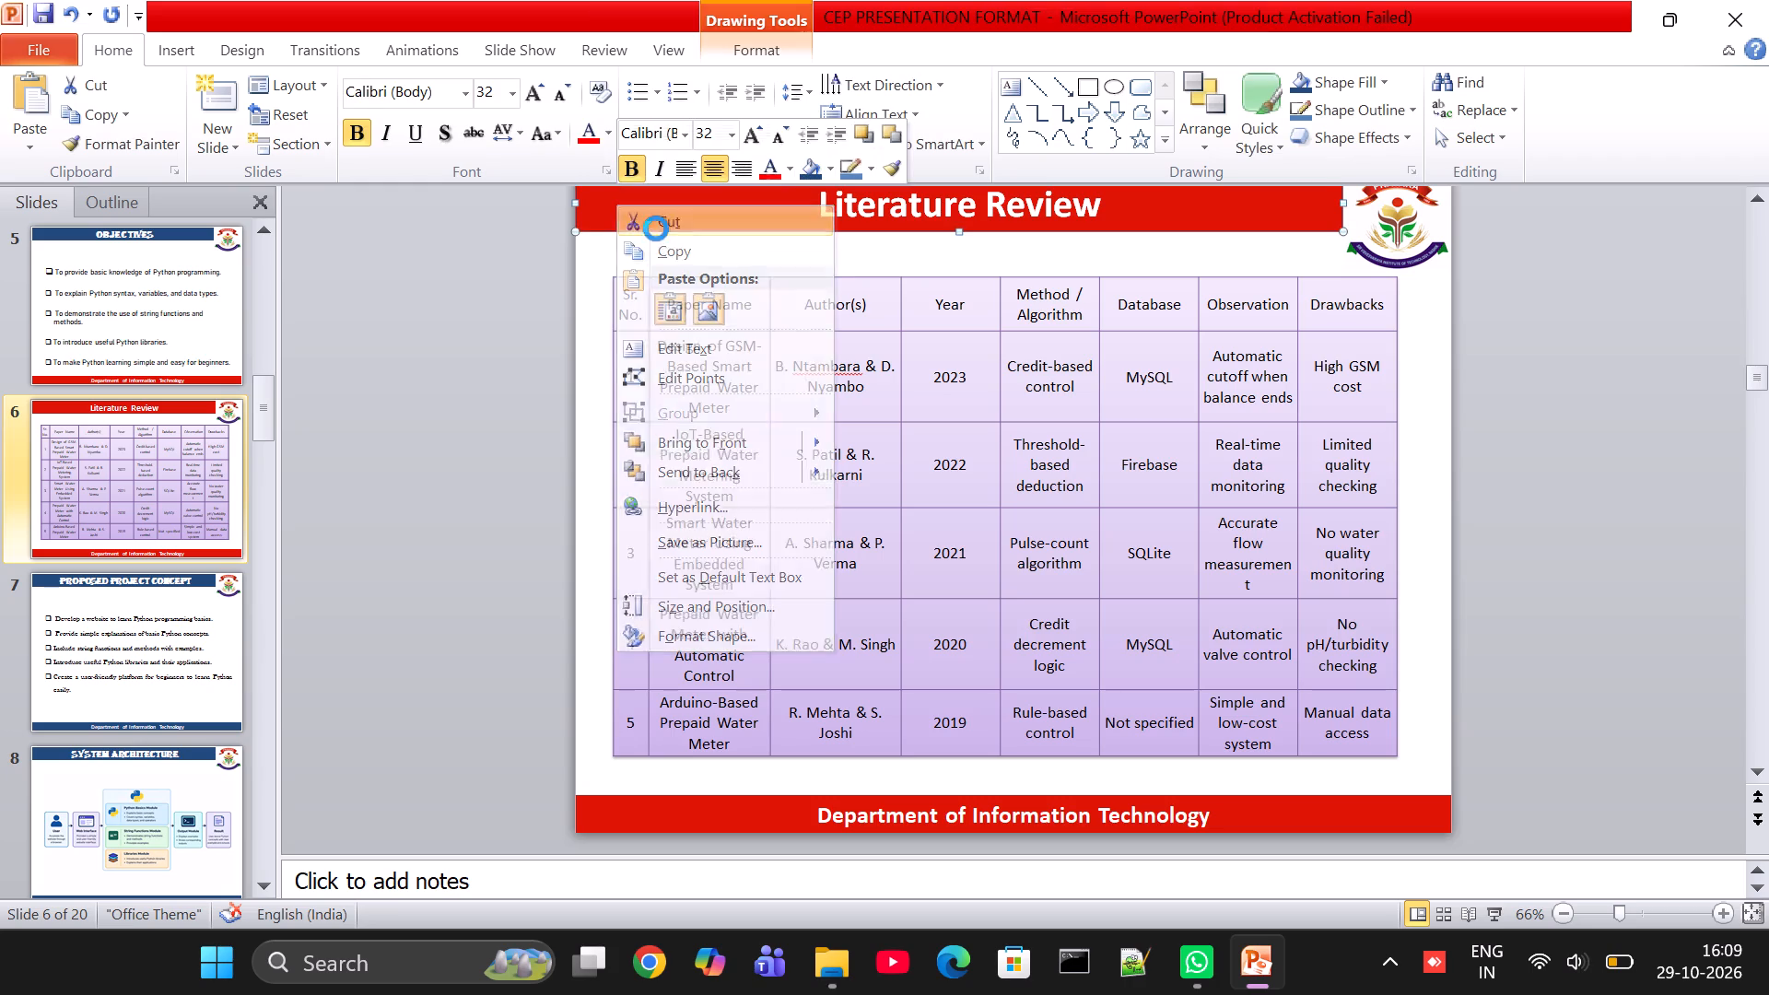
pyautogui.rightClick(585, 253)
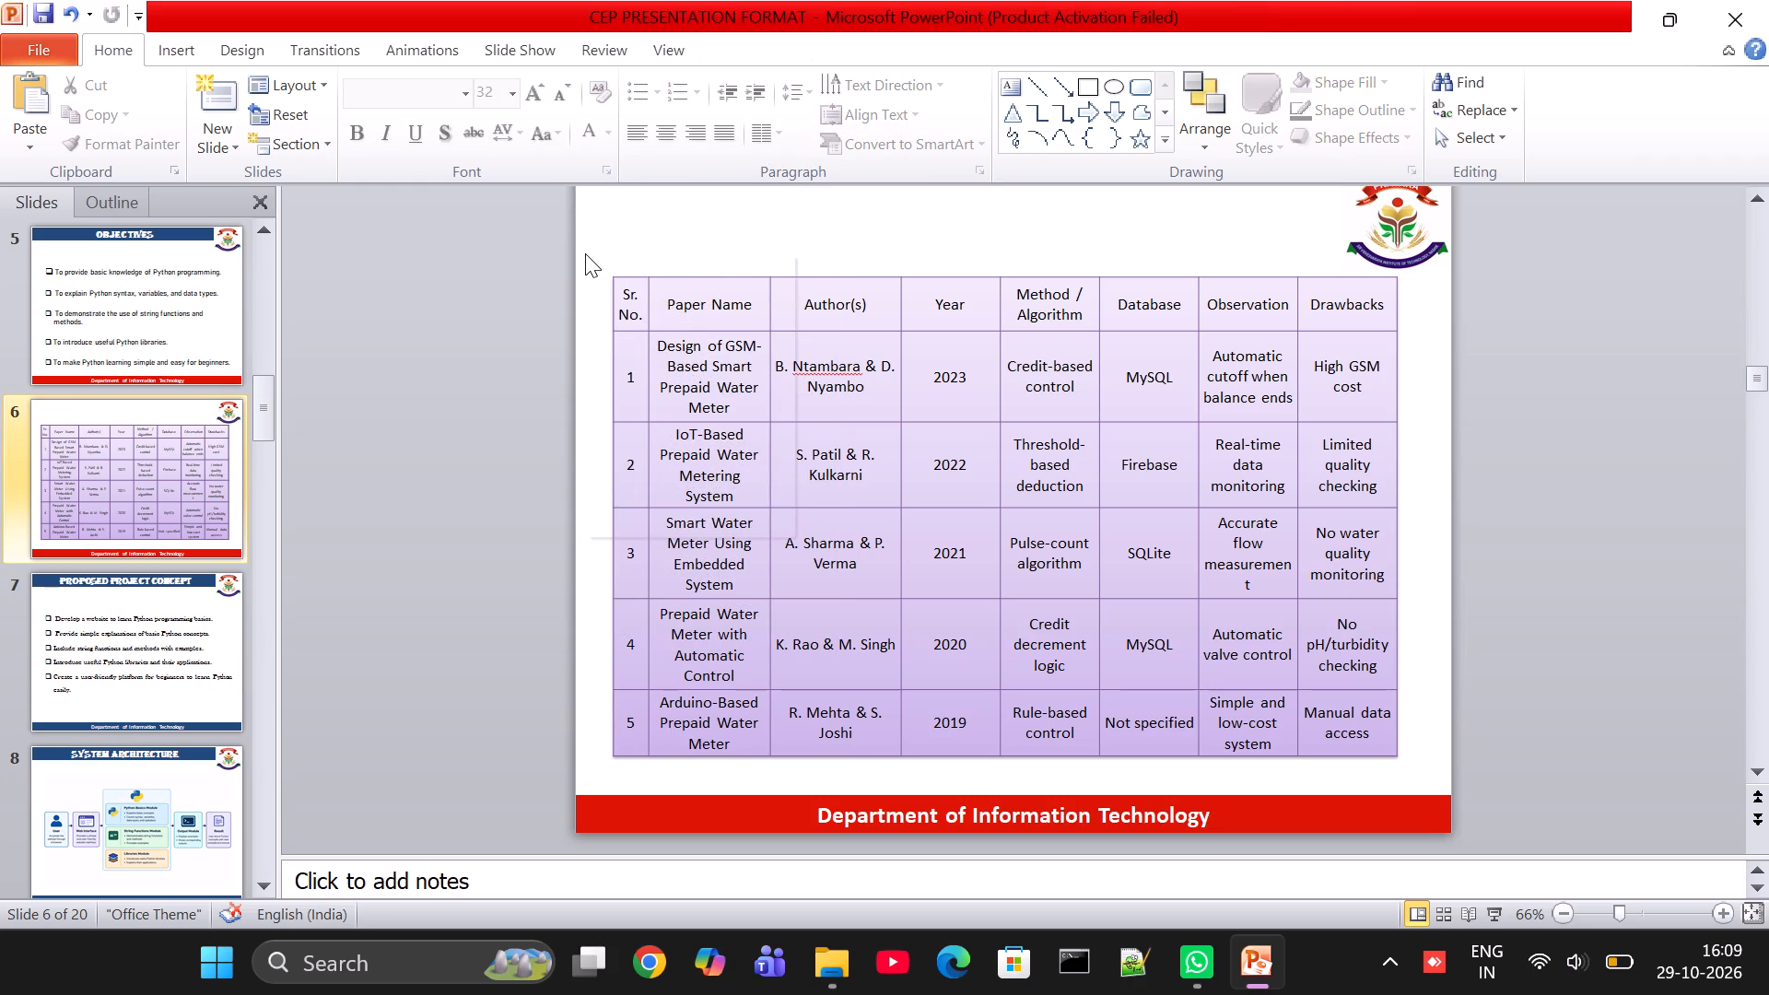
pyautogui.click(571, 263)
# Cut the whole literature review table slide 6 out of the presentation.
pyautogui.rightClick(193, 437)
pyautogui.click(234, 447)
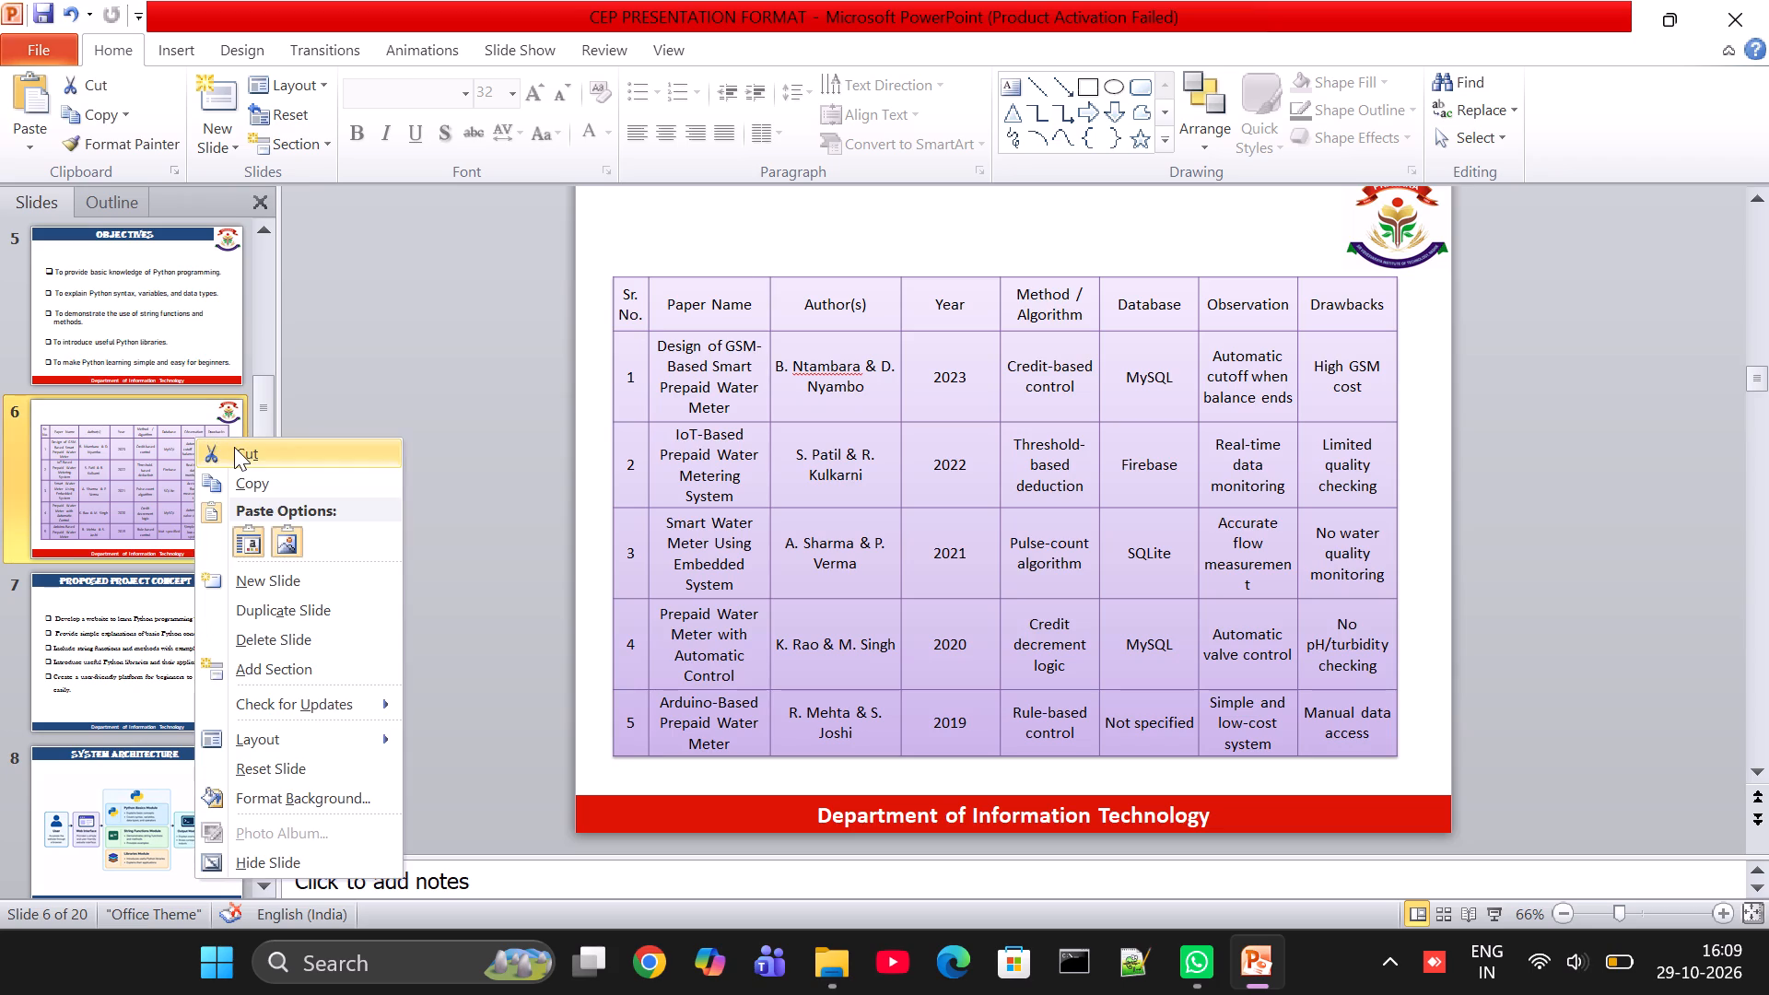
# Fill the Department of Information Technology footer bar on Objectives slide 5 with dark blue.
pyautogui.click(131, 326)
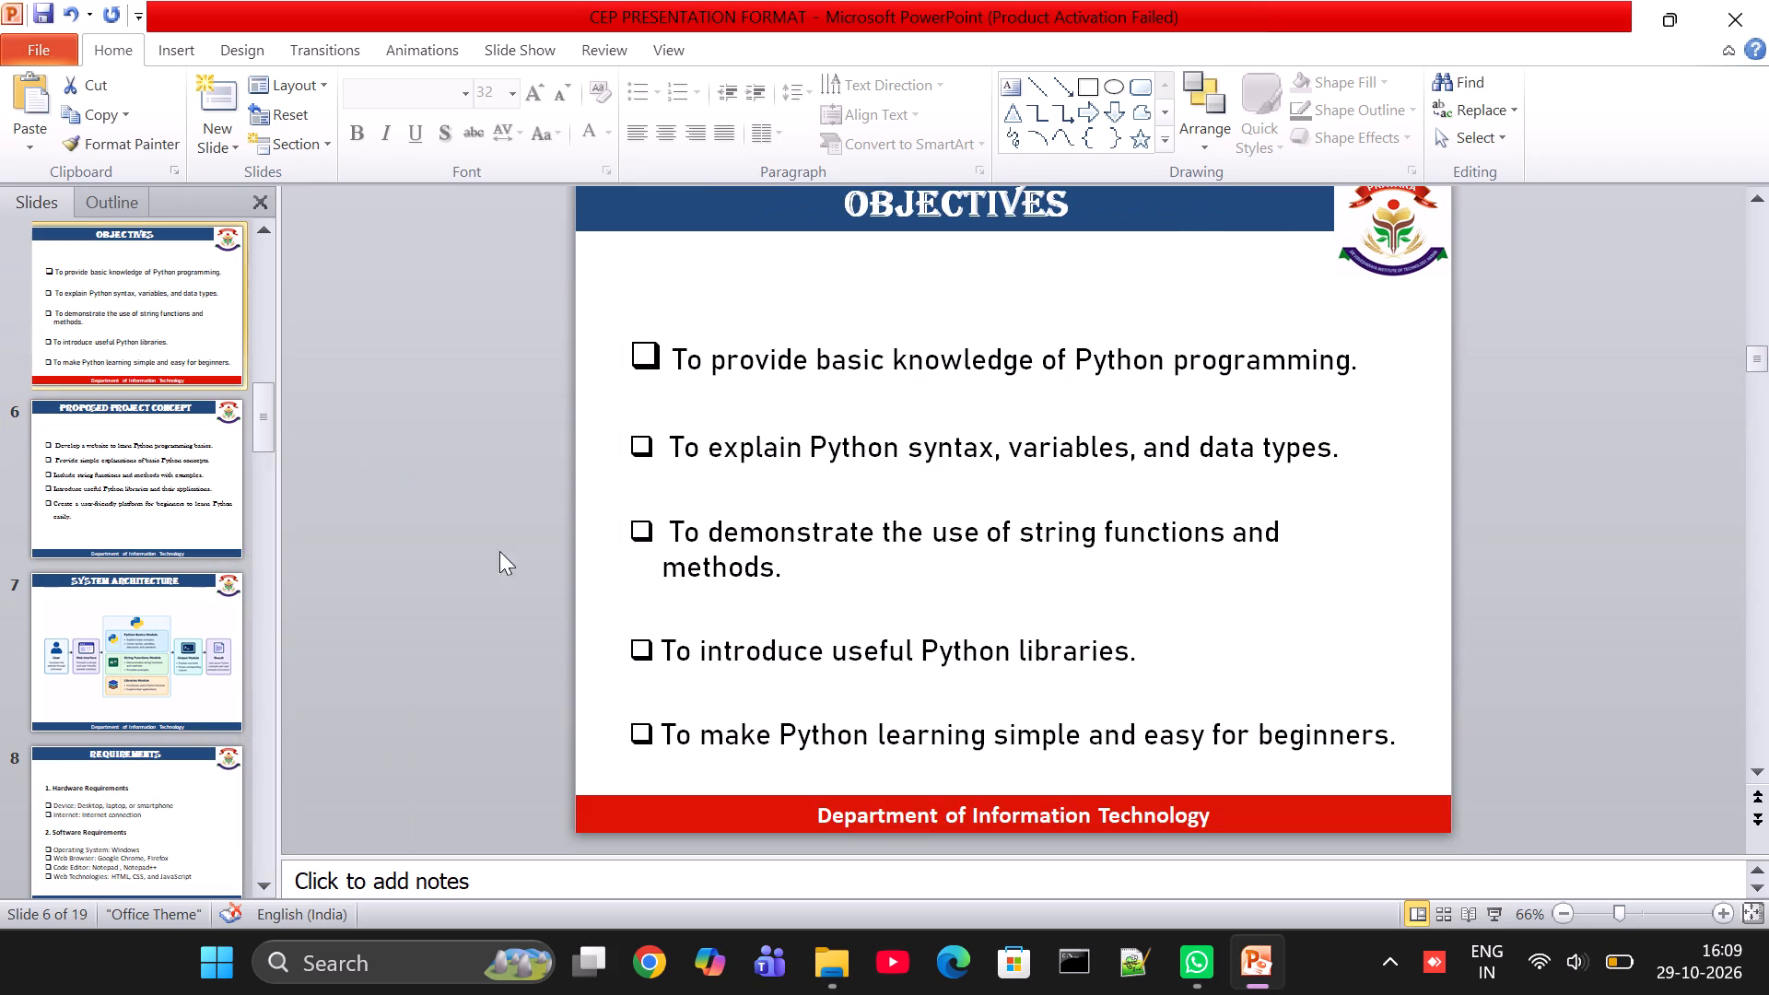
pyautogui.doubleClick(664, 808)
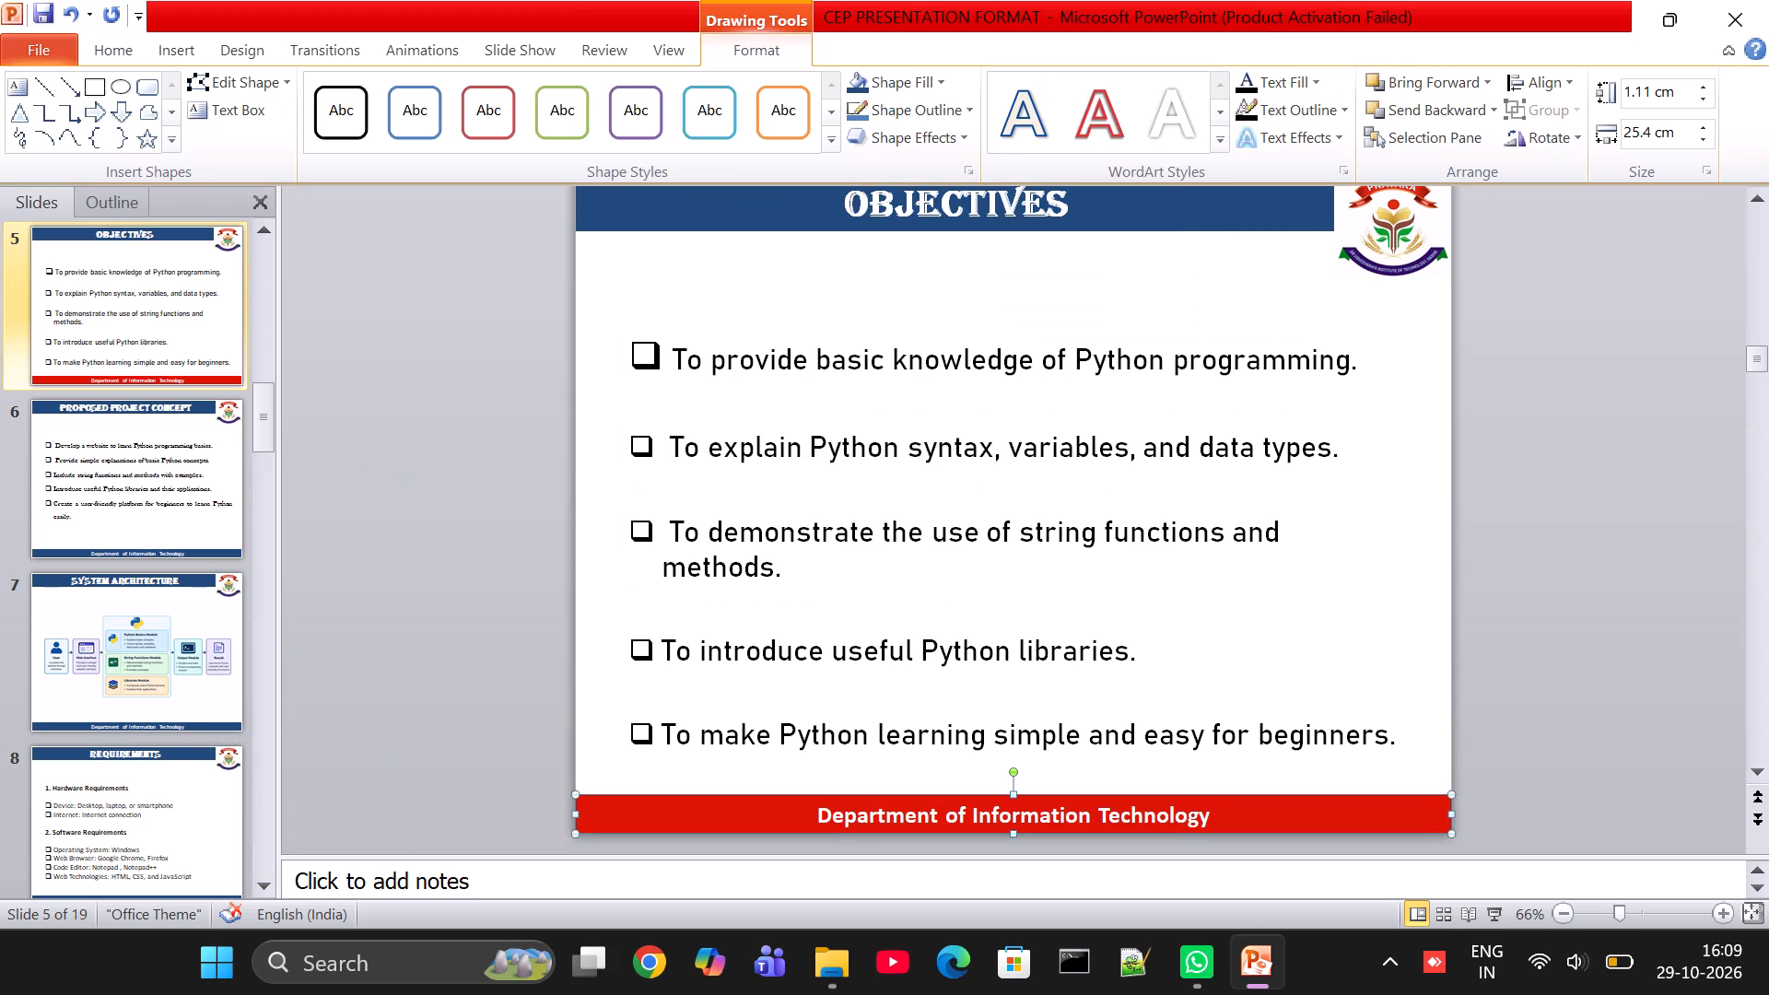
pyautogui.click(853, 68)
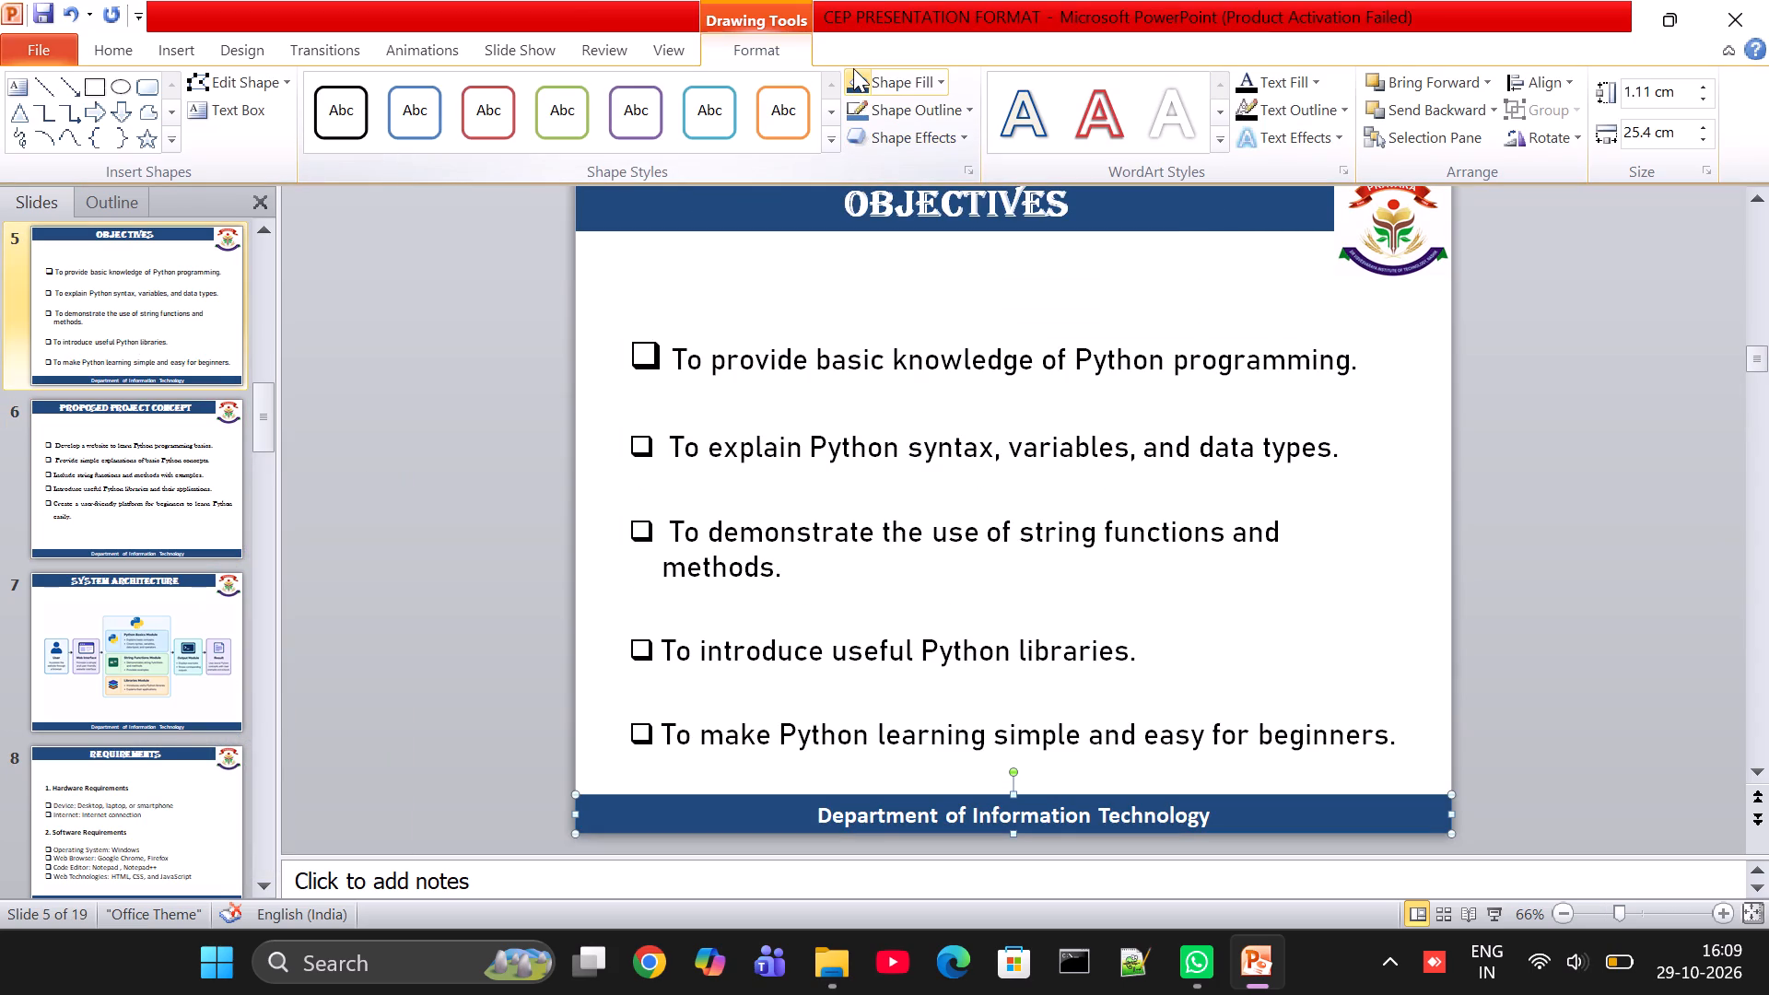
# Fill the Department of Information Technology footer bar on Problem Statement slide 4 with dark blue.
pyautogui.scroll(1, 107, 403)
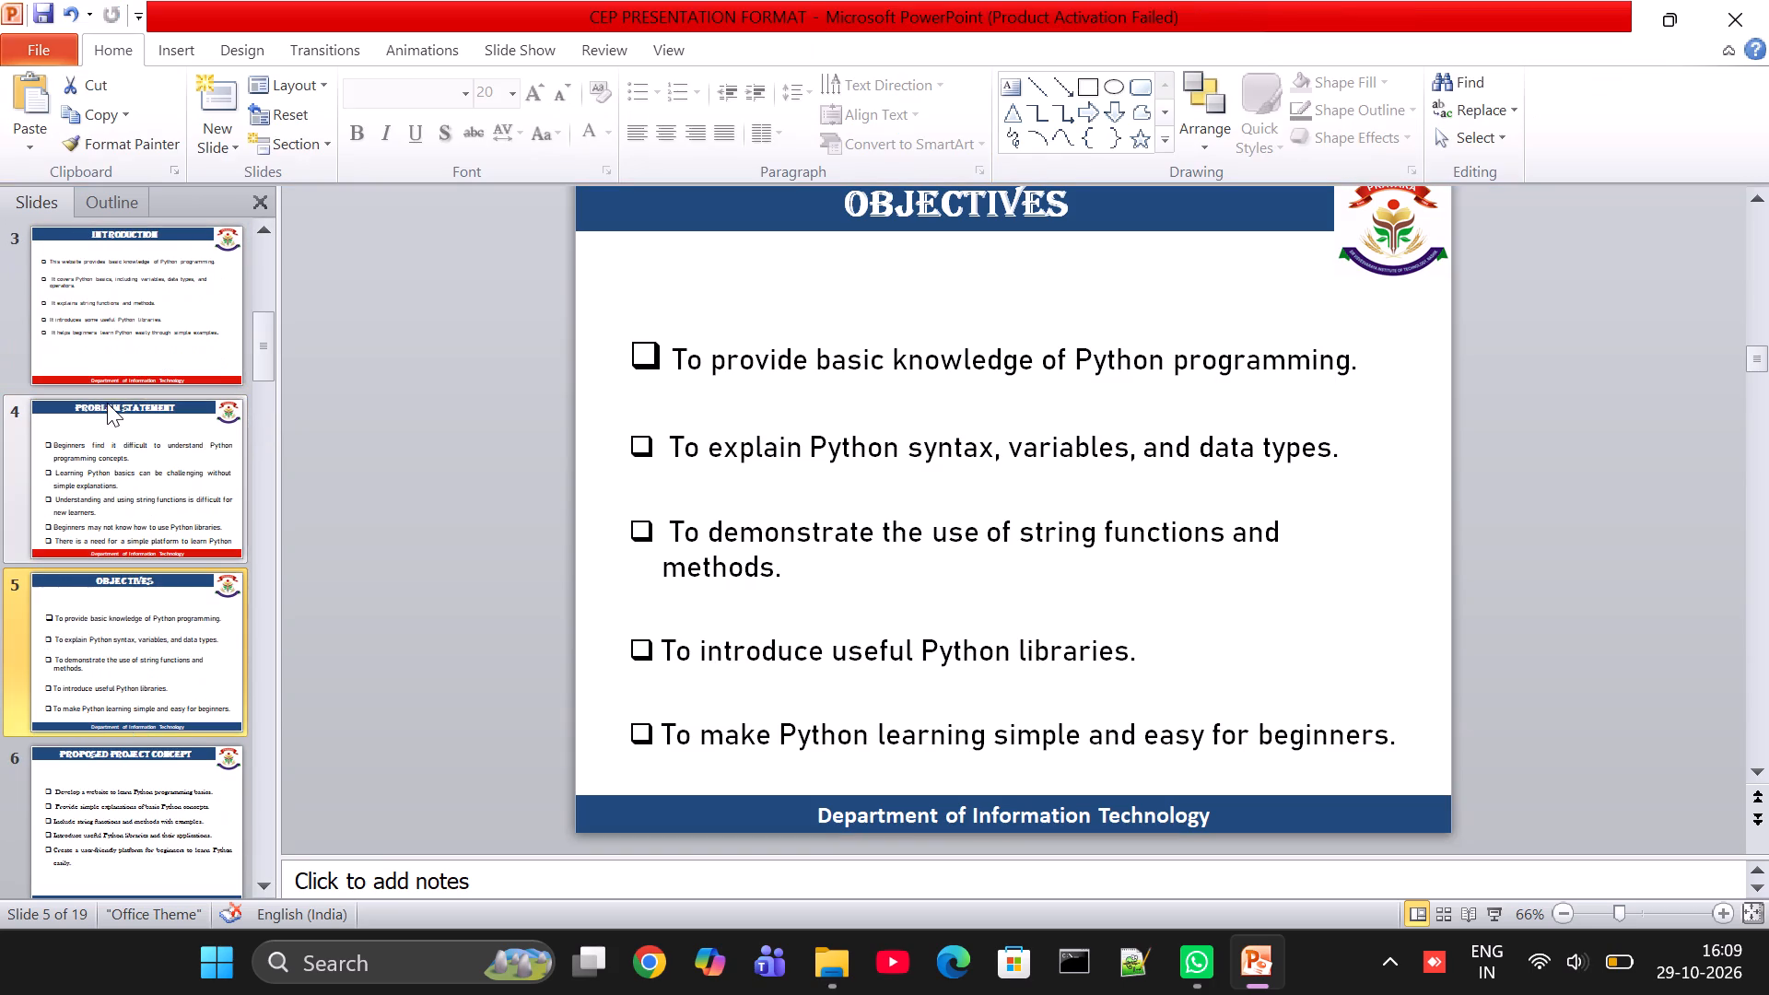
pyautogui.click(108, 500)
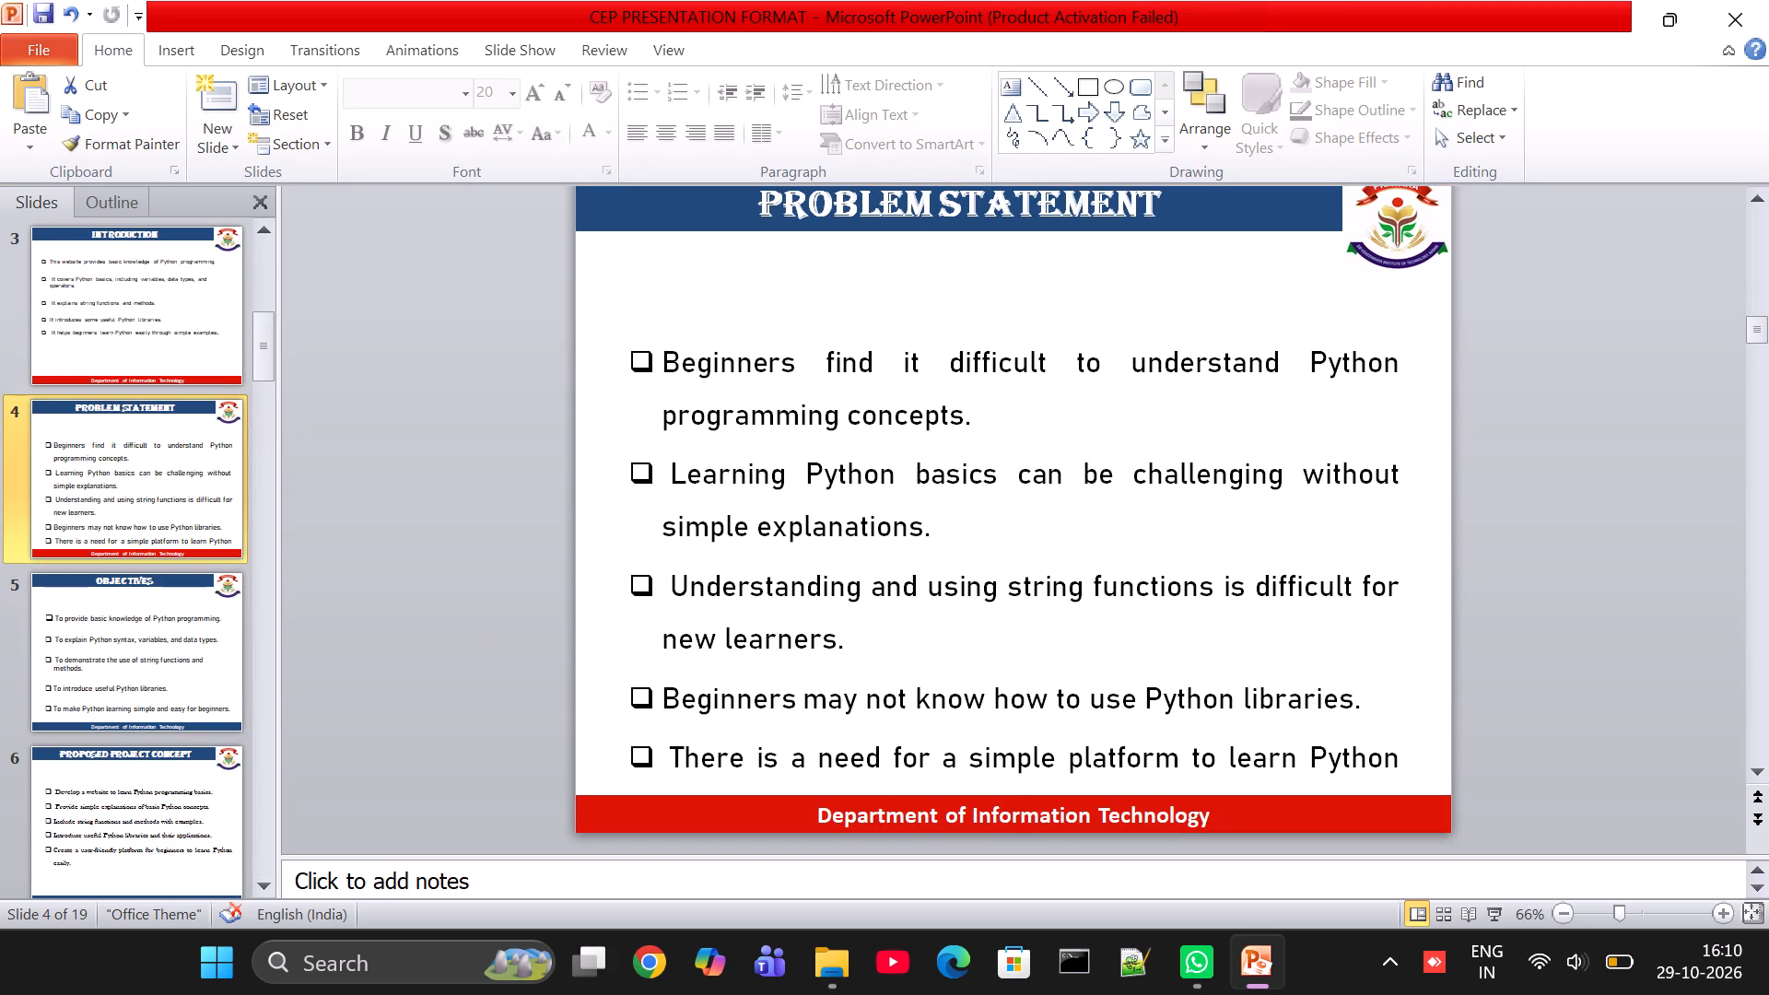
pyautogui.doubleClick(677, 815)
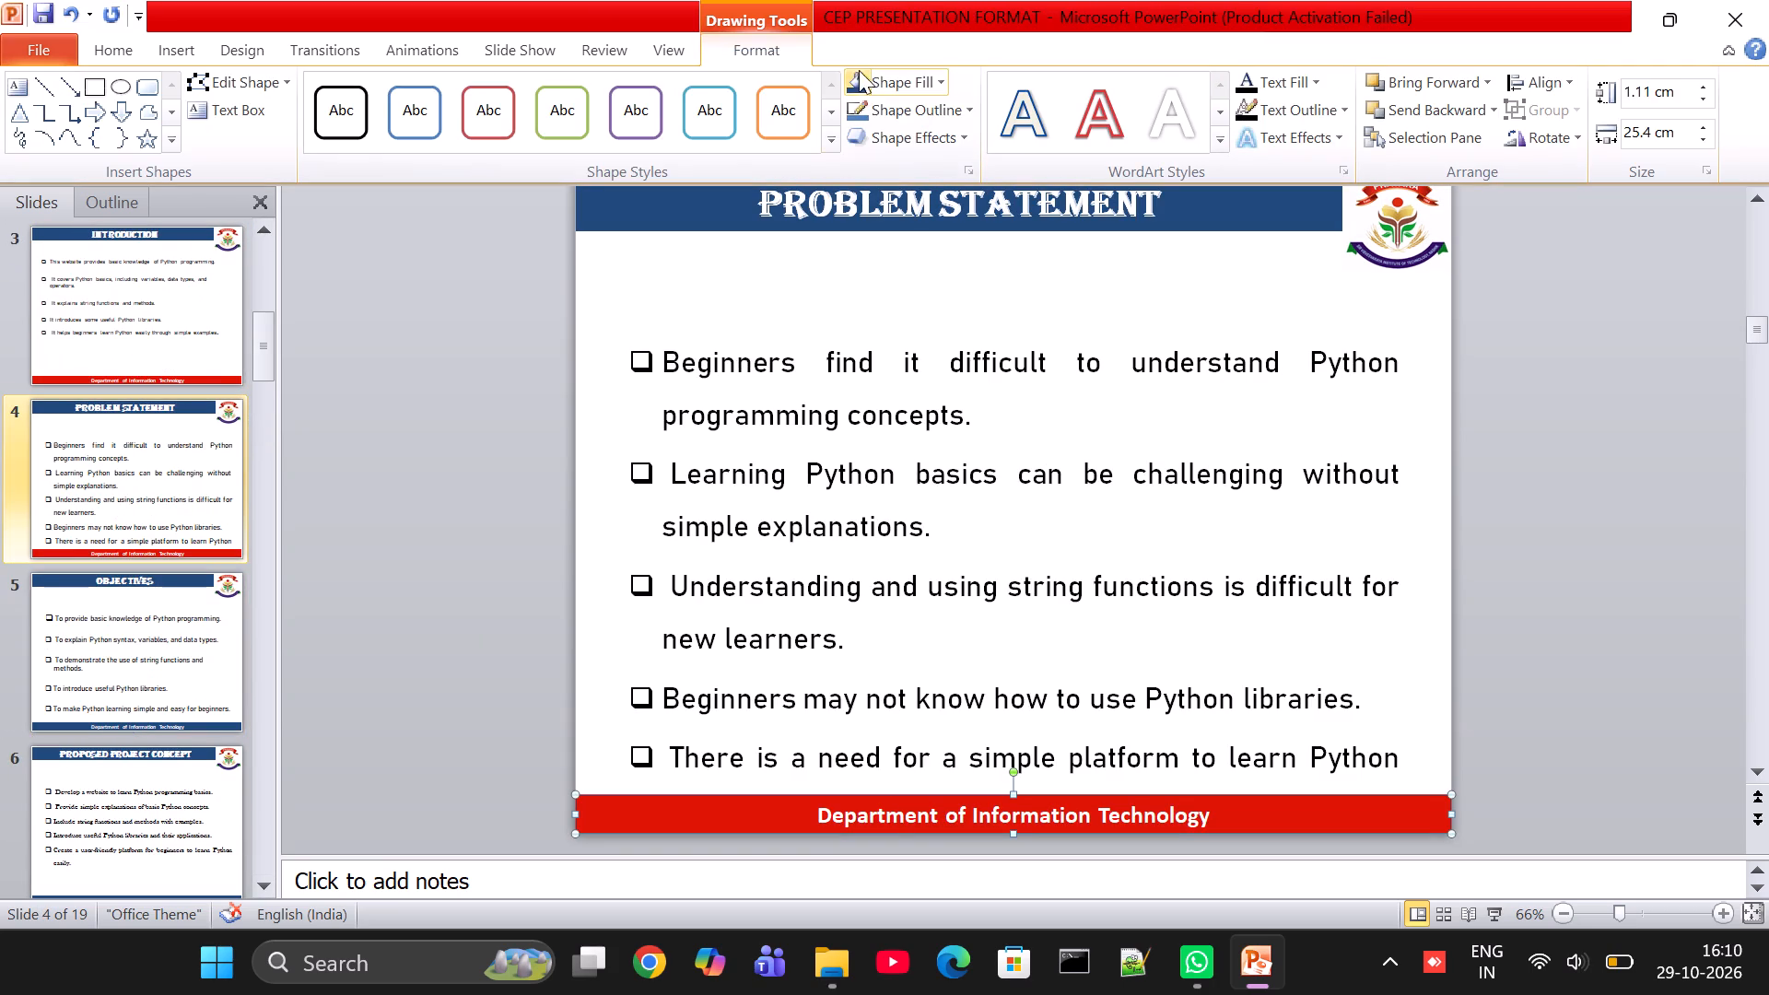
pyautogui.click(855, 88)
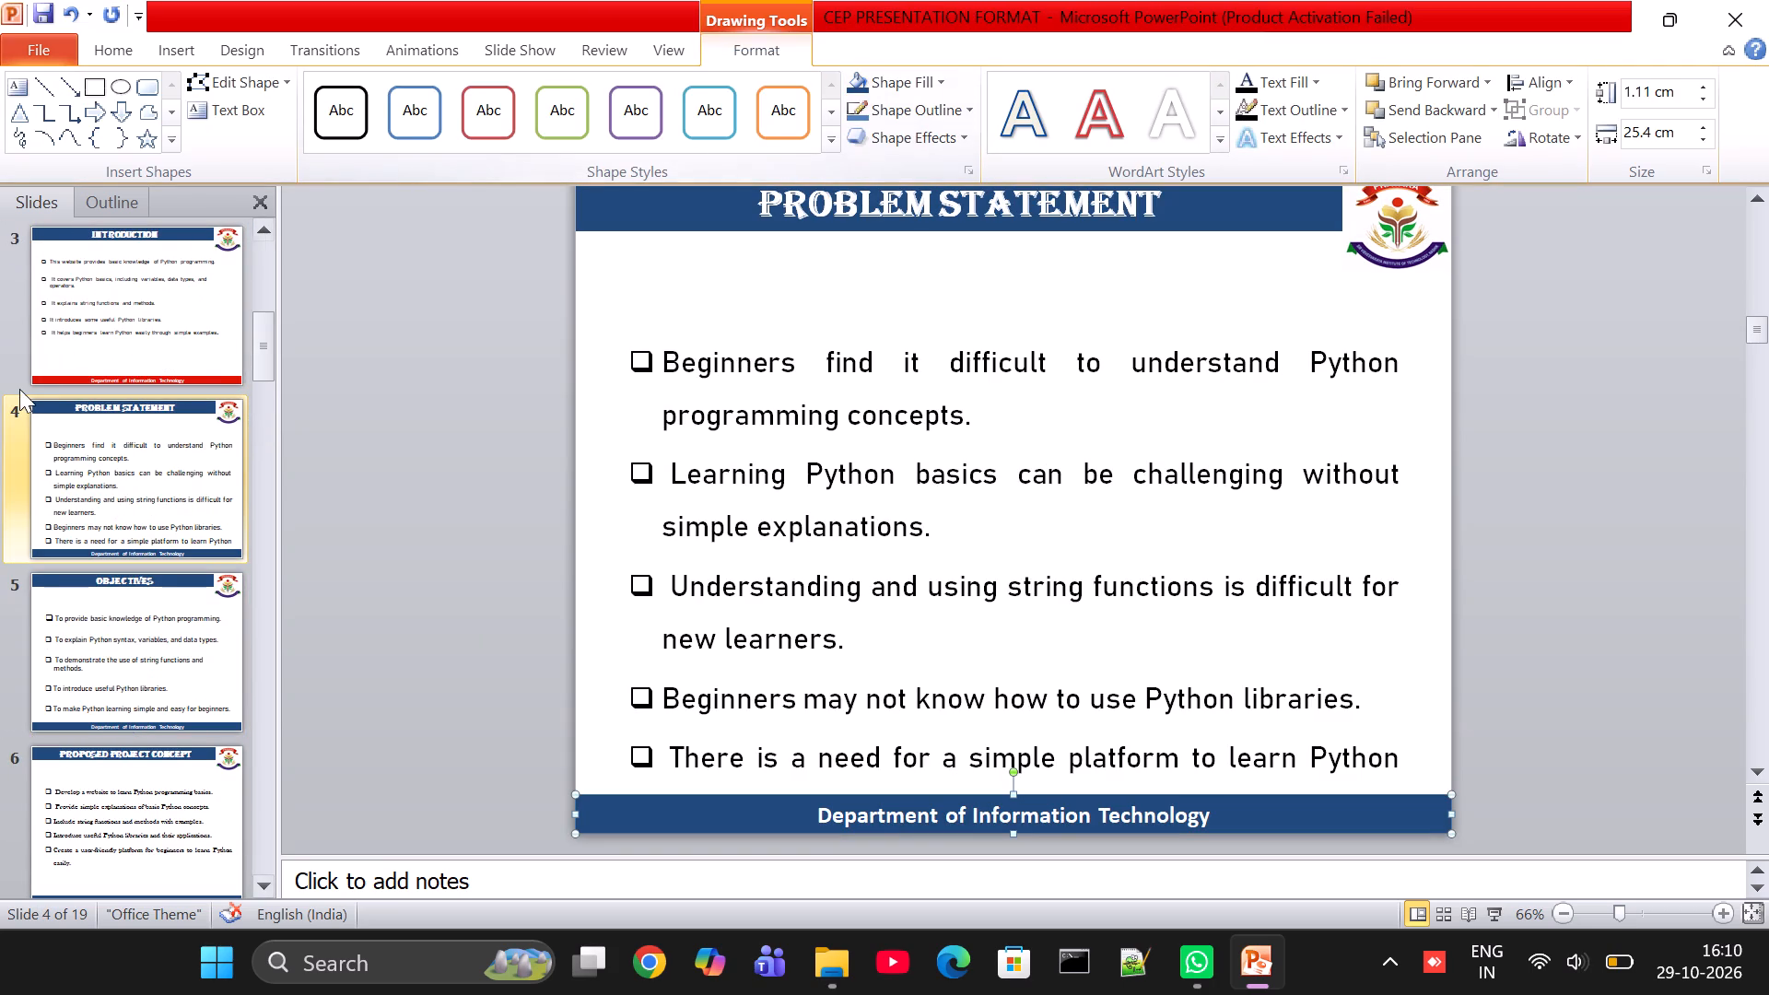
# Fill the Department of Information Technology footer bar on Introduction slide 3 with dark blue.
pyautogui.click(109, 357)
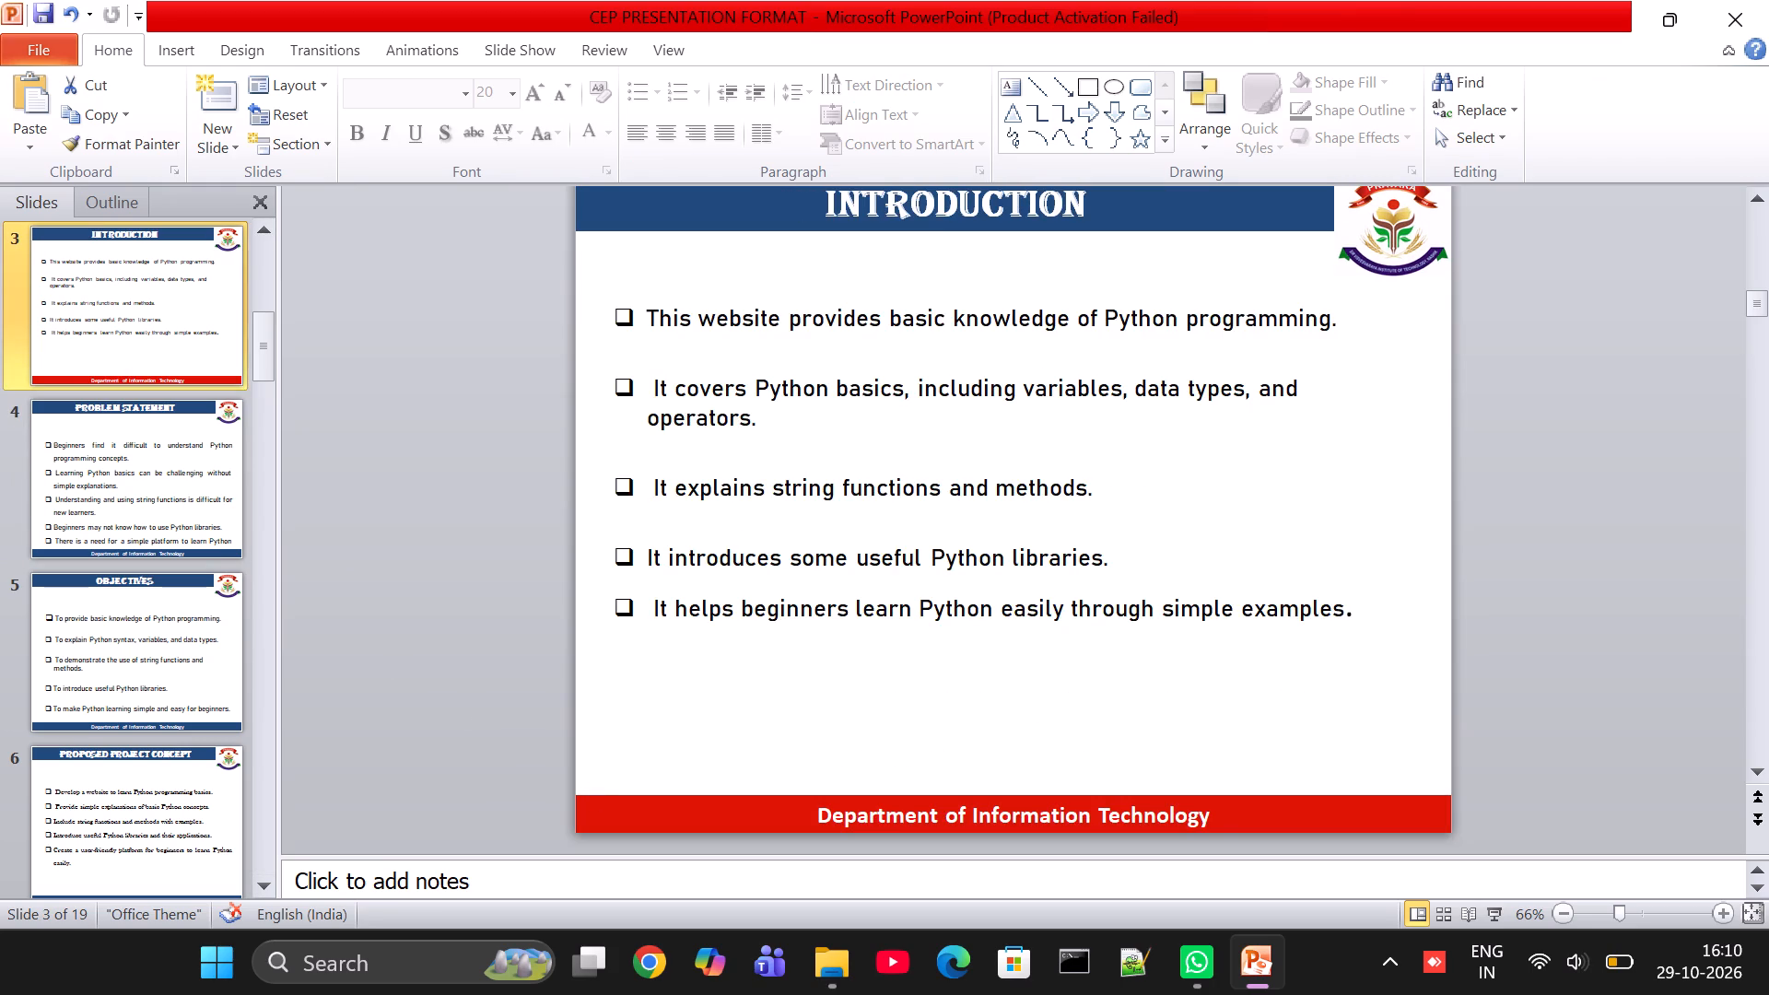
pyautogui.doubleClick(632, 819)
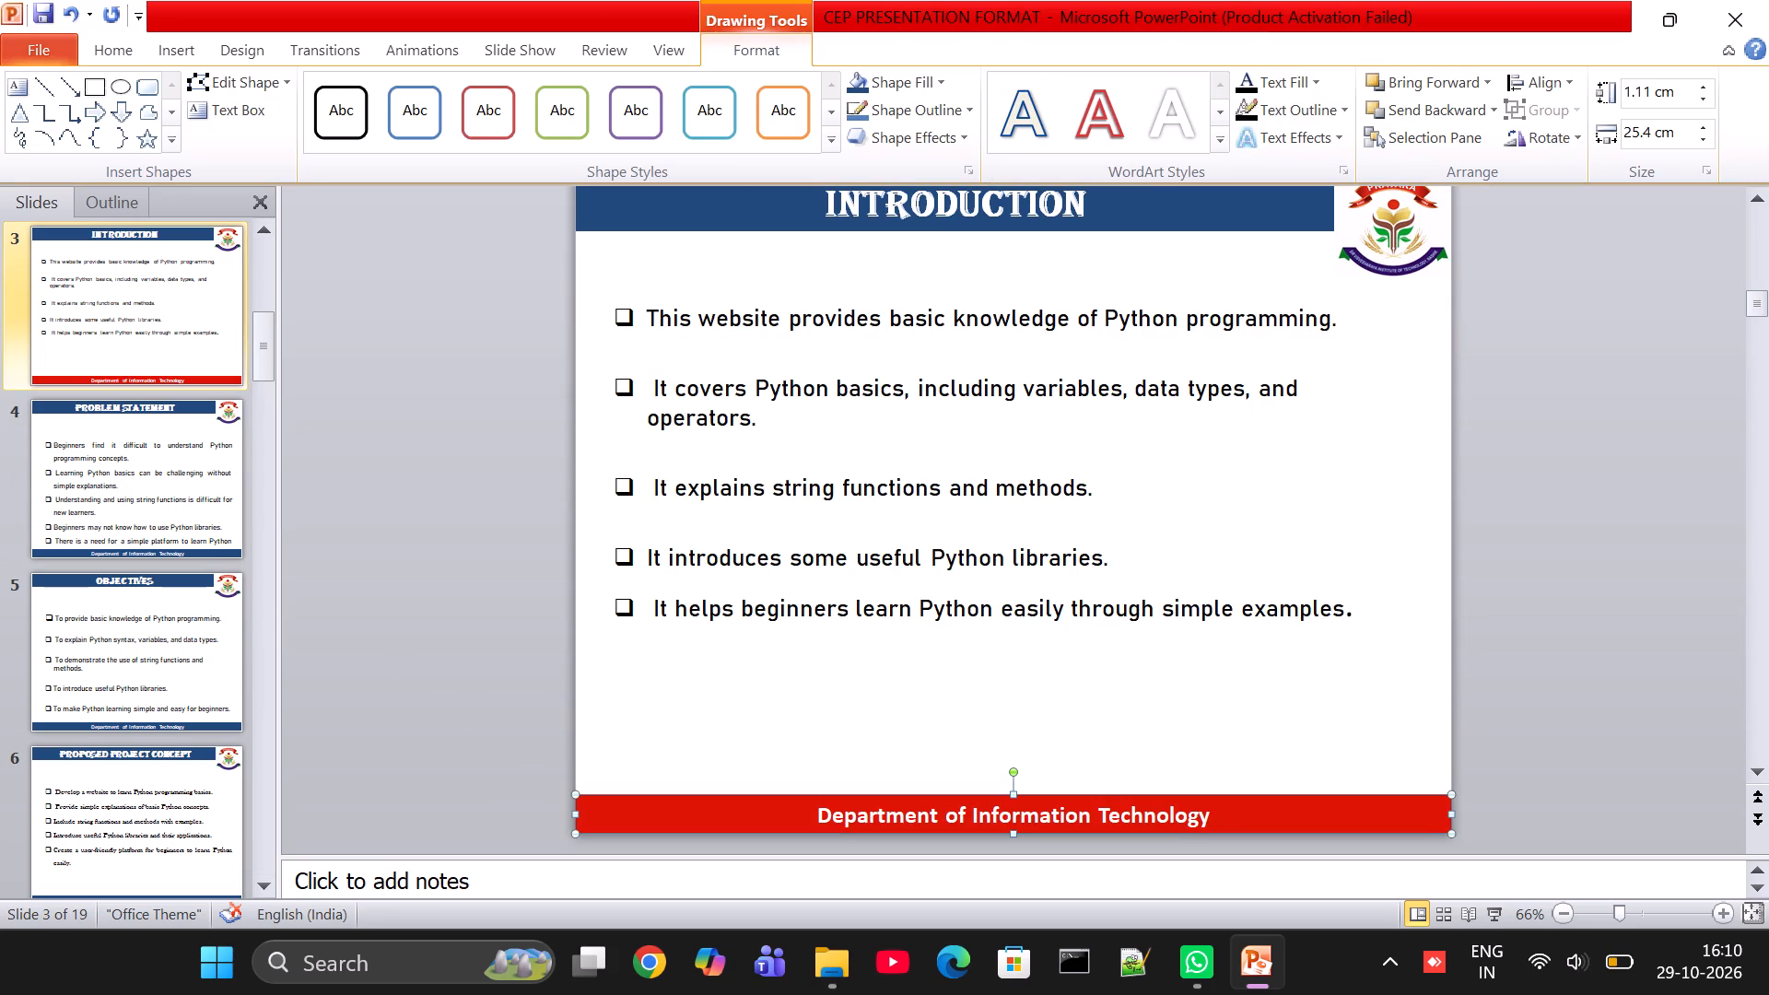
pyautogui.click(864, 78)
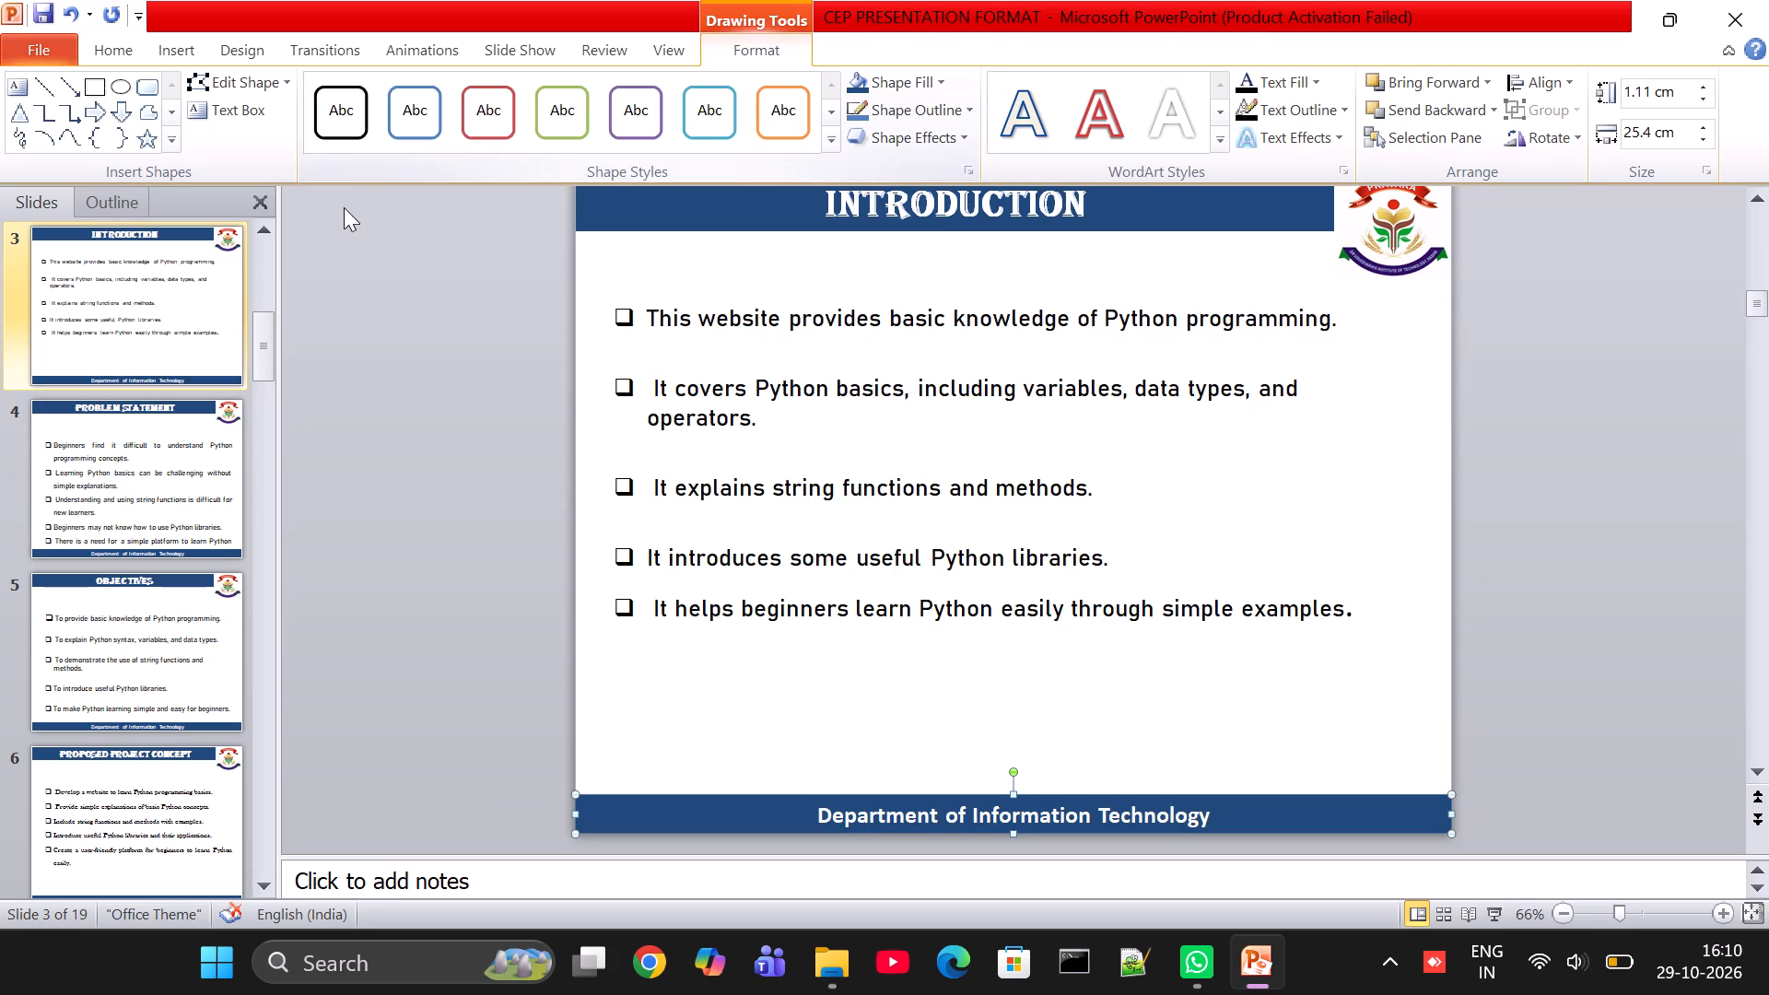
# Fill the Department of Information Technology footer bar on Table of Contents slide 2 with dark blue.
pyautogui.scroll(1, 83, 323)
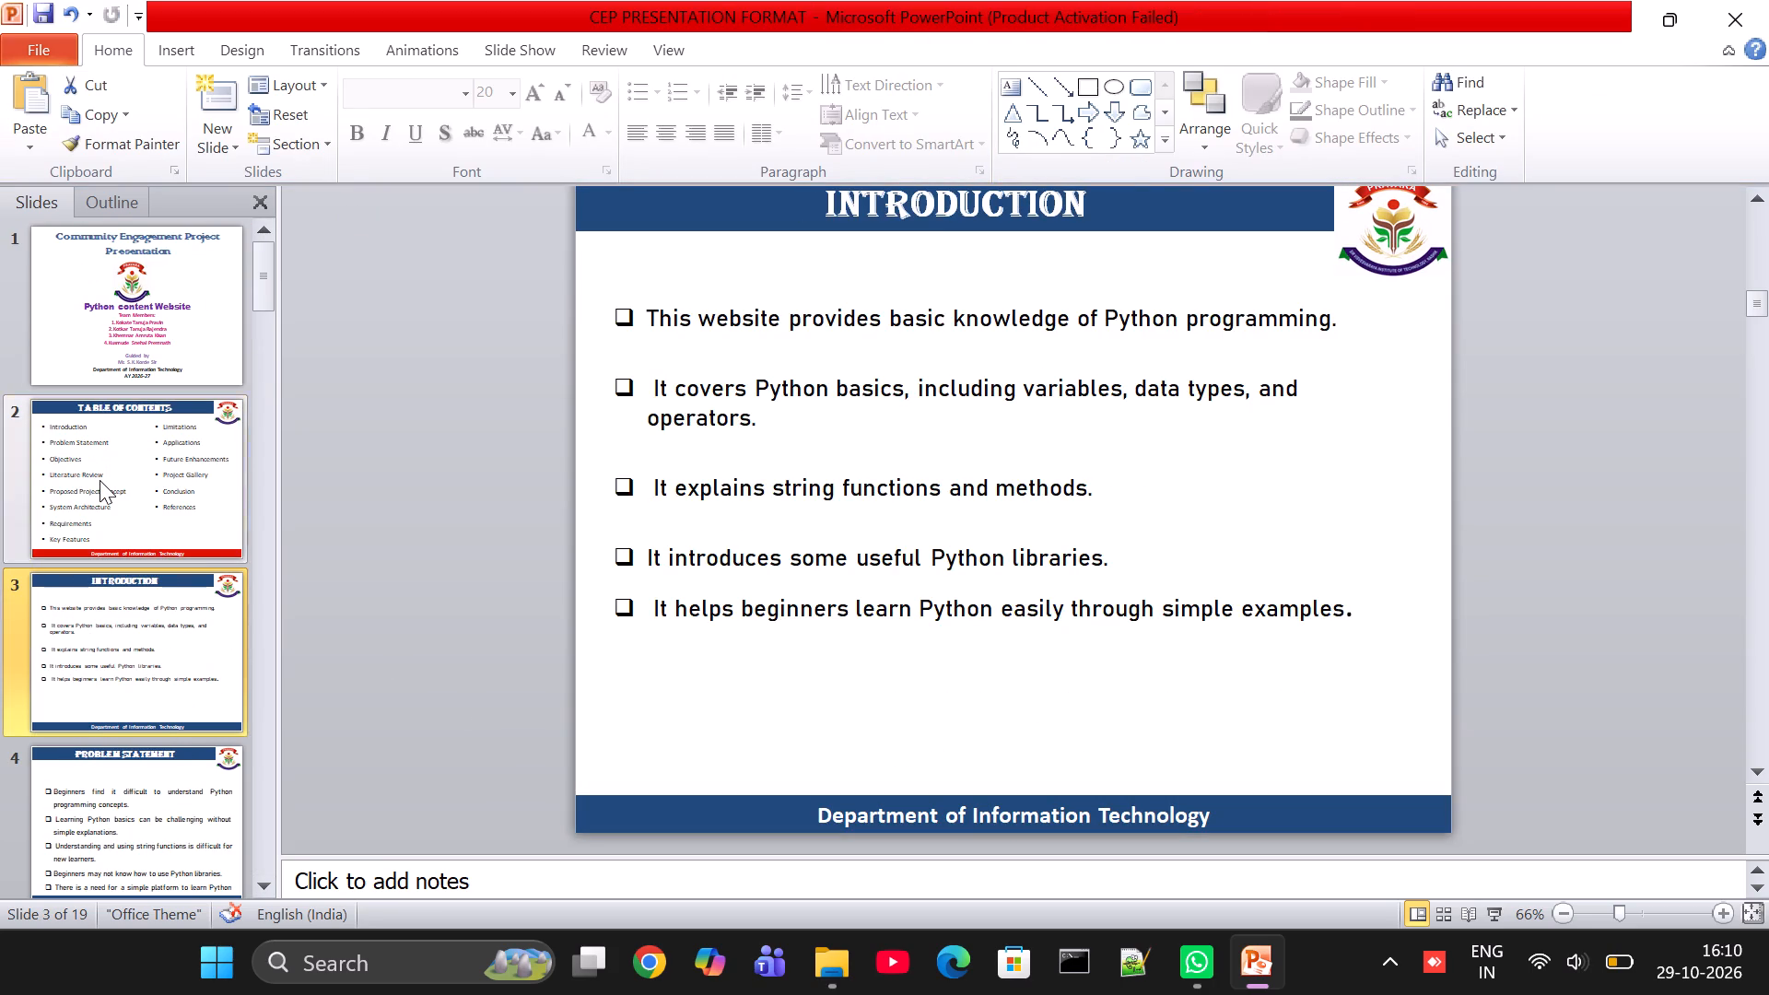
pyautogui.click(100, 480)
pyautogui.doubleClick(674, 810)
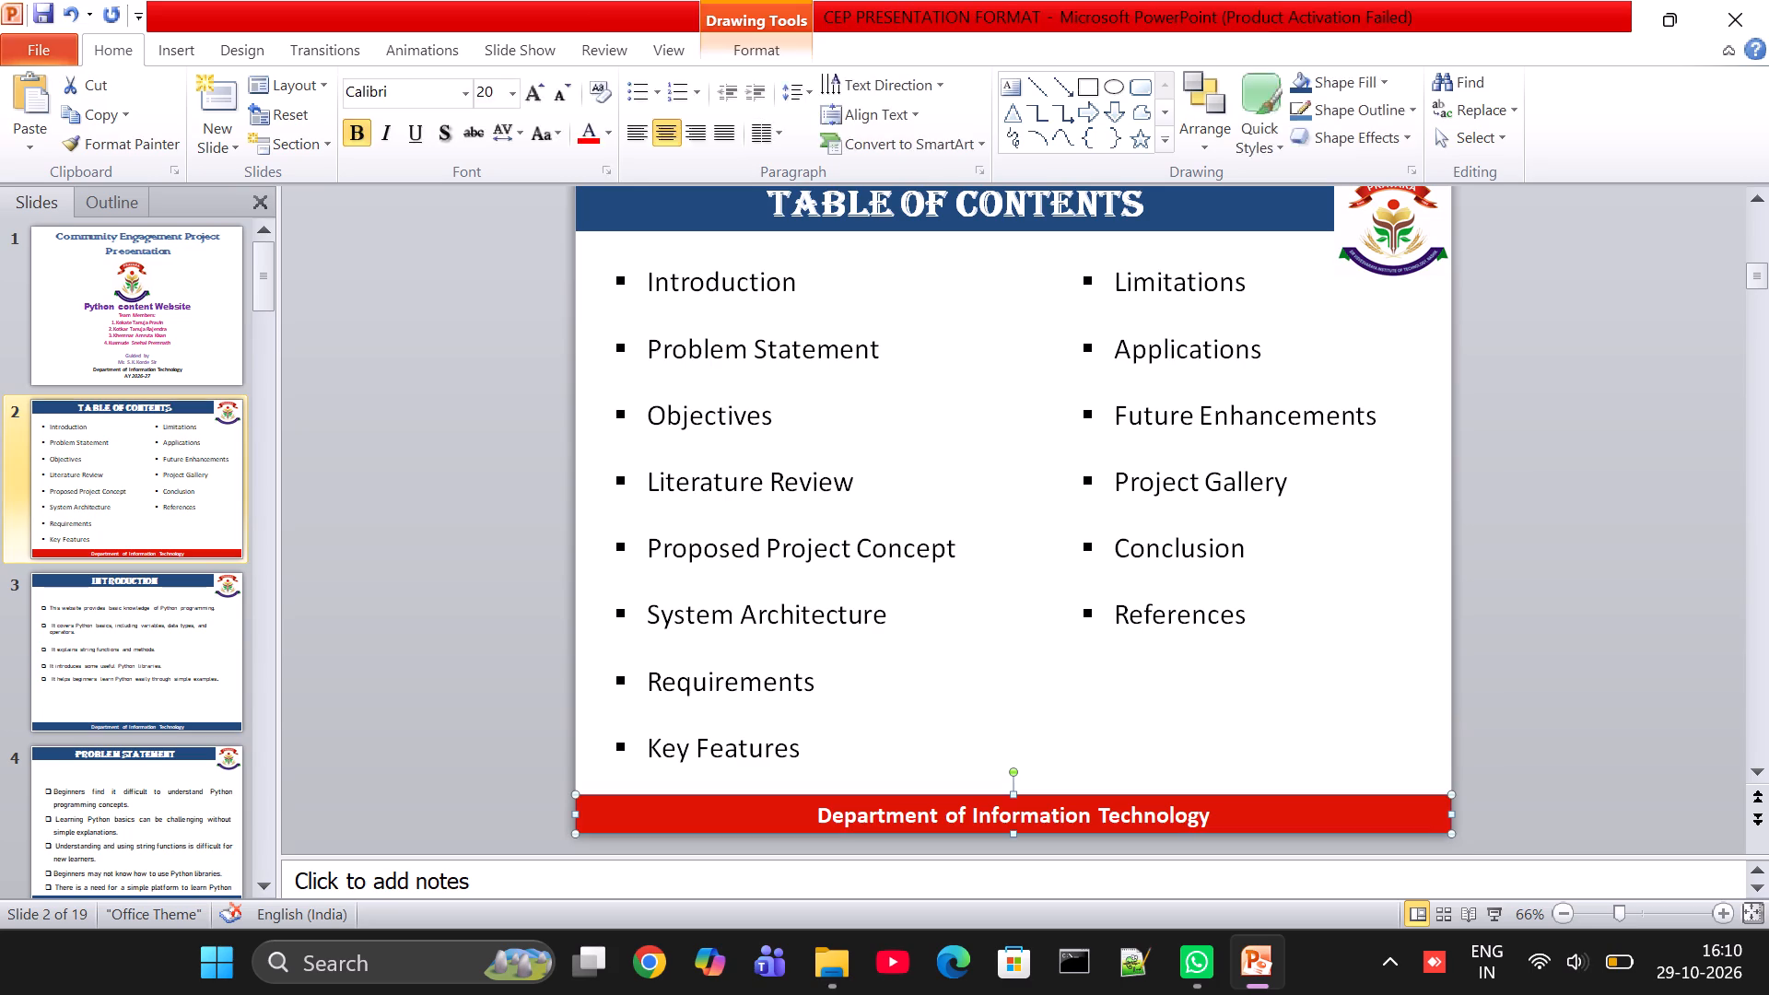
pyautogui.click(854, 85)
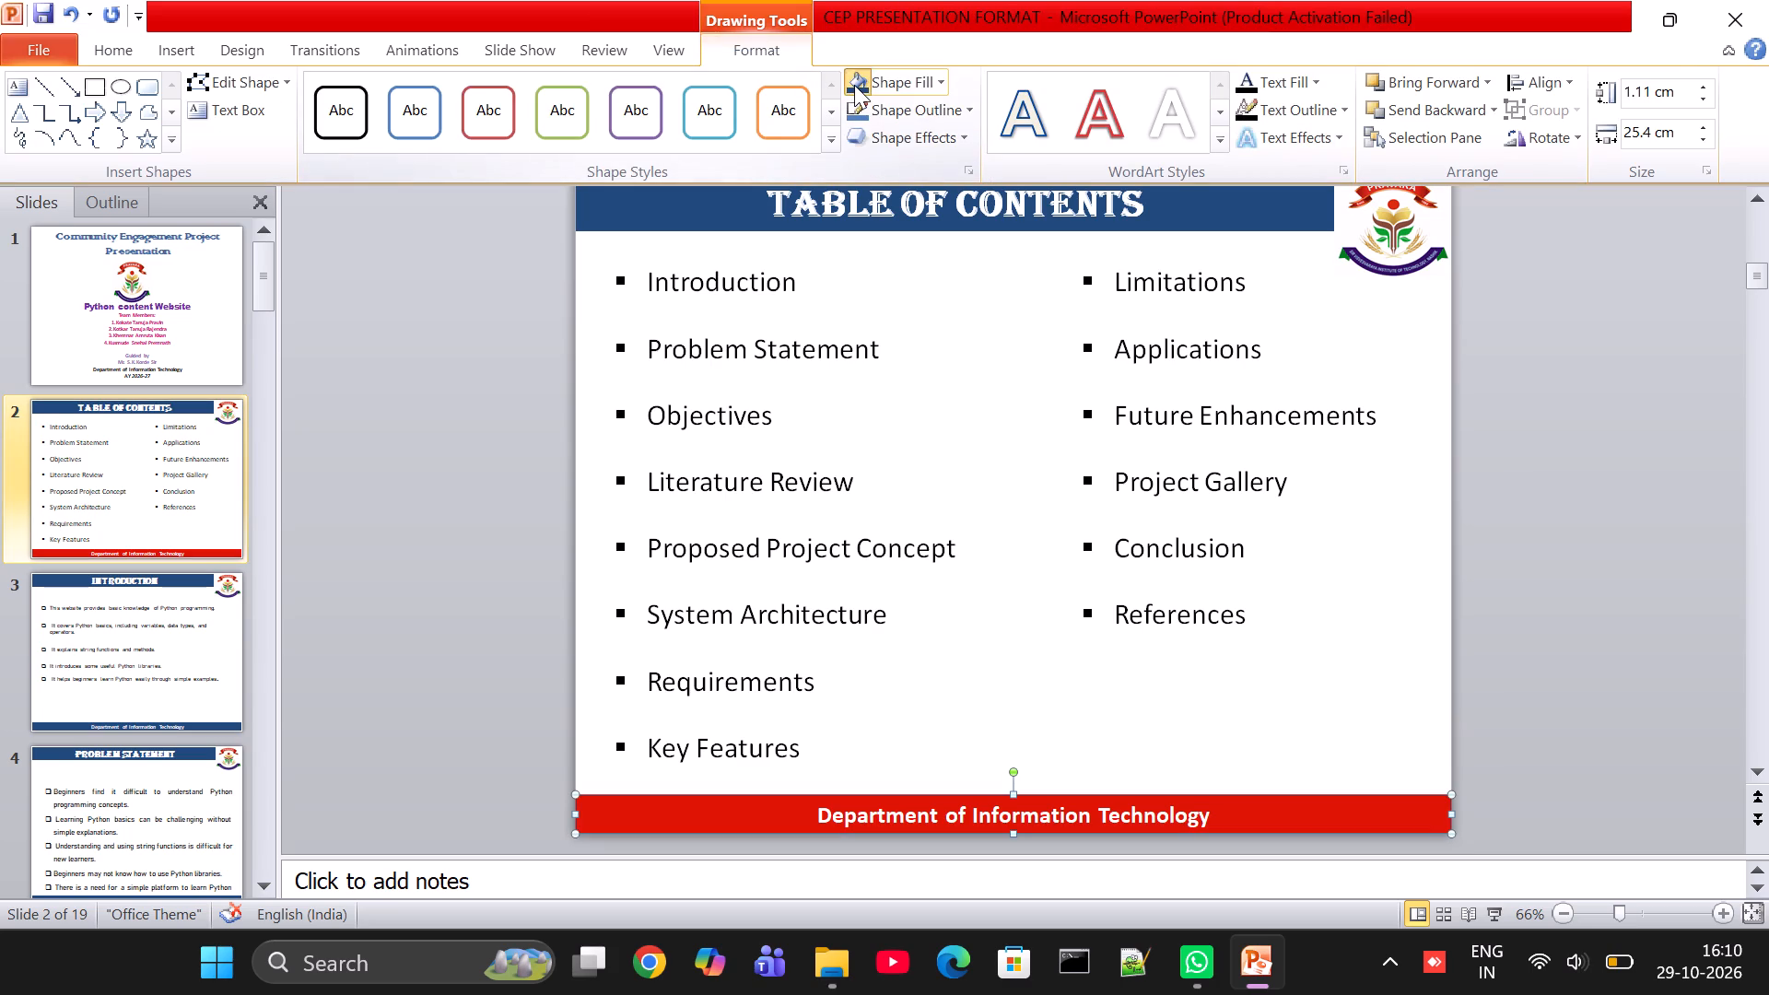
# Apply the Civic theme to the whole presentation, starting from the title slide.
pyautogui.scroll(1, 53, 443)
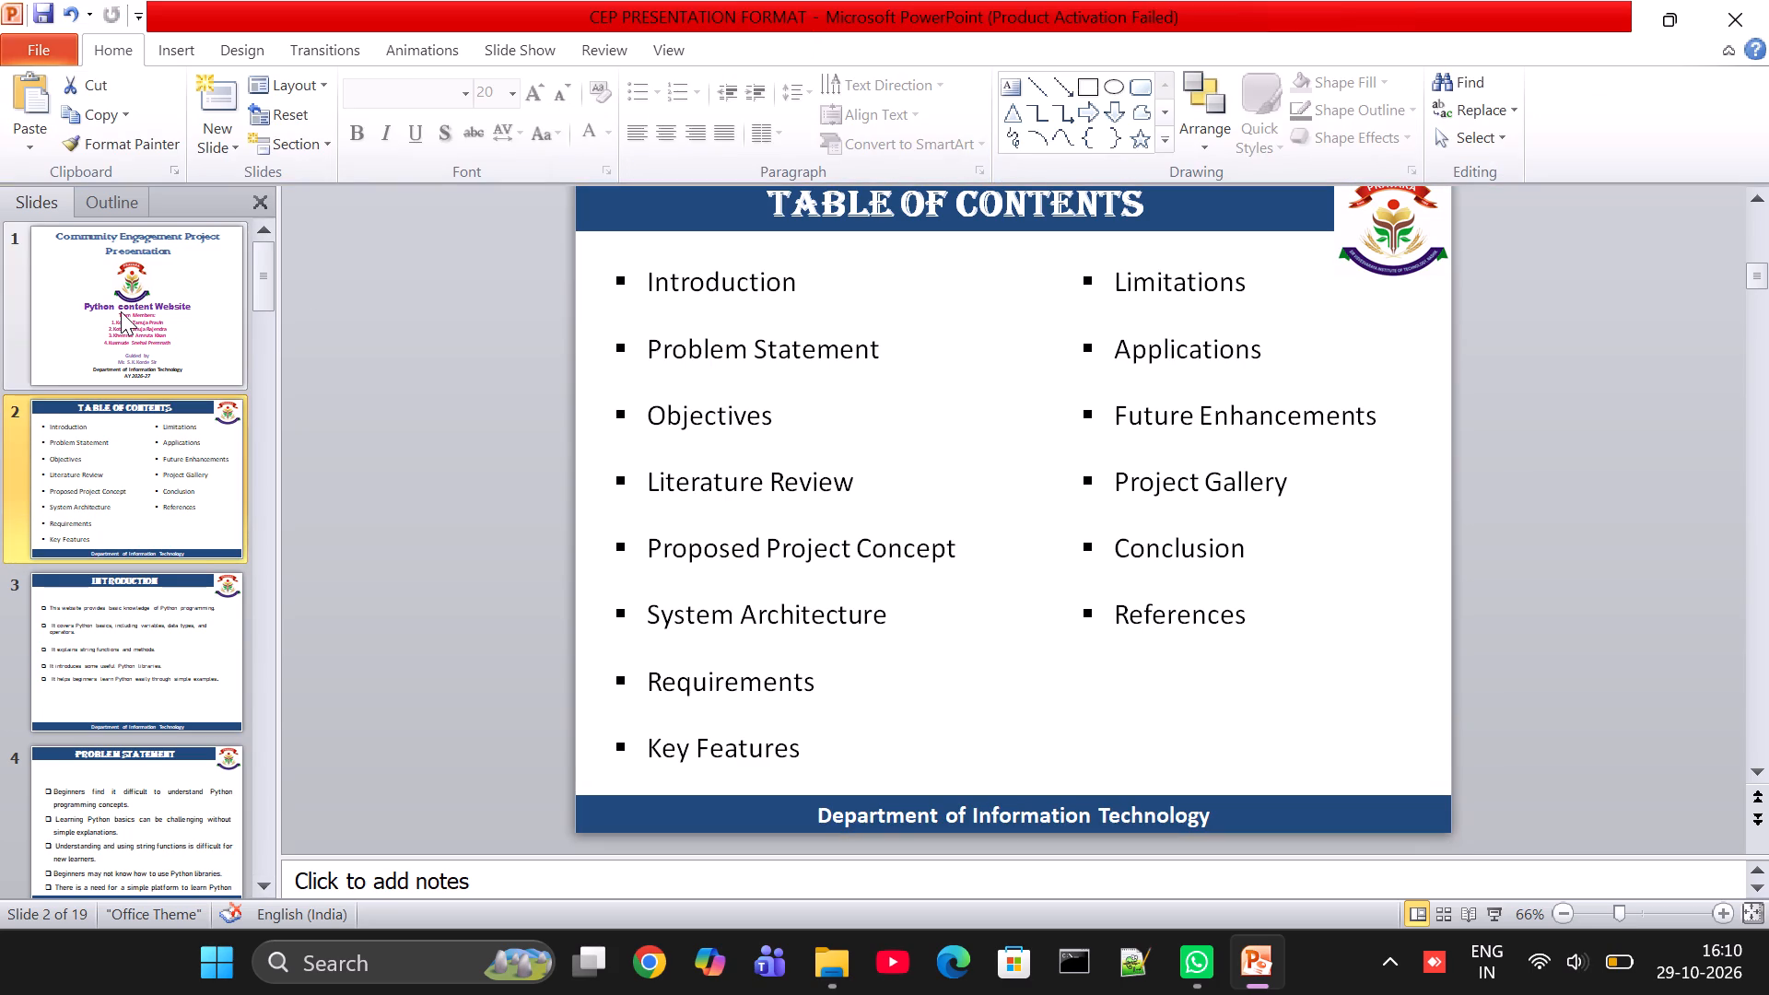
pyautogui.click(121, 311)
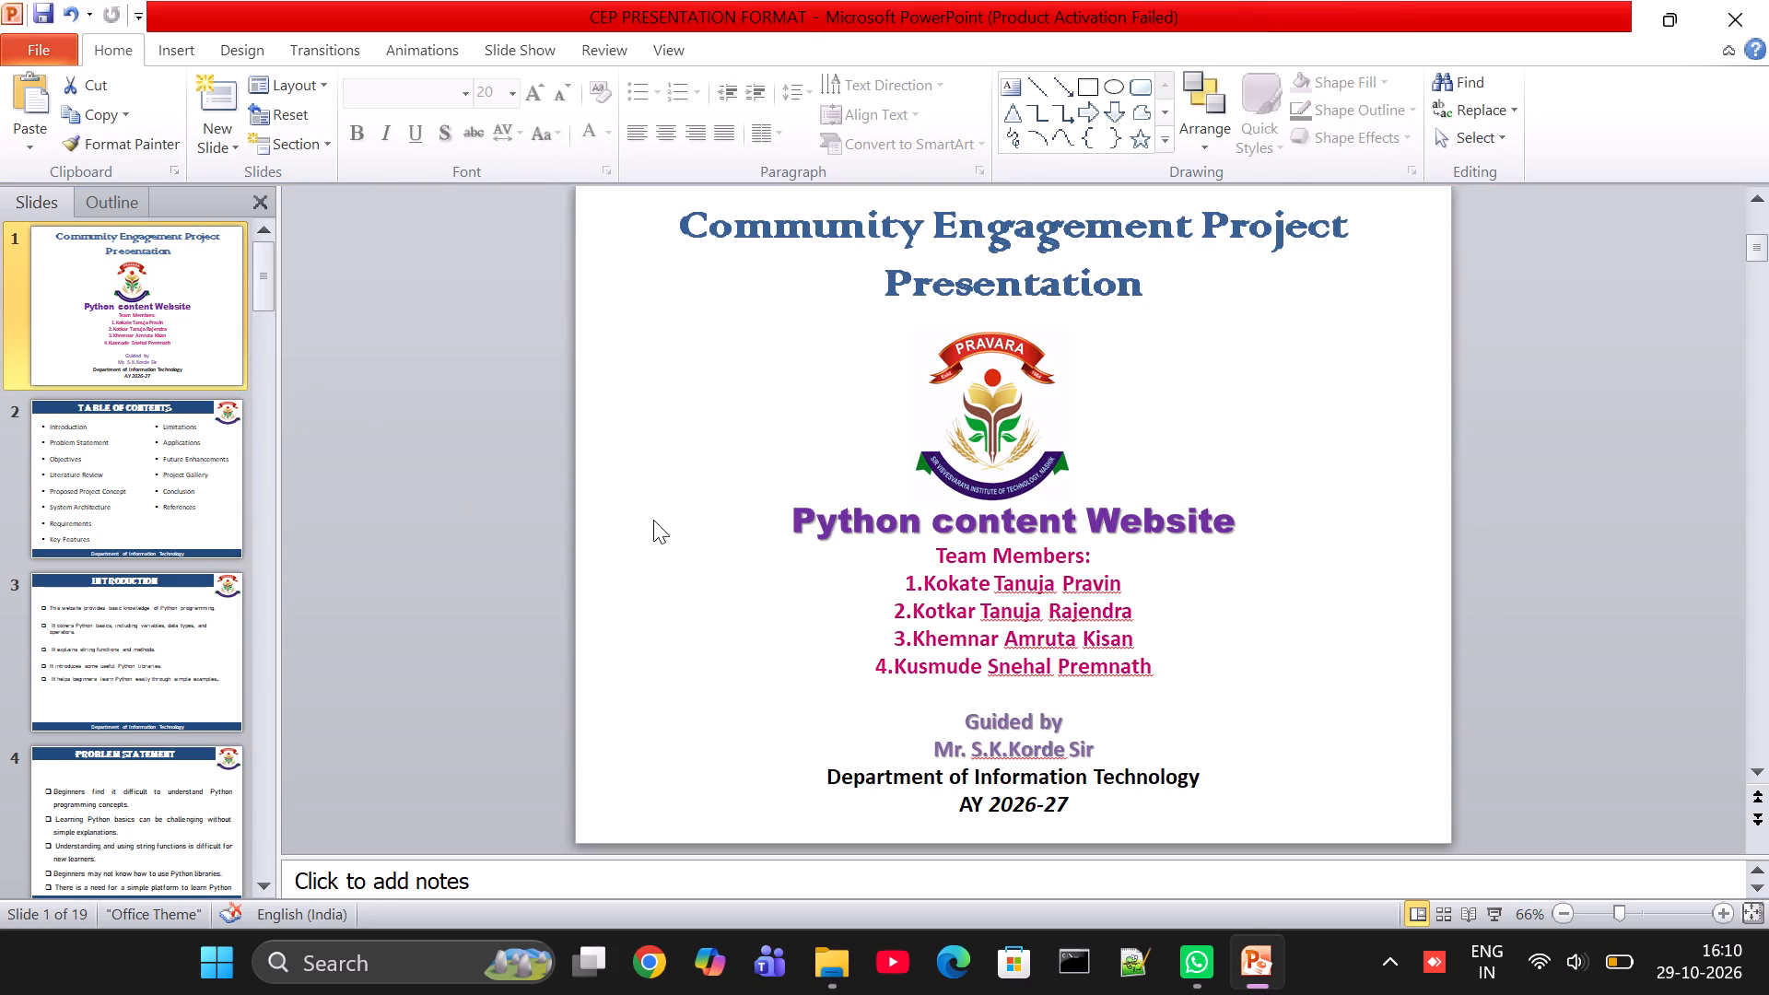
pyautogui.click(757, 418)
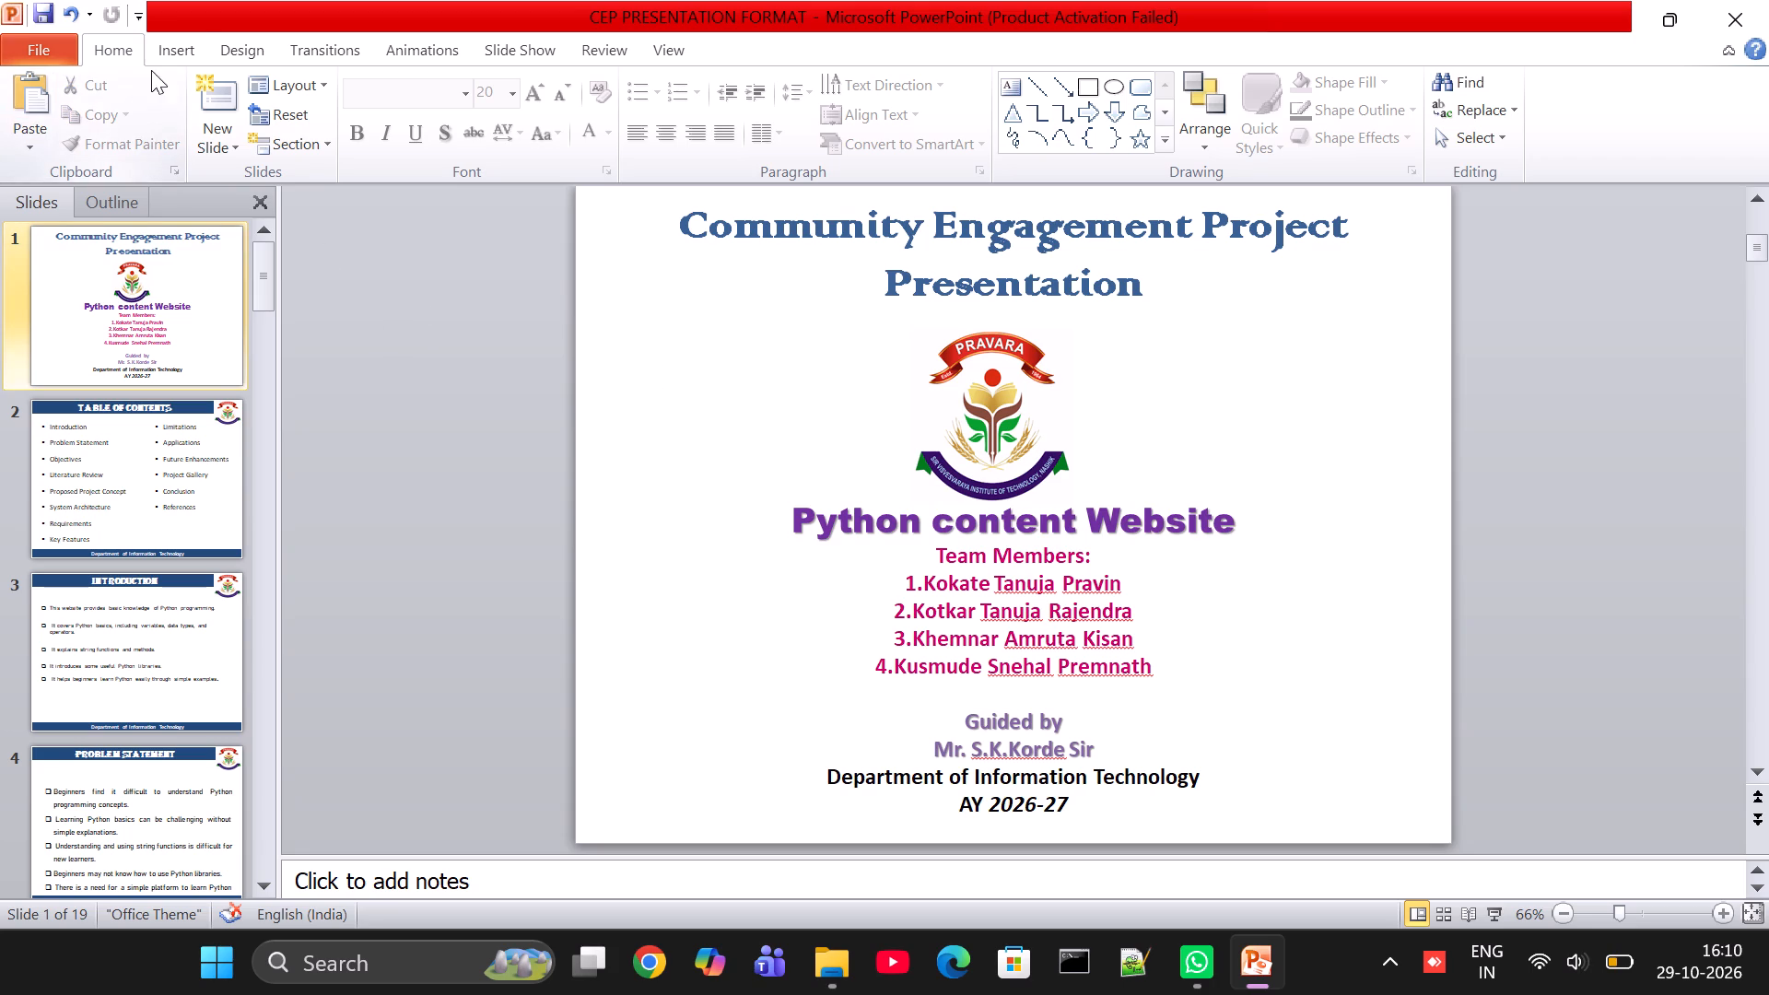
pyautogui.click(169, 50)
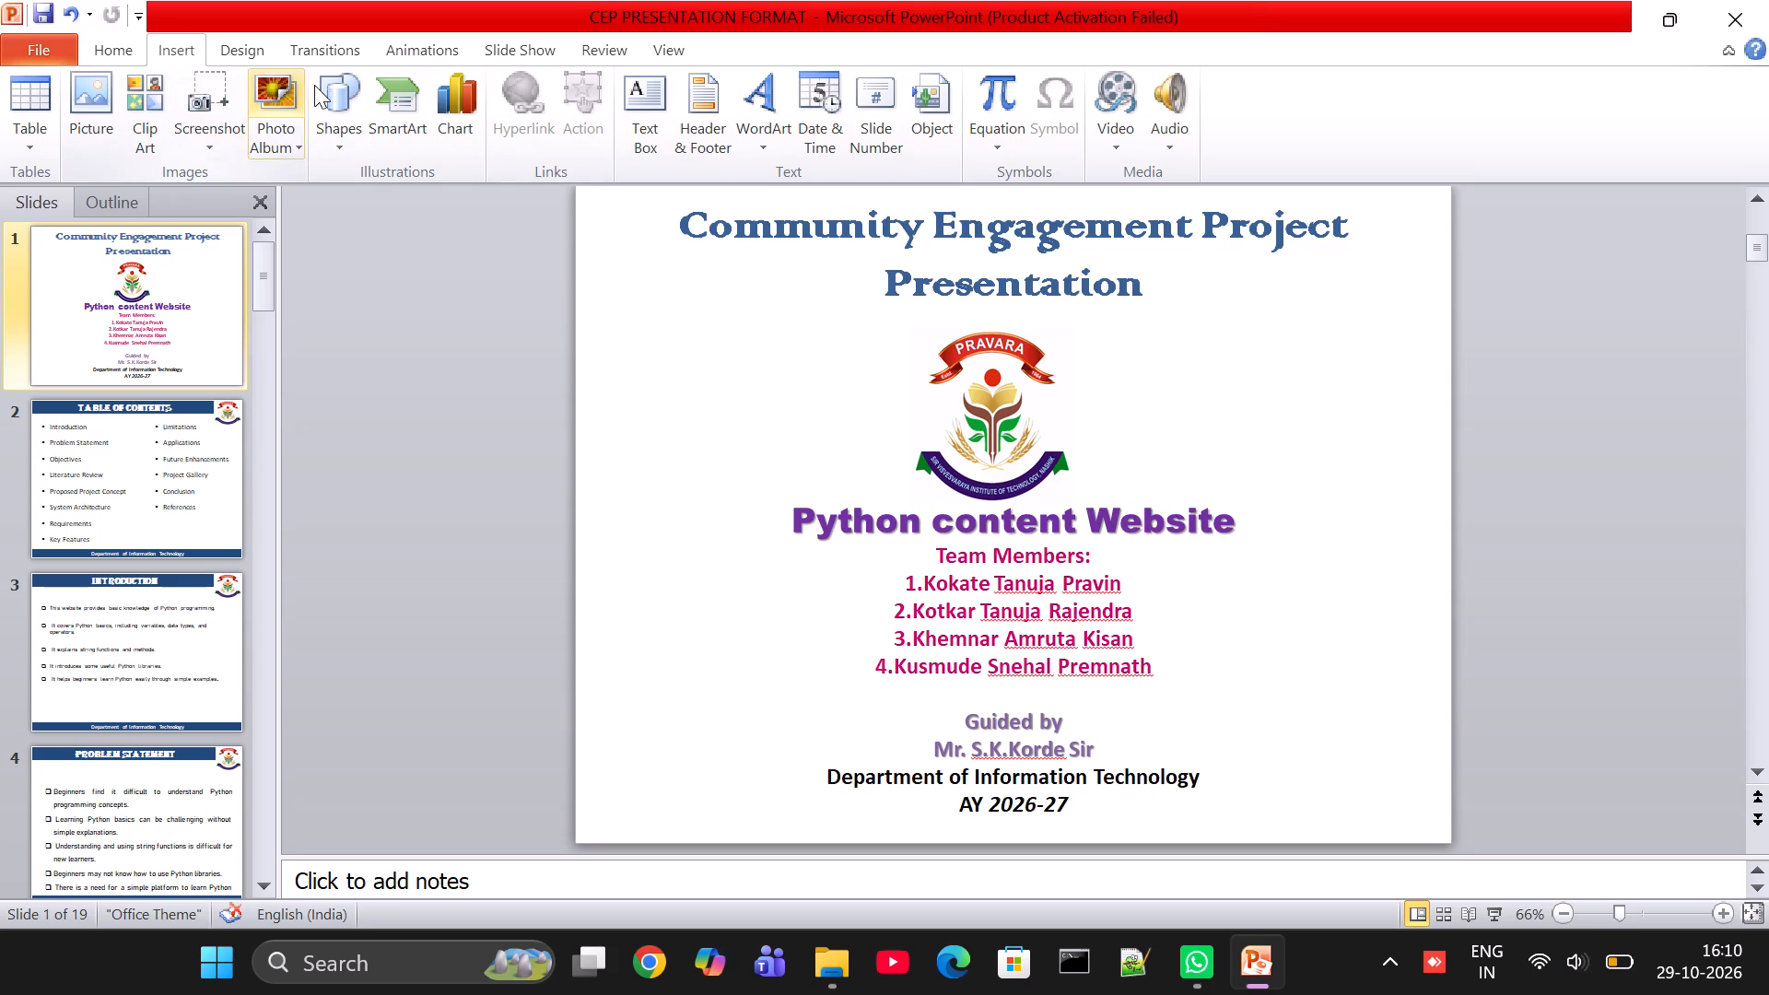
pyautogui.click(259, 48)
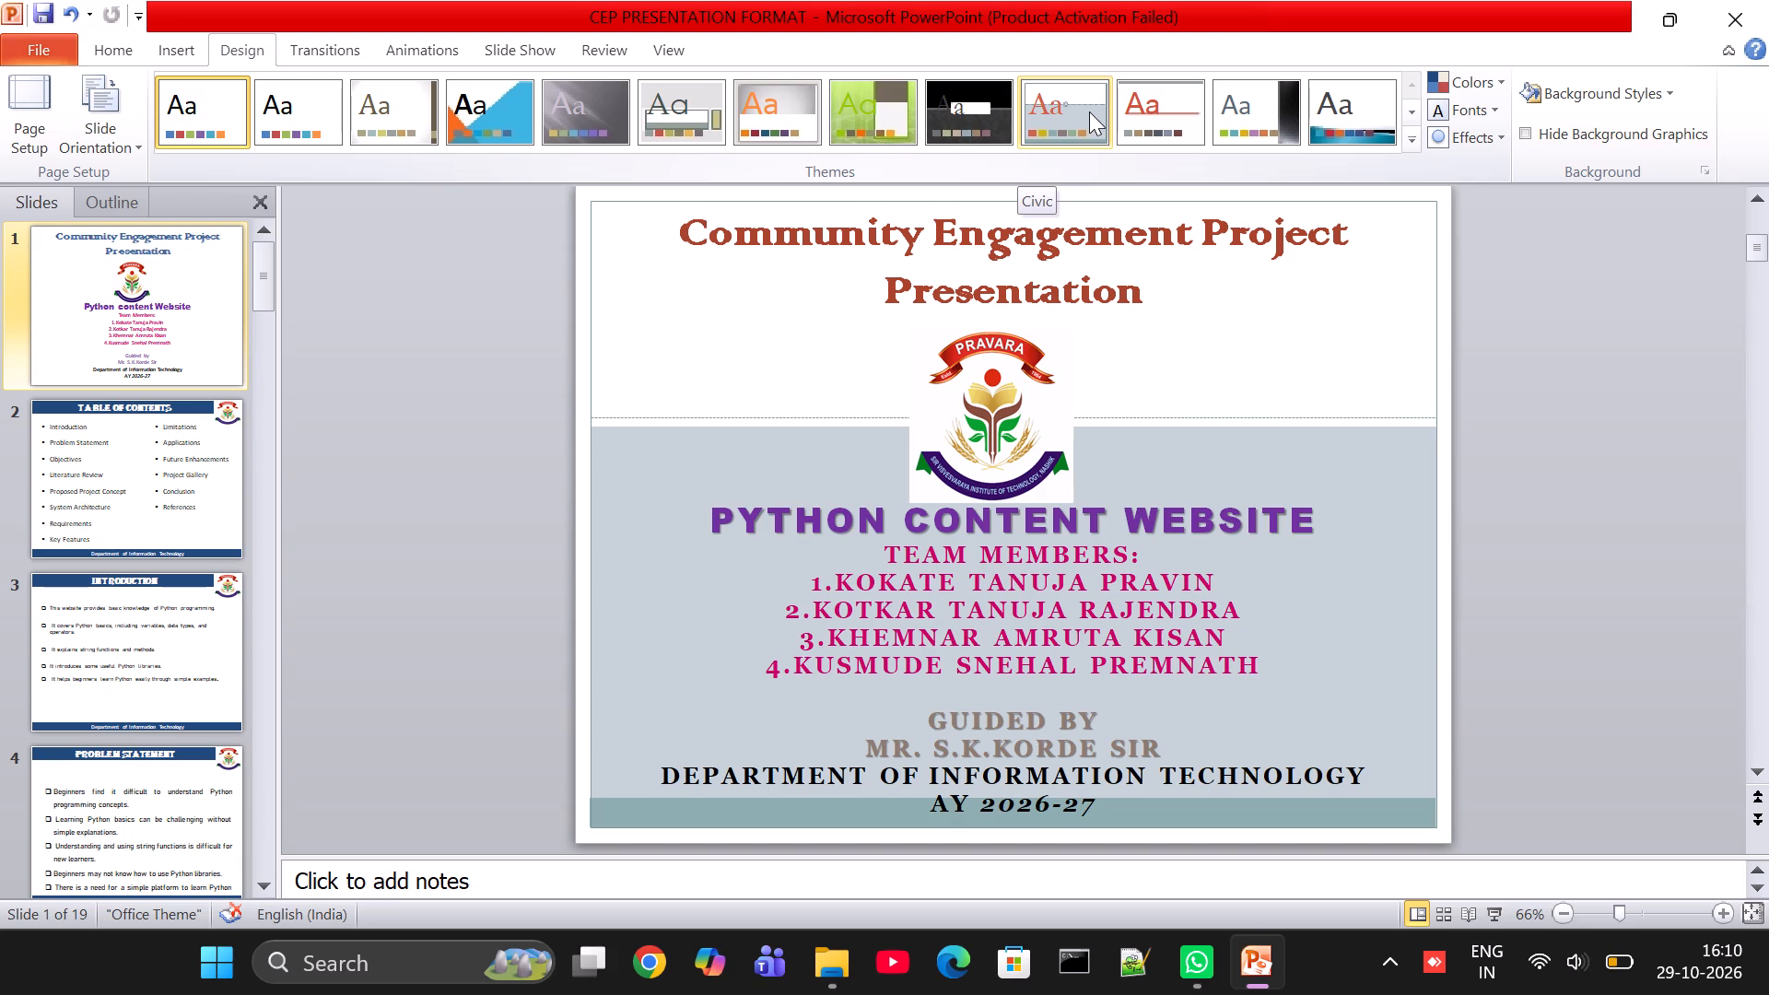
pyautogui.click(1089, 111)
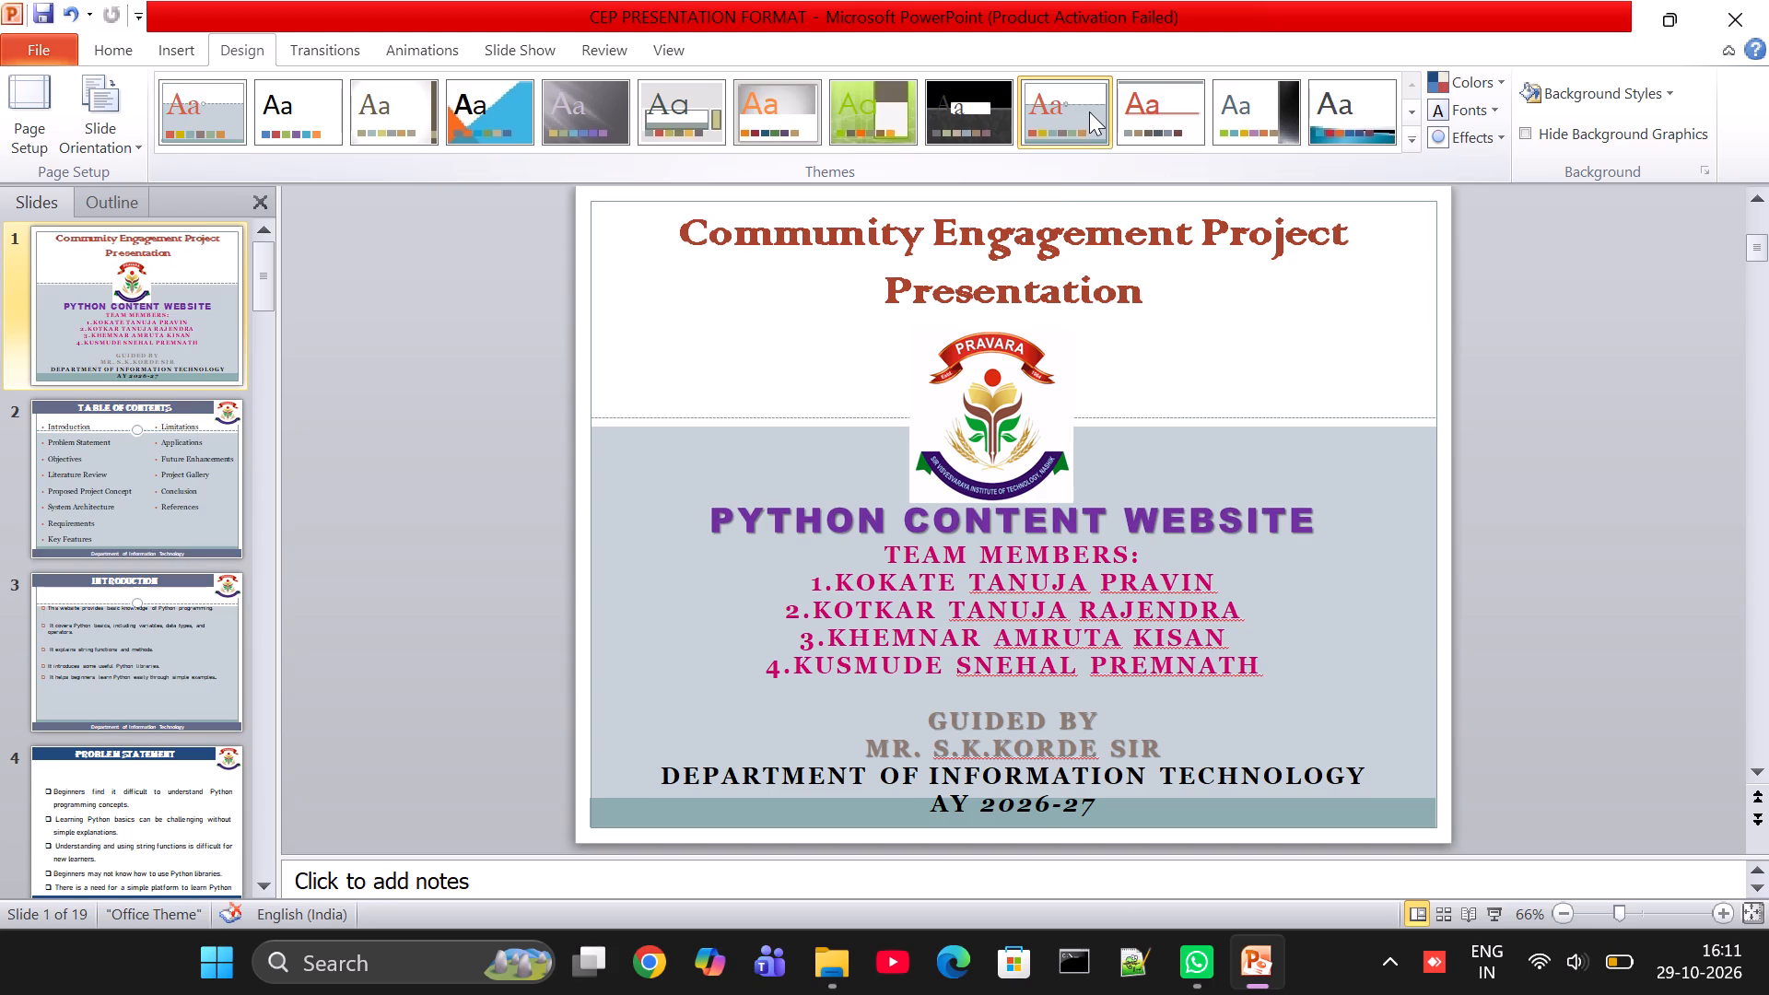
# Shorten the body text box on Introduction slide 3 slightly and move it down below the theme's white header band.
pyautogui.click(132, 431)
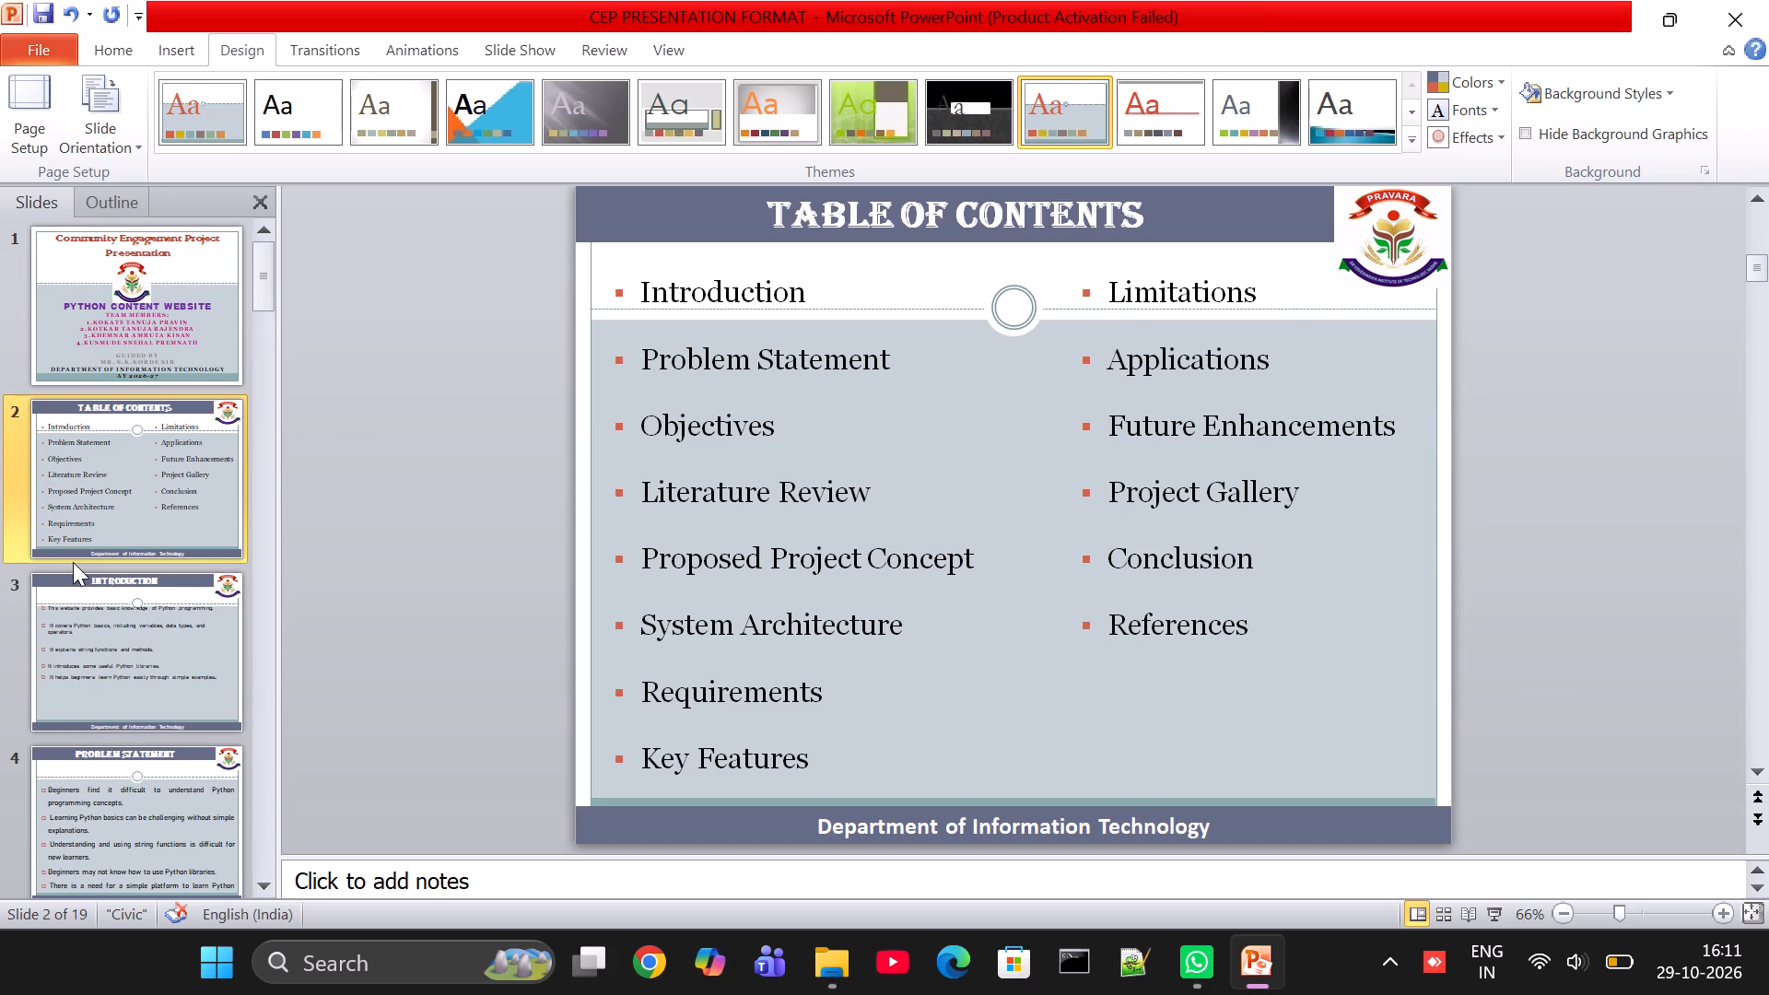
pyautogui.click(191, 646)
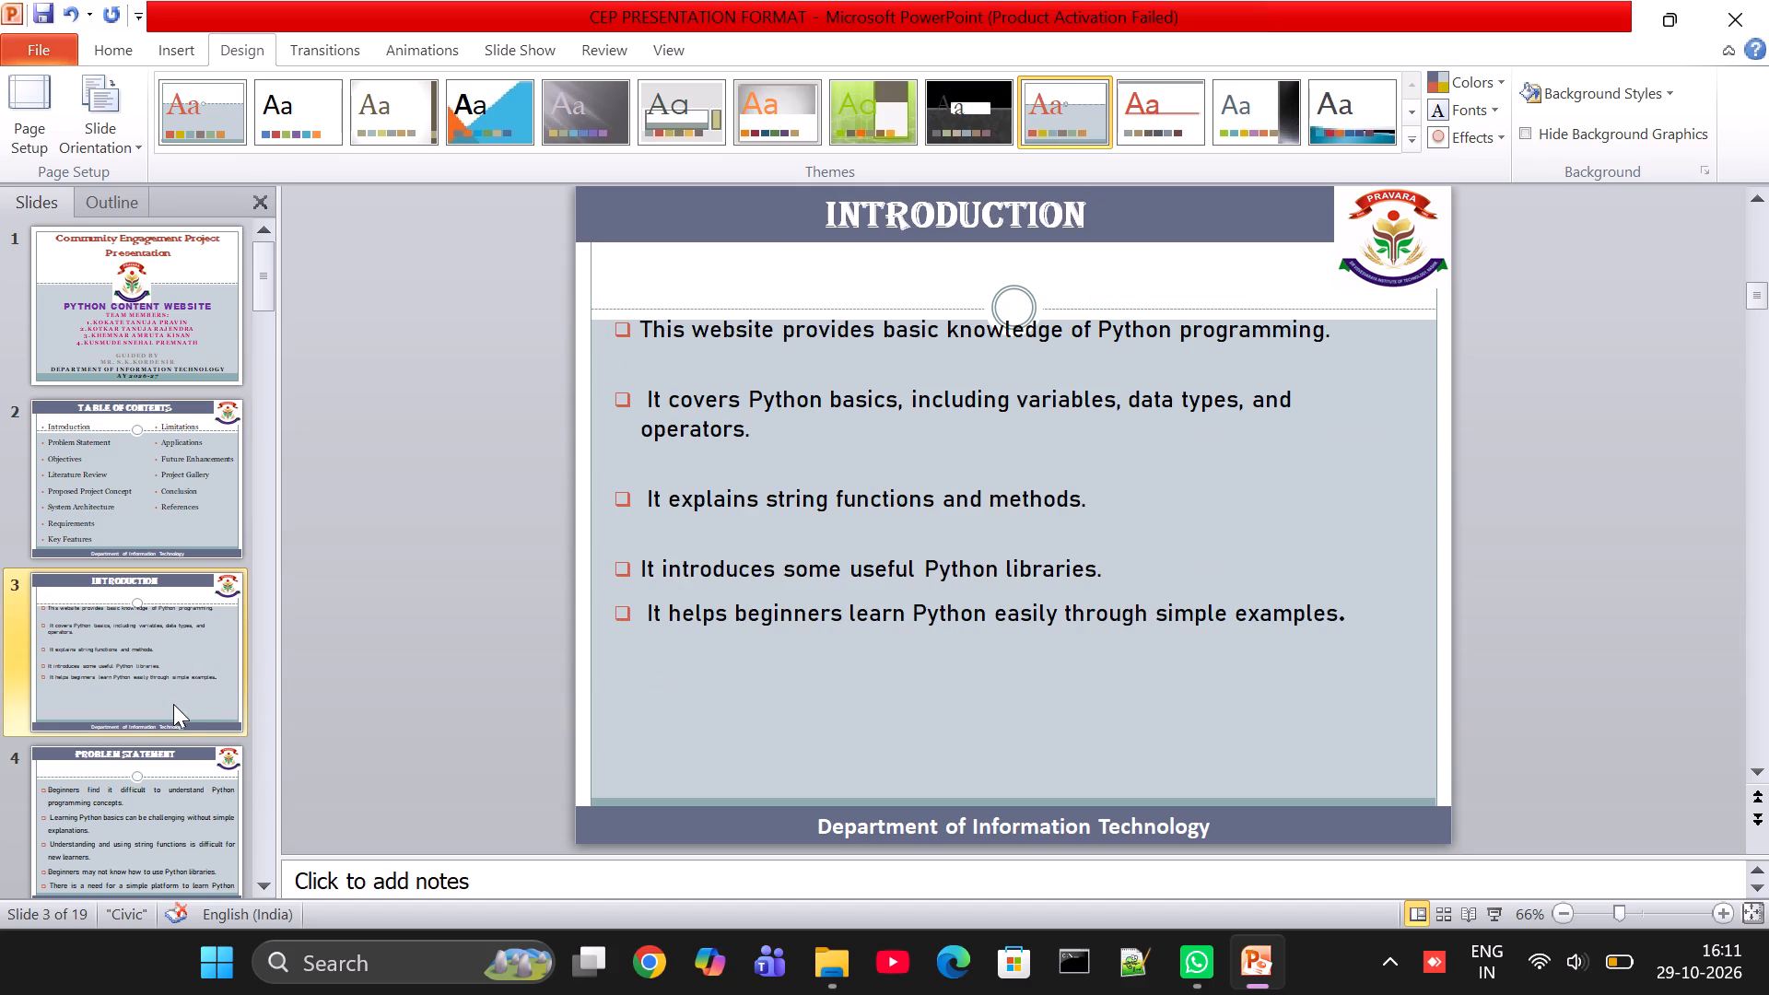
pyautogui.click(749, 388)
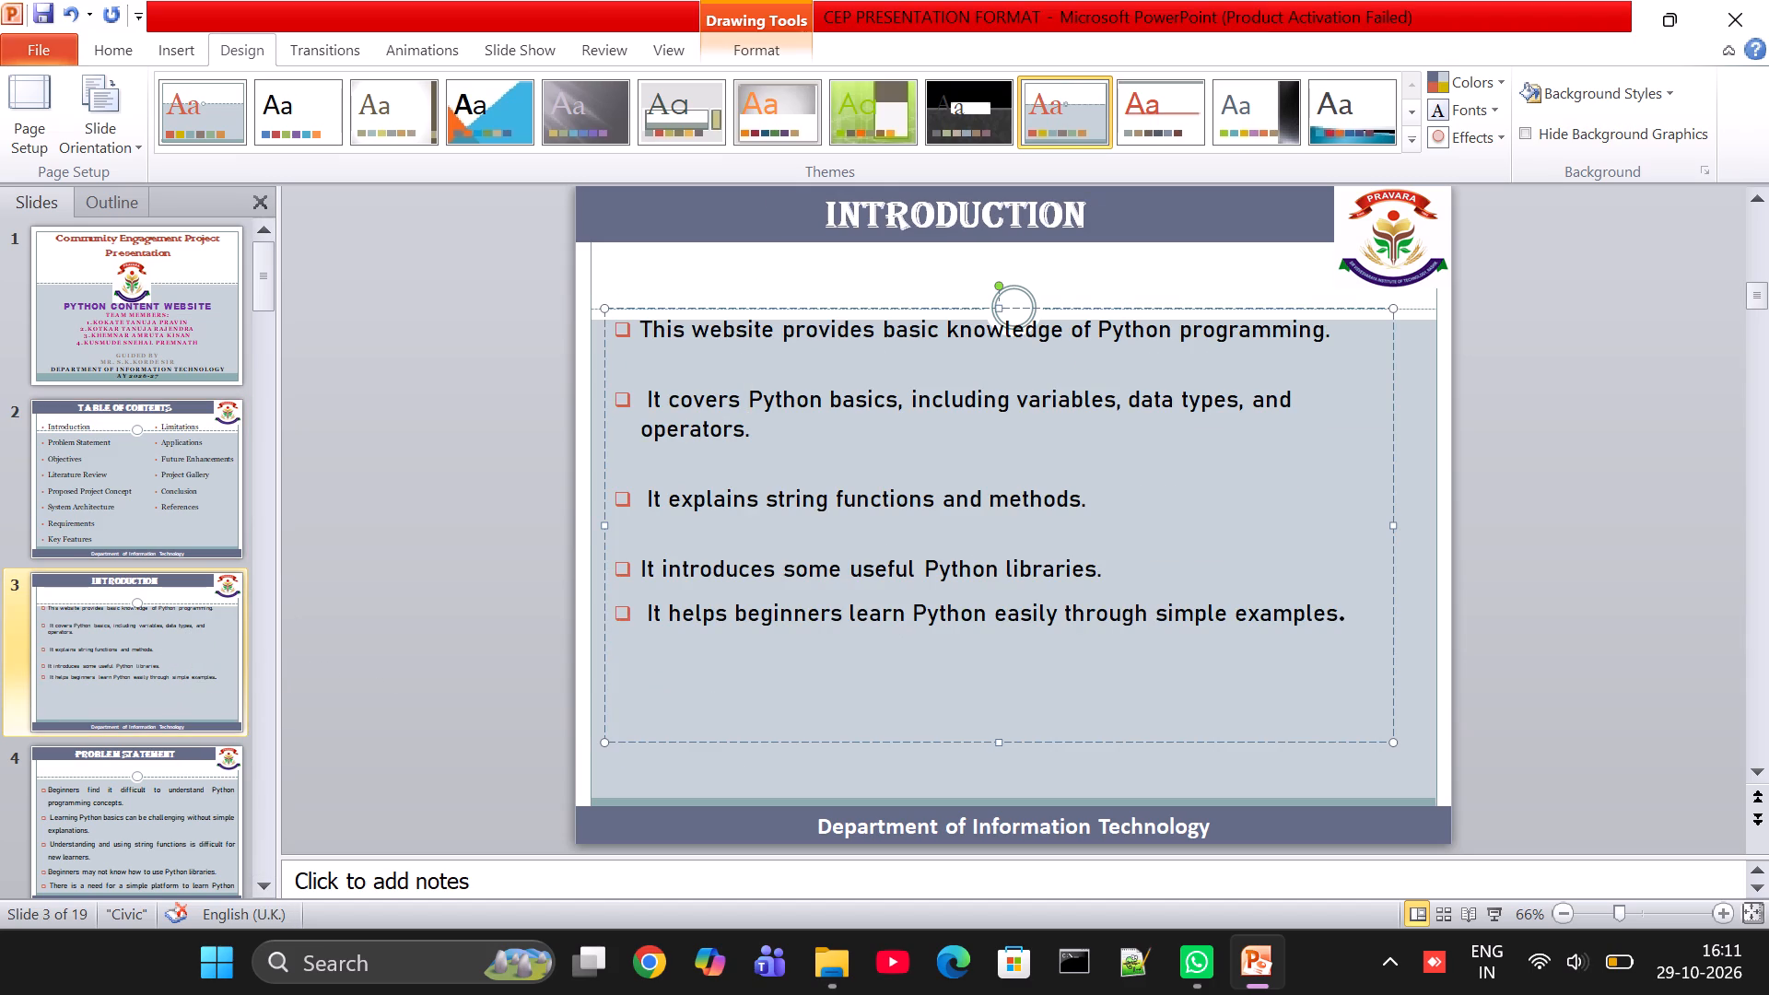
pyautogui.moveTo(998, 742); pyautogui.dragTo(1017, 750)
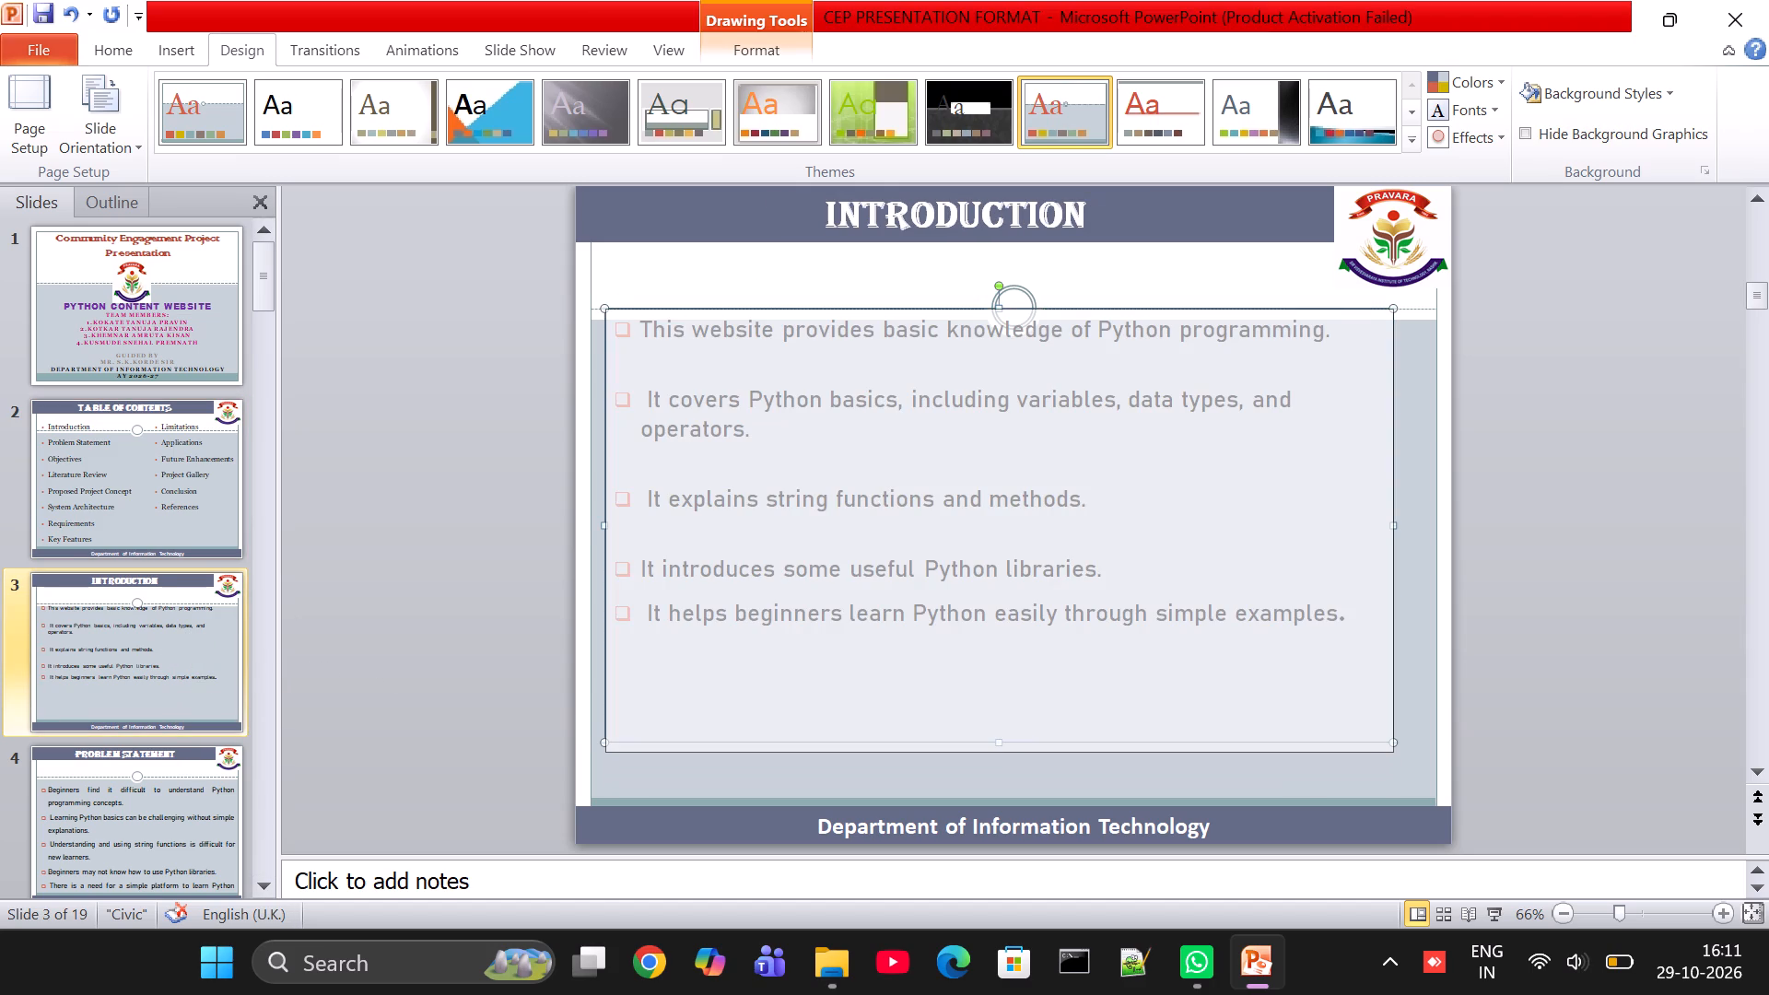
pyautogui.moveTo(1017, 750); pyautogui.dragTo(1020, 724)
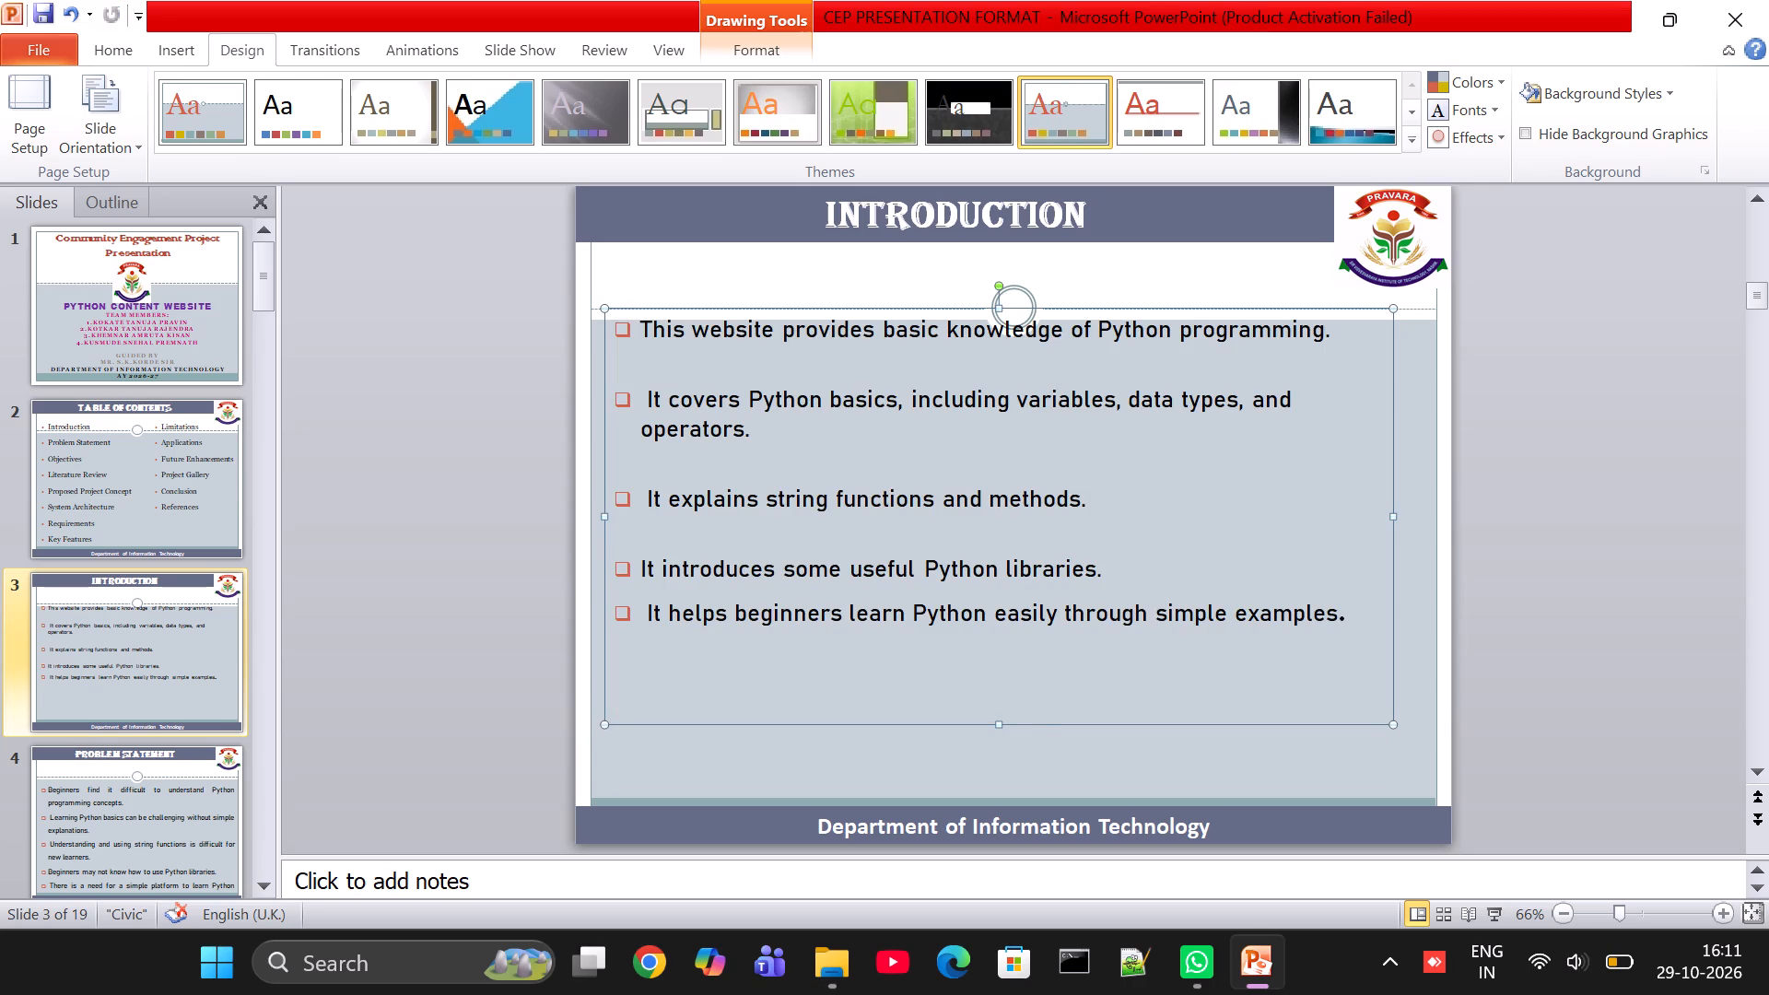
pyautogui.moveTo(987, 307); pyautogui.dragTo(990, 321)
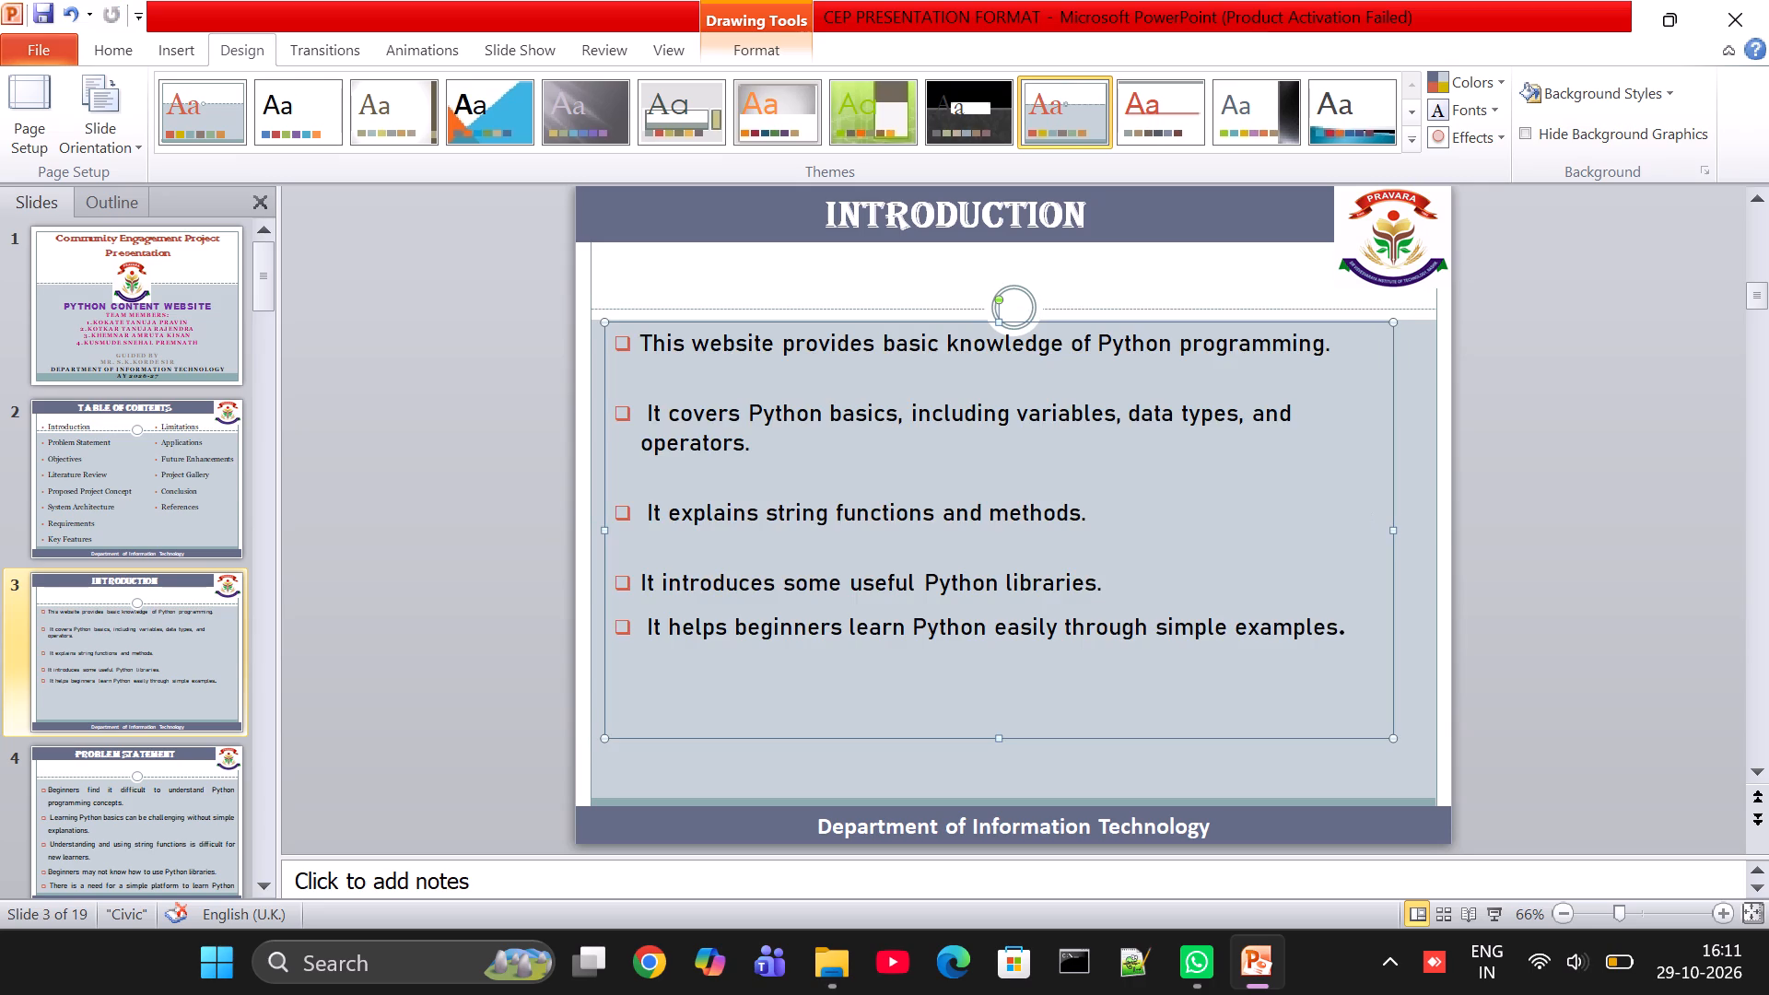
pyautogui.click(896, 245)
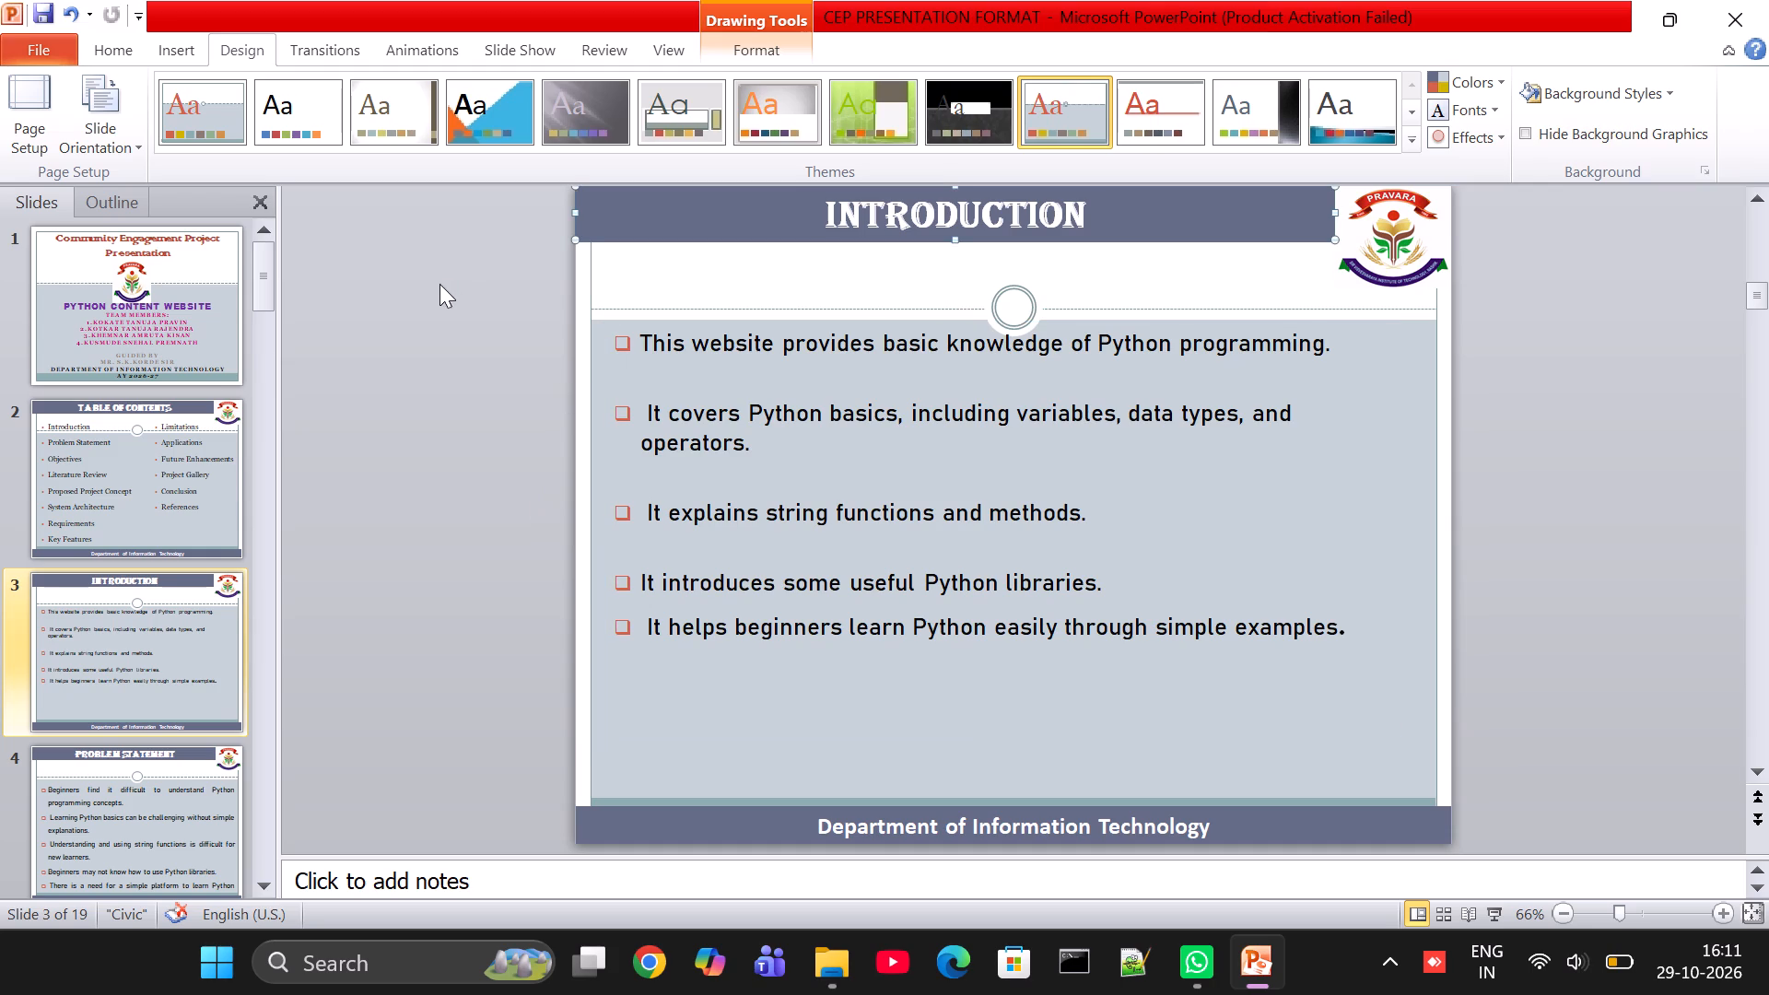
# Review the Introduction, Problem Statement, Objectives, Proposed Project Concept and Table of Contents slides for how their content fits the Civic layout.
pyautogui.click(169, 661)
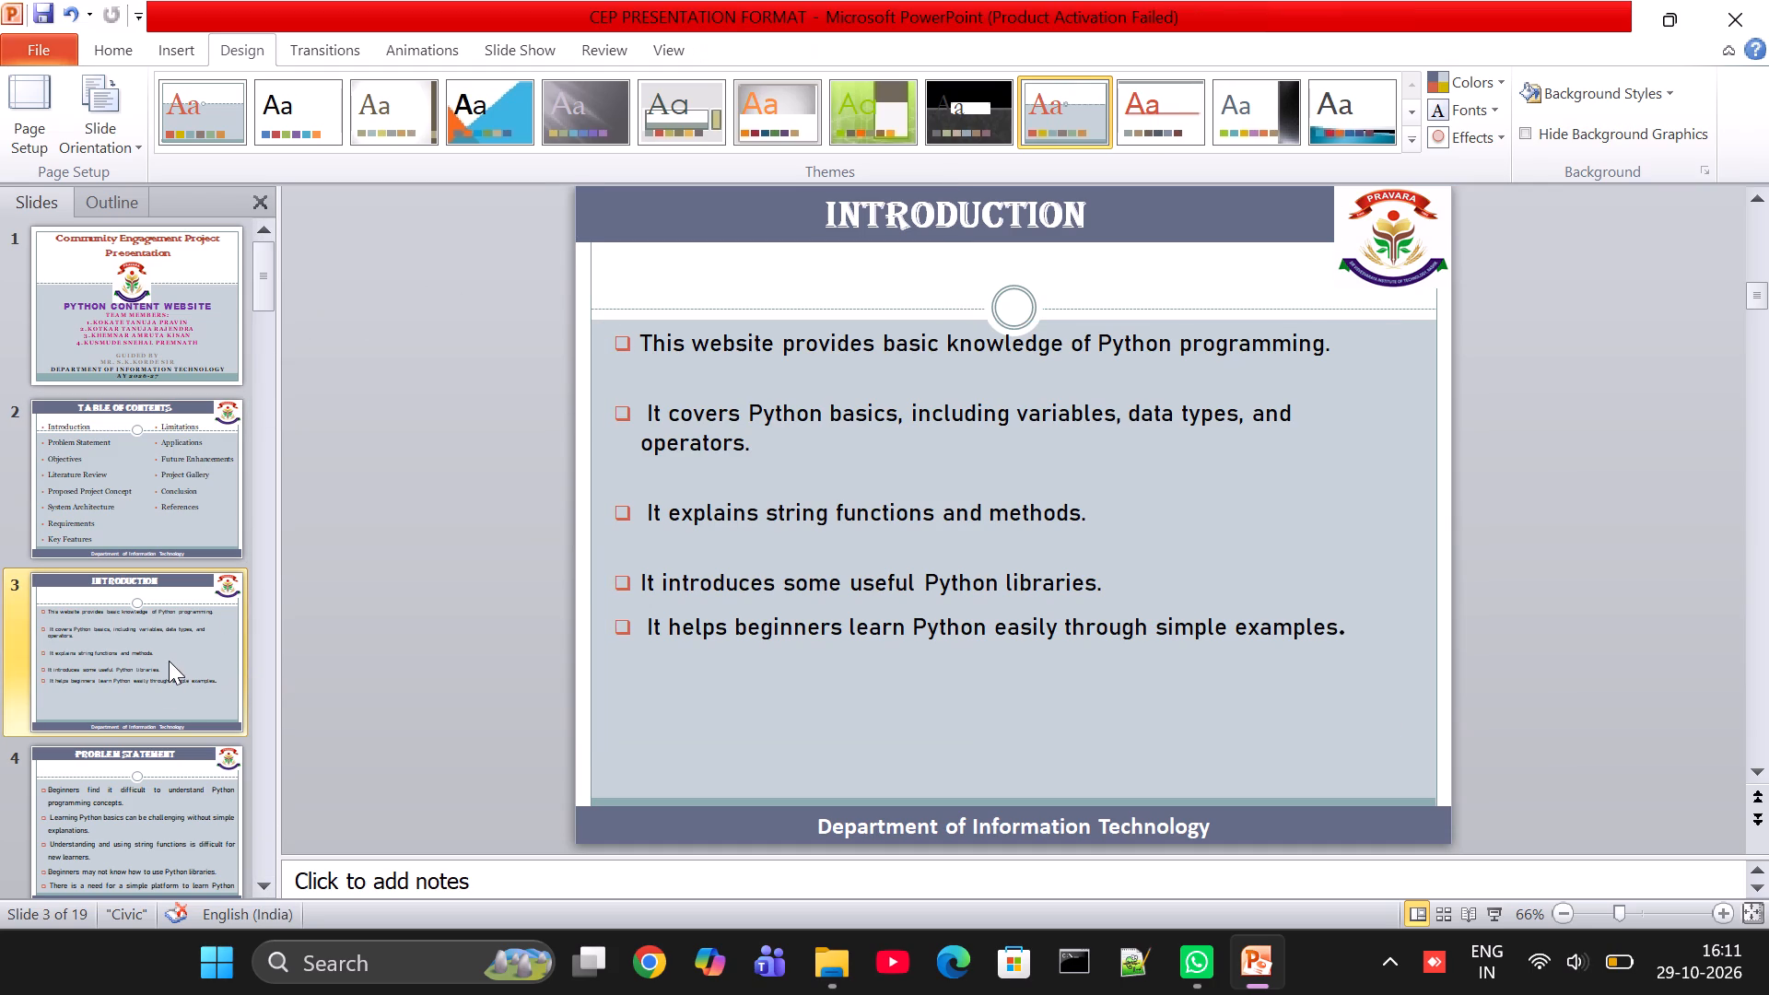
pyautogui.click(144, 770)
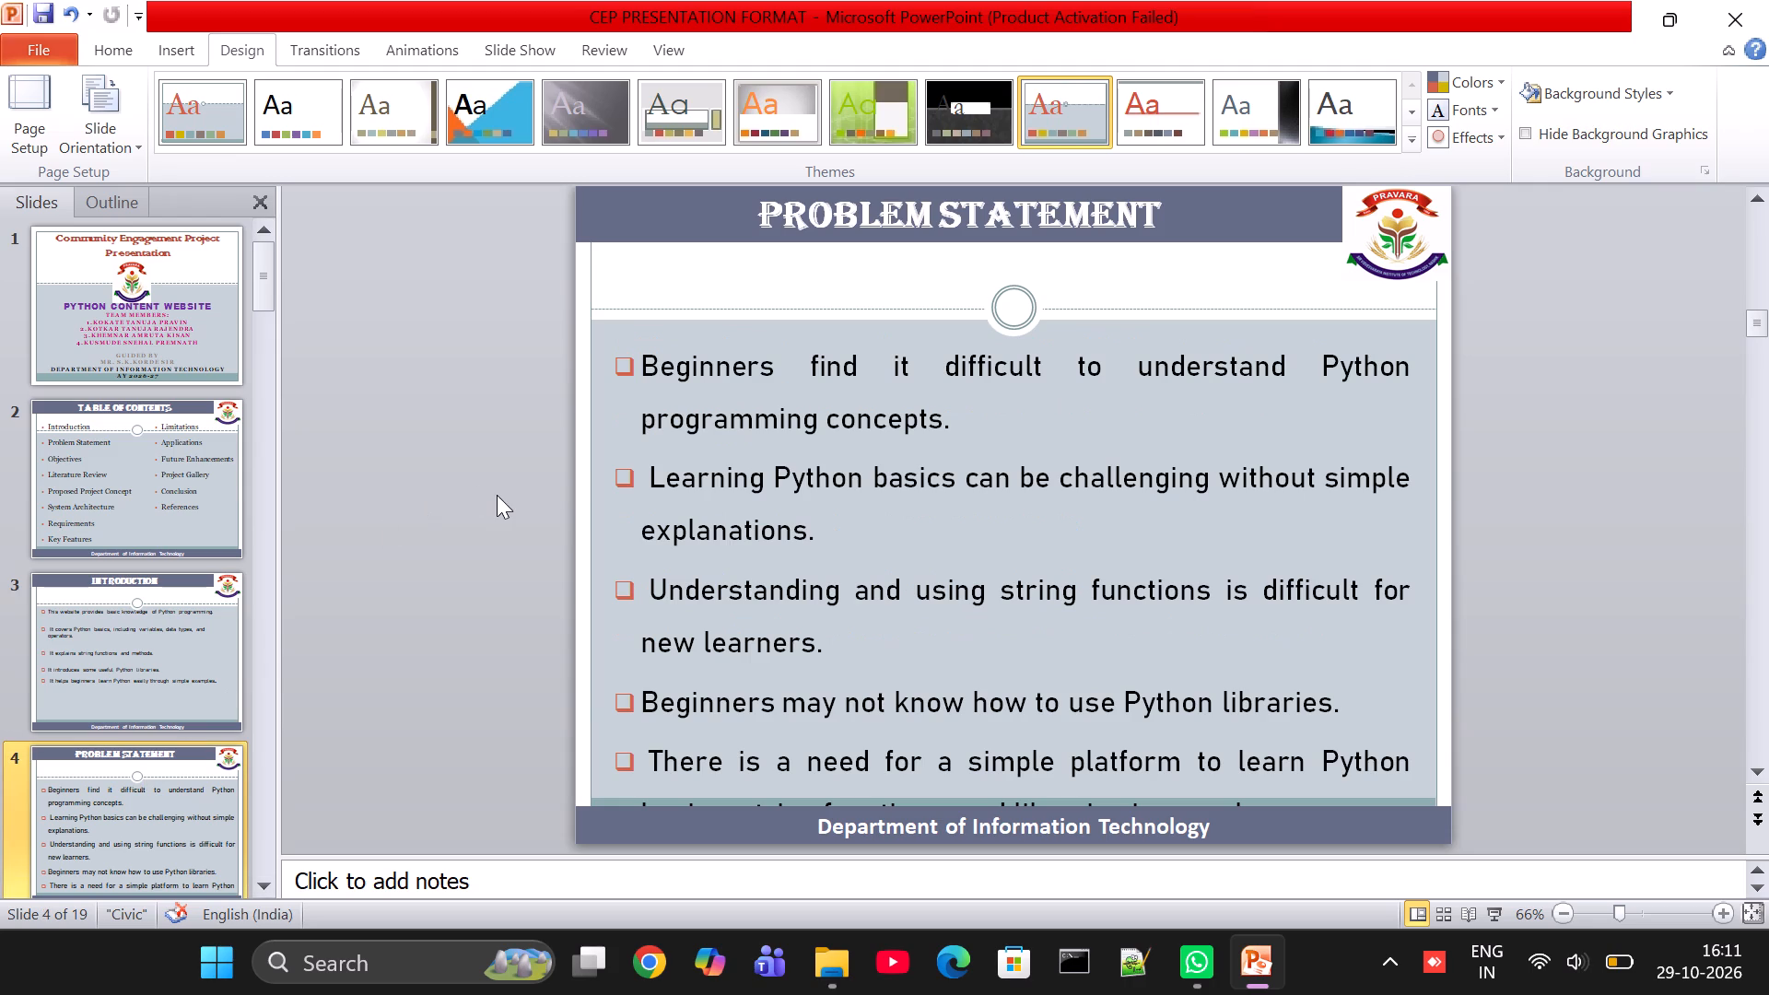
pyautogui.scroll(-1, 725, 490)
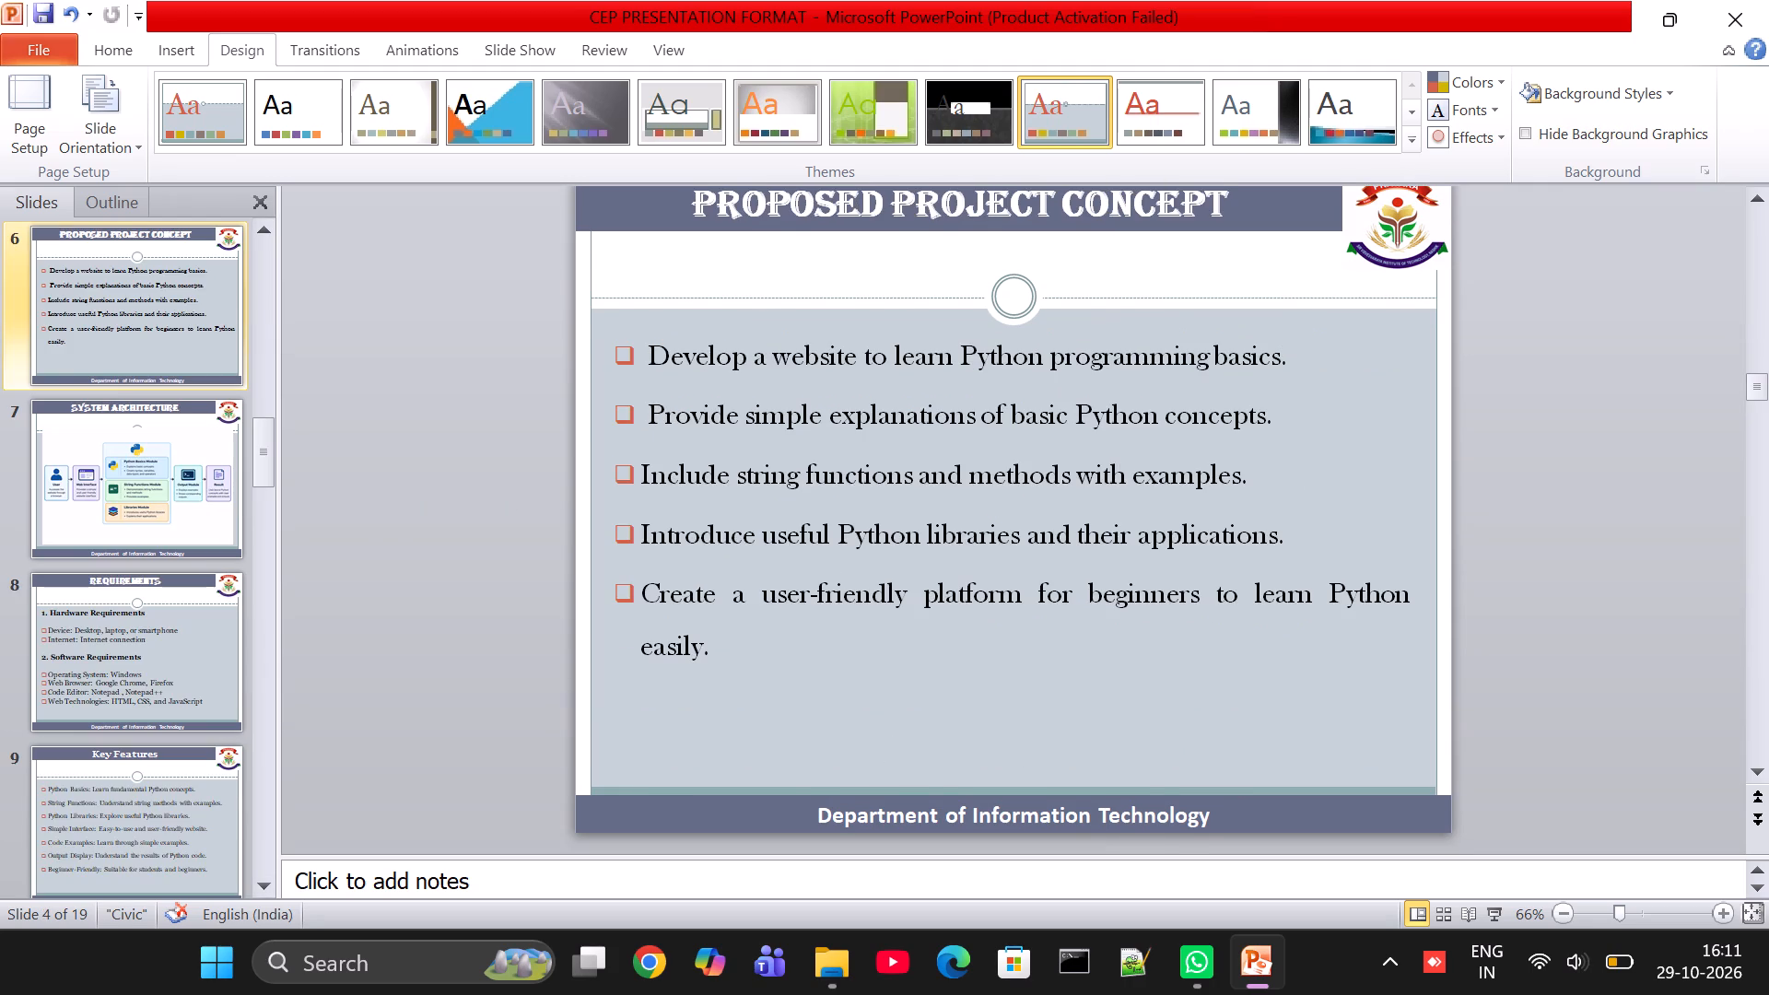
pyautogui.scroll(1, 725, 490)
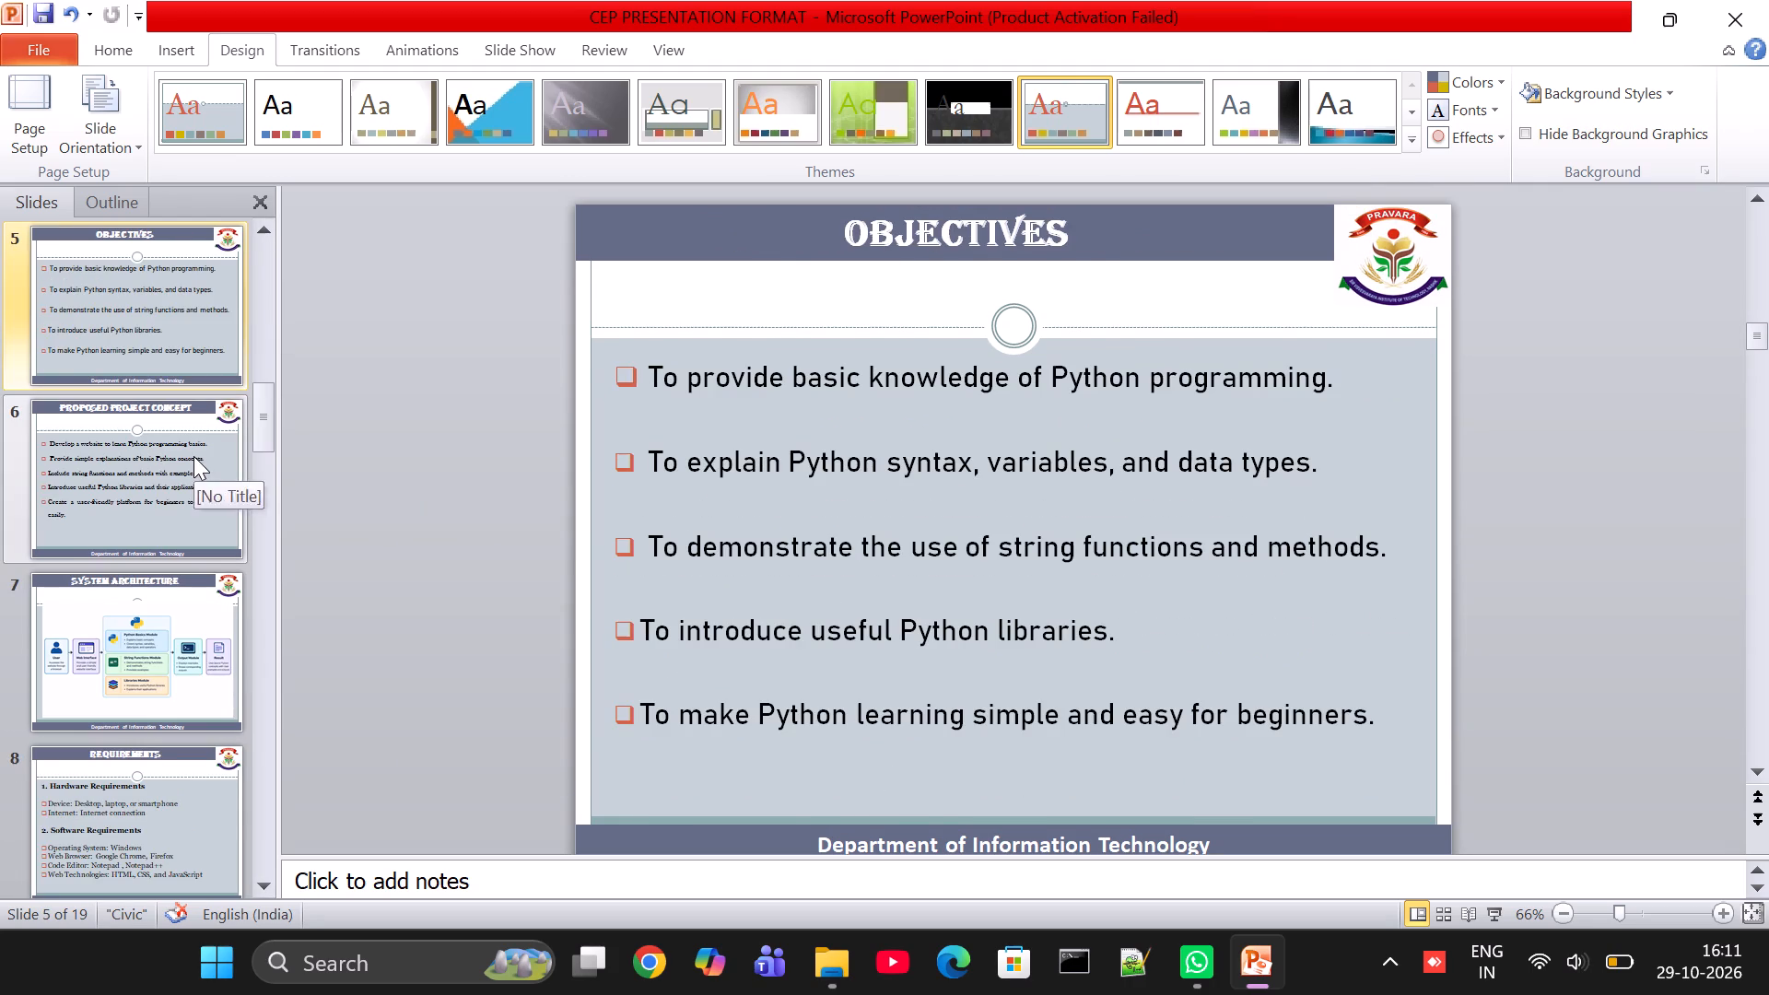
pyautogui.click(193, 456)
pyautogui.click(173, 336)
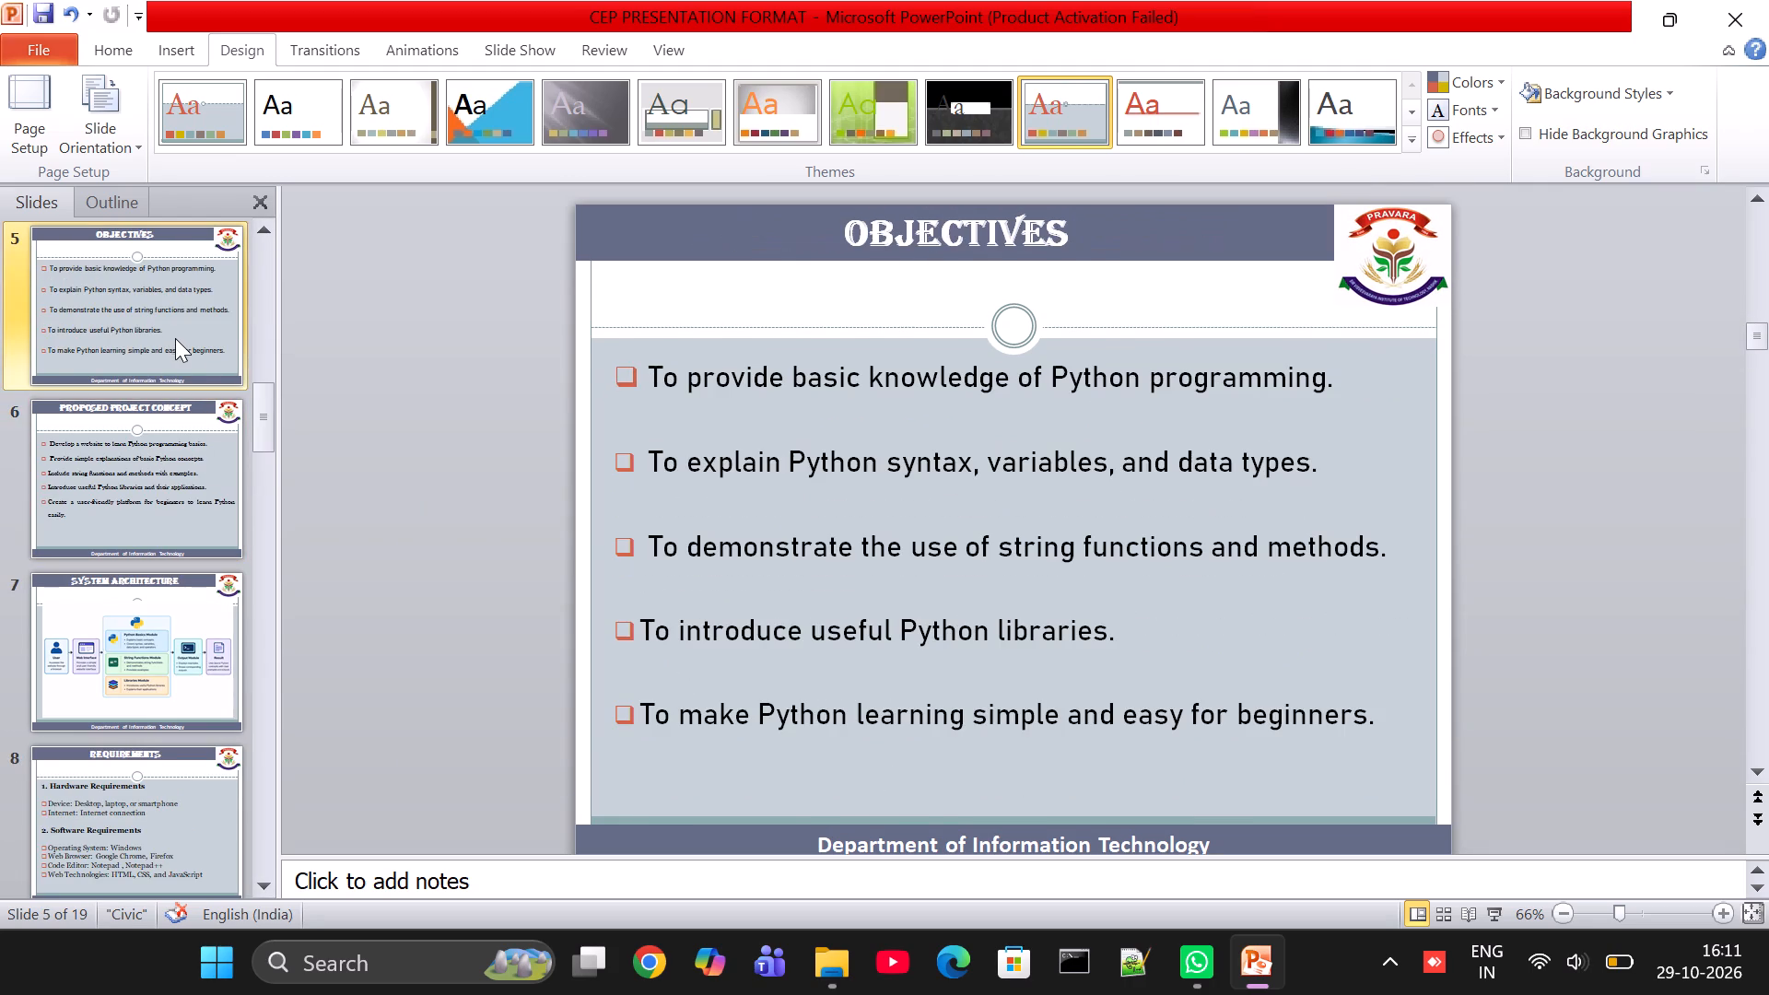
pyautogui.scroll(1, 144, 358)
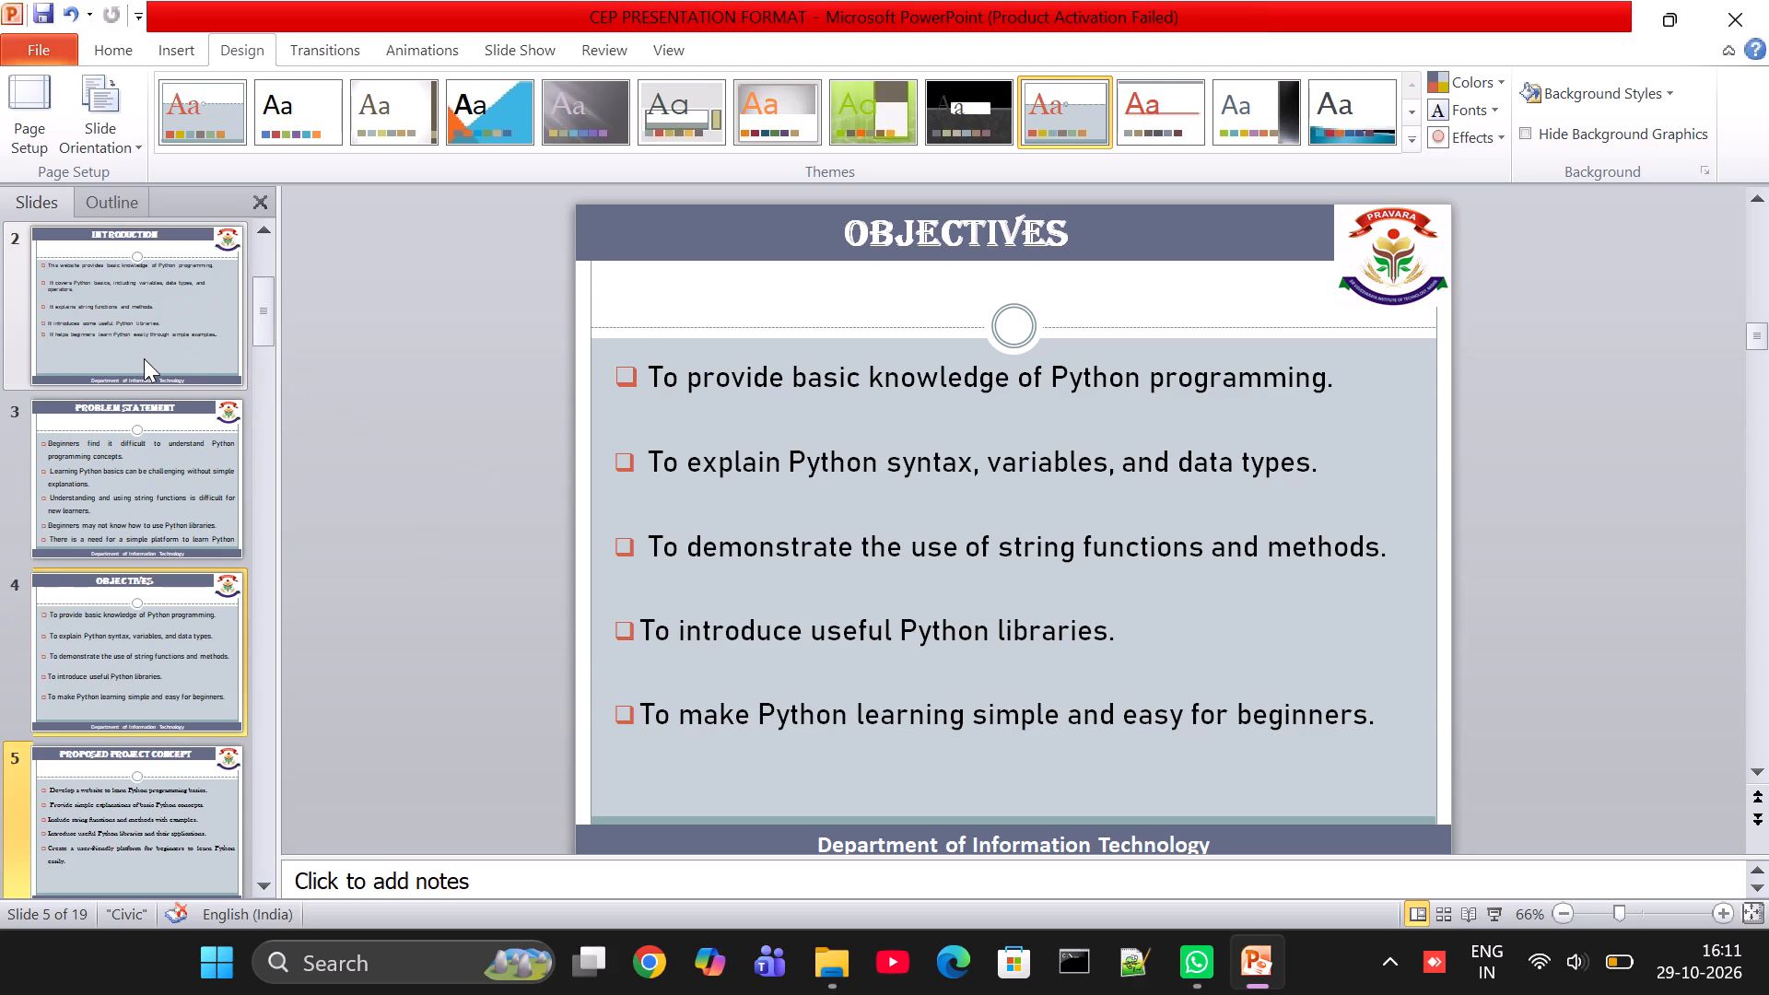
pyautogui.scroll(2, 144, 358)
pyautogui.click(133, 486)
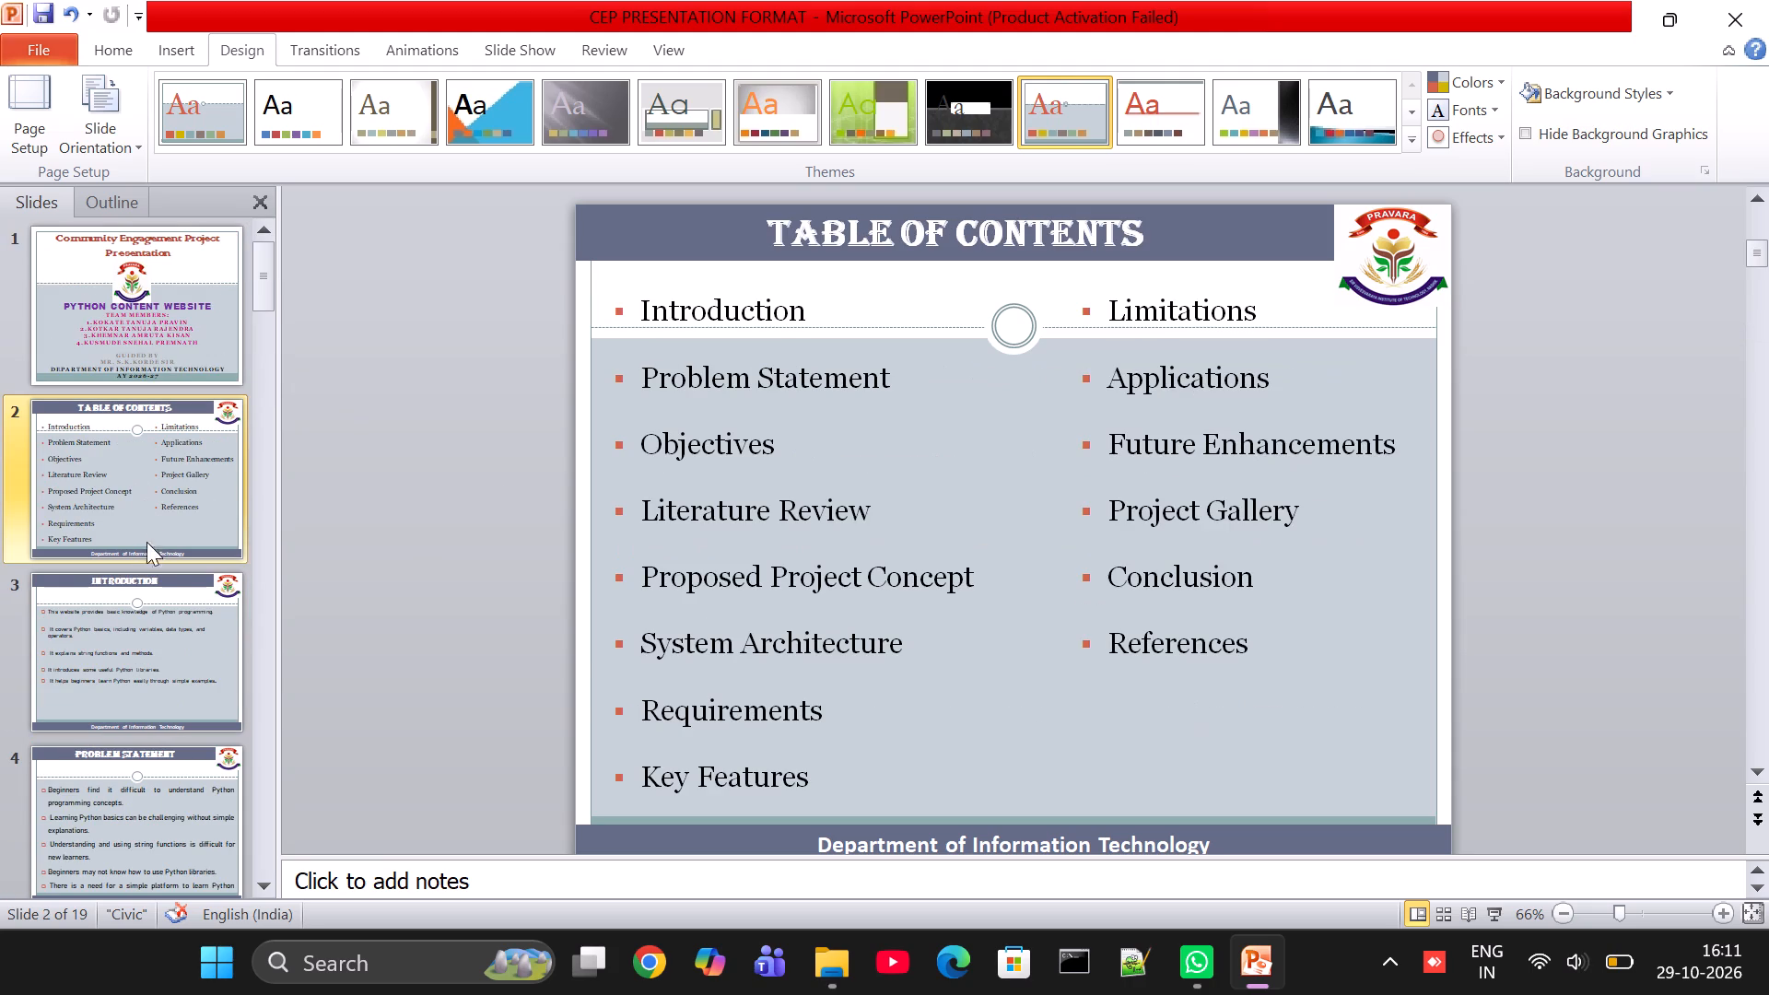
pyautogui.click(138, 619)
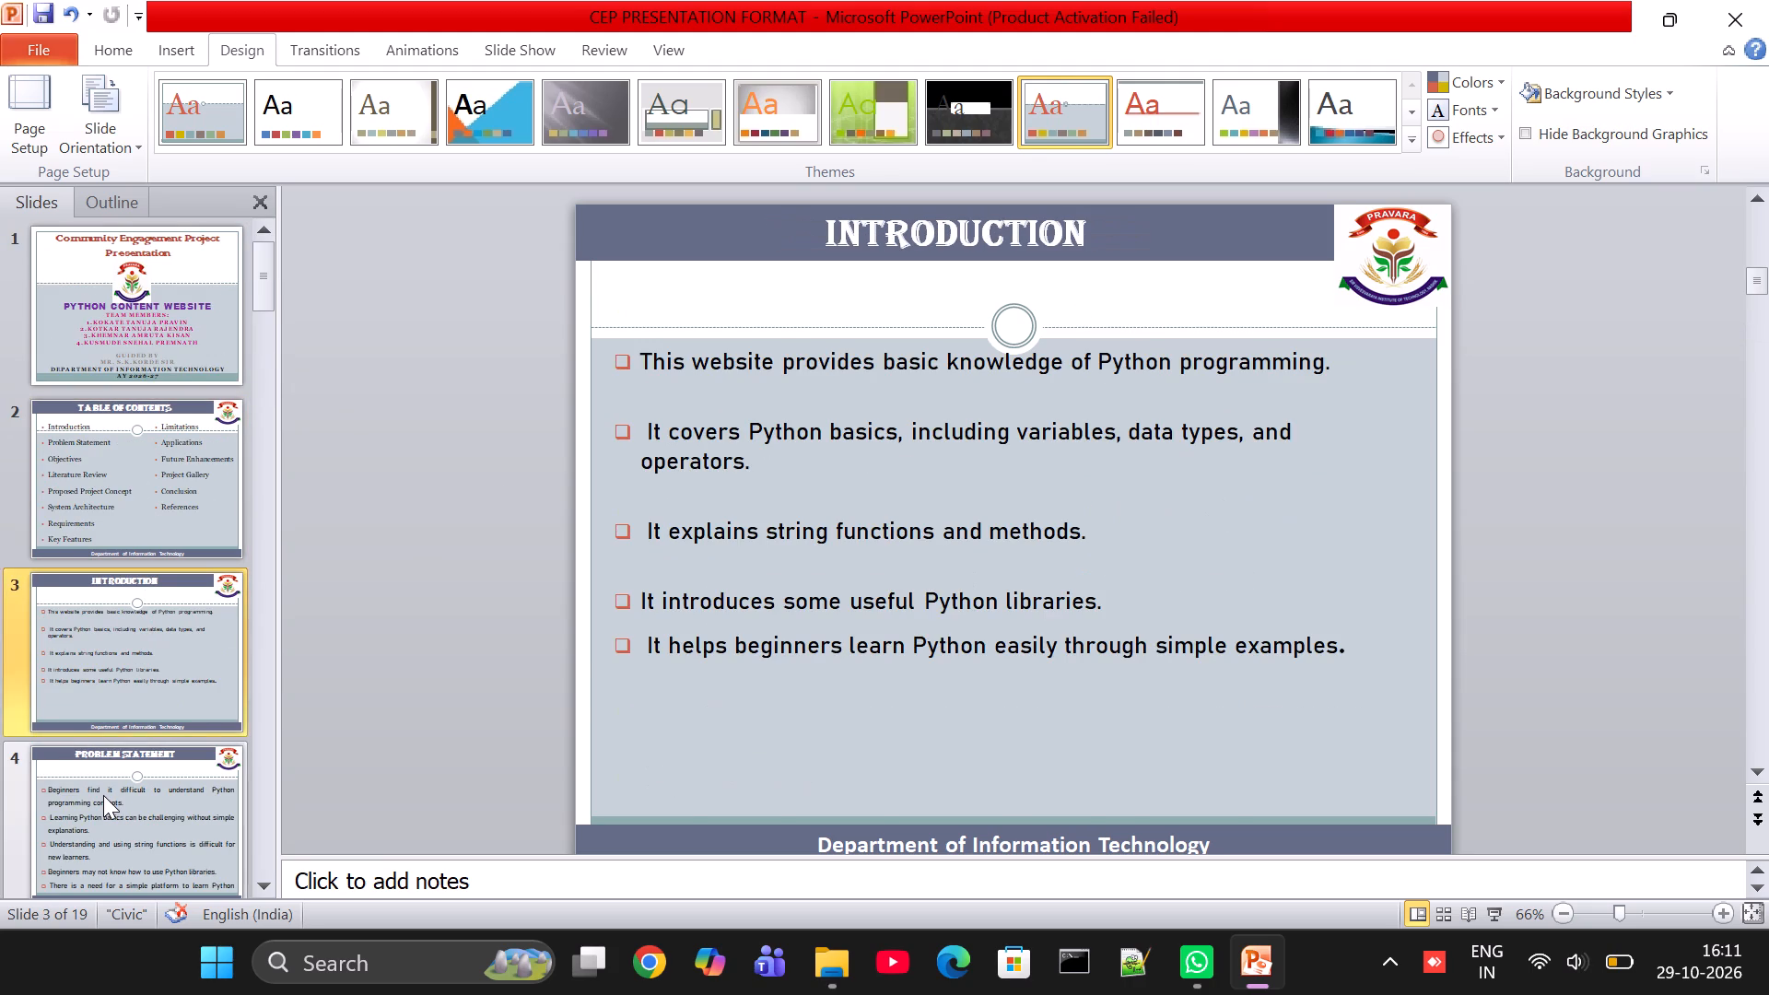
# Shrink the bullet text box on Problem Statement slide 4 slightly from its lower-left corner.
pyautogui.click(103, 795)
pyautogui.scroll(-1, 103, 795)
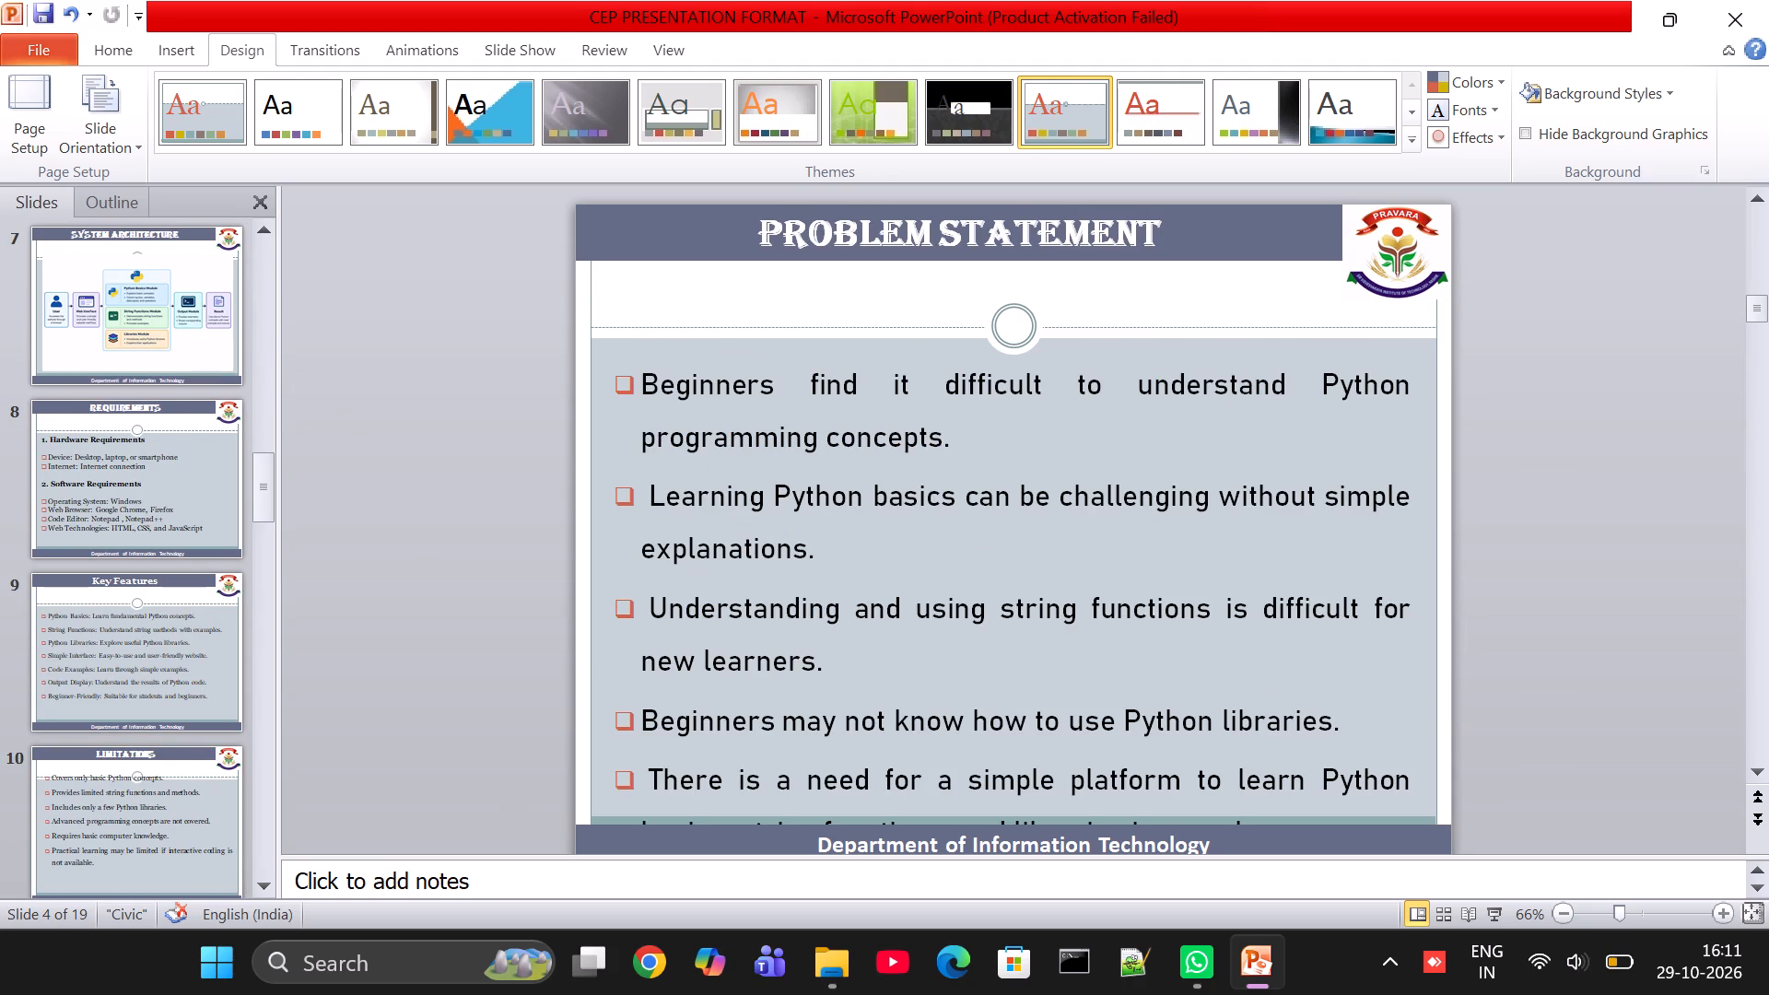
pyautogui.click(756, 756)
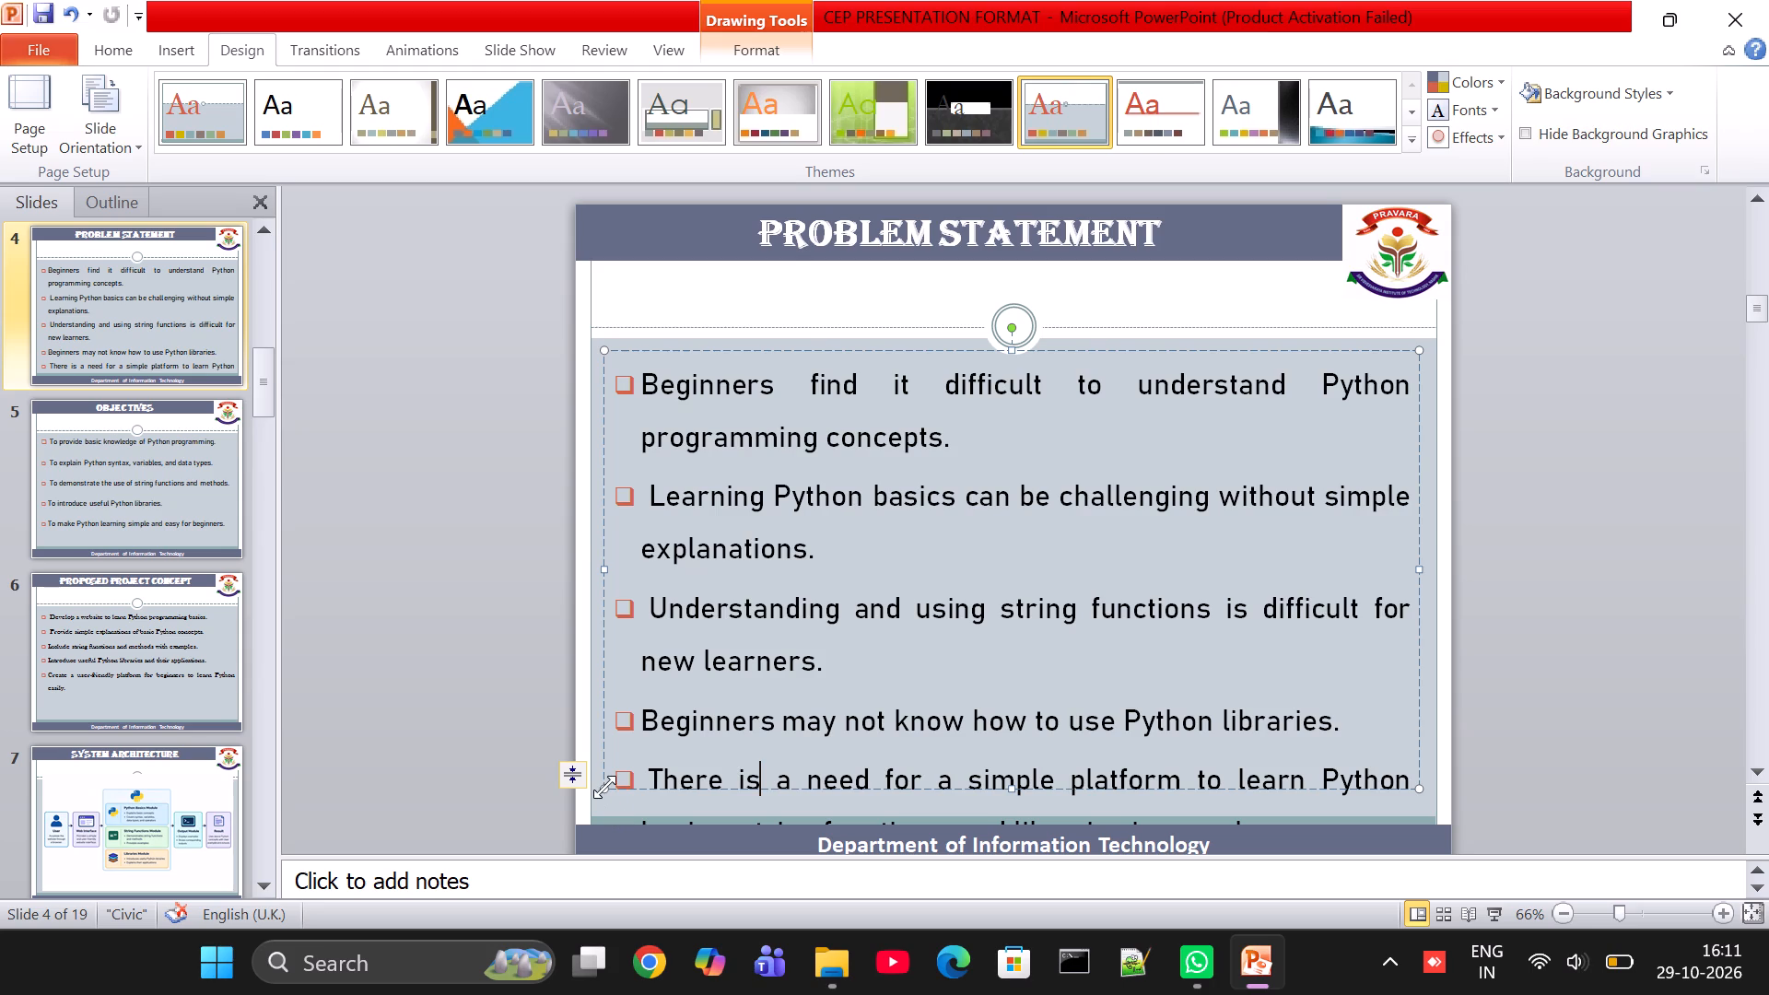
pyautogui.moveTo(604, 787); pyautogui.dragTo(617, 767)
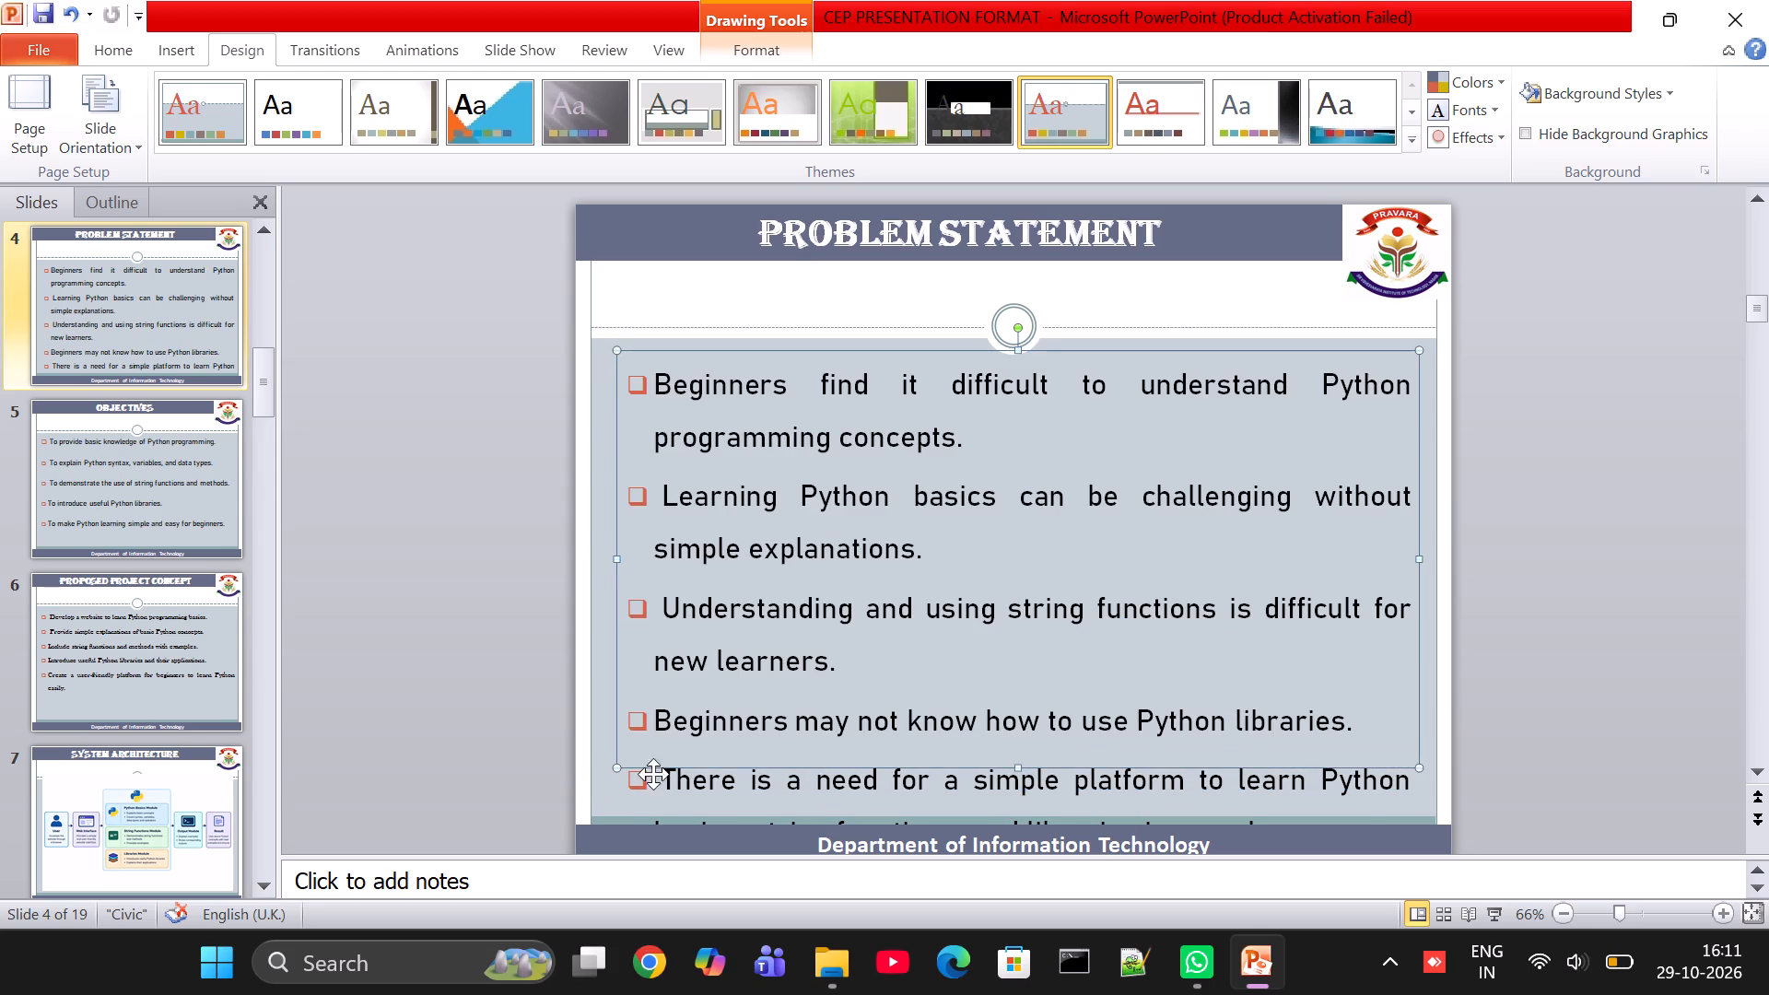
# Shrink the Problem Statement text box further from its lower-left corner and move it up so all five bullets sit above the footer.
pyautogui.scroll(-1, 704, 785)
pyautogui.scroll(1, 691, 643)
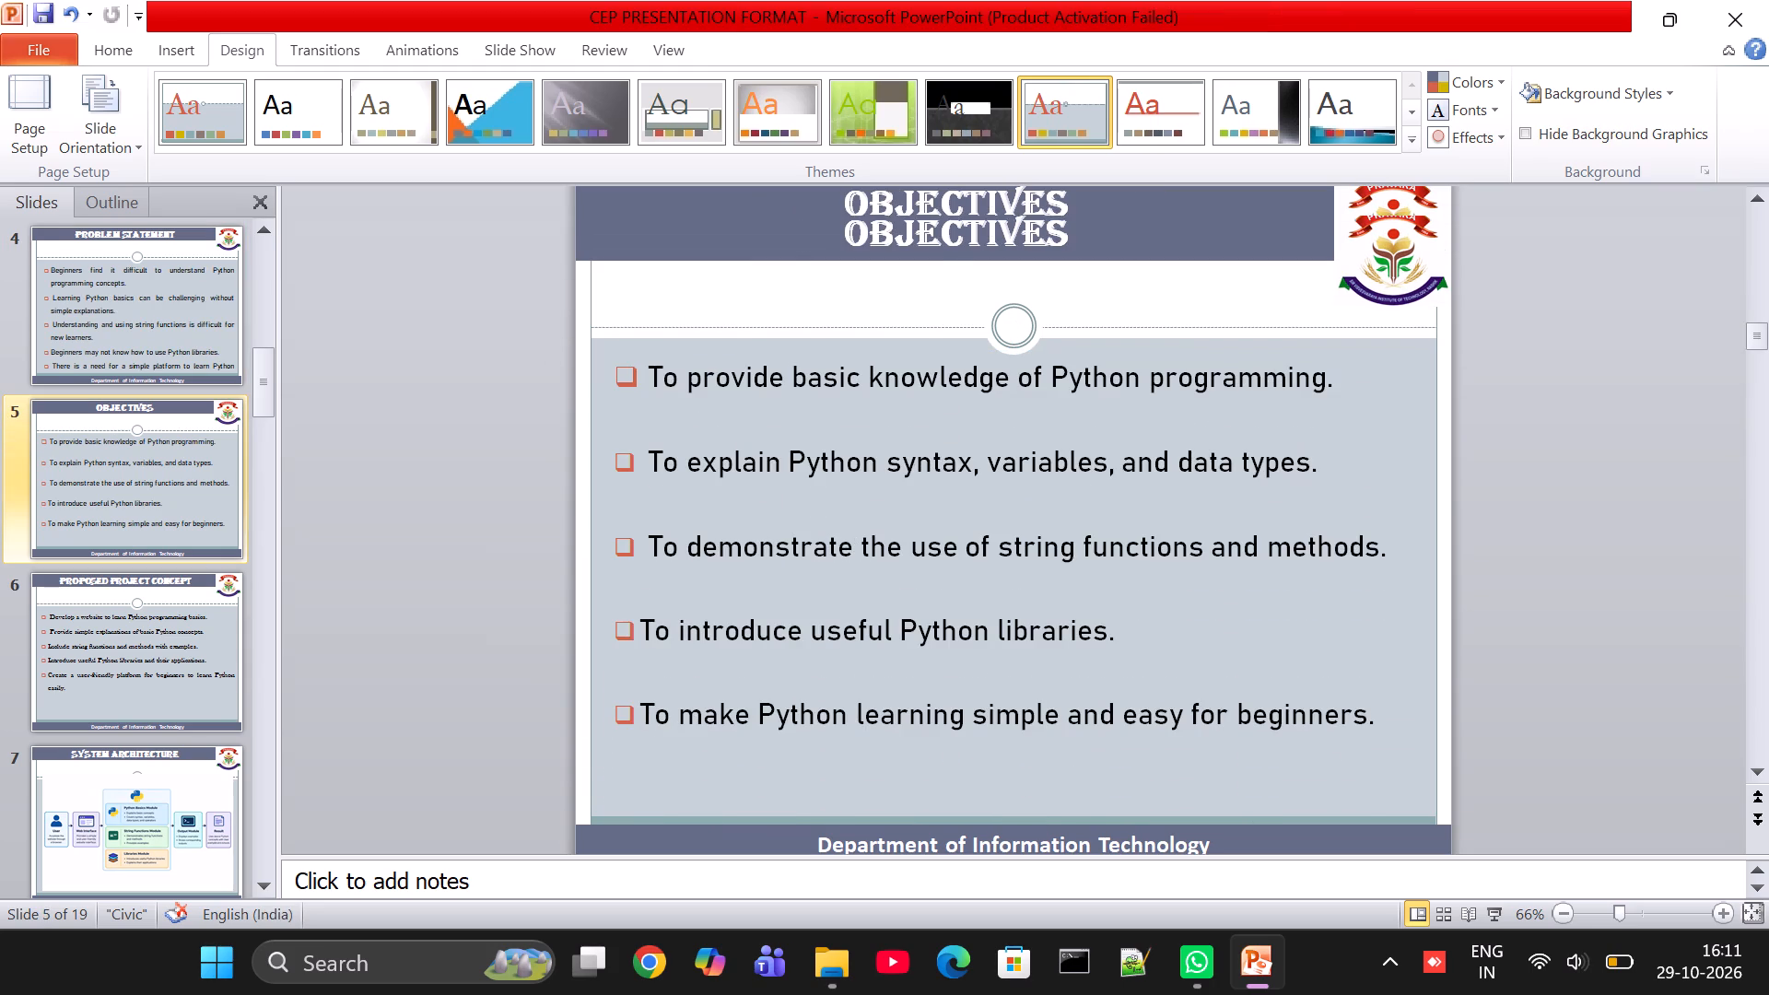
pyautogui.scroll(2, 691, 643)
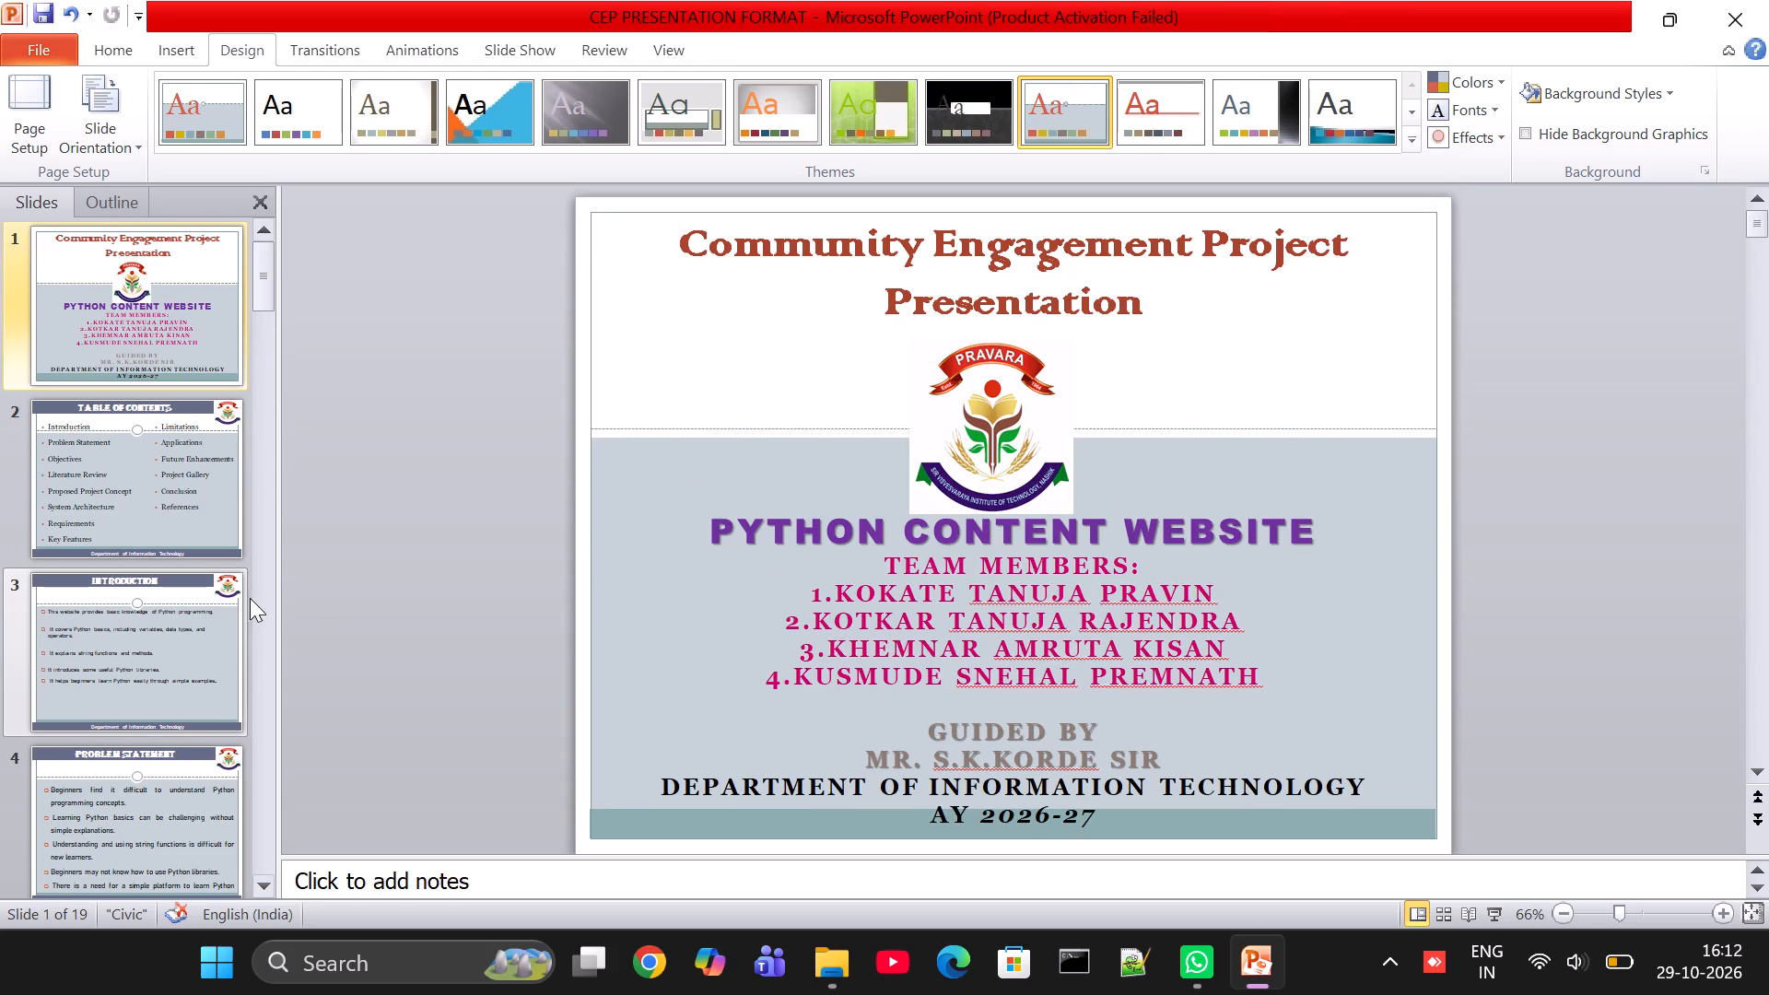
pyautogui.click(212, 814)
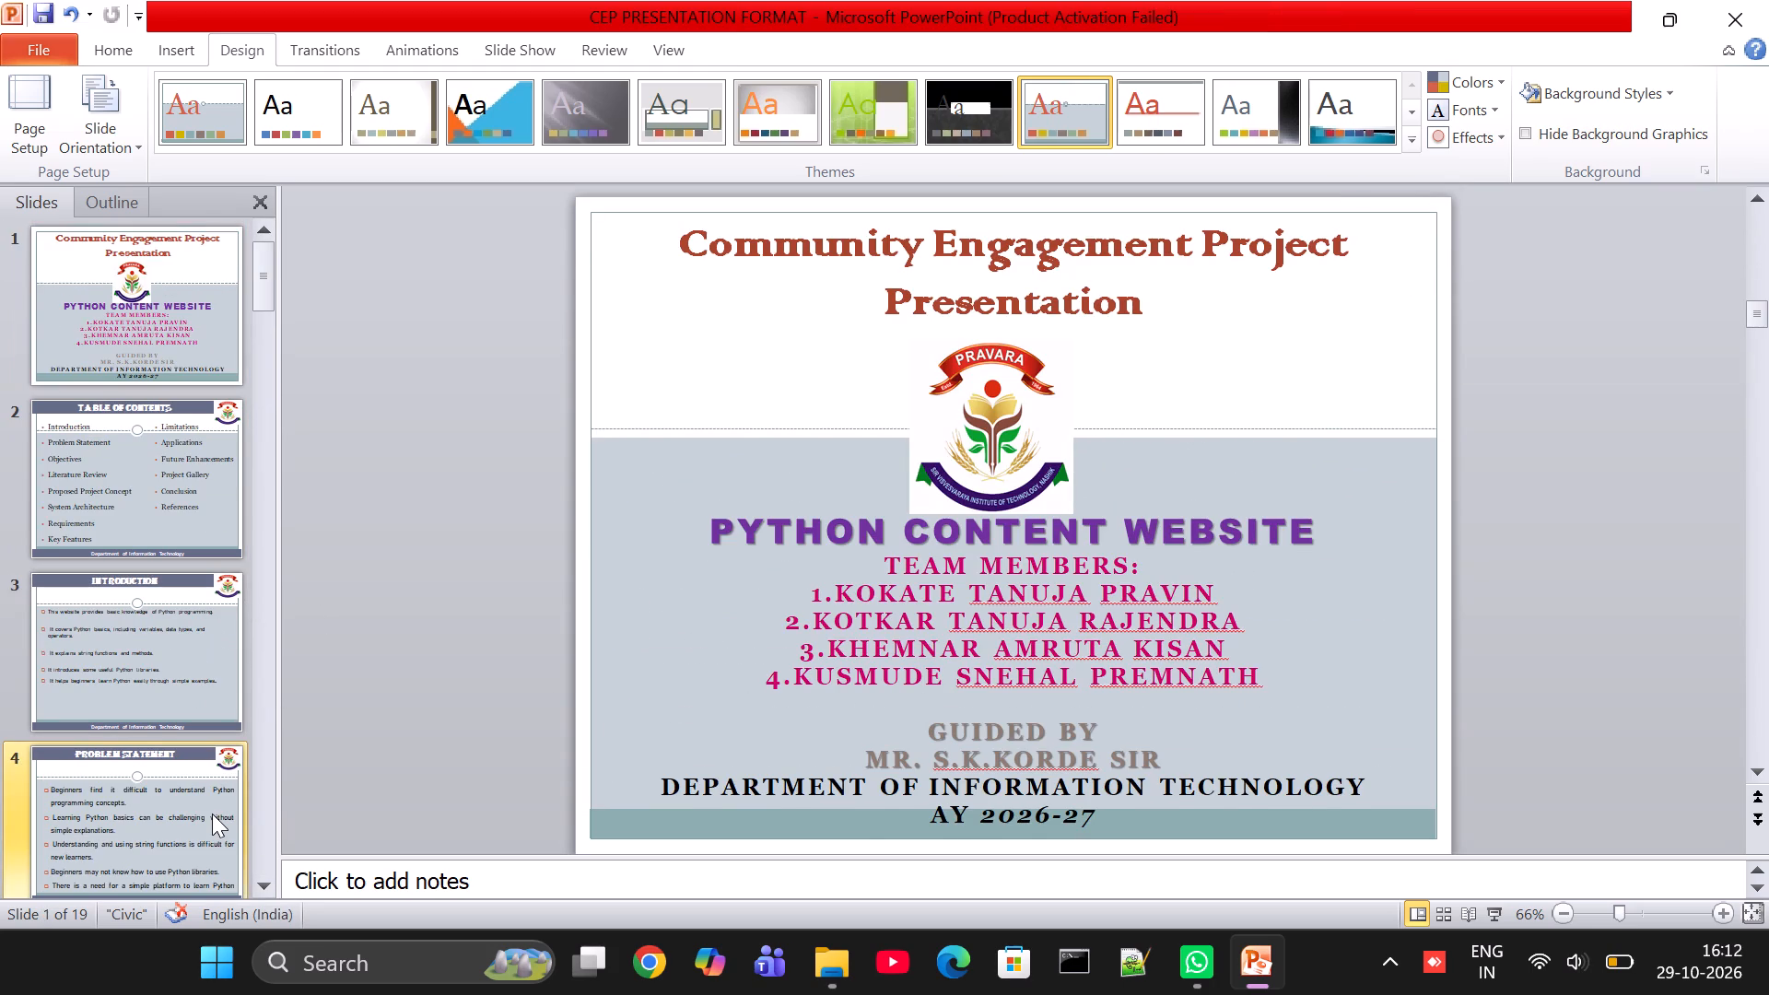
pyautogui.click(734, 629)
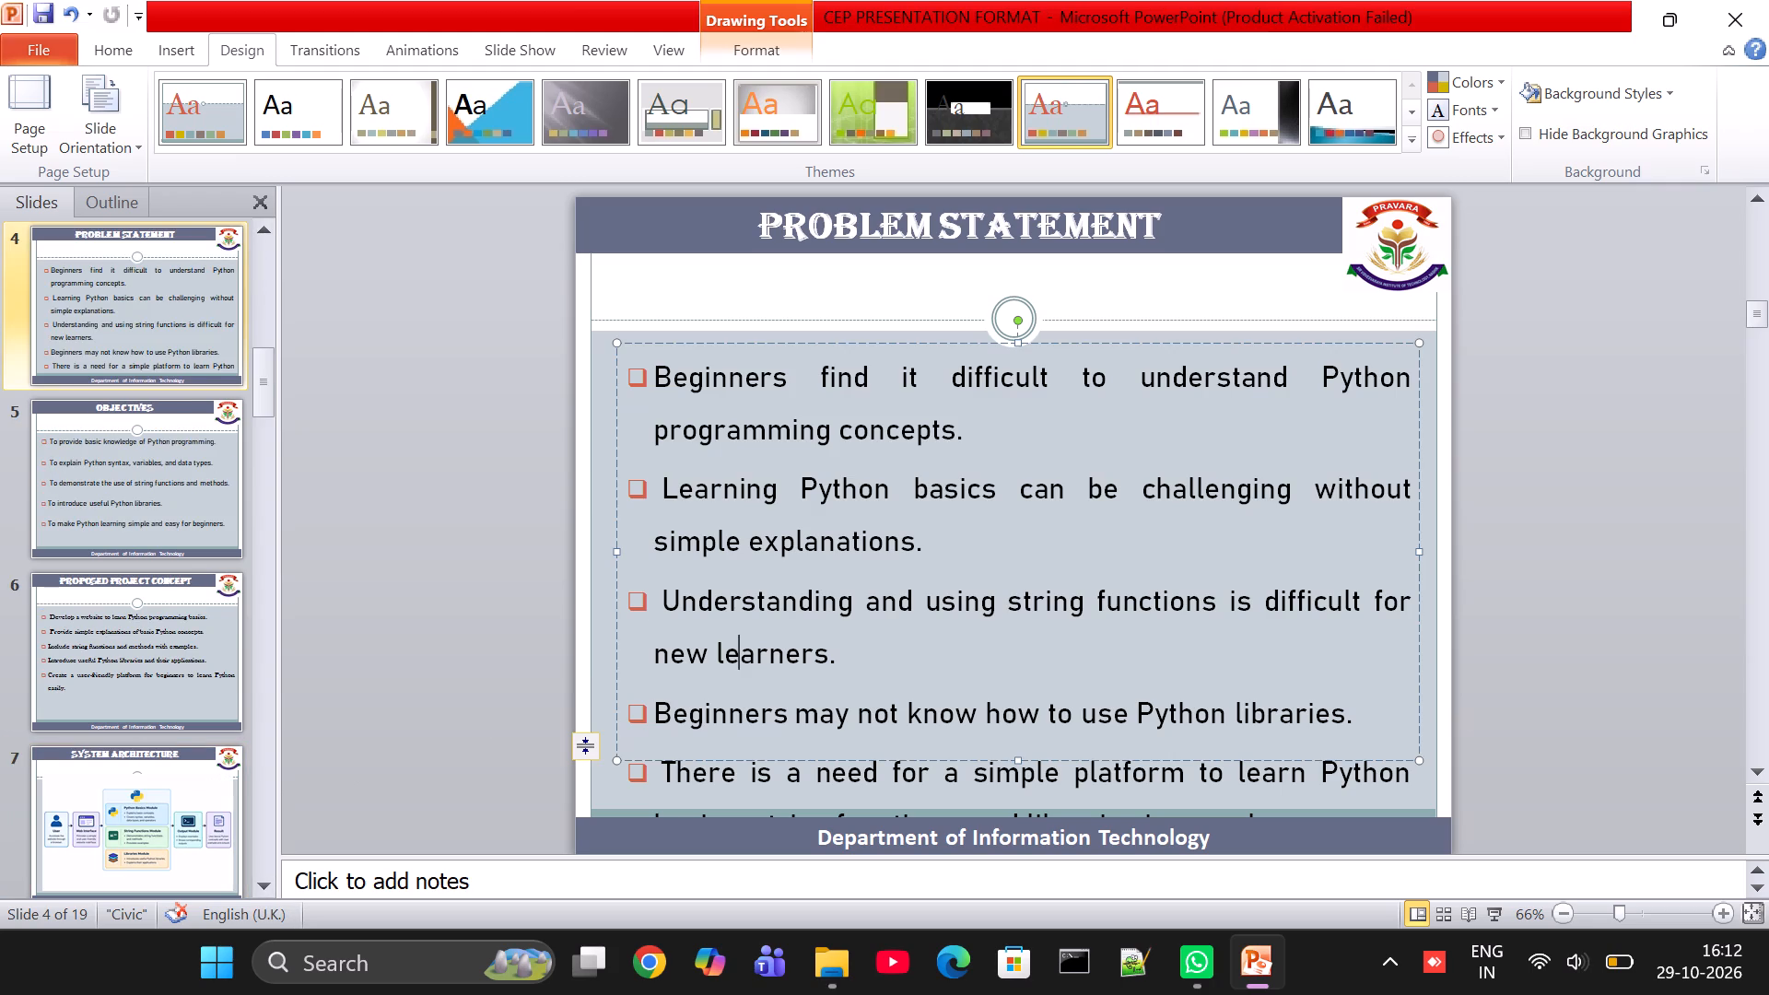
pyautogui.moveTo(613, 761); pyautogui.dragTo(651, 701)
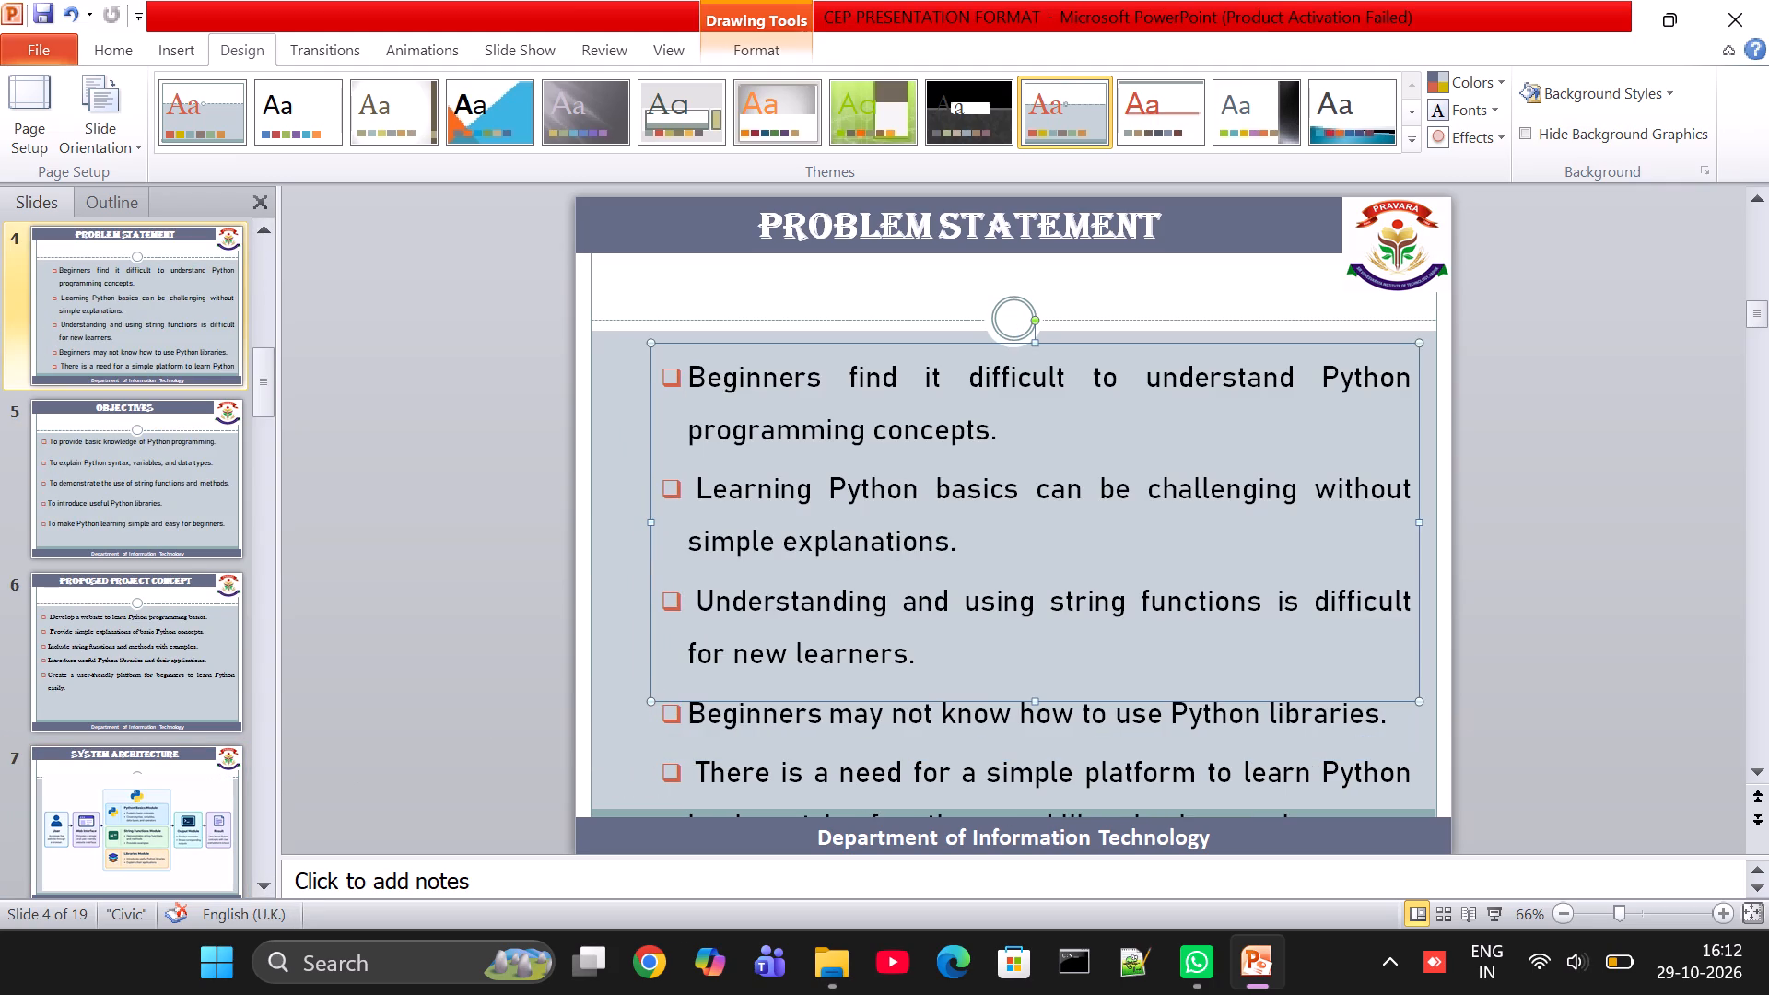
pyautogui.click(654, 708)
pyautogui.moveTo(1027, 700); pyautogui.dragTo(992, 624)
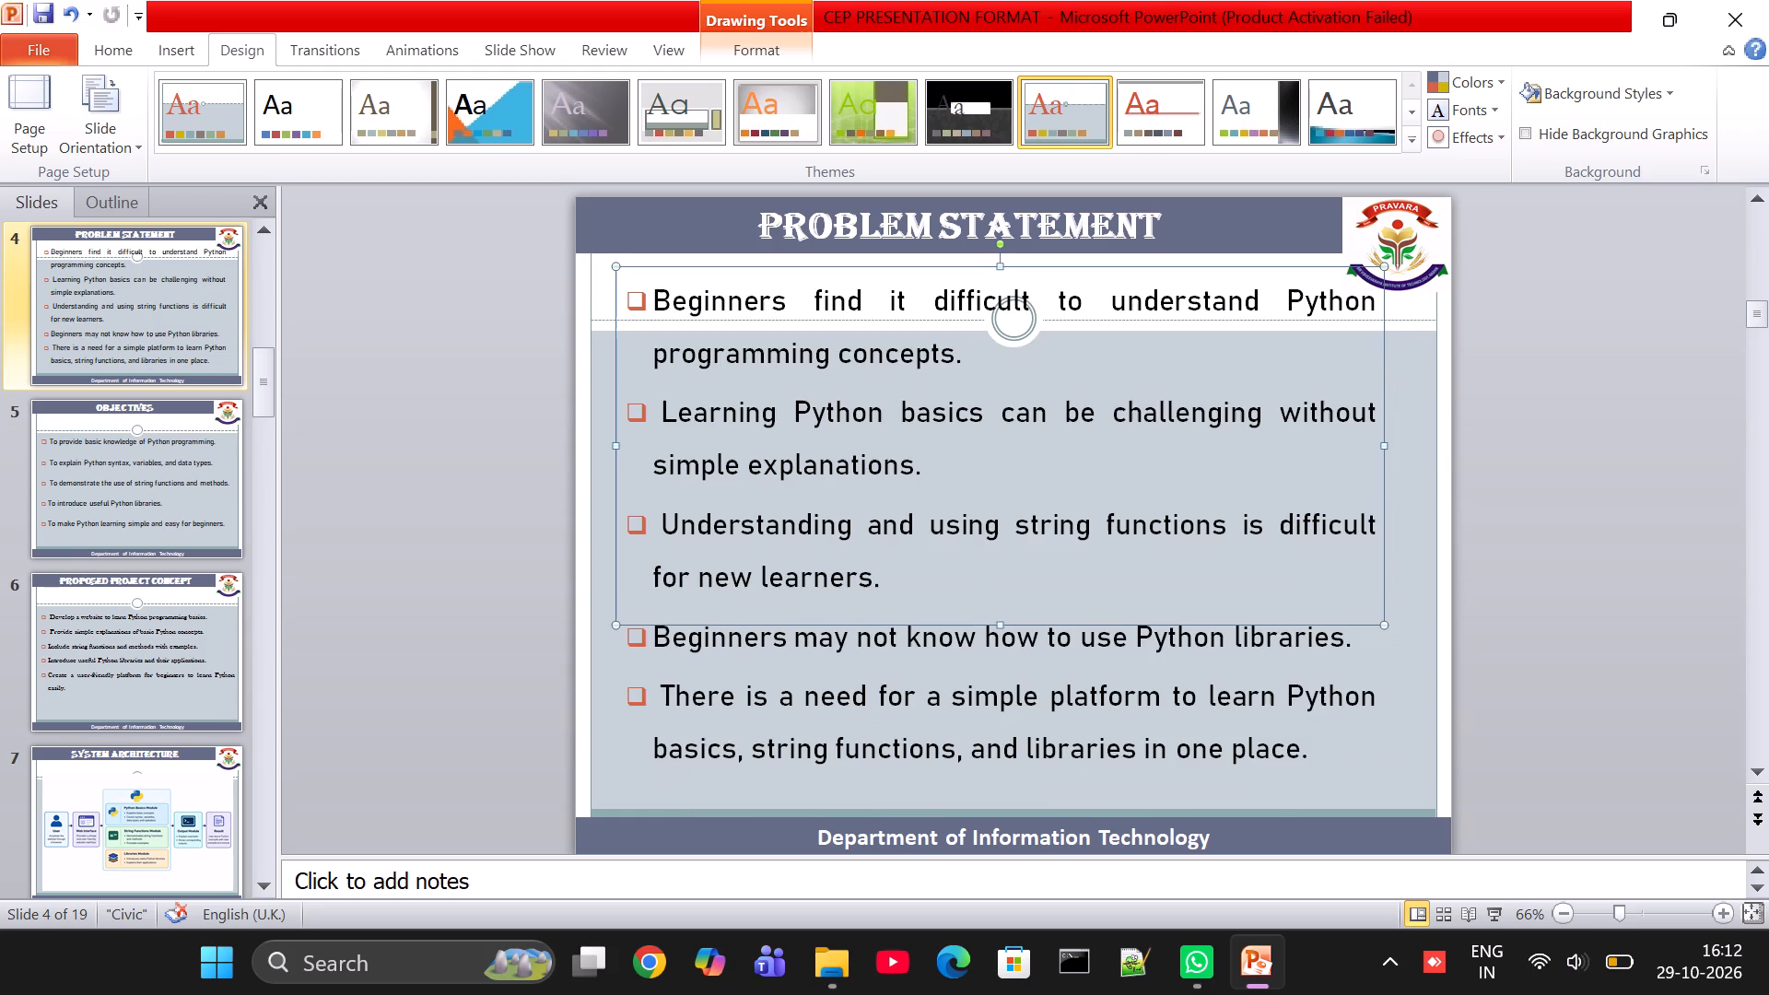
pyautogui.click(949, 772)
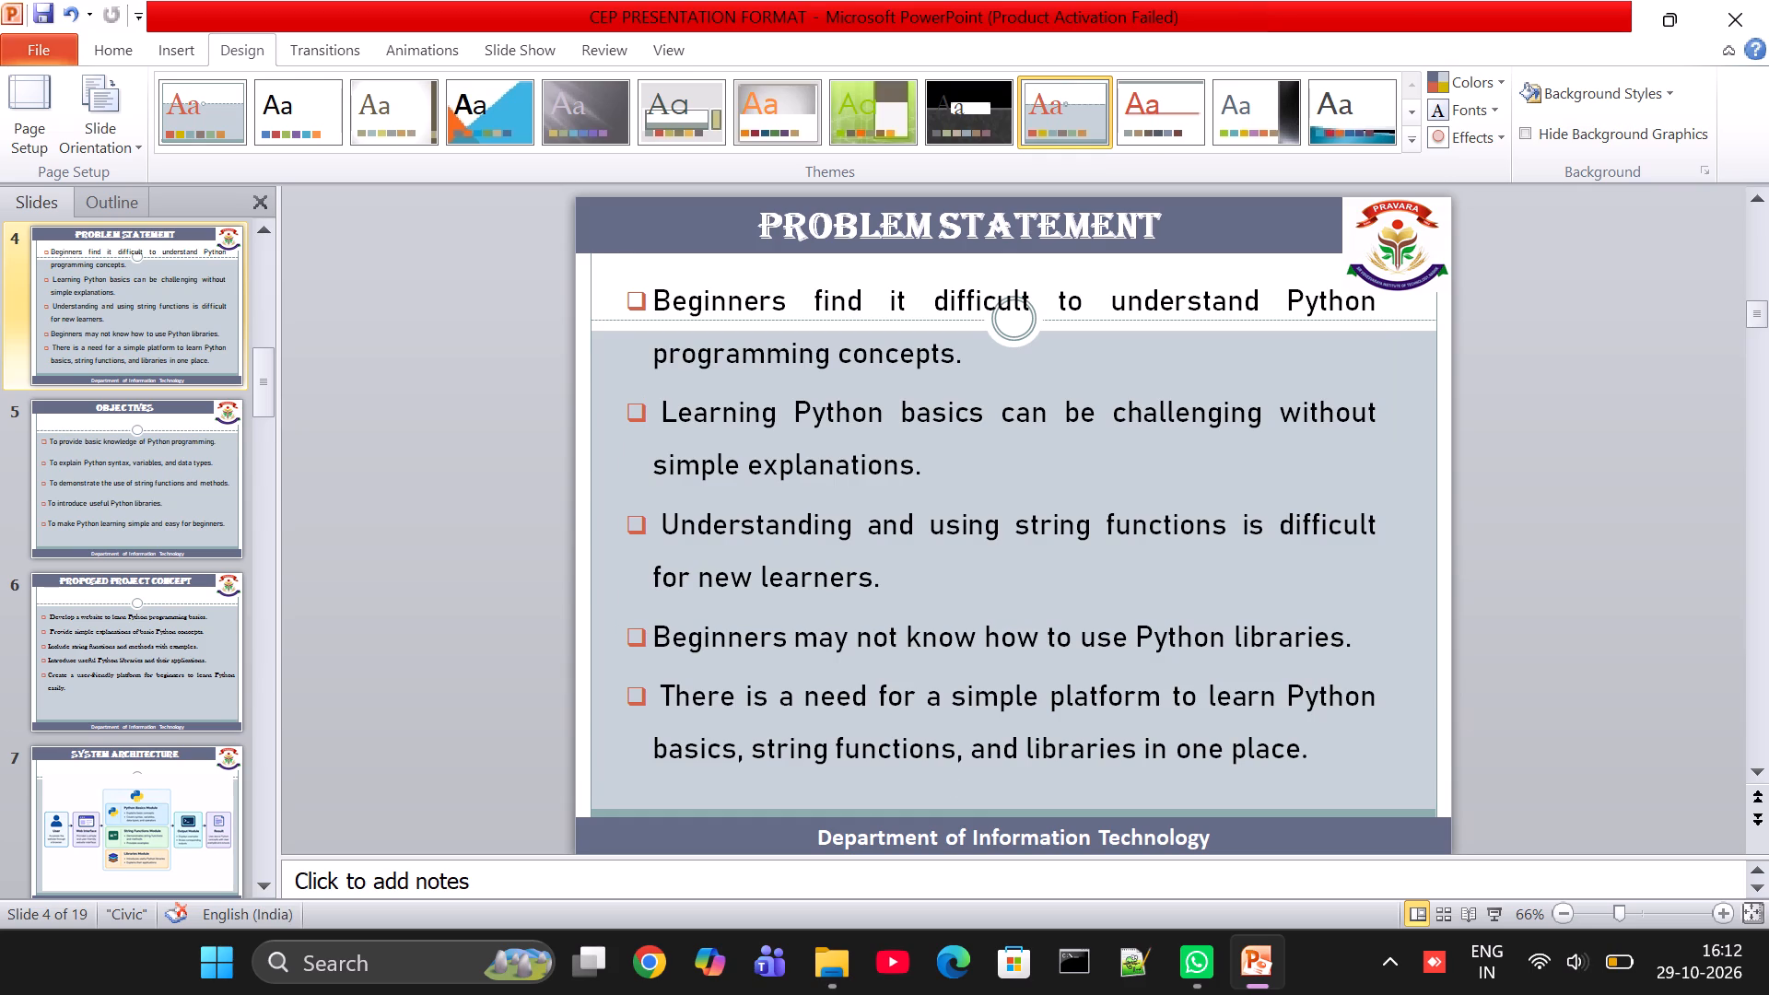
# Enlarge the Problem Statement text box from its lower-right corner to enclose all the bullets down to just above the footer.
pyautogui.click(651, 304)
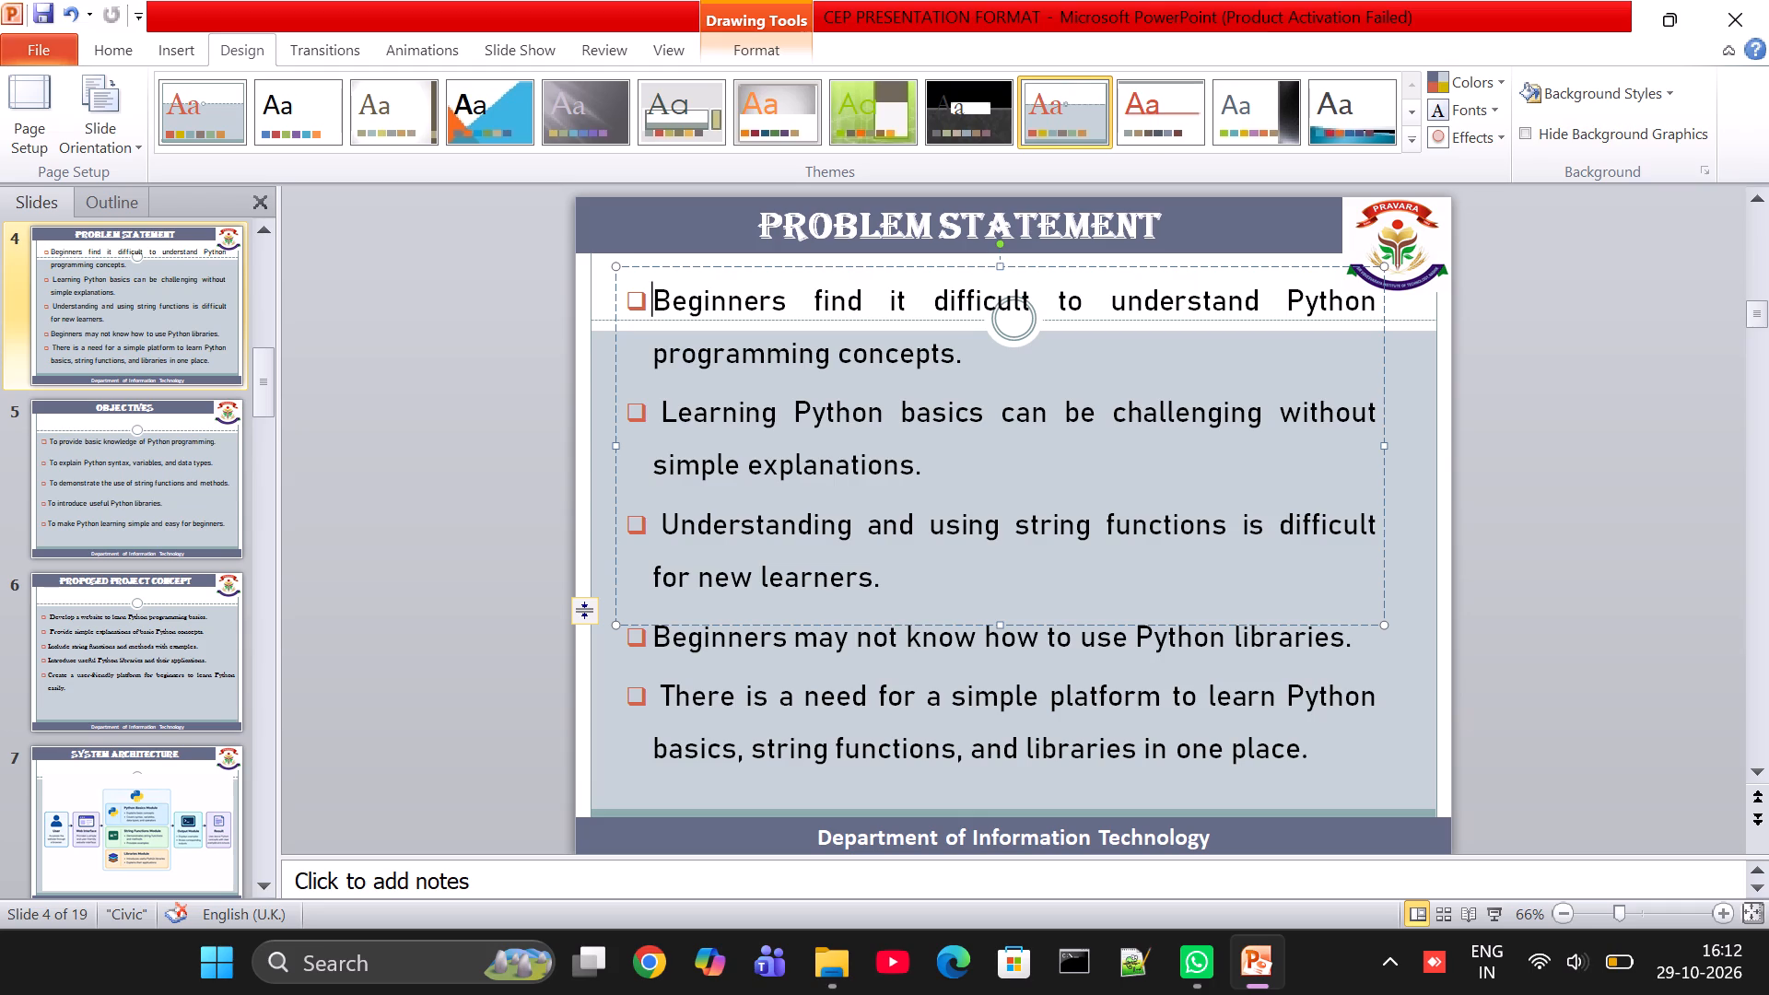
pyautogui.click(801, 498)
pyautogui.moveTo(1383, 623); pyautogui.dragTo(1412, 788)
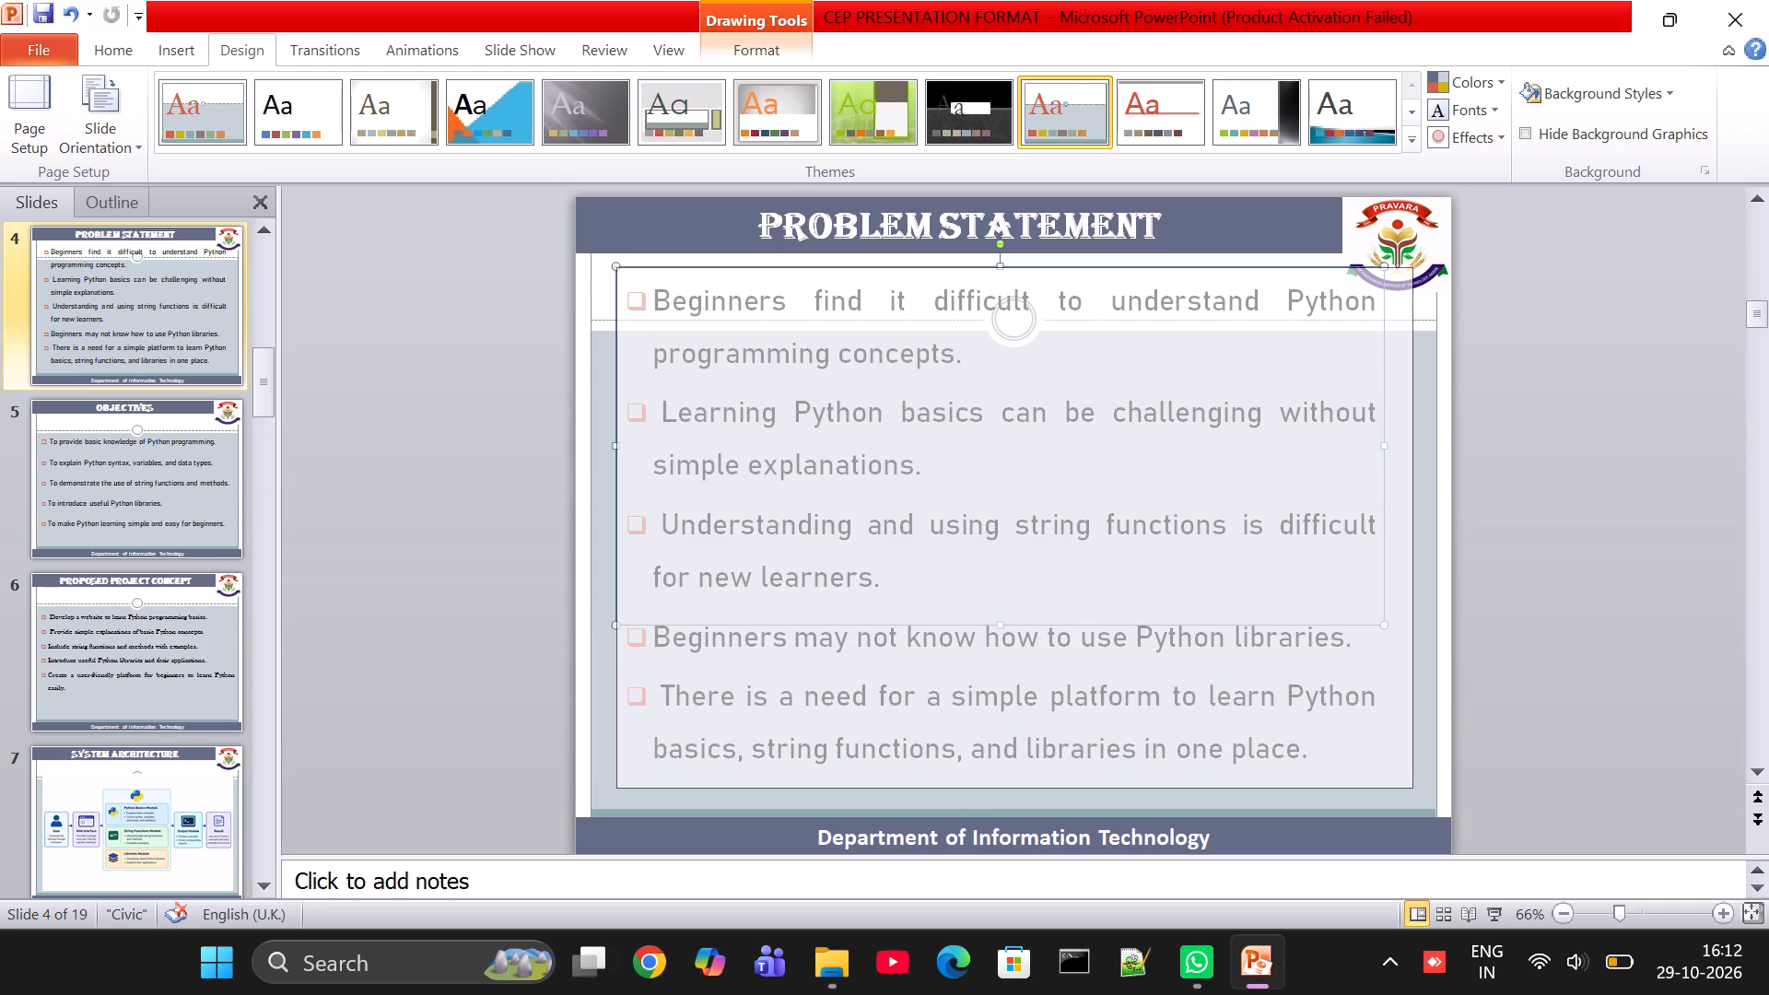
# Enlarge the Problem Statement text box from its lower-right corner and move it down to start near the dotted divider line.
pyautogui.moveTo(1412, 788); pyautogui.dragTo(1412, 789)
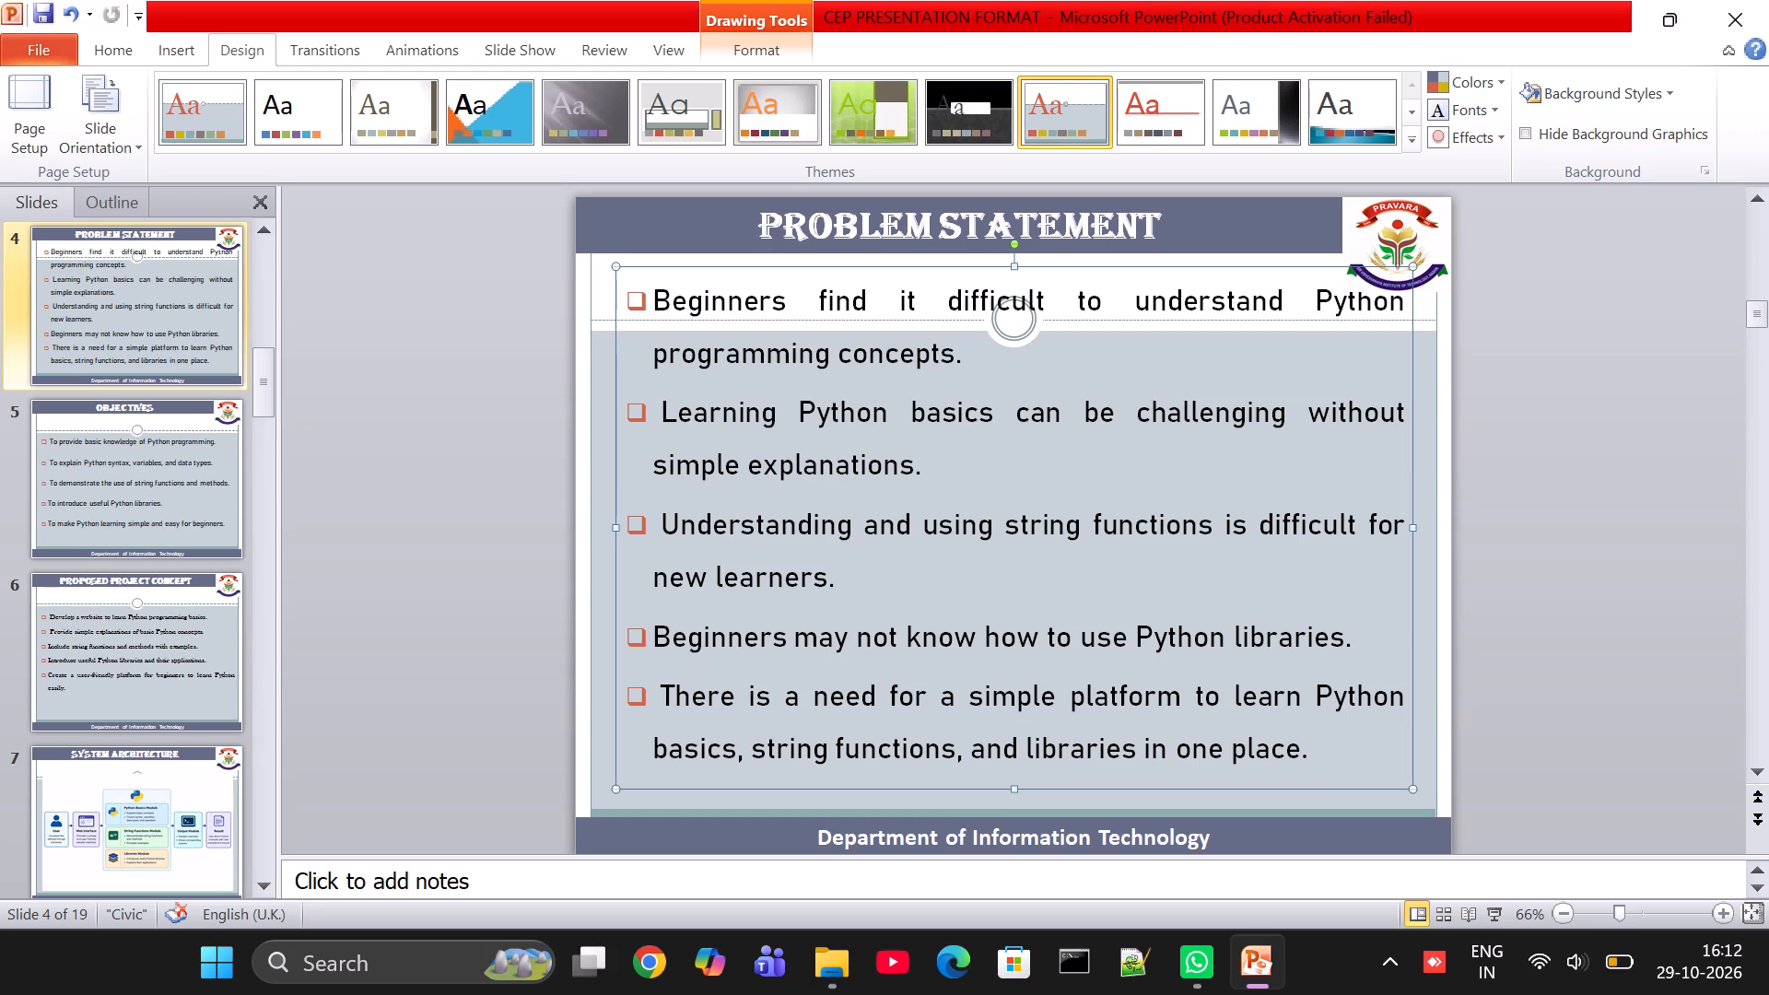
pyautogui.moveTo(1014, 262); pyautogui.dragTo(1021, 306)
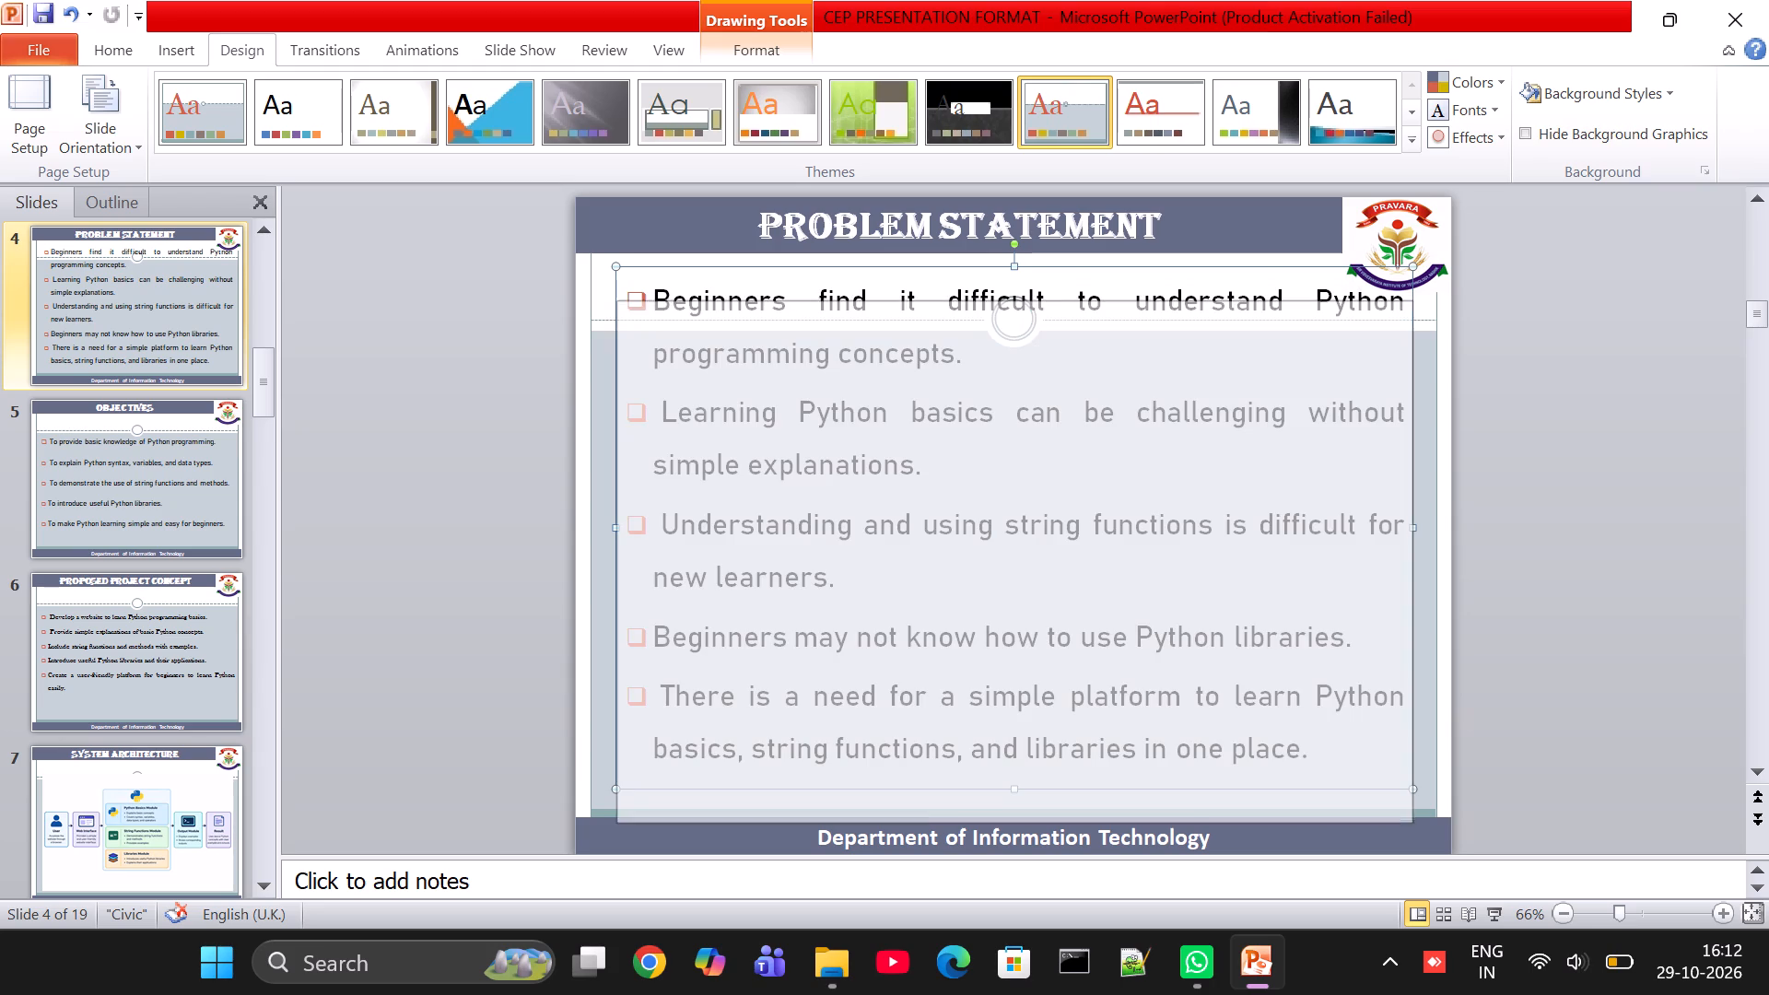
pyautogui.moveTo(1021, 306); pyautogui.dragTo(1011, 309)
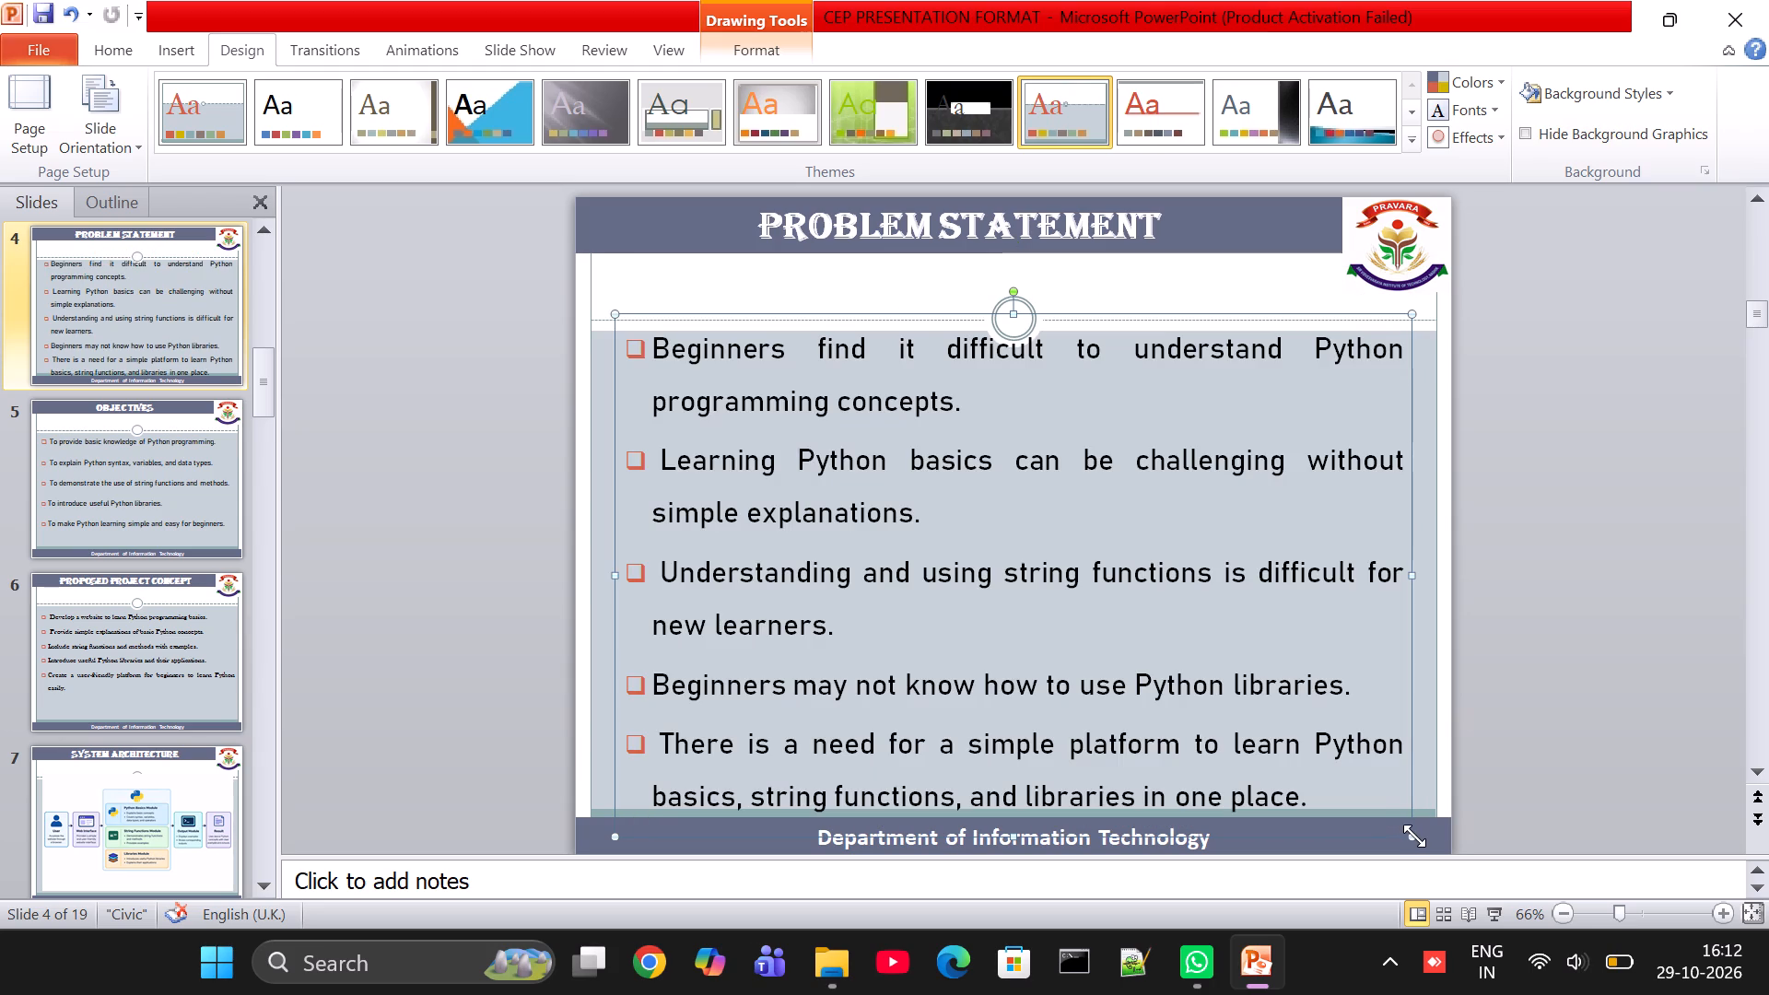
# Widen the Problem Statement text box on both sides so it spans the full width of the shaded content area.
pyautogui.moveTo(1414, 836); pyautogui.dragTo(1435, 828)
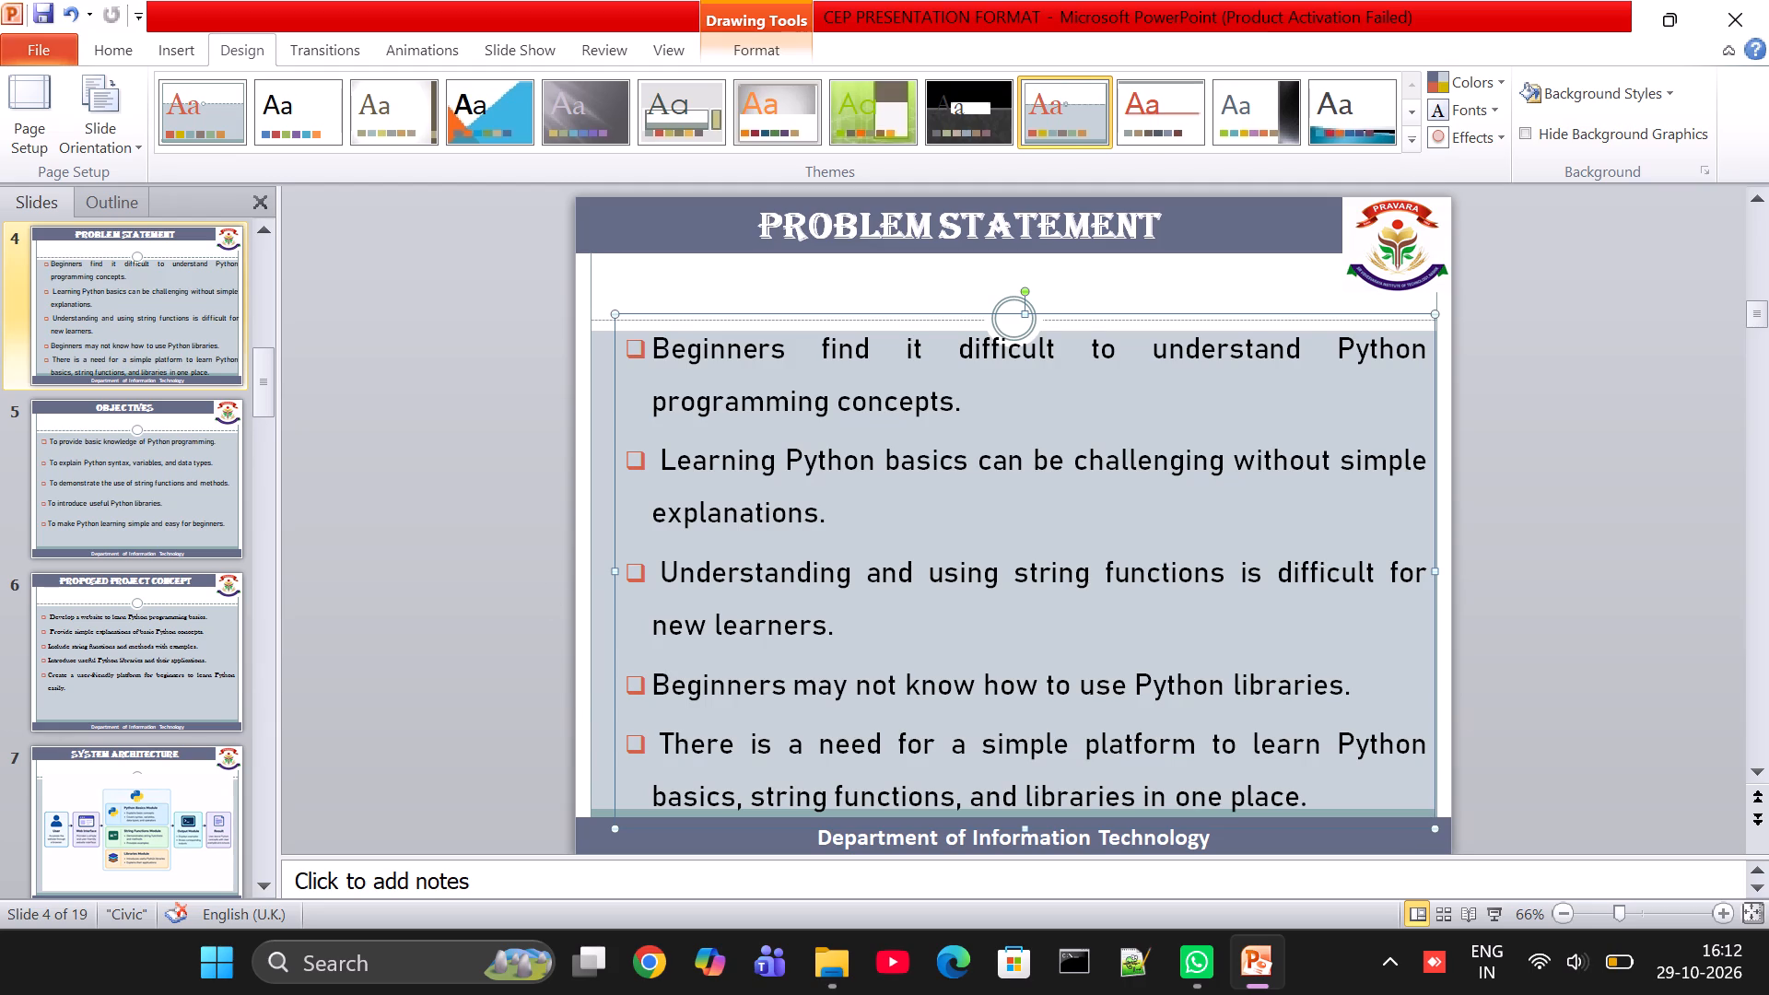
pyautogui.moveTo(612, 570); pyautogui.dragTo(576, 577)
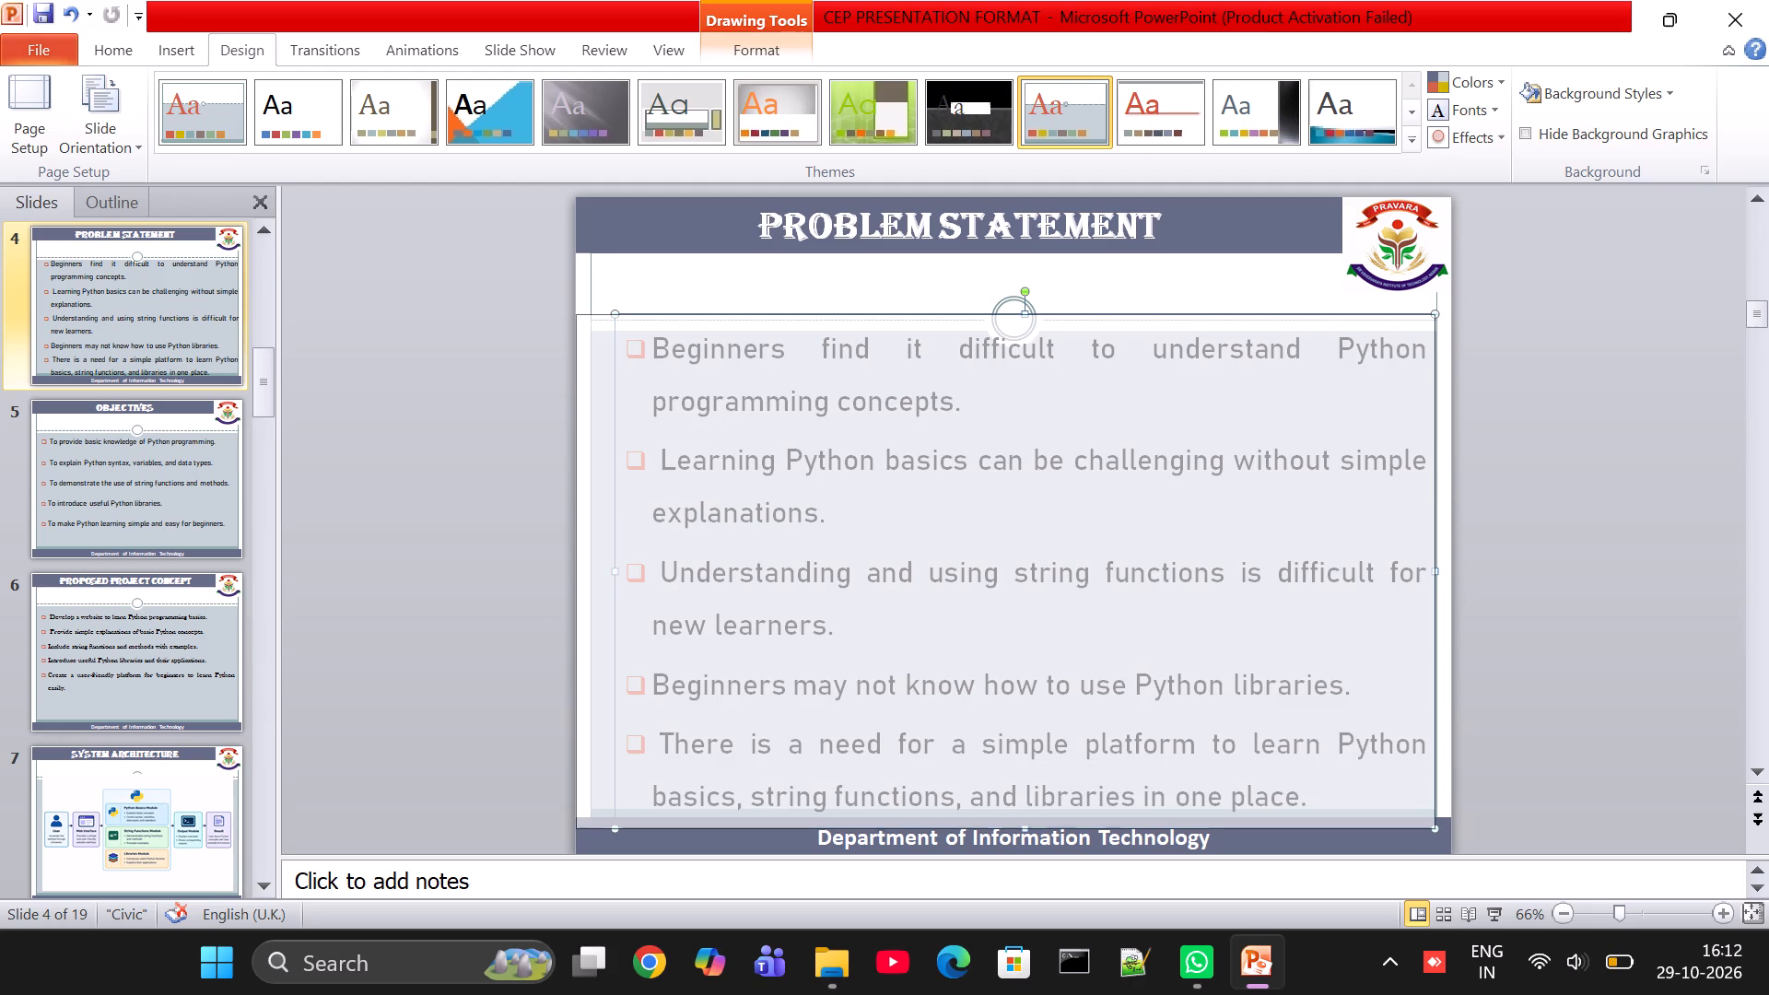
pyautogui.moveTo(576, 577); pyautogui.dragTo(593, 576)
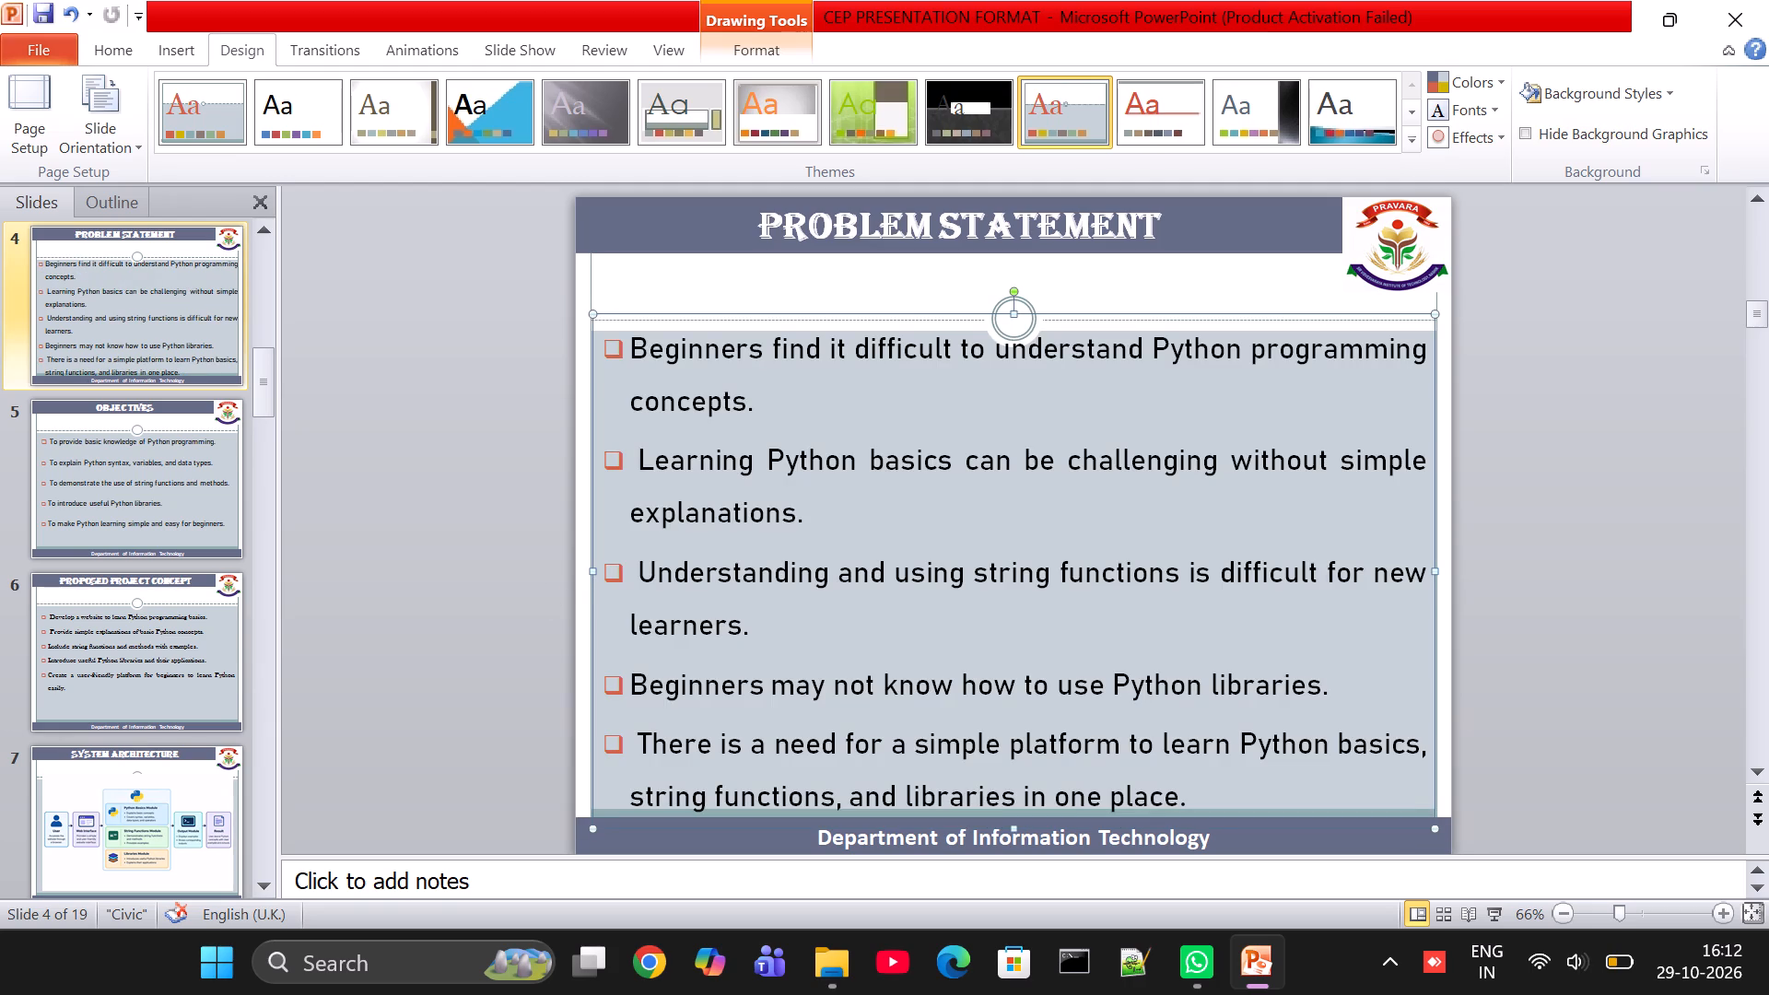
# Shift the Department of Information Technology footer bar on slide 4 slightly down and to the right.
pyautogui.click(1234, 794)
pyautogui.moveTo(1255, 822); pyautogui.dragTo(1260, 831)
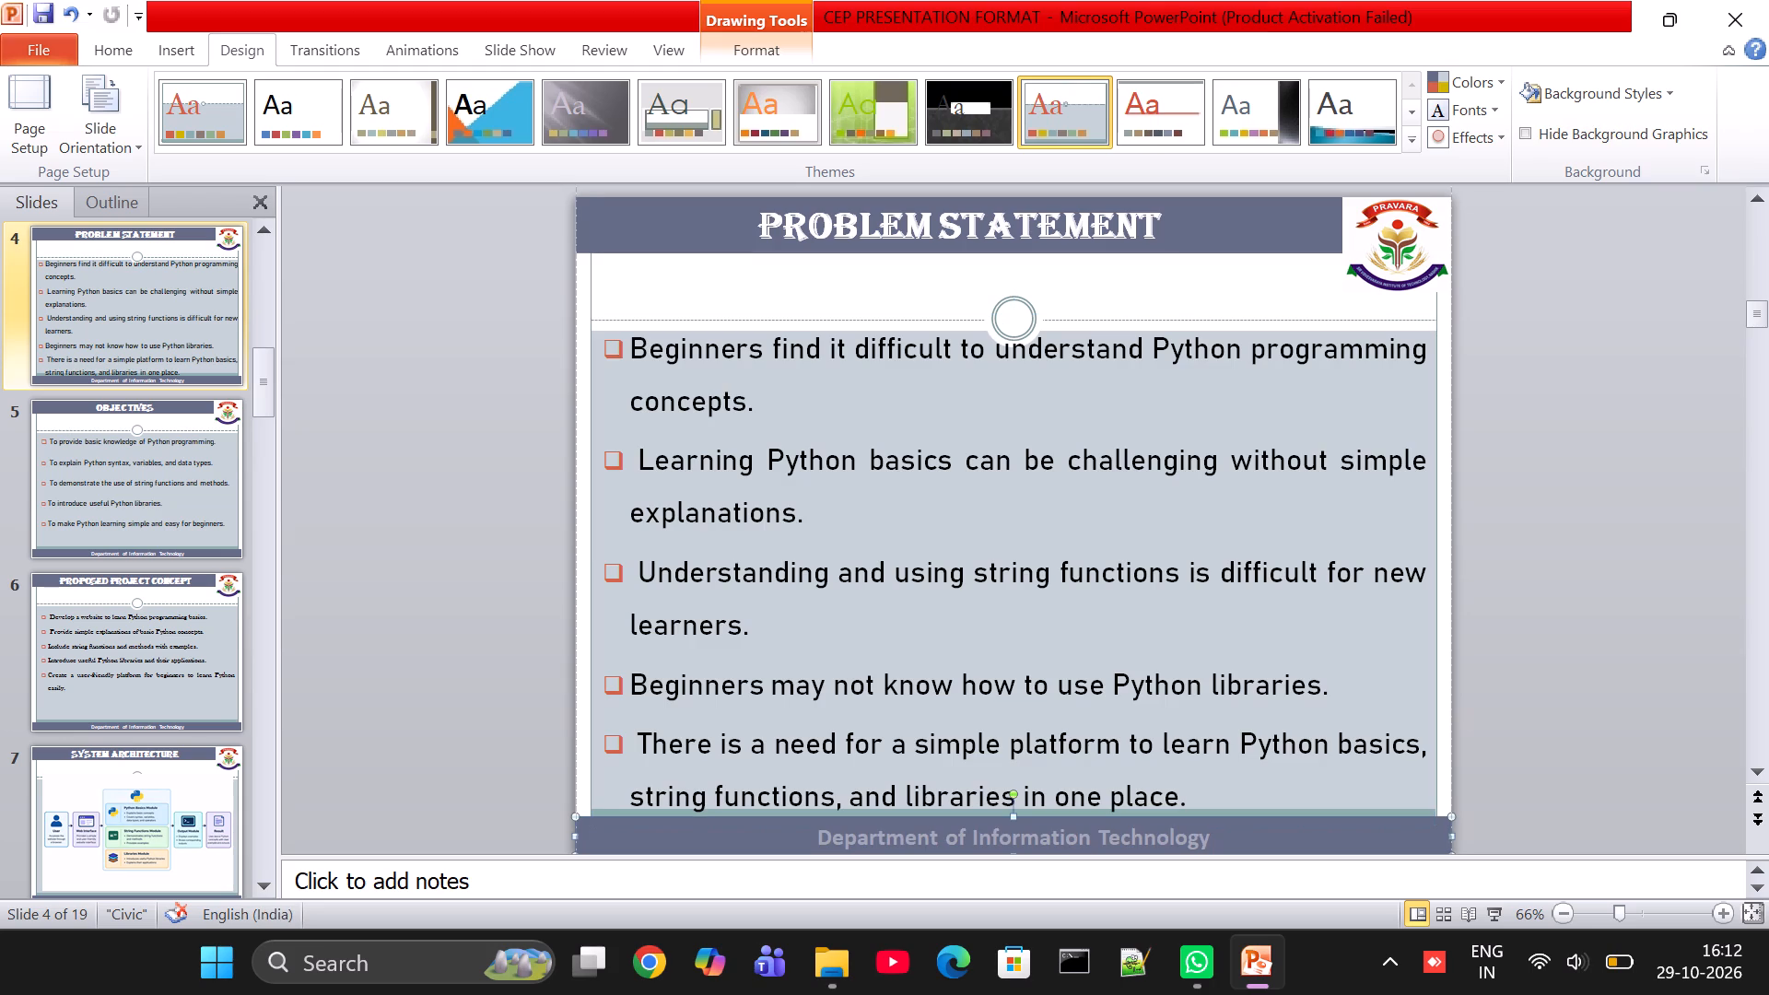
pyautogui.moveTo(1260, 831); pyautogui.dragTo(1262, 833)
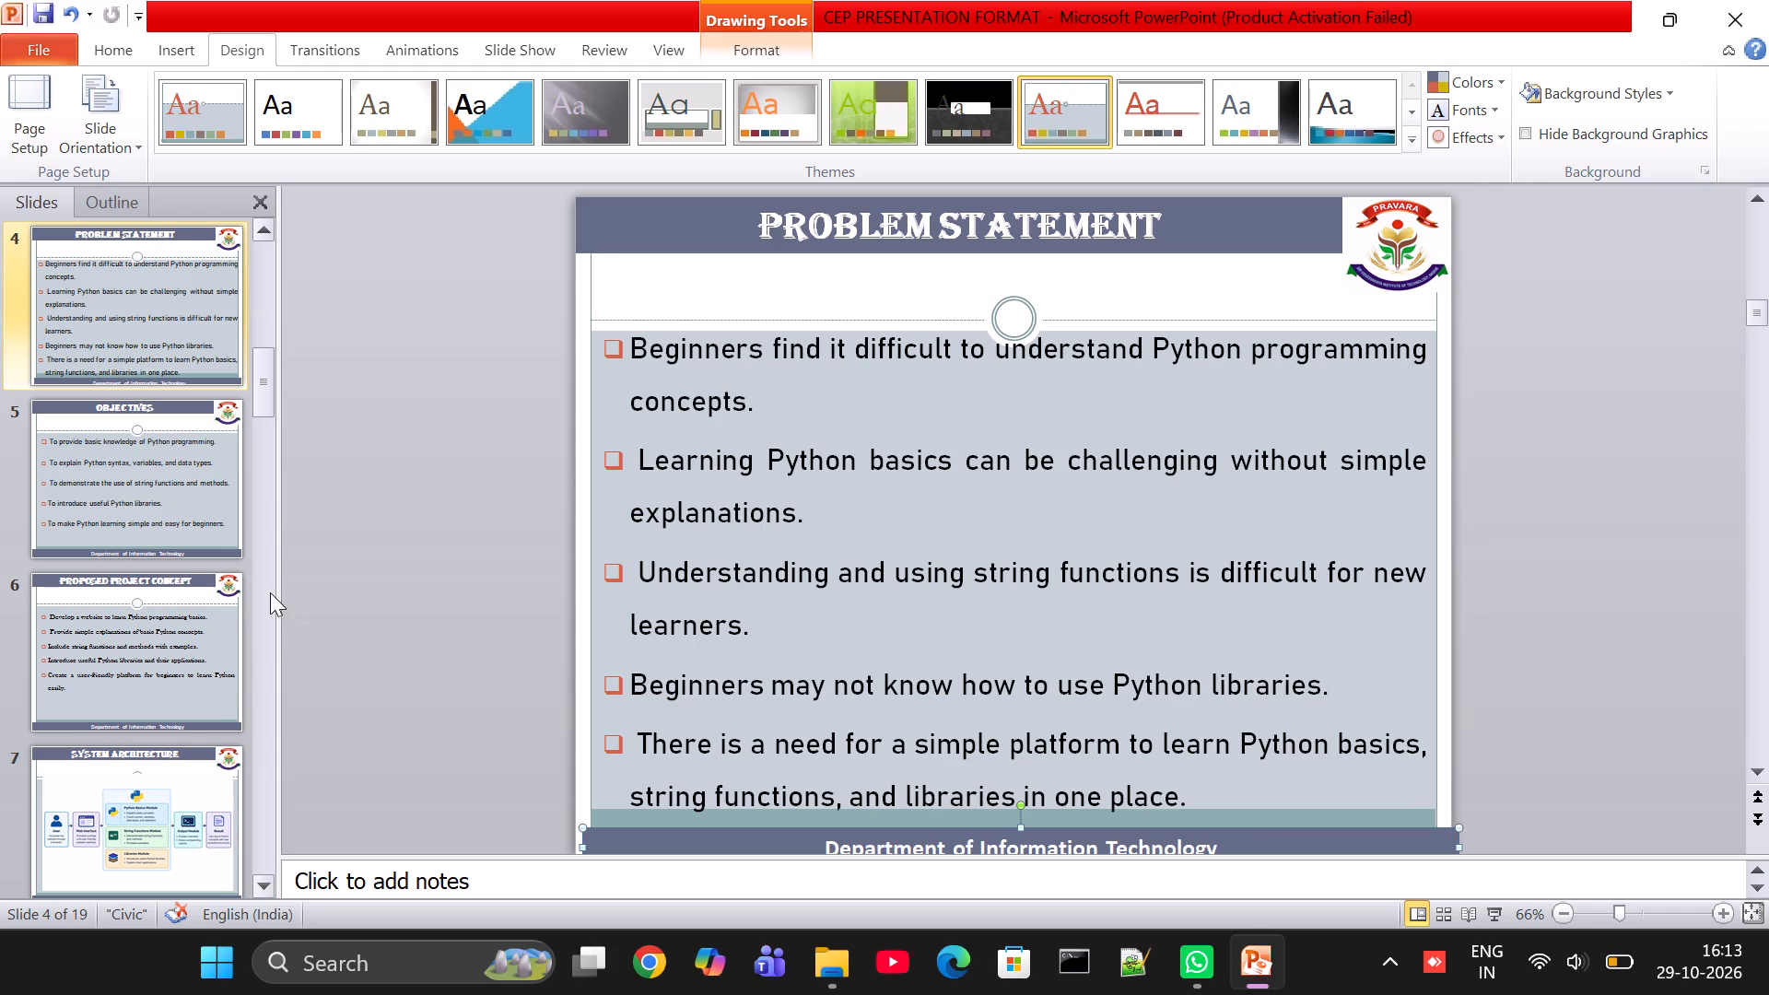
pyautogui.scroll(-1, 184, 559)
pyautogui.scroll(1, 184, 559)
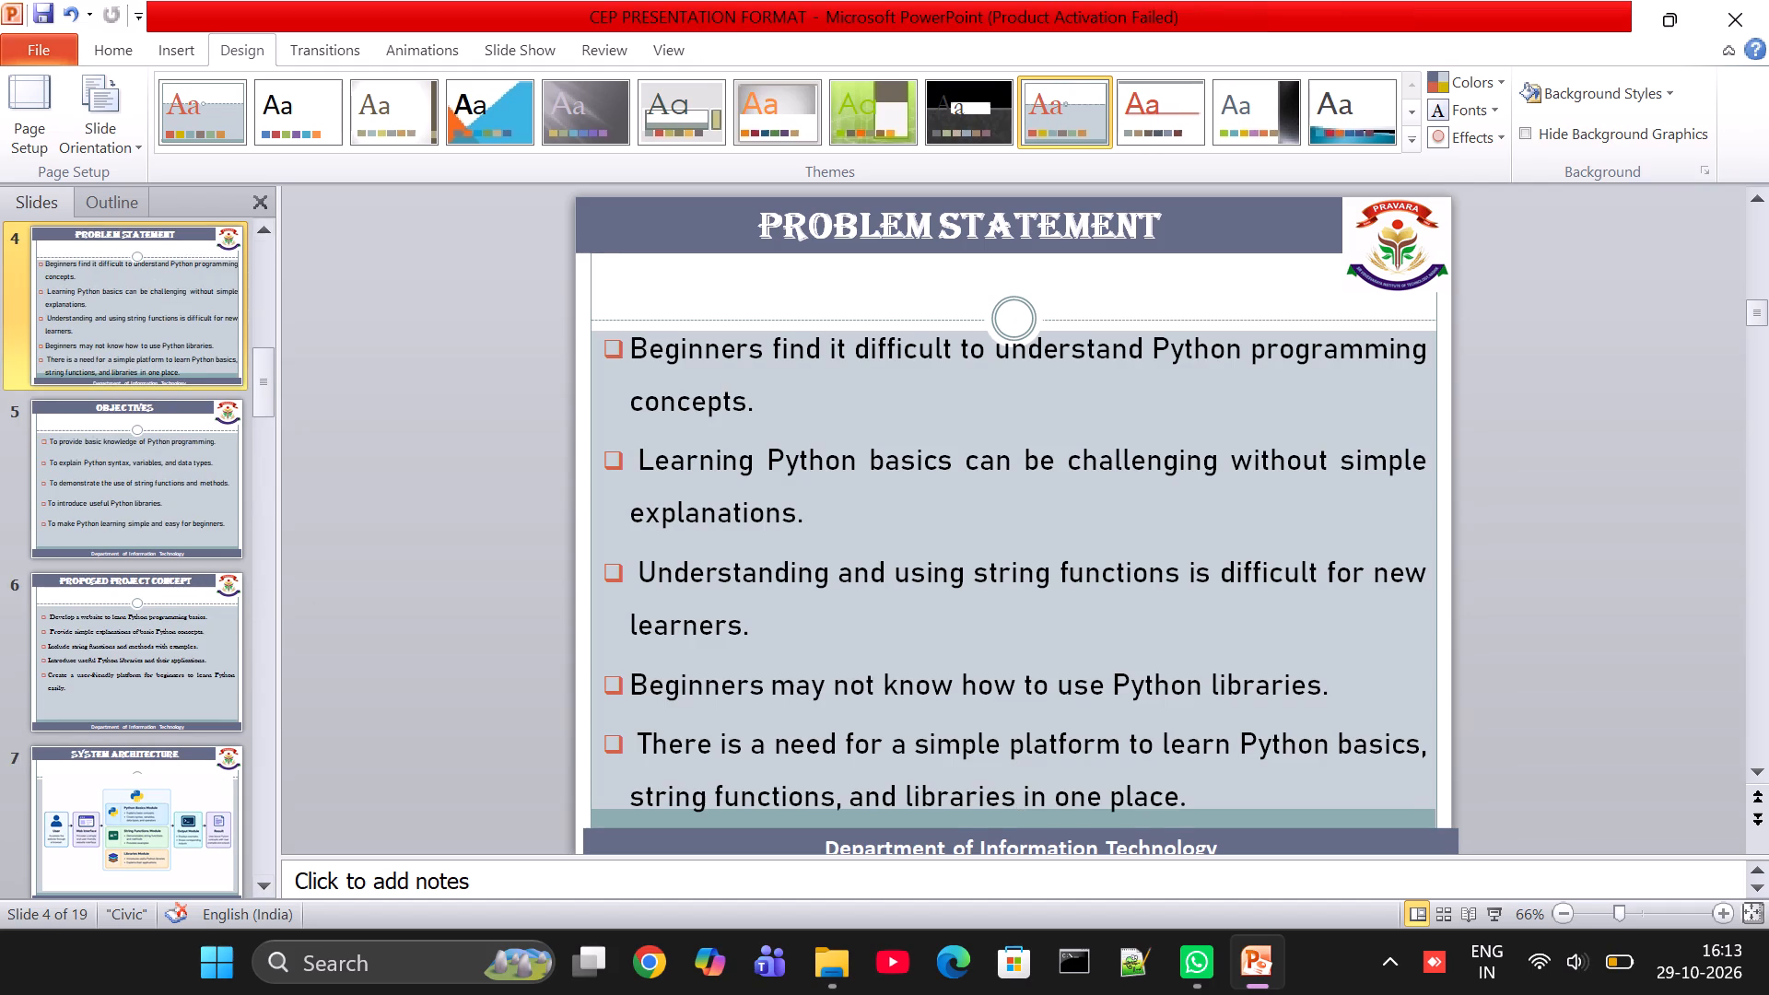
# Move the Problem Statement text box slightly down so its top edge sits on the dotted divider line.
pyautogui.click(1250, 656)
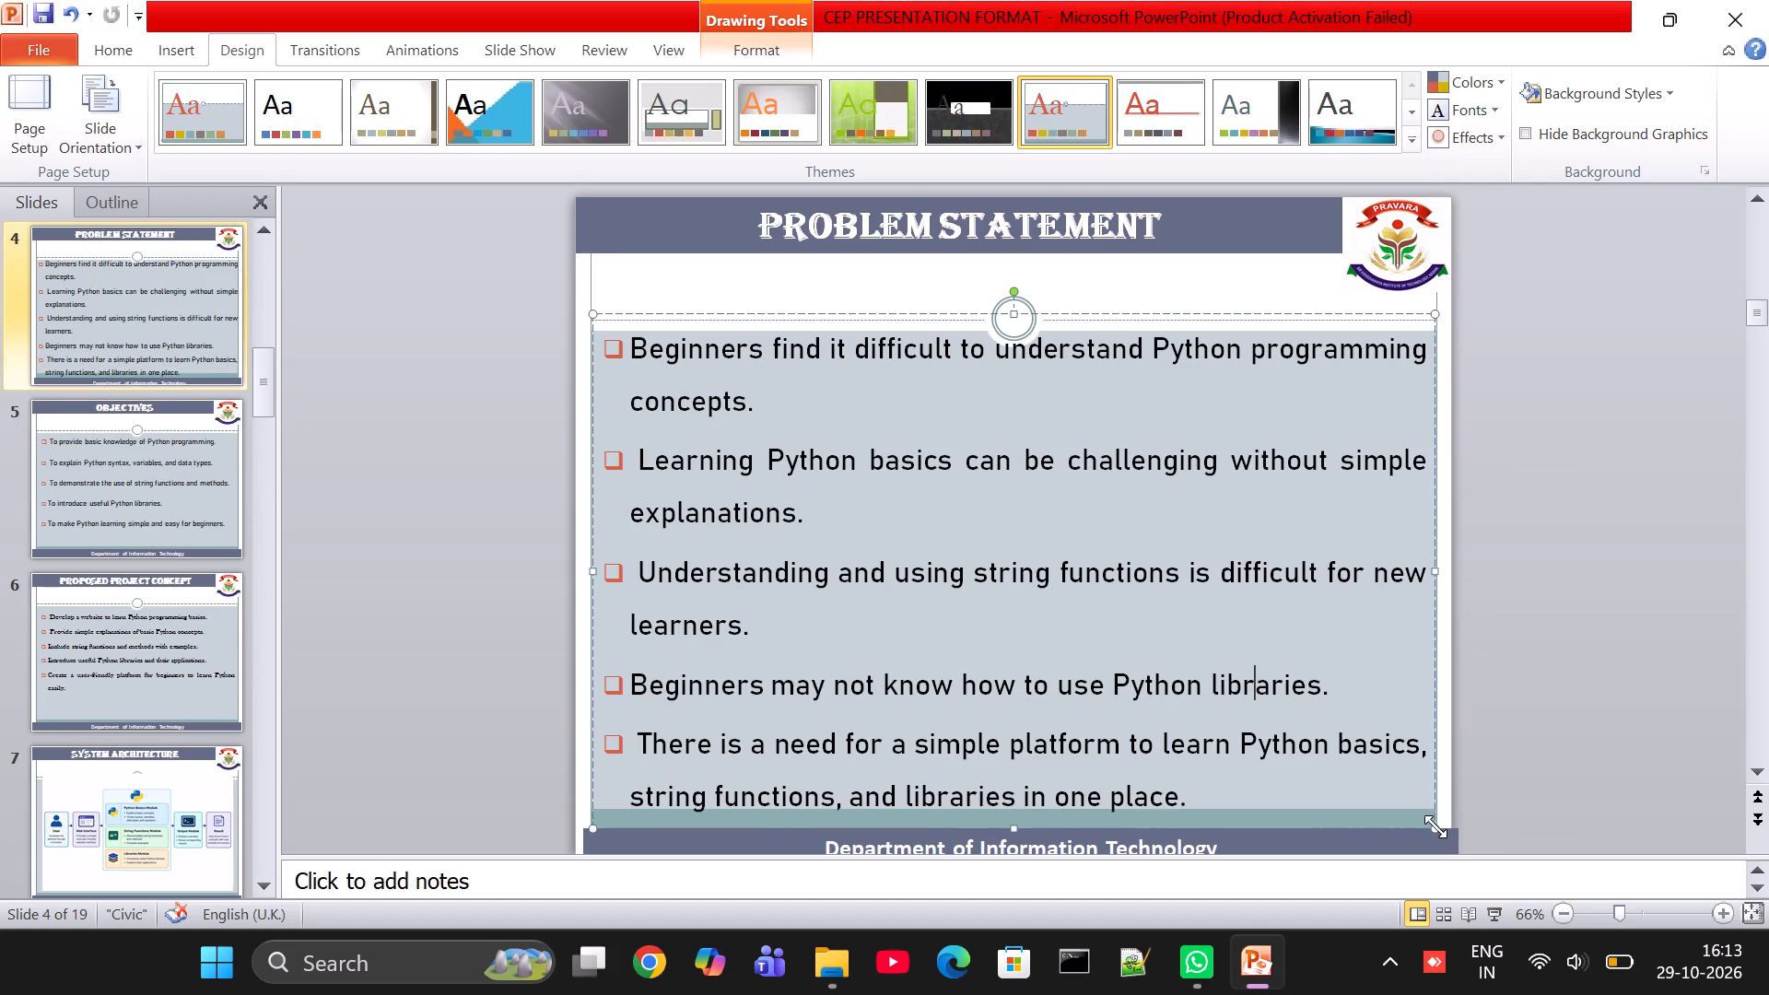
pyautogui.click(1433, 801)
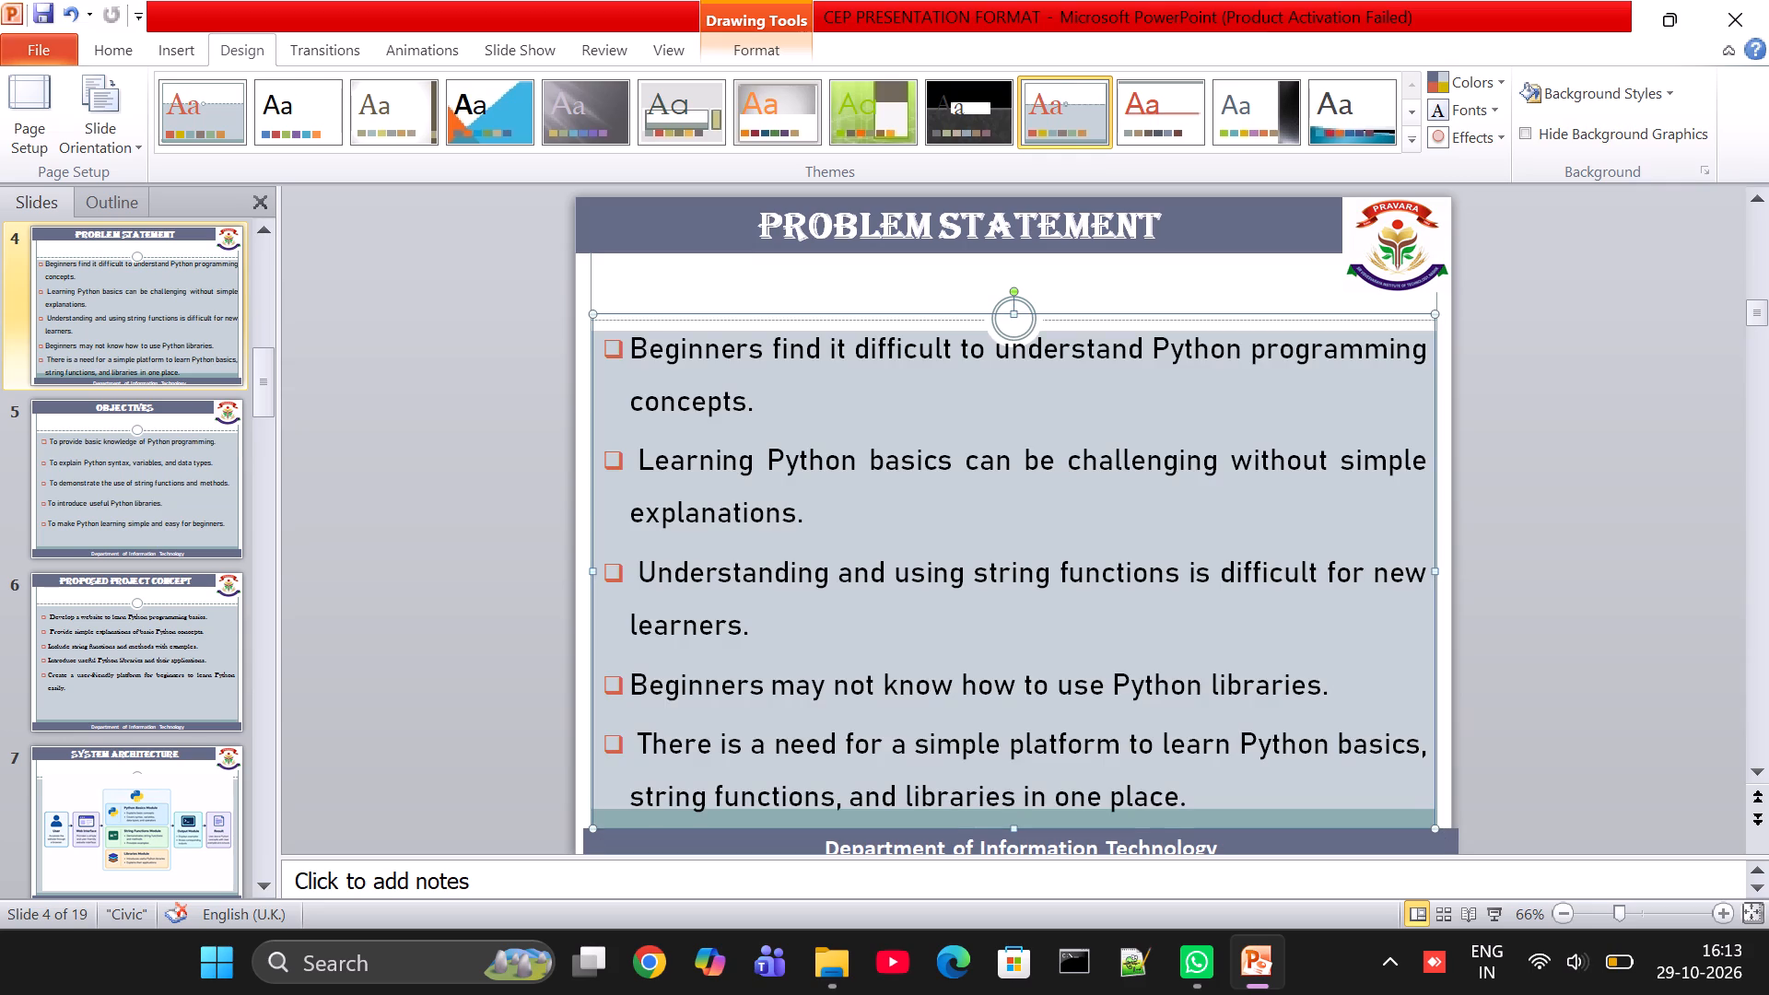
pyautogui.click(1264, 353)
pyautogui.moveTo(1388, 310); pyautogui.dragTo(1388, 331)
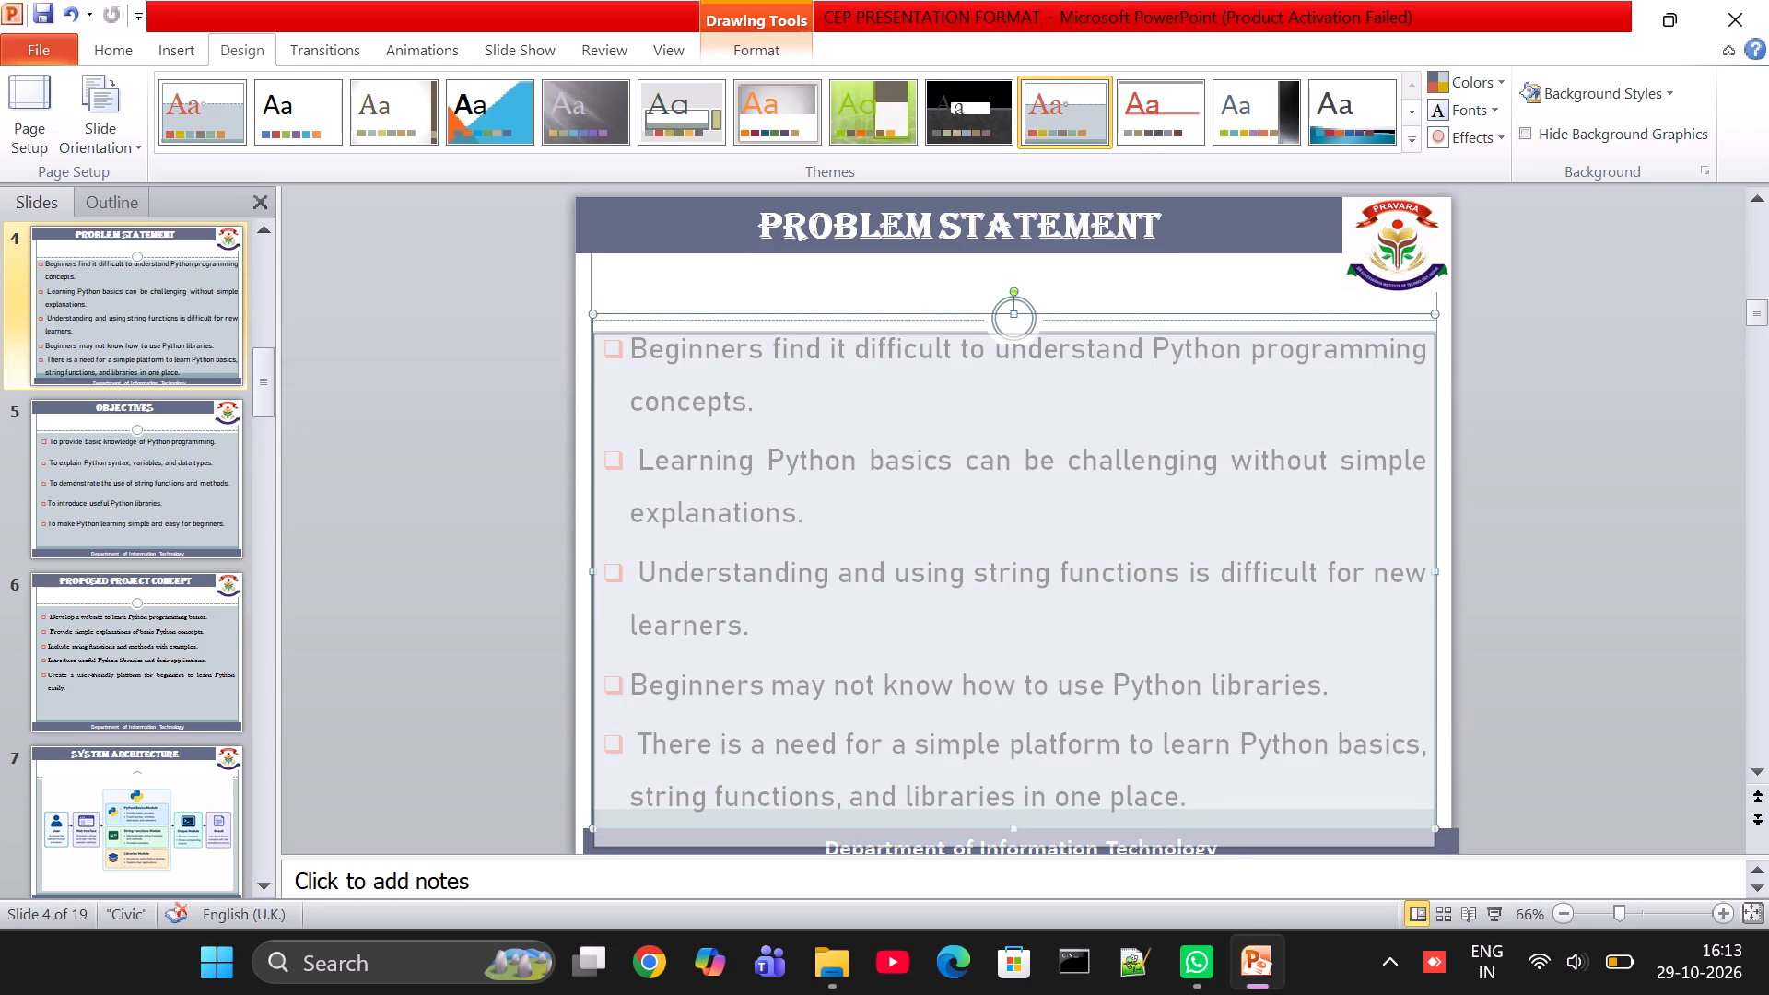
pyautogui.moveTo(1388, 331); pyautogui.dragTo(1388, 318)
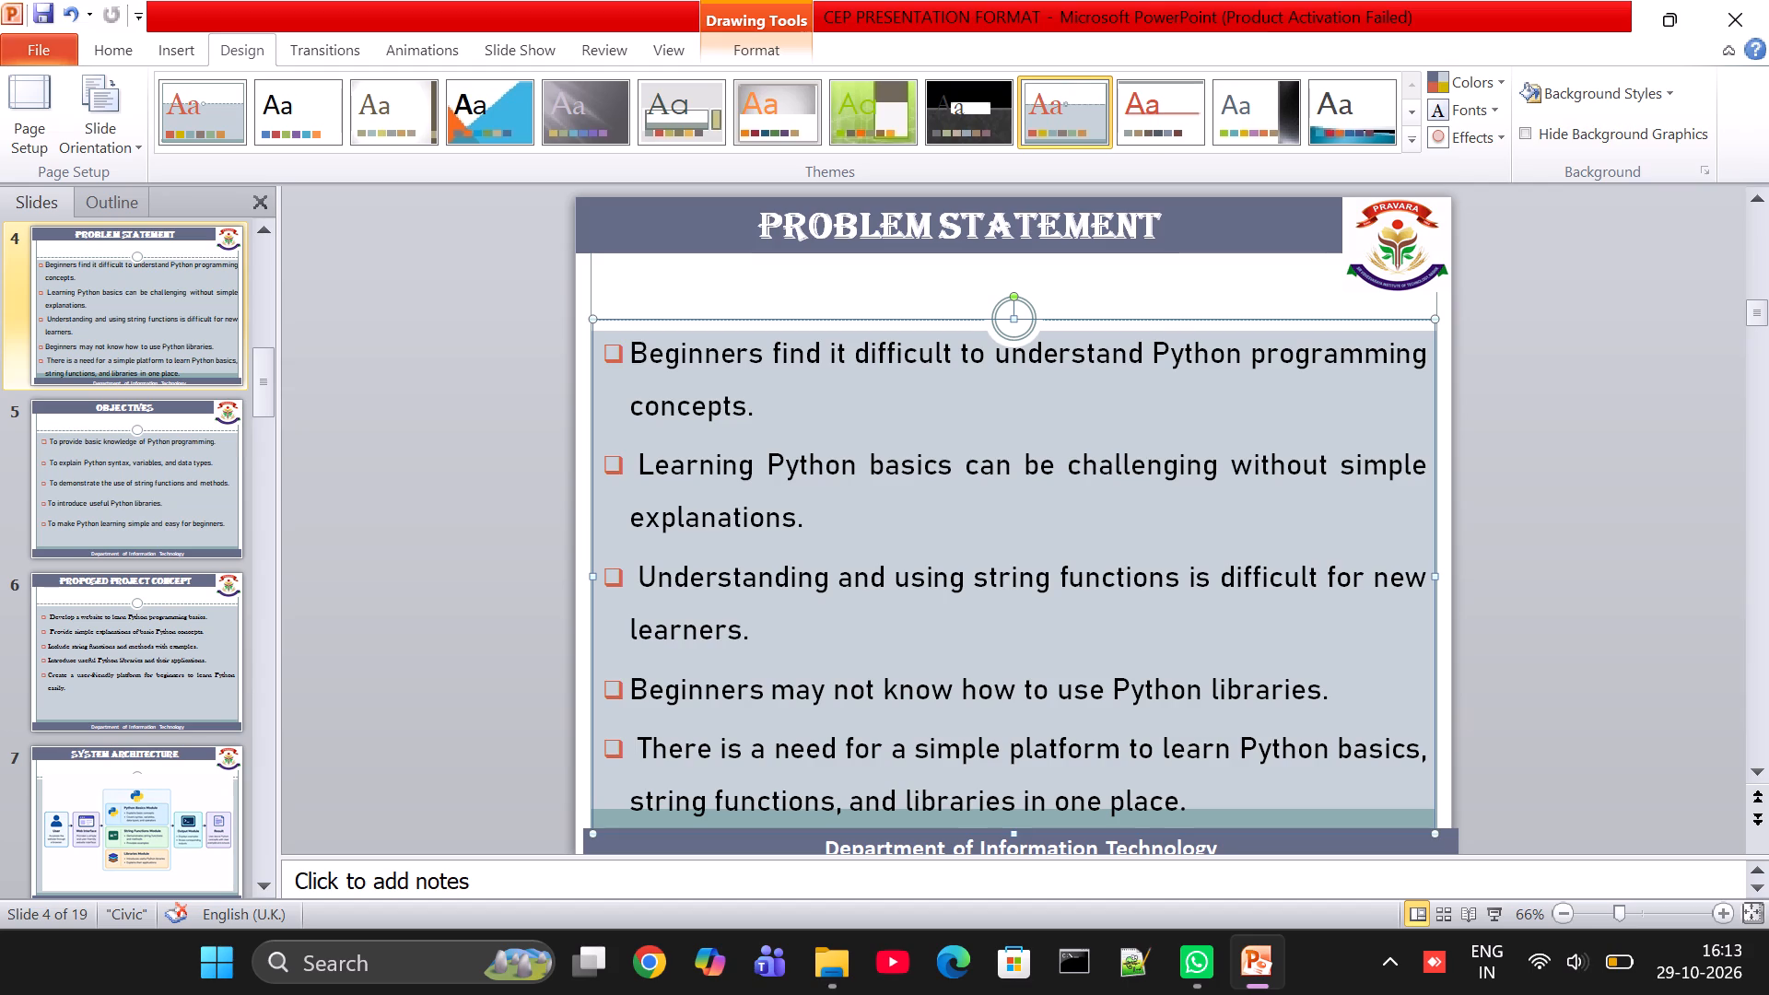
pyautogui.click(704, 455)
pyautogui.click(825, 632)
pyautogui.click(719, 275)
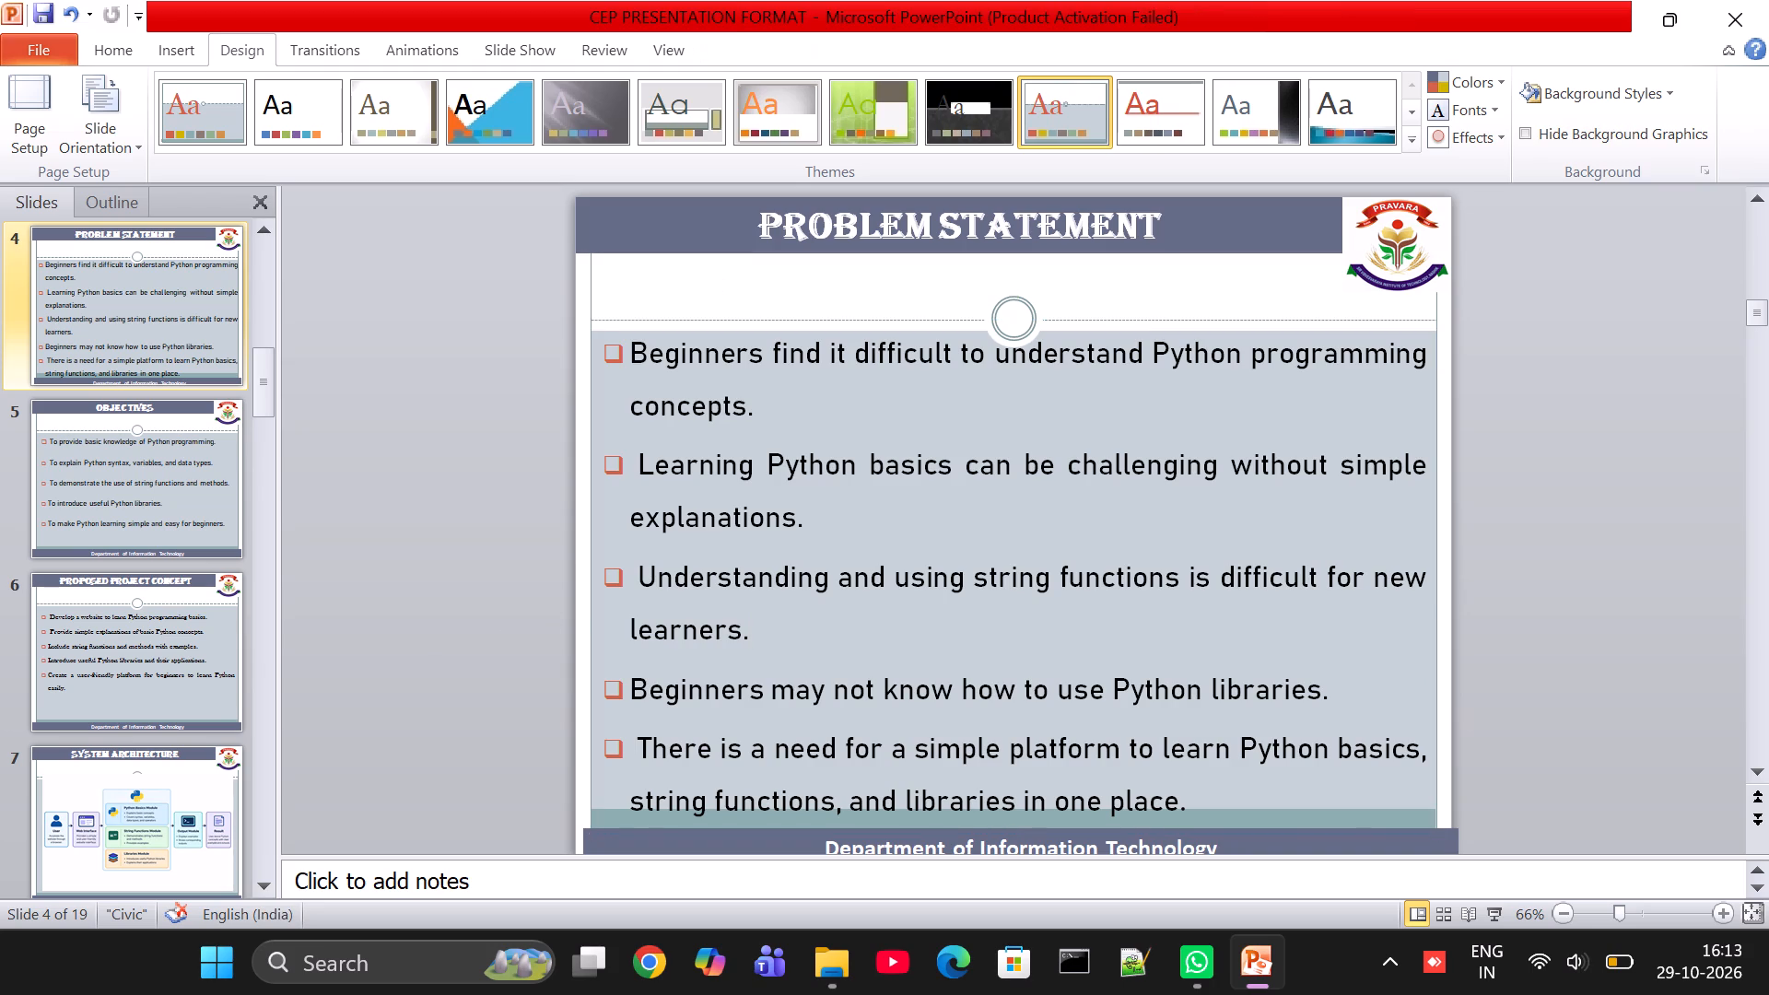
# Review the Proposed Project Concept, System Architecture and Screenshot slides 14 and 15 for how their content fits the layout.
pyautogui.click(154, 301)
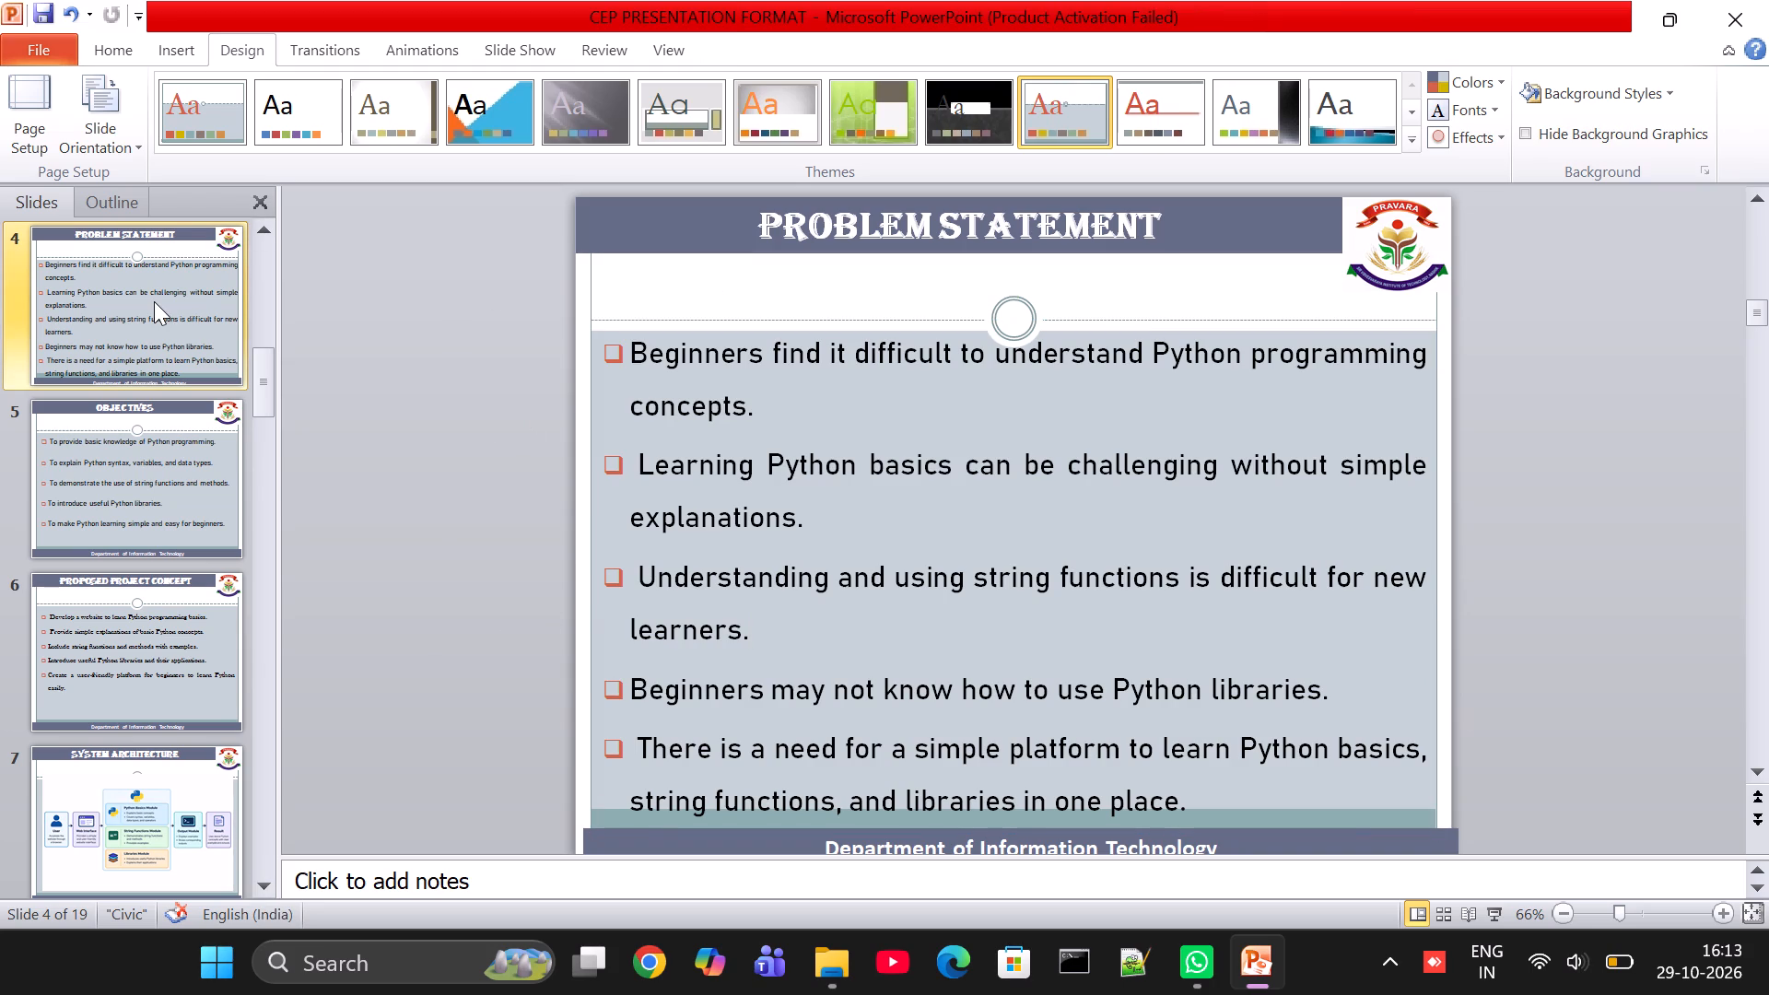
pyautogui.click(173, 627)
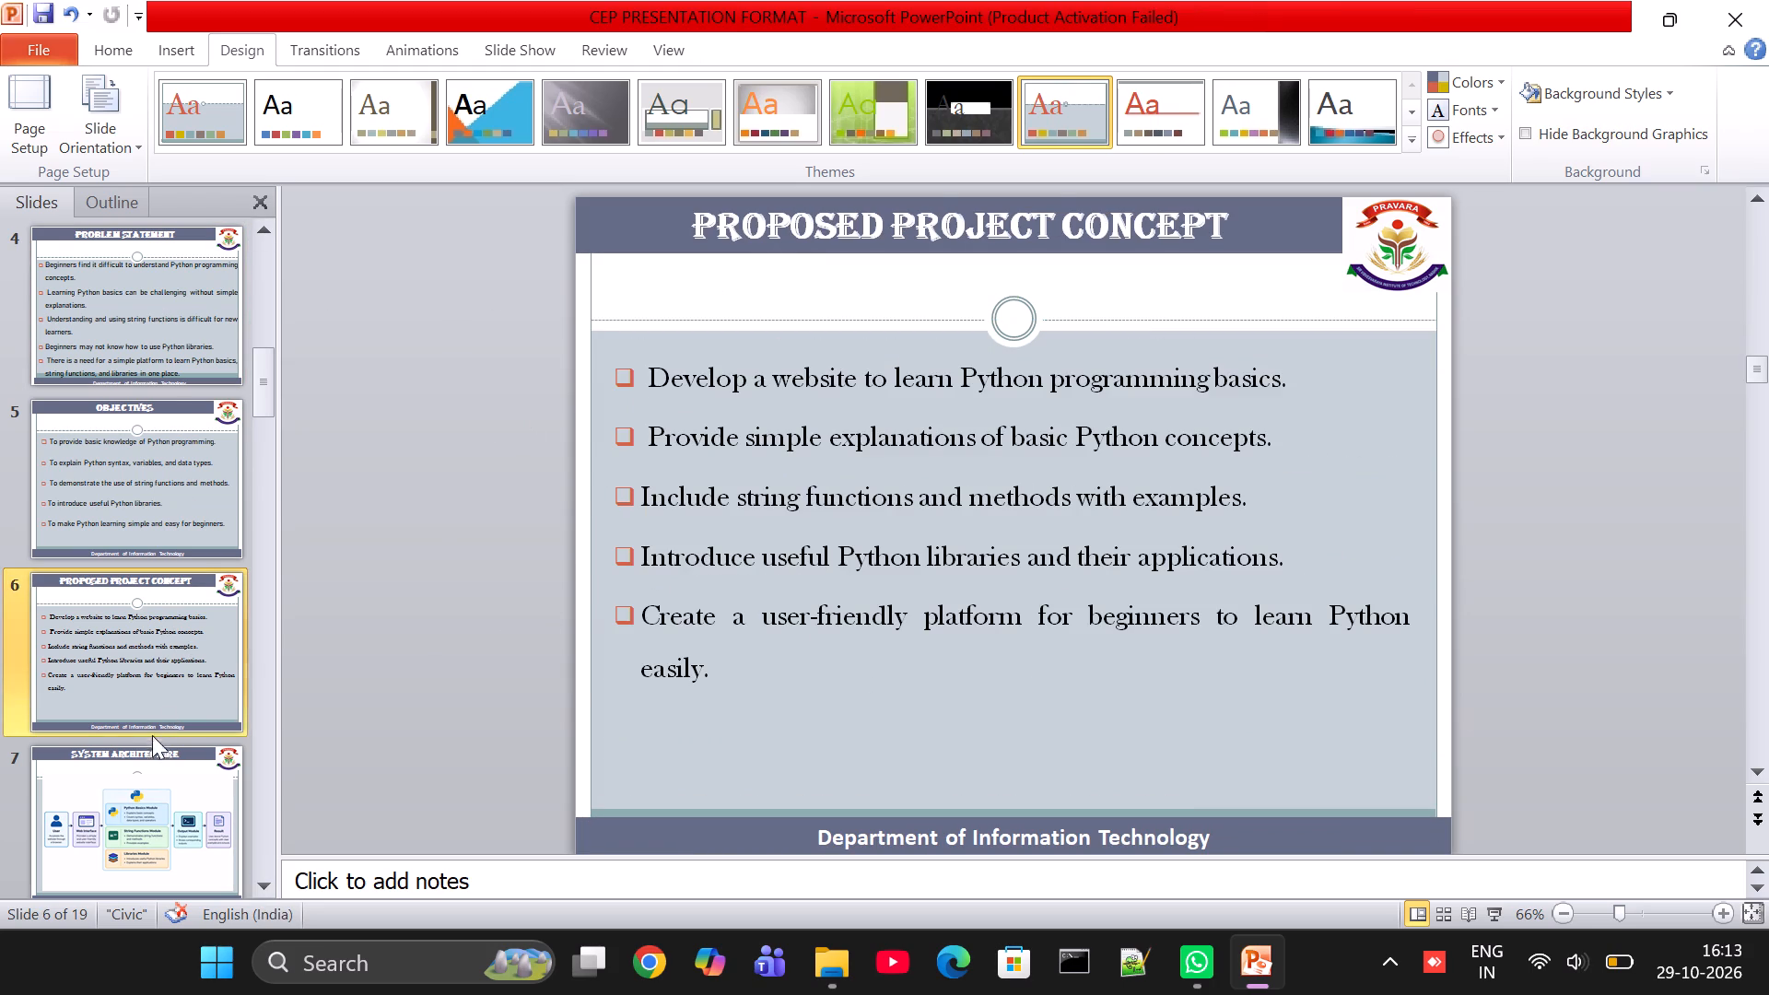
pyautogui.click(147, 762)
pyautogui.scroll(-1, 147, 762)
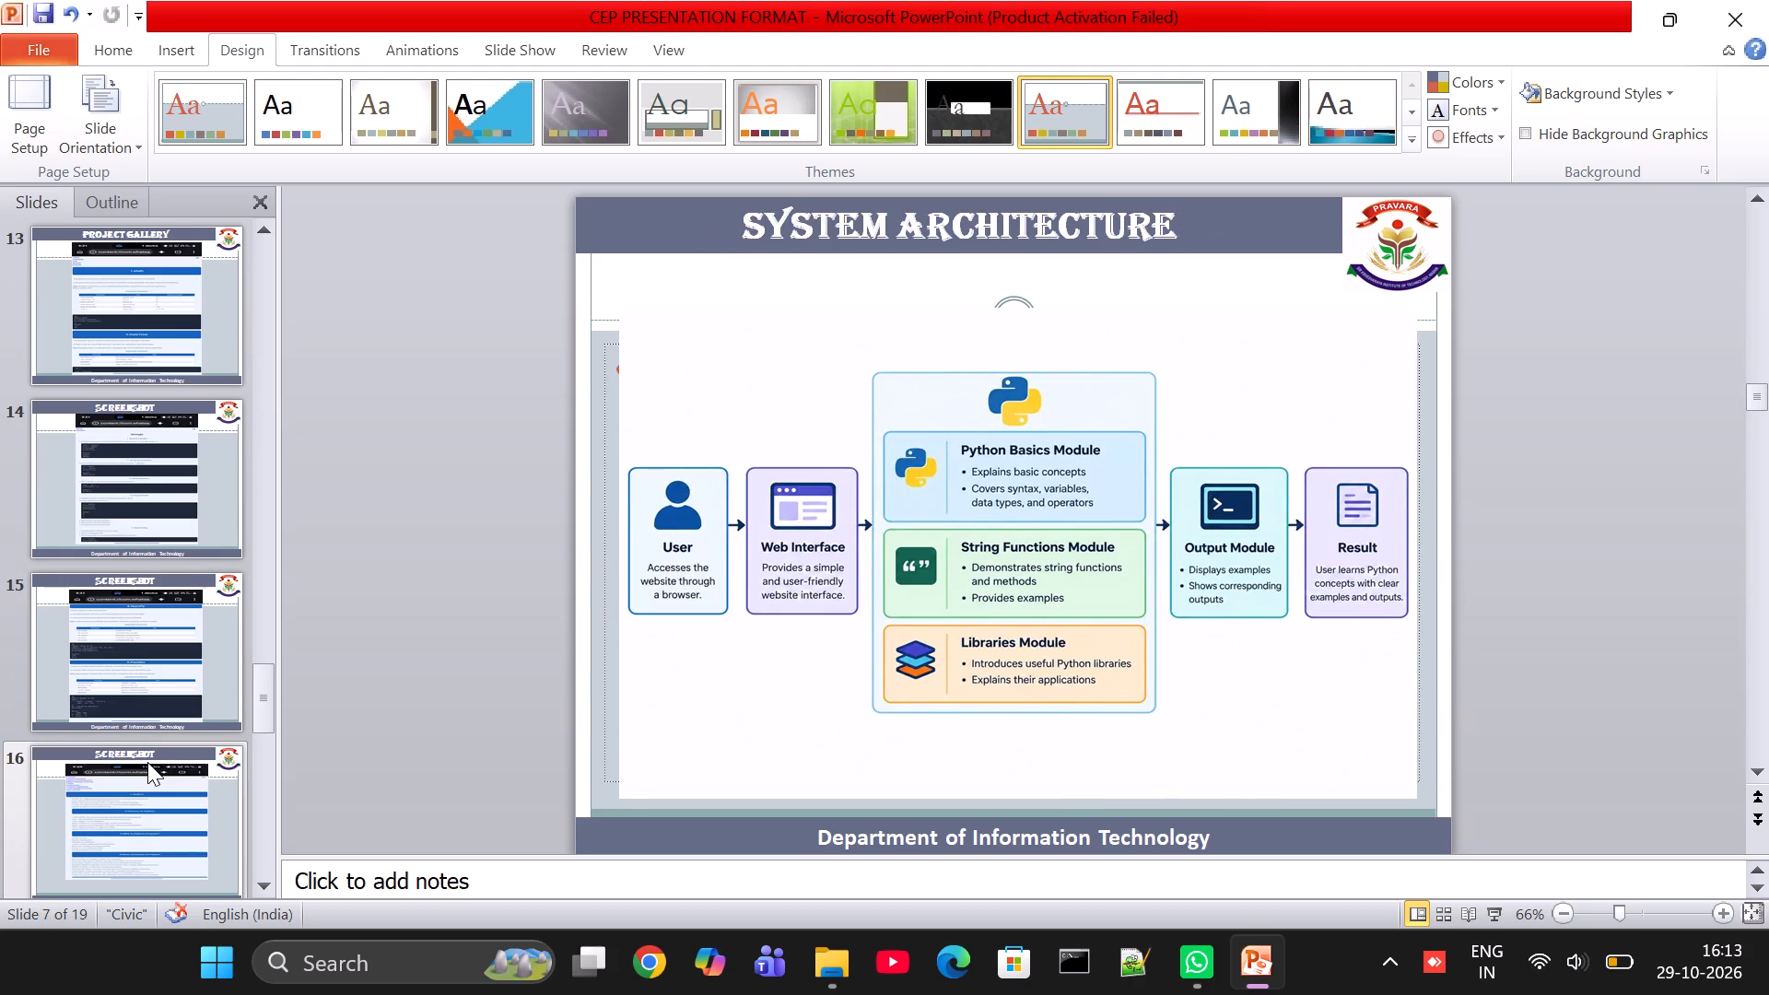
pyautogui.click(188, 493)
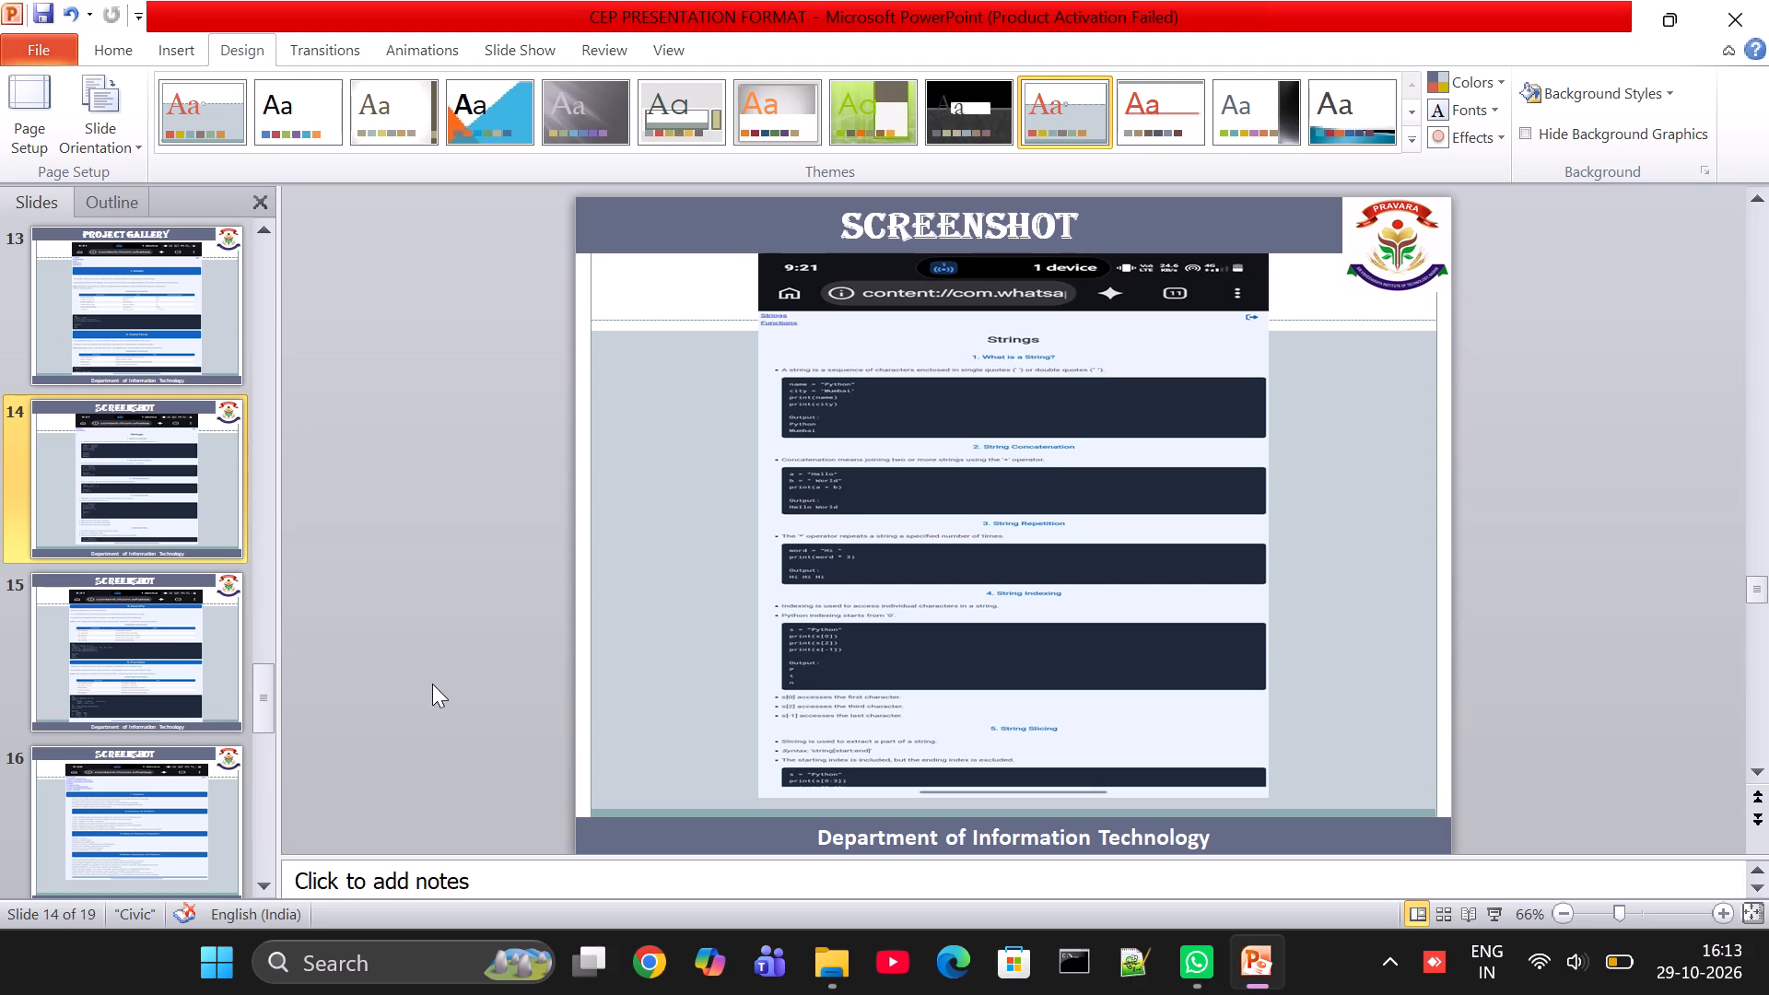
pyautogui.click(146, 684)
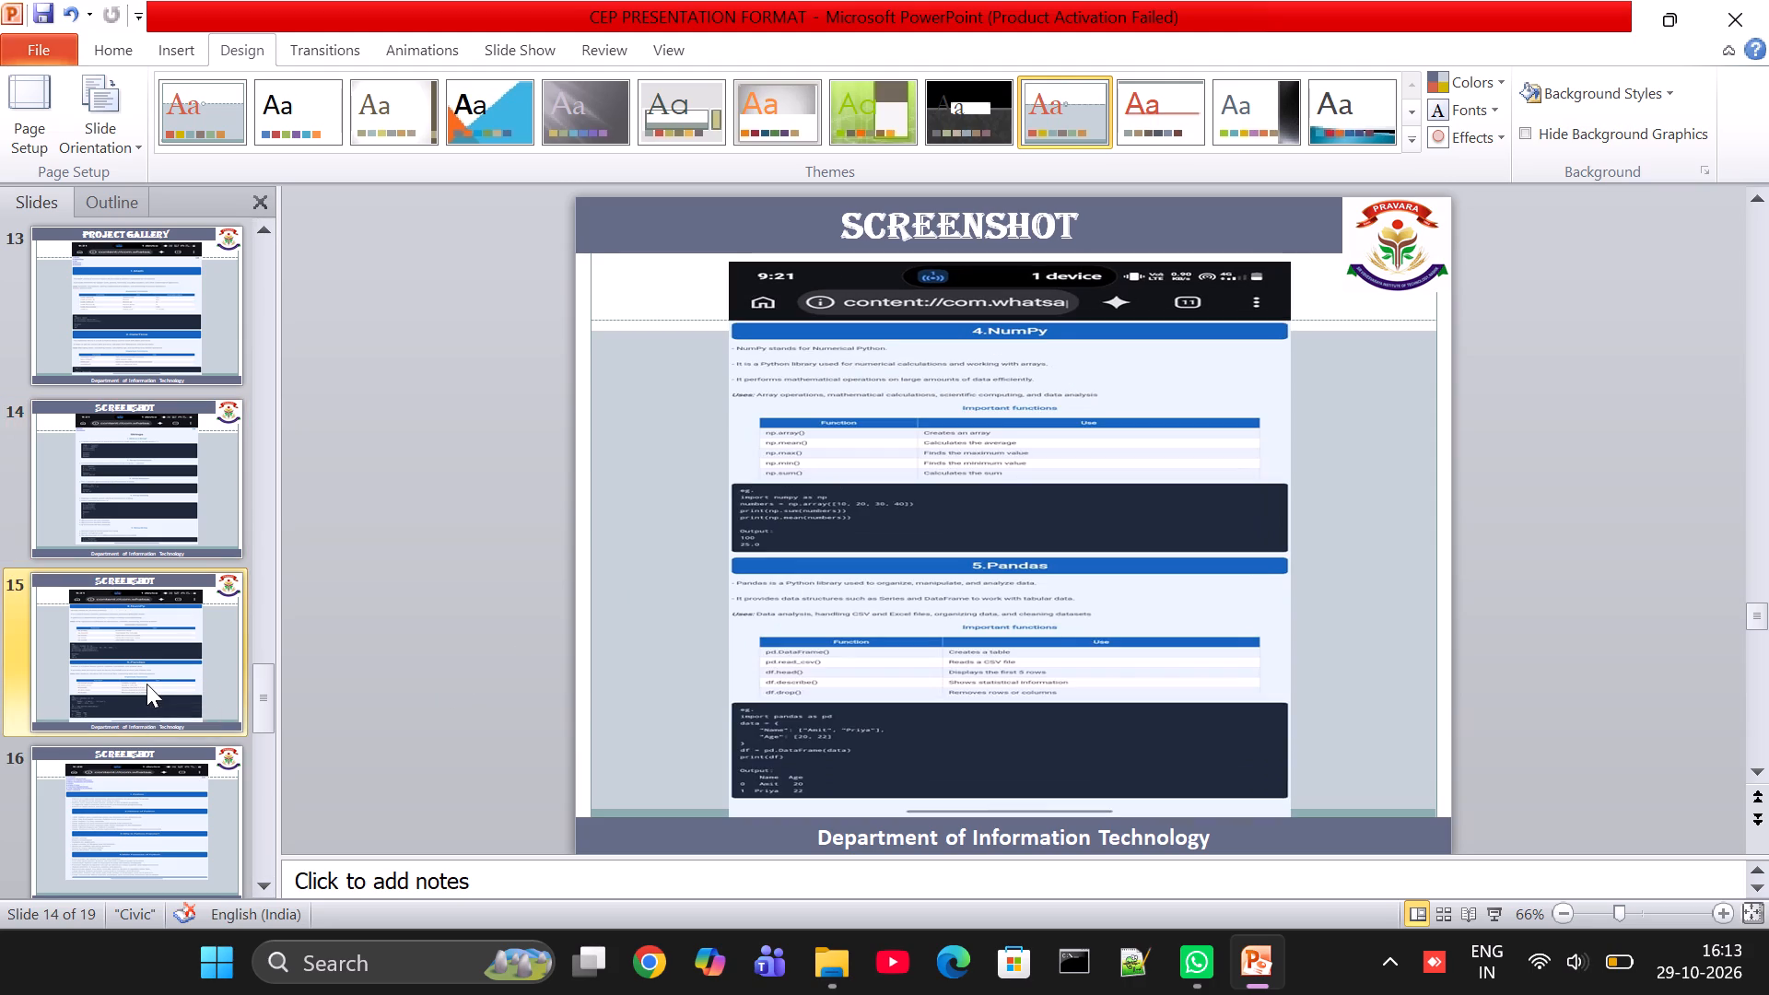
# Move the screenshot picture on slide 16 down to just above the footer and stretch its top edge up to the header bar.
pyautogui.click(135, 793)
pyautogui.scroll(-1, 135, 793)
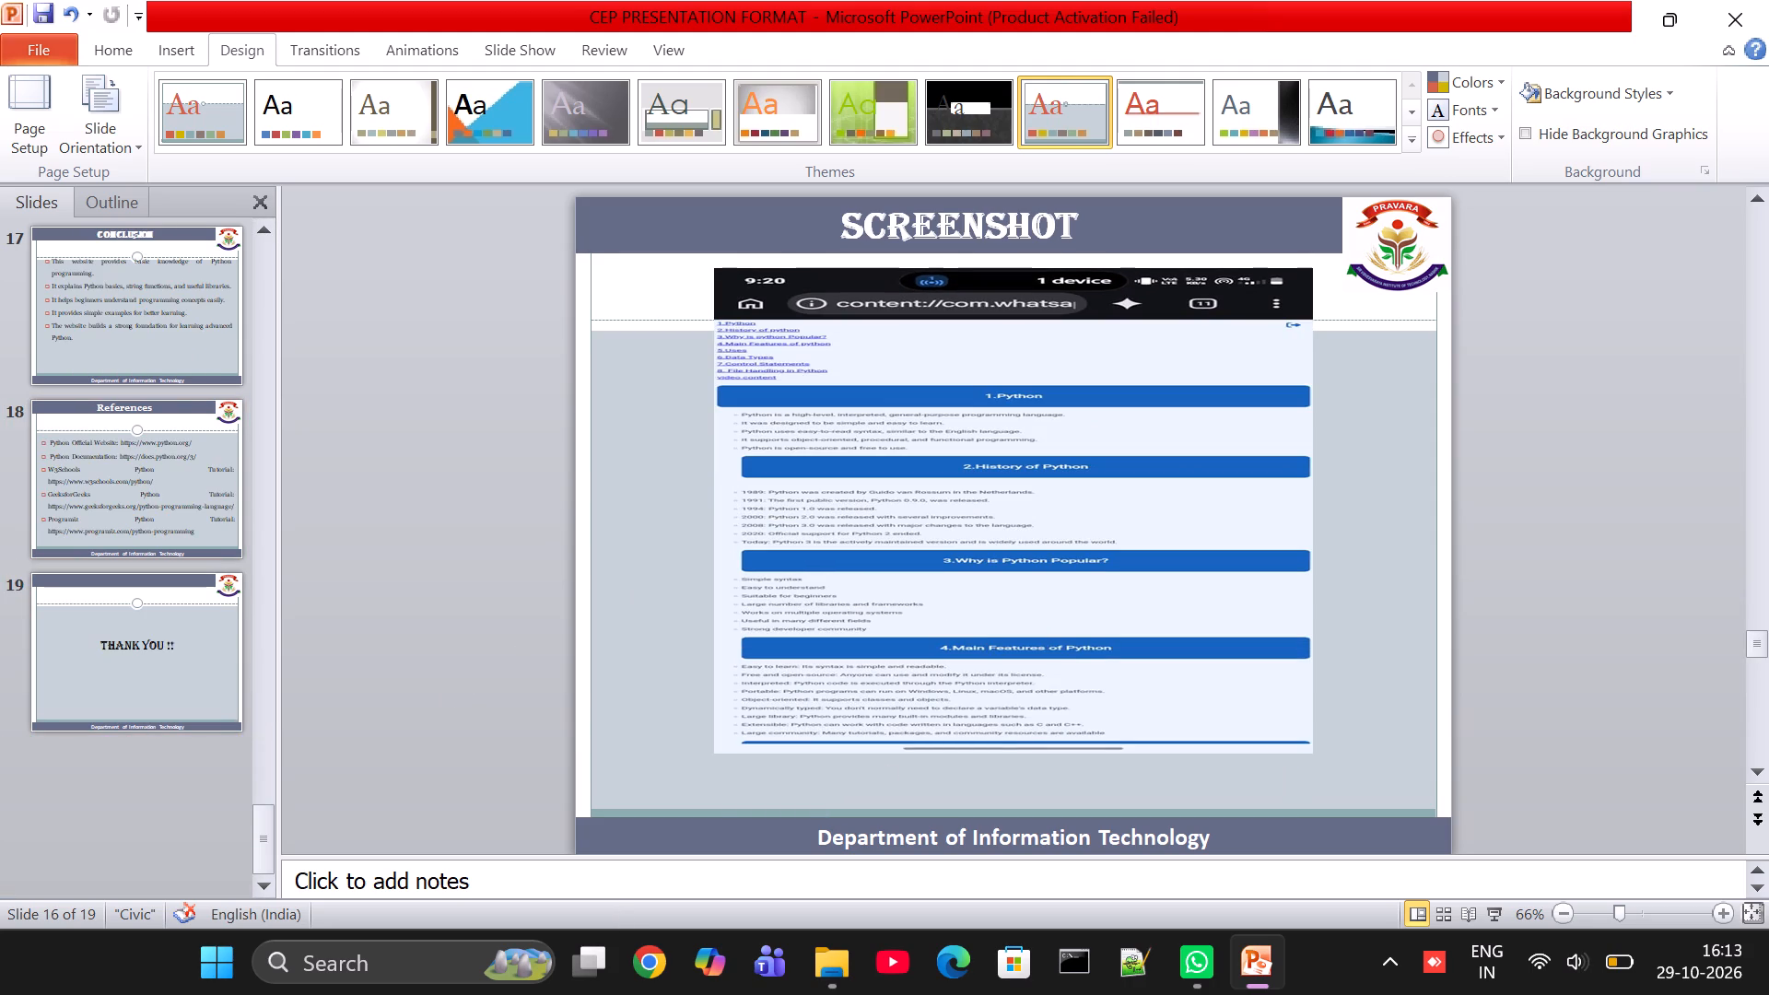
pyautogui.moveTo(980, 750); pyautogui.dragTo(981, 799)
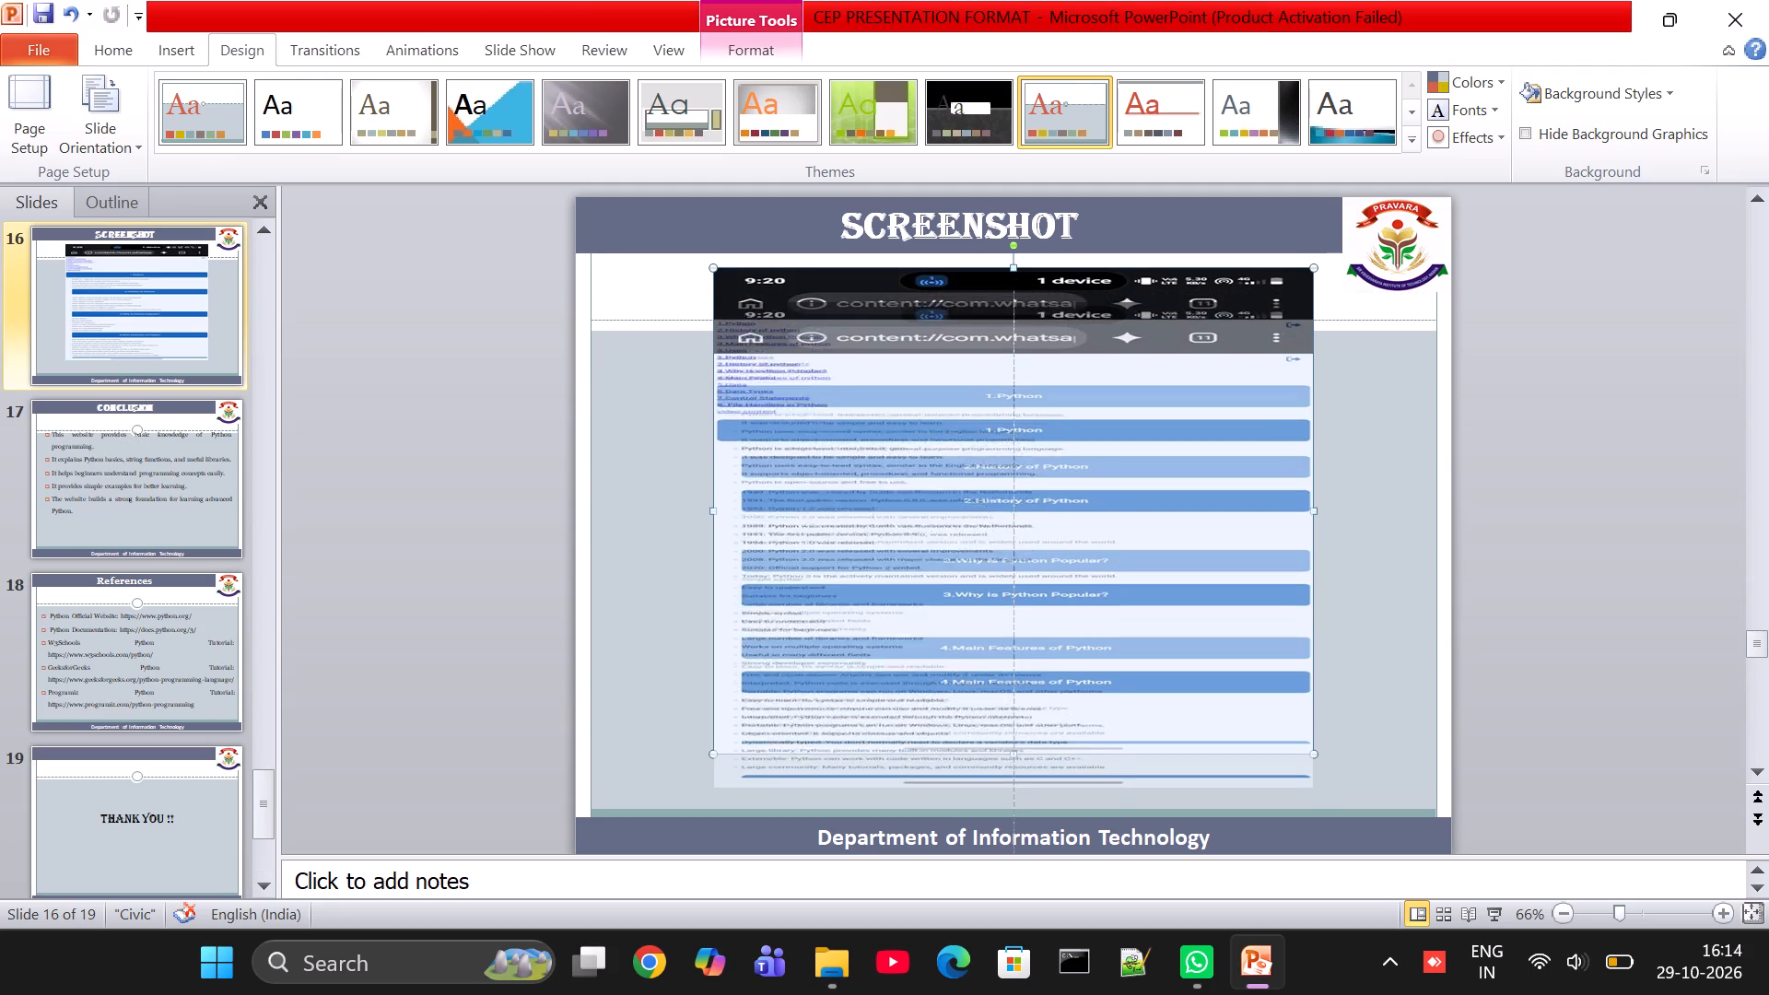
pyautogui.moveTo(981, 799); pyautogui.dragTo(981, 802)
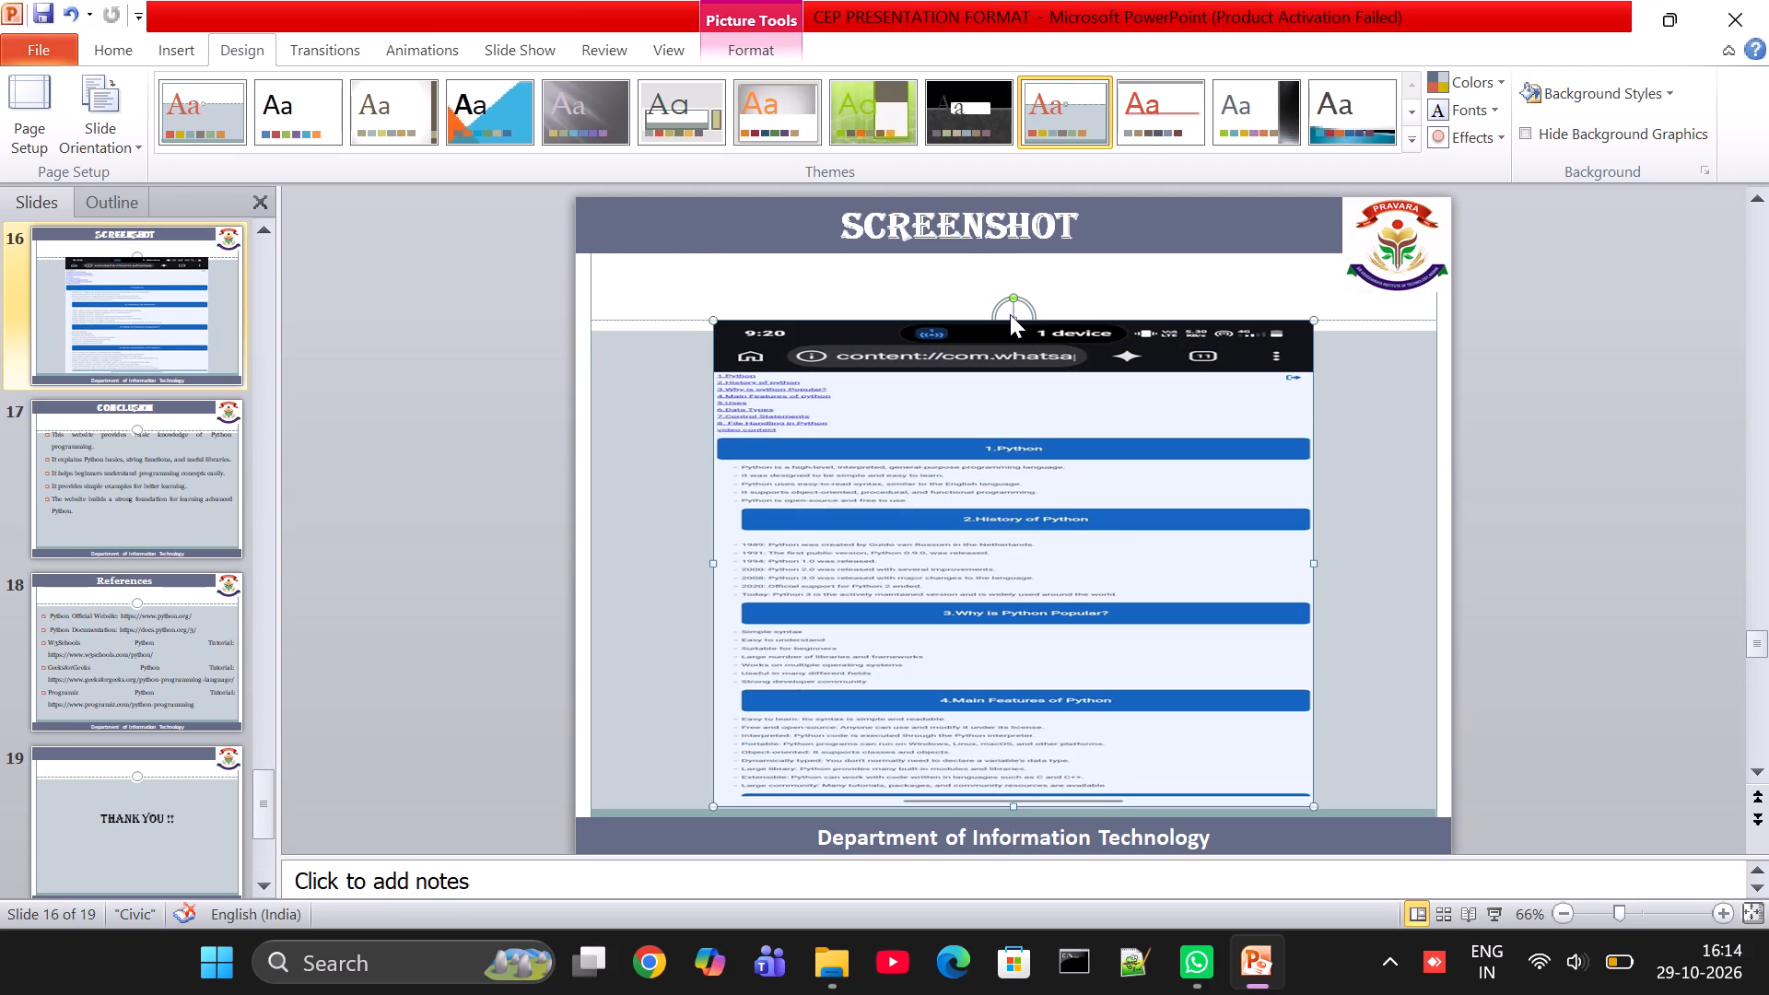
pyautogui.moveTo(1012, 318); pyautogui.dragTo(966, 233)
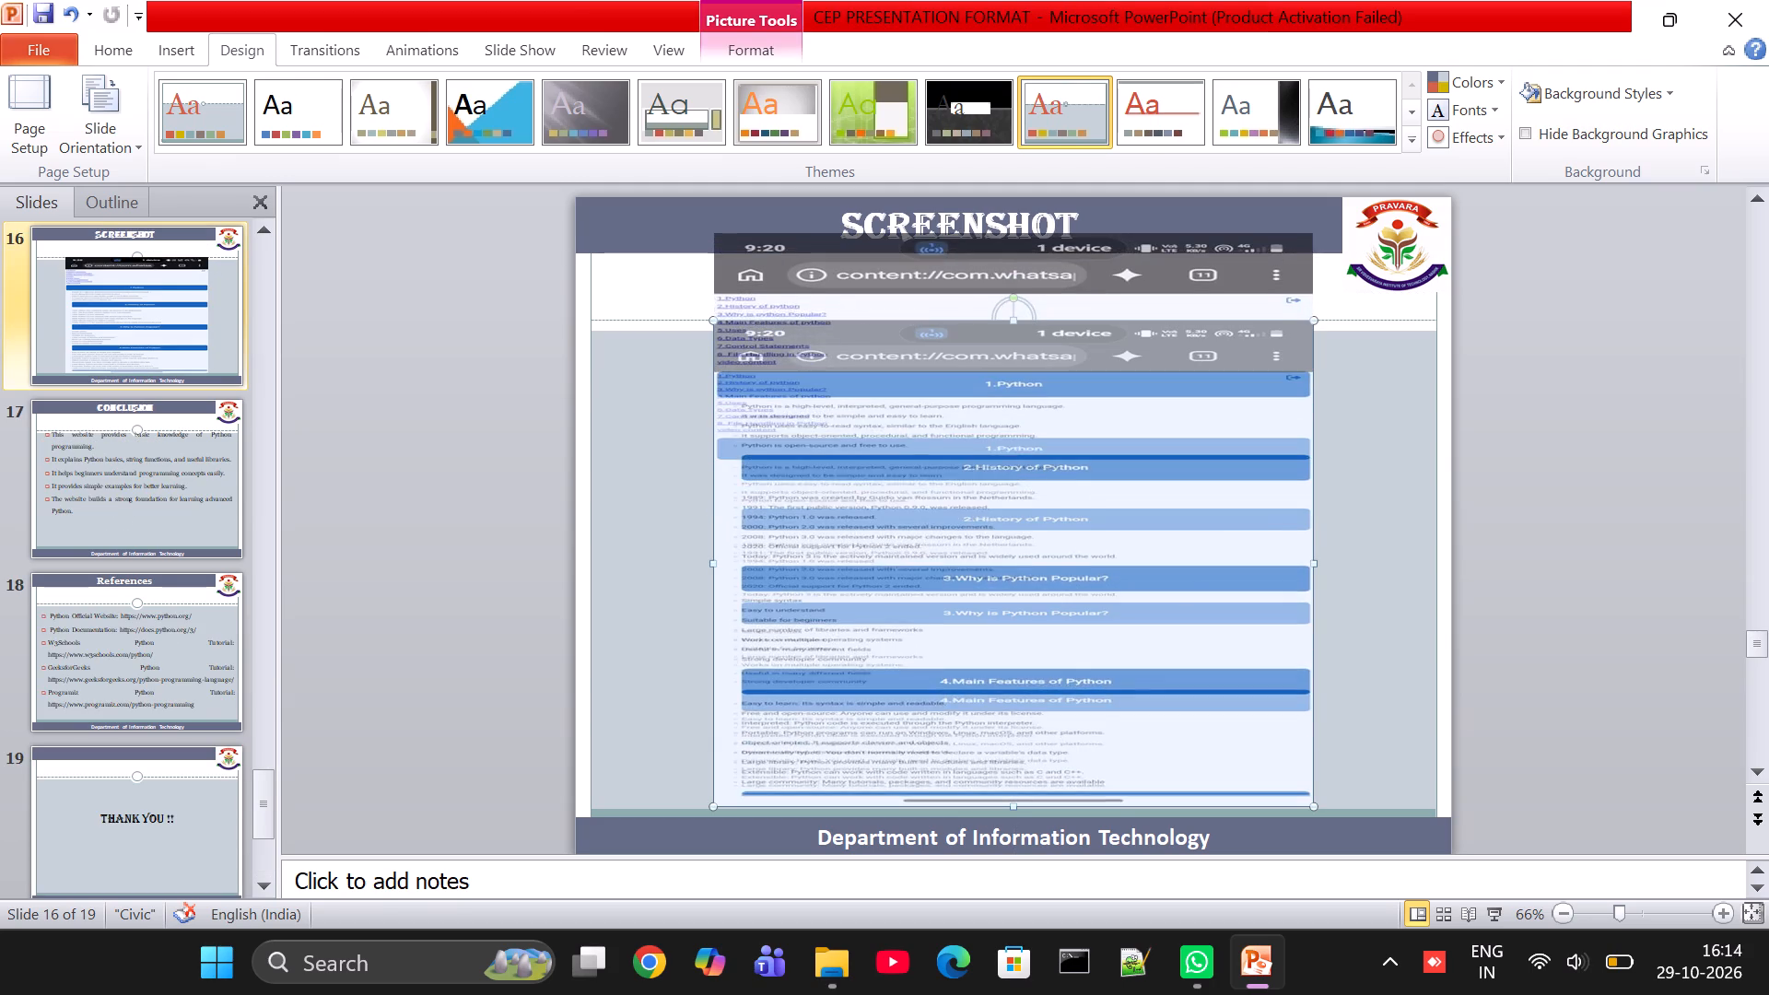
pyautogui.moveTo(966, 233); pyautogui.dragTo(967, 252)
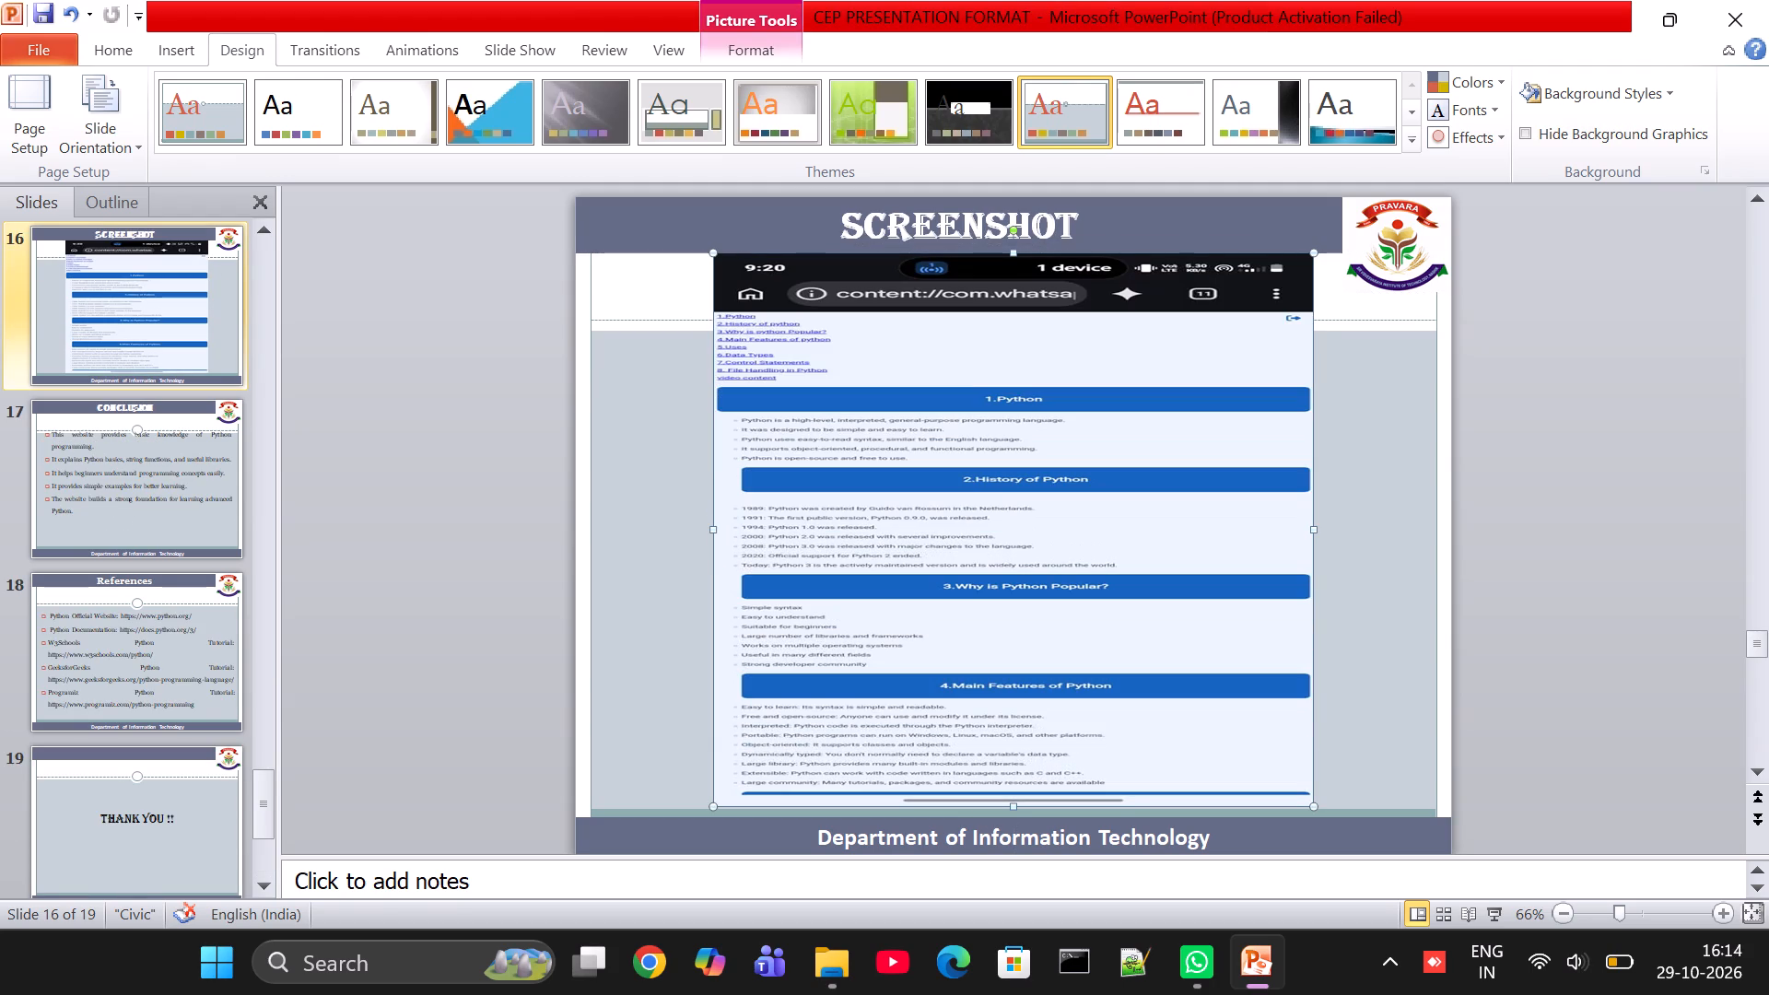
pyautogui.click(1376, 479)
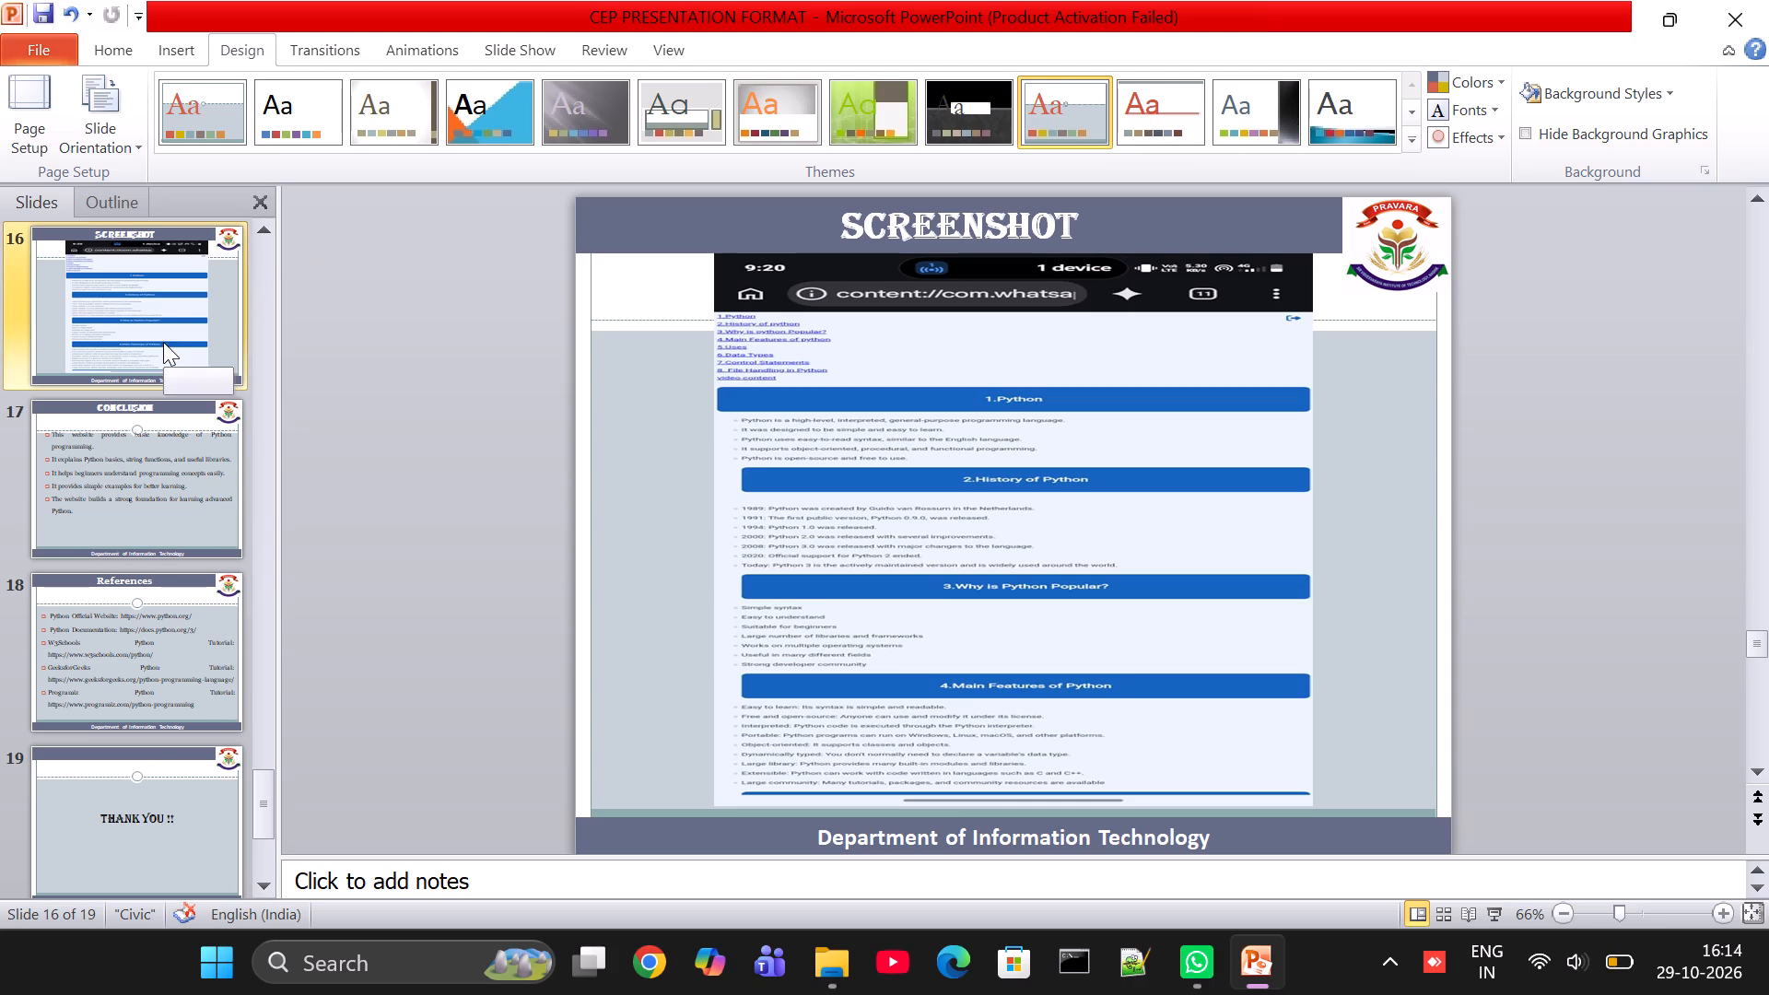
# Shift the NumPy and Pandas screenshot picture on slide 15 slightly to the right and up.
pyautogui.scroll(1, 163, 342)
pyautogui.click(164, 495)
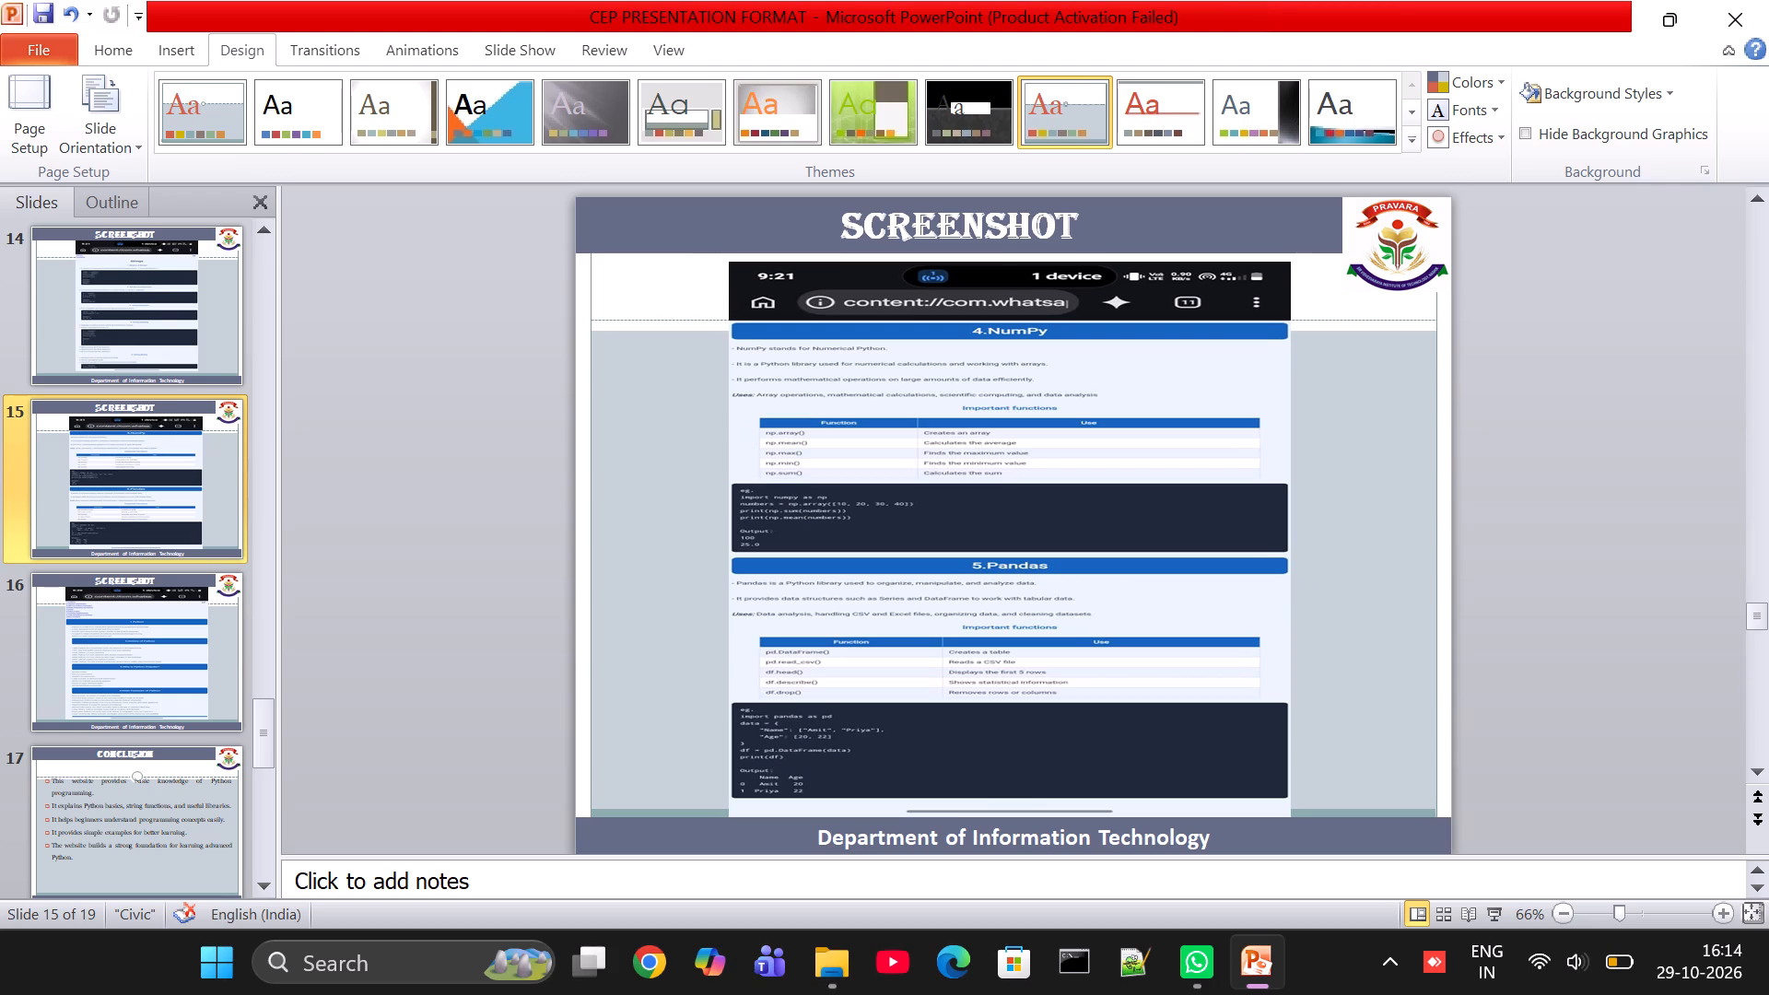
pyautogui.moveTo(1288, 543); pyautogui.dragTo(1301, 538)
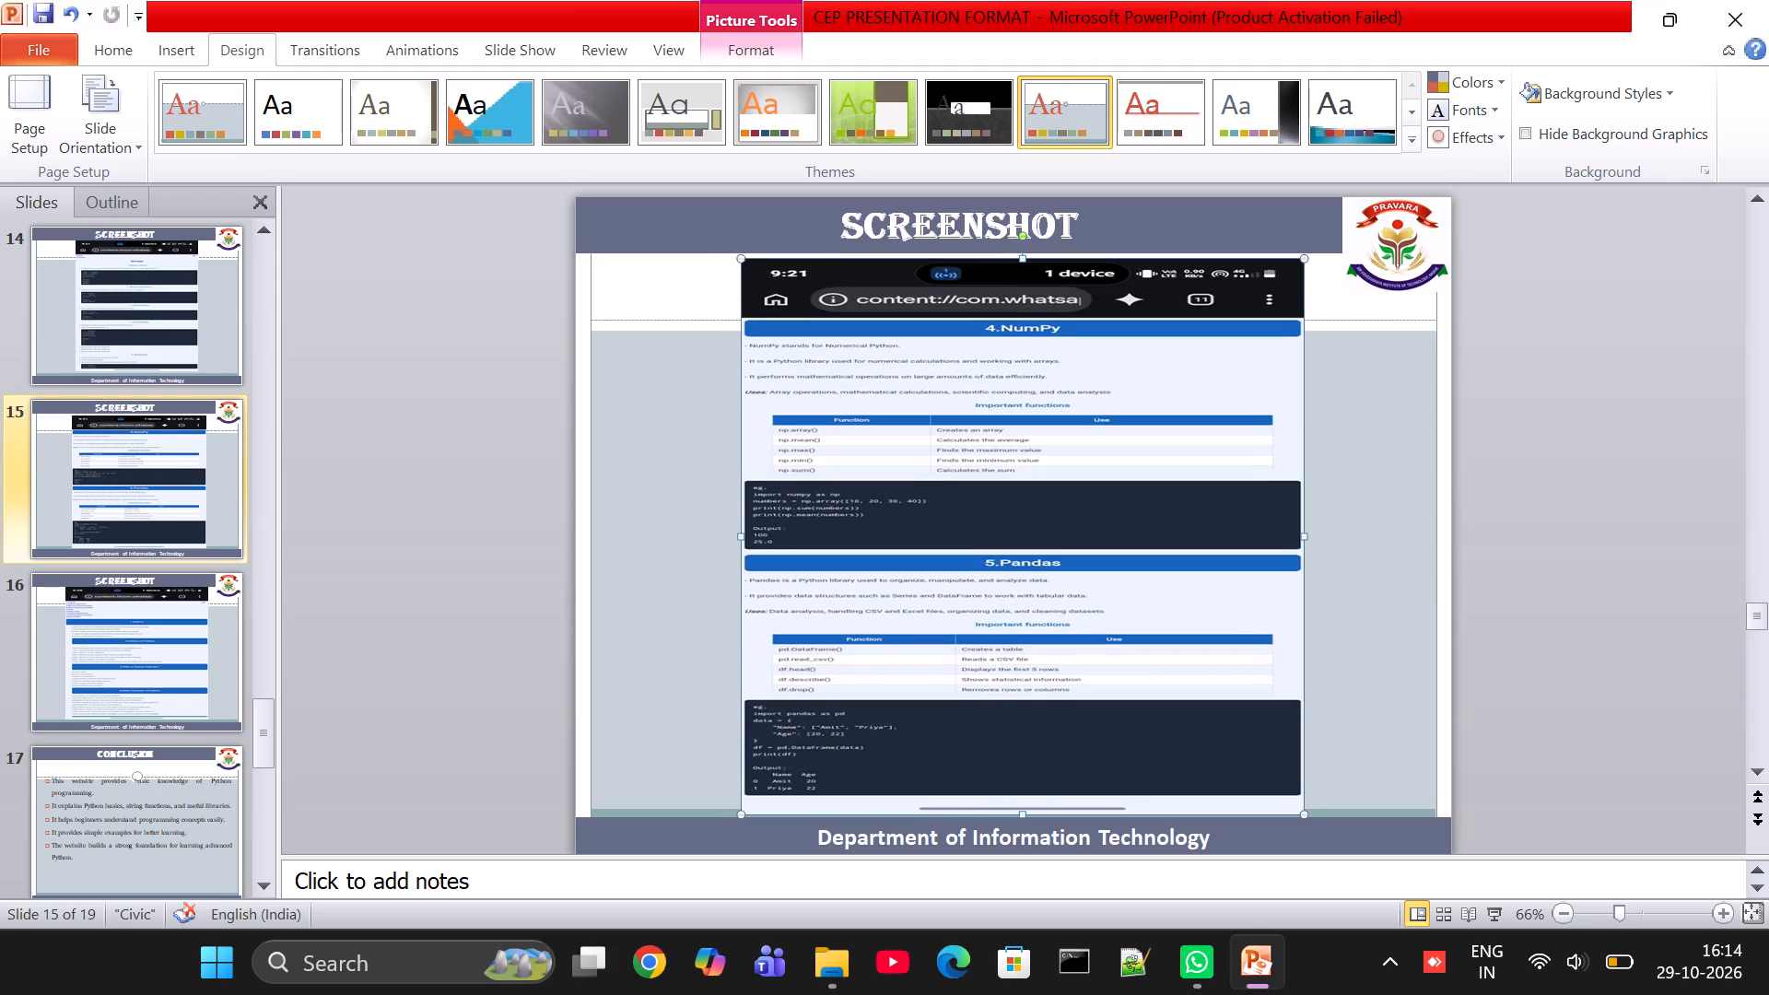
# Widen the Strings screenshot picture on slide 14 by stretching both its left and right edges outward.
pyautogui.click(112, 349)
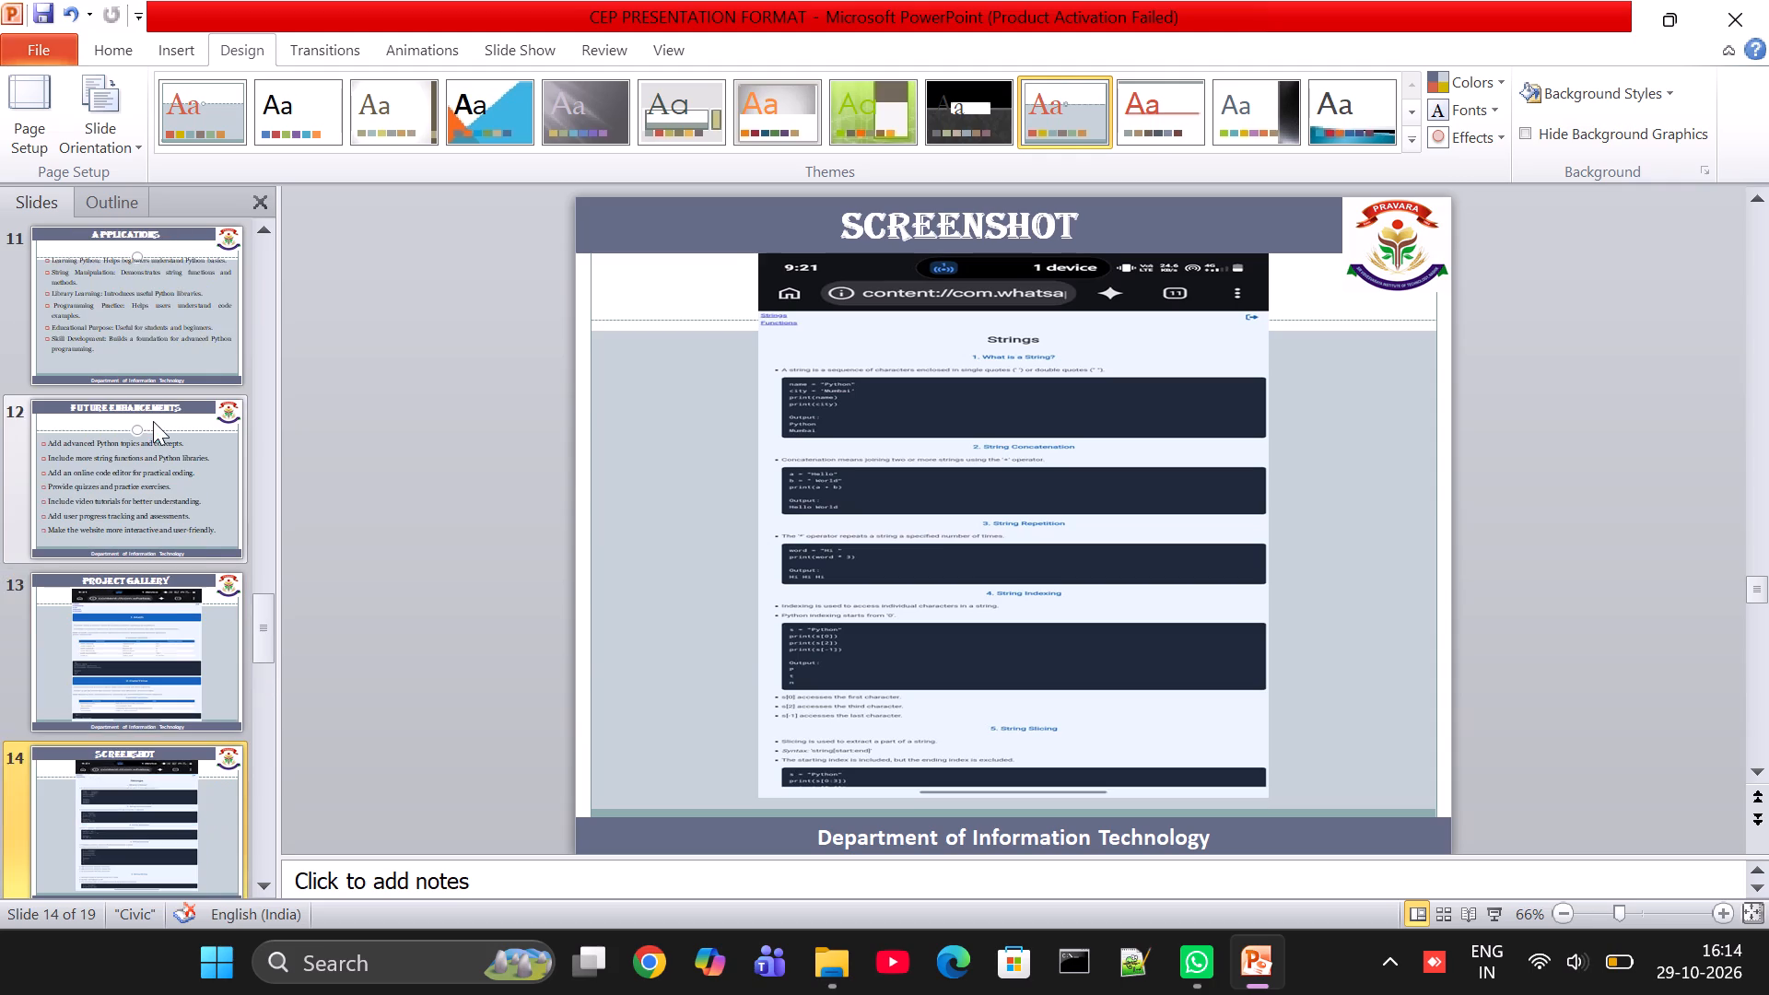
pyautogui.click(169, 768)
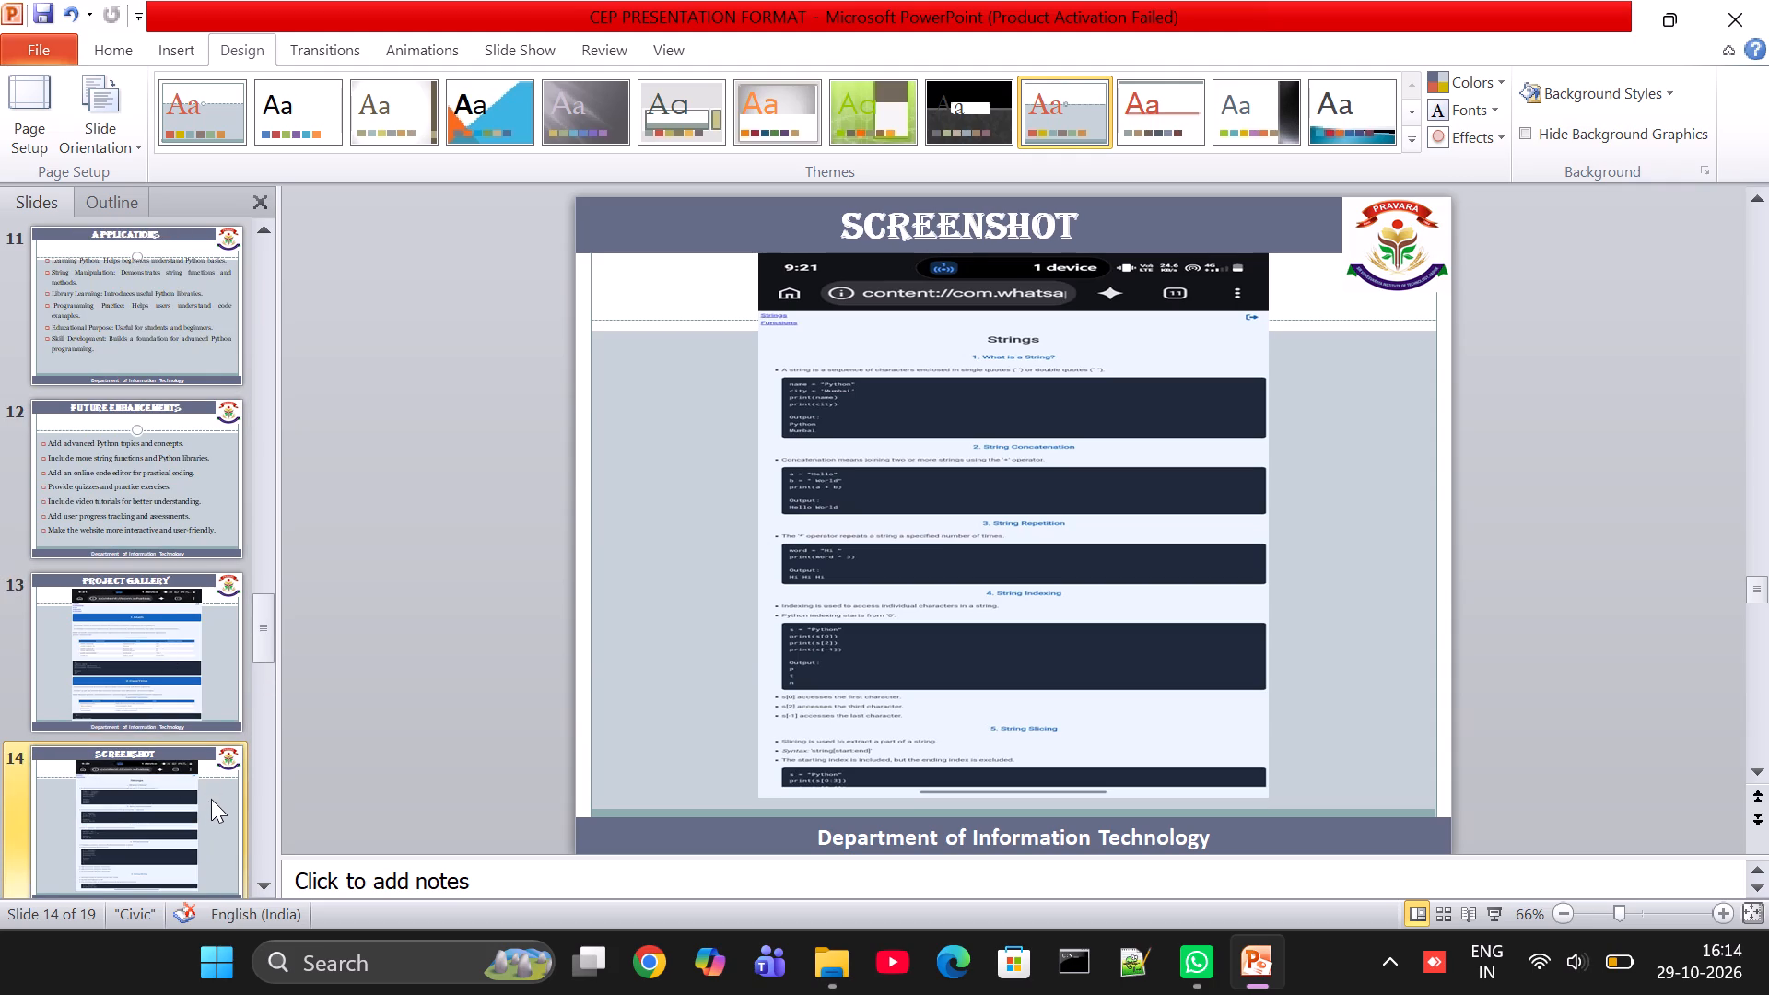
pyautogui.click(205, 809)
pyautogui.moveTo(177, 820); pyautogui.dragTo(781, 568)
pyautogui.moveTo(781, 568); pyautogui.dragTo(765, 536)
pyautogui.click(765, 536)
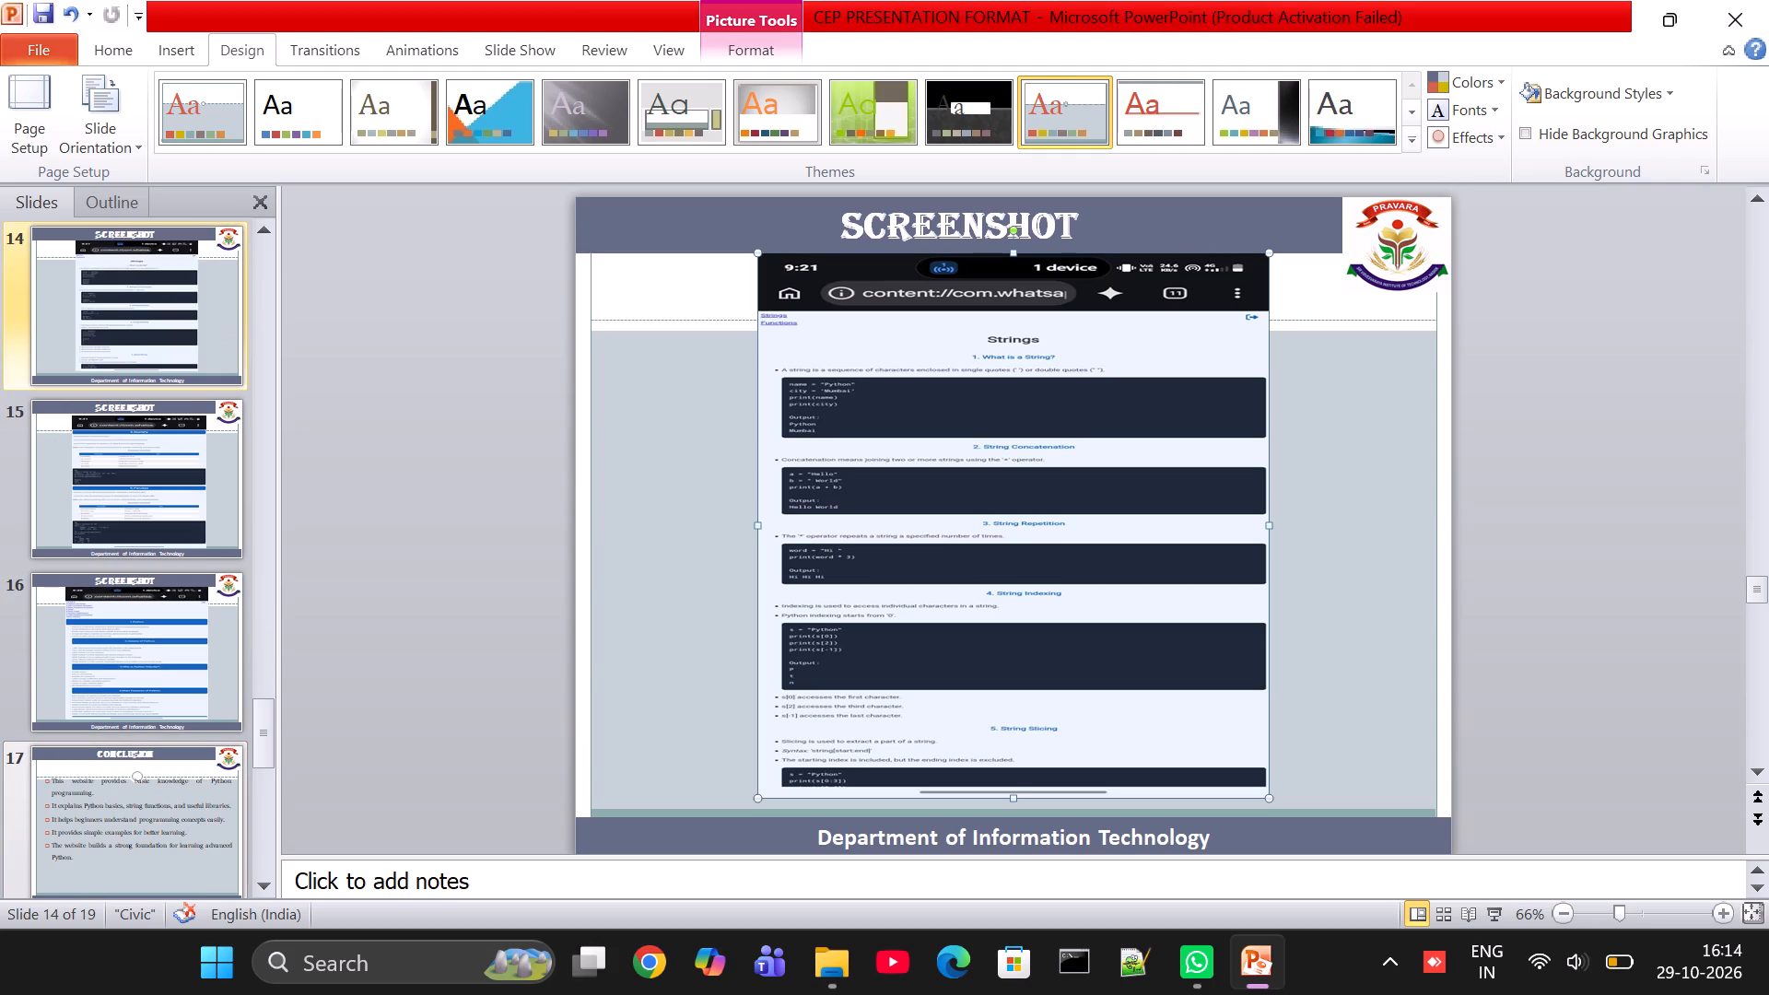
pyautogui.moveTo(756, 524); pyautogui.dragTo(703, 526)
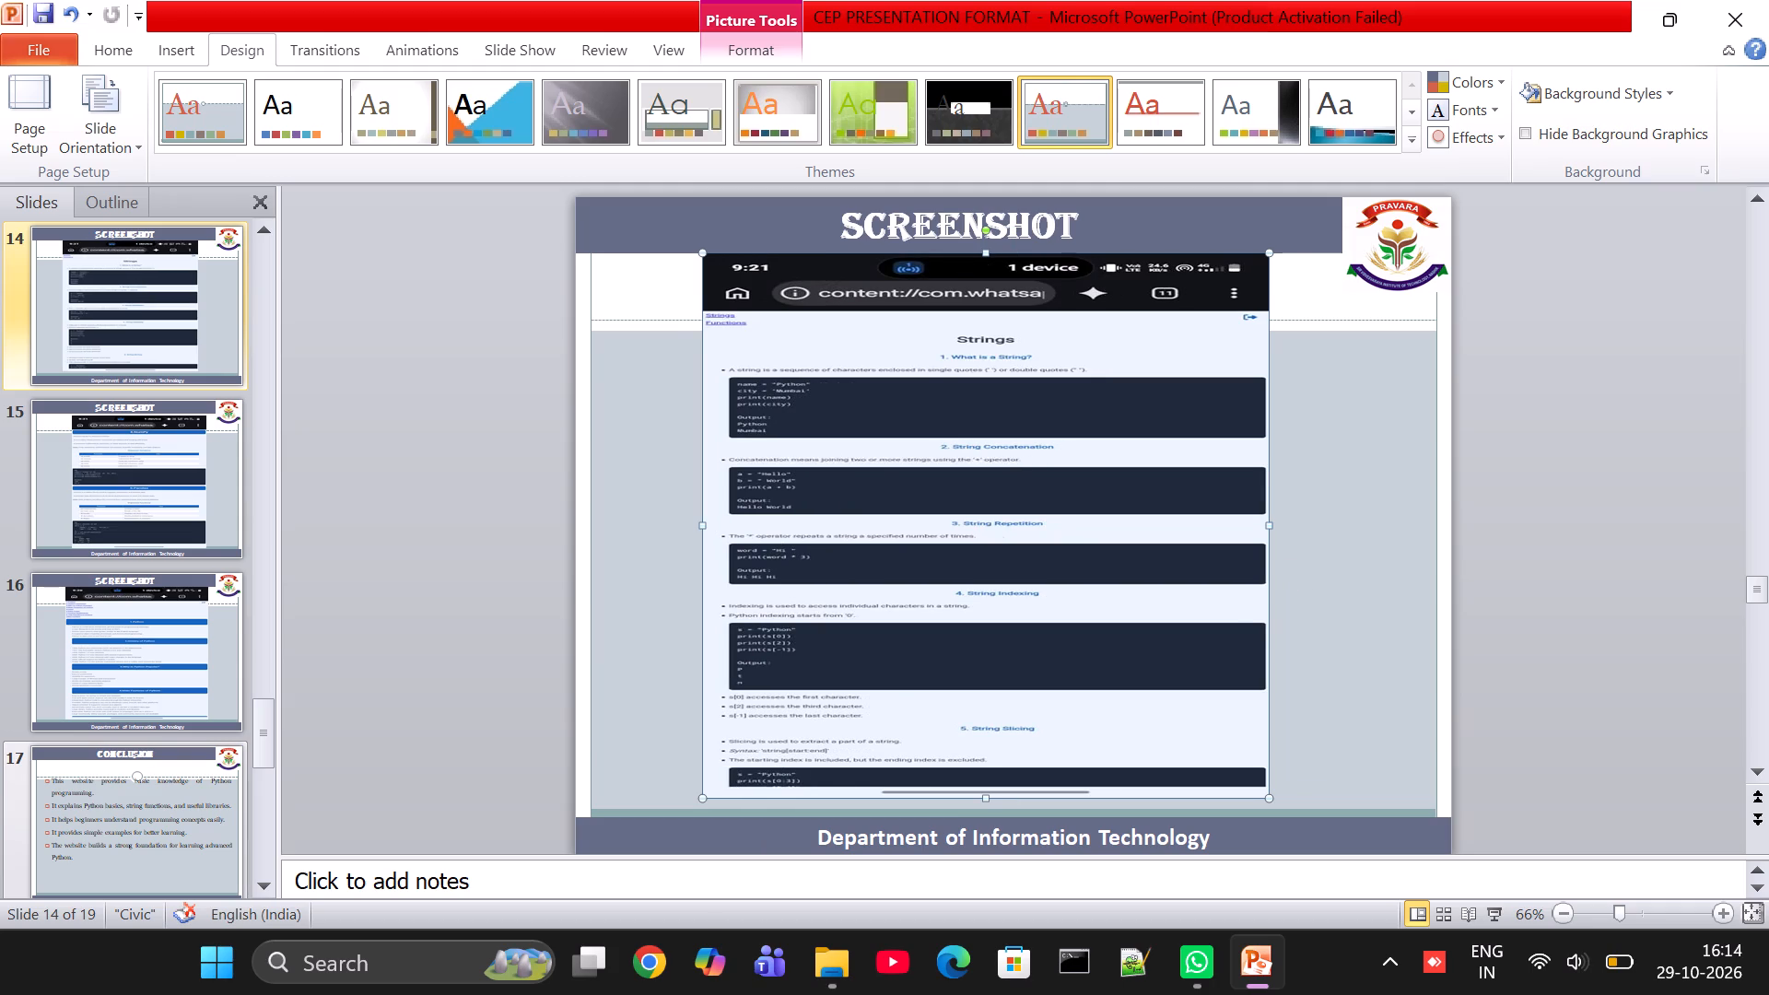
pyautogui.moveTo(1267, 523); pyautogui.dragTo(1302, 523)
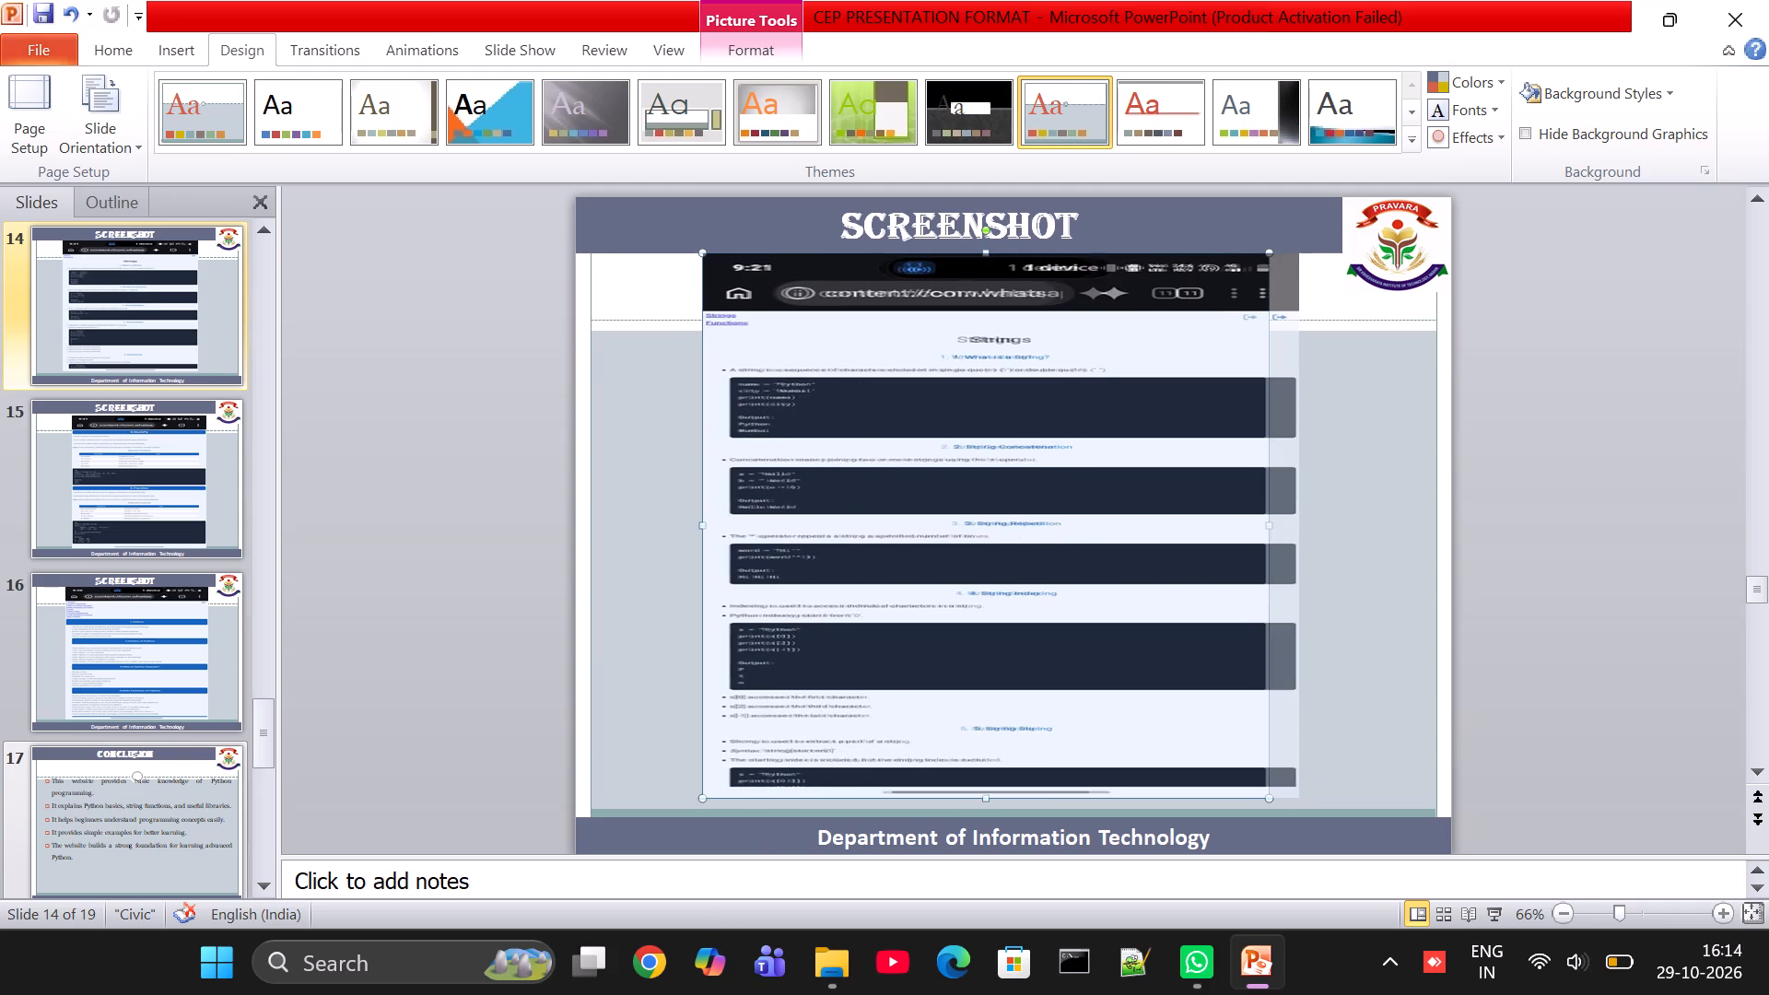
pyautogui.moveTo(1302, 523); pyautogui.dragTo(1303, 524)
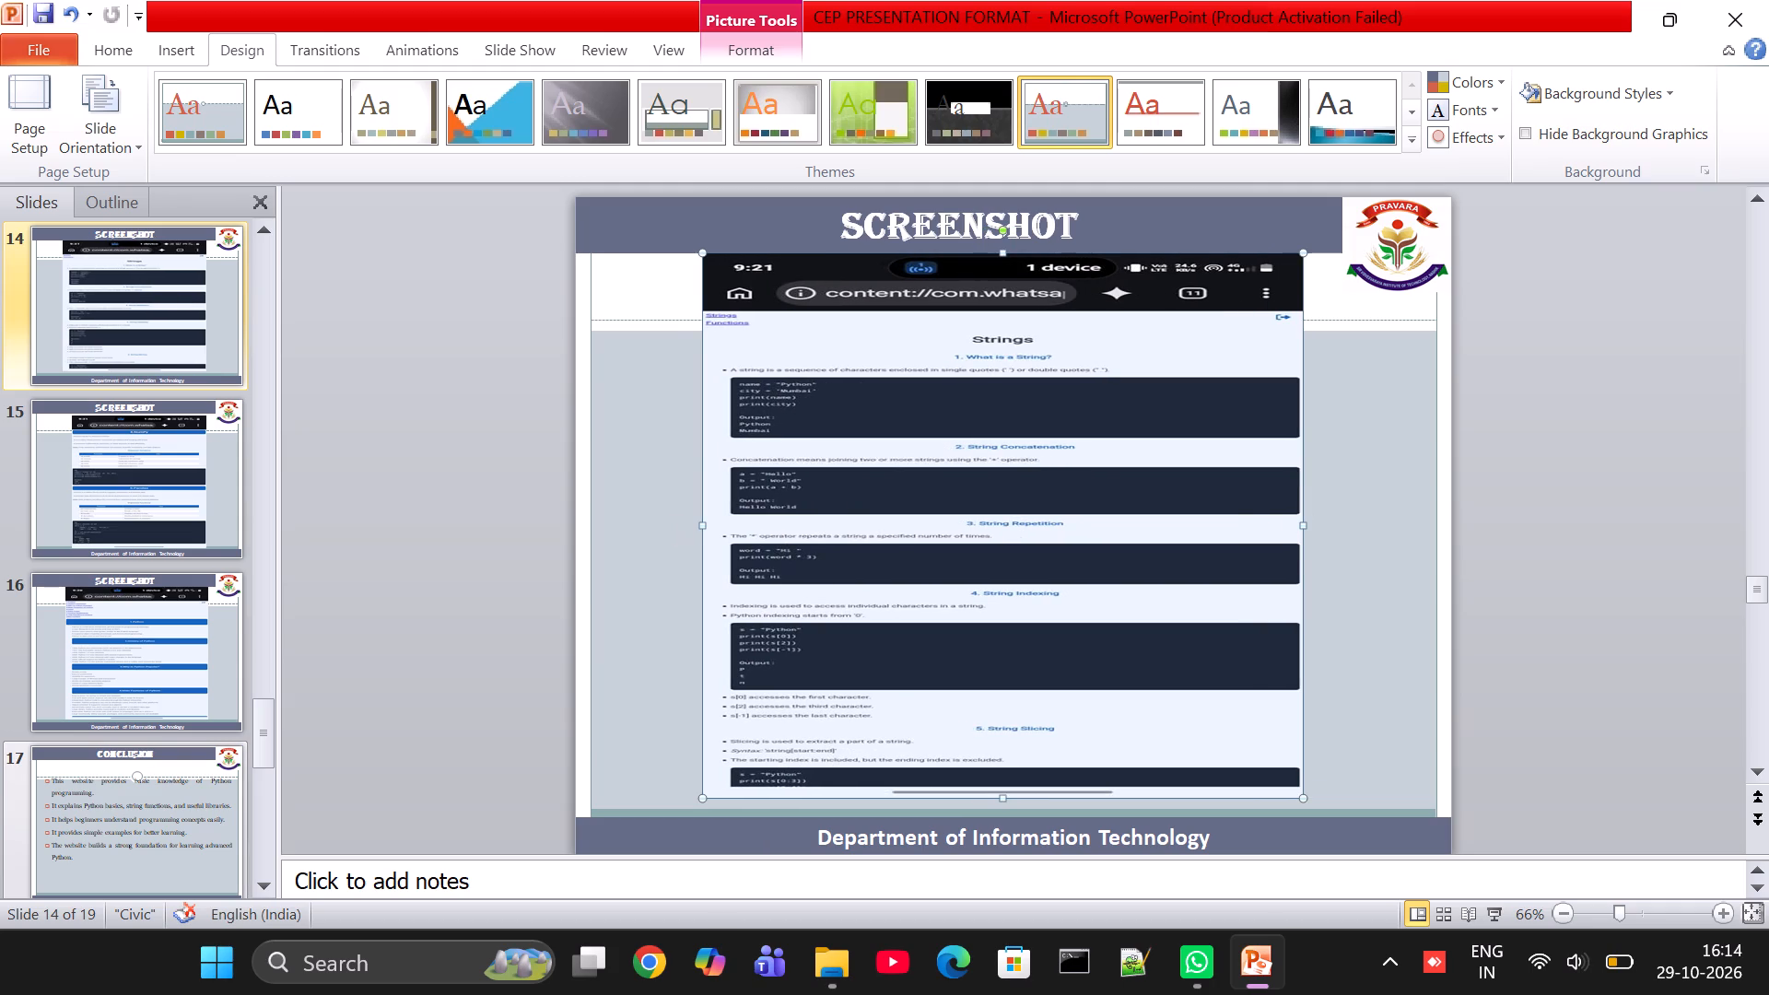
pyautogui.moveTo(705, 528); pyautogui.dragTo(722, 530)
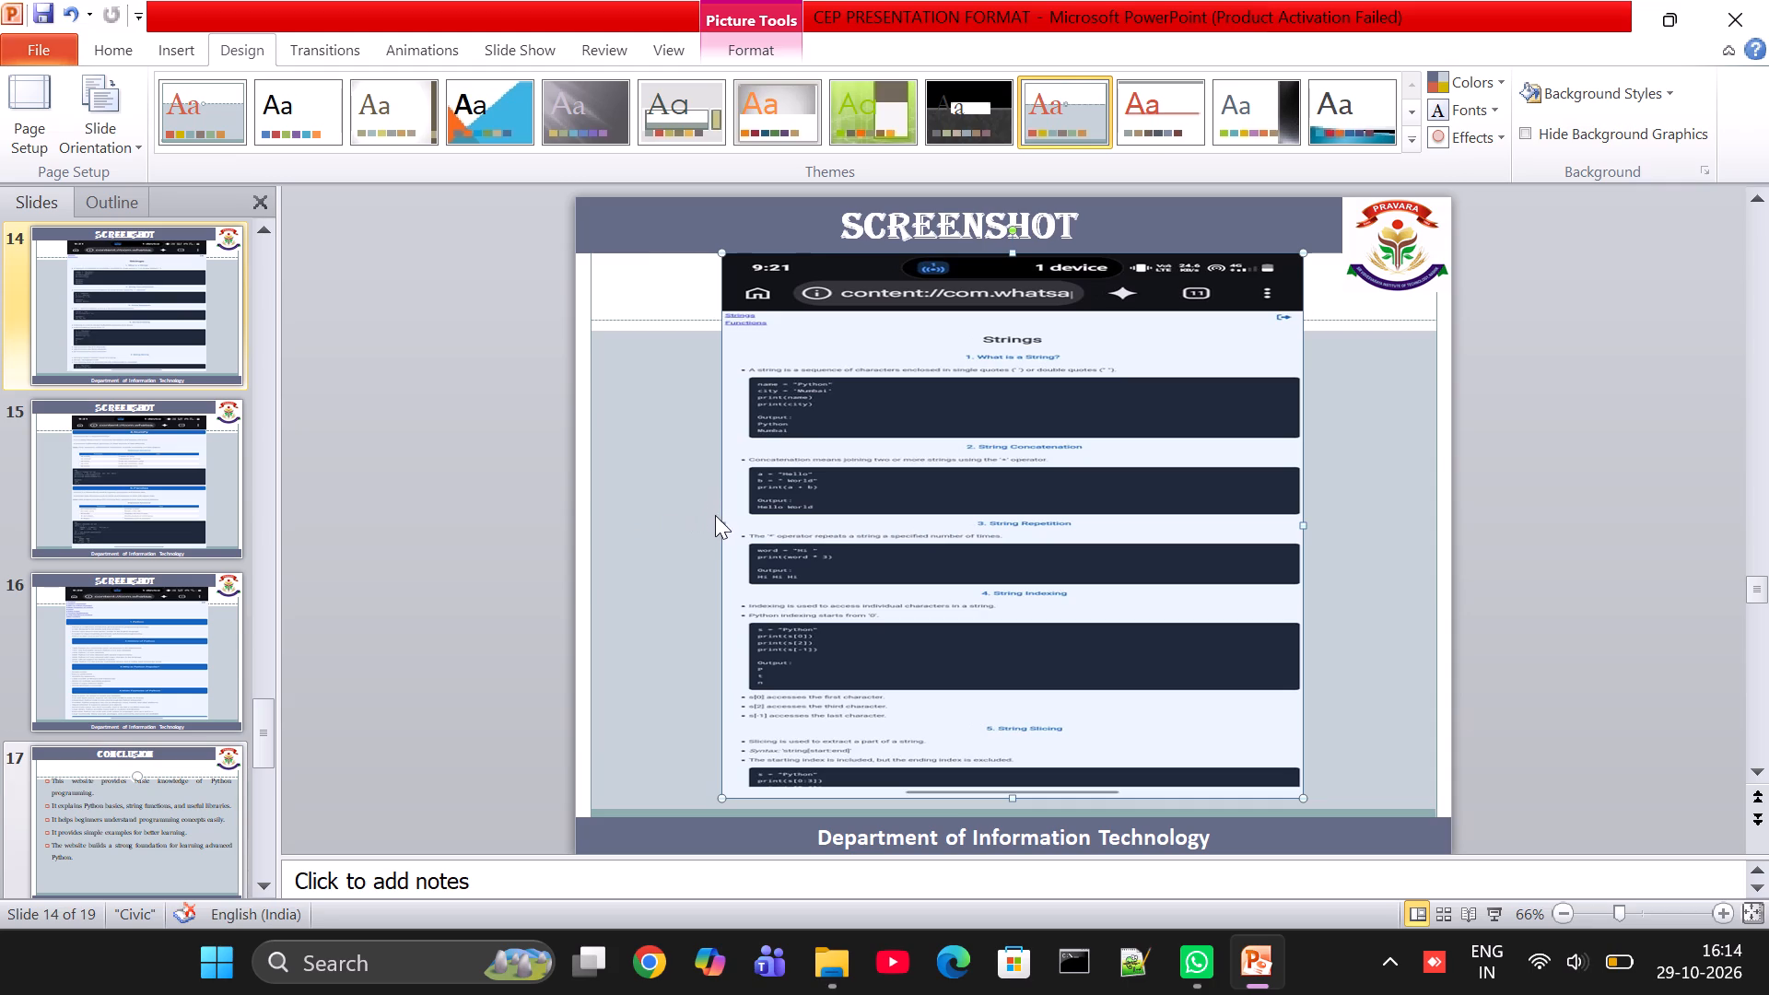
pyautogui.click(642, 494)
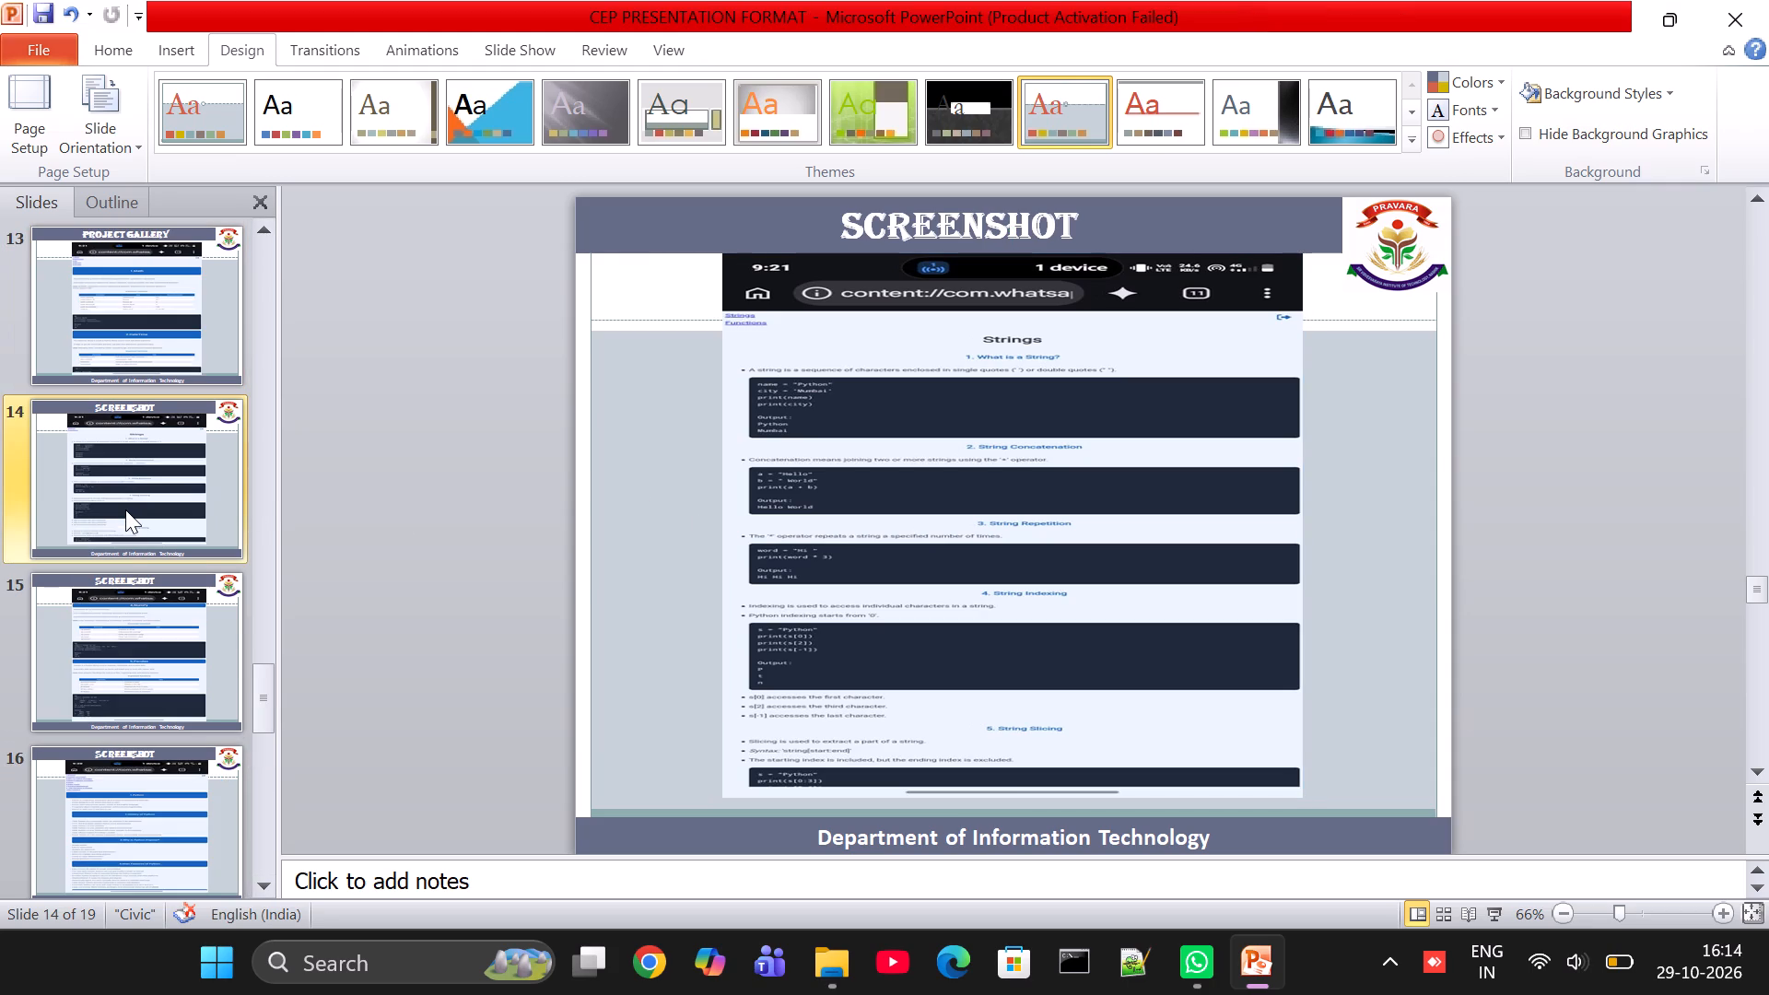
# Move the bulleted text box on the Conclusion slide down so it starts just below the divider line and circle.
pyautogui.scroll(-1, 161, 400)
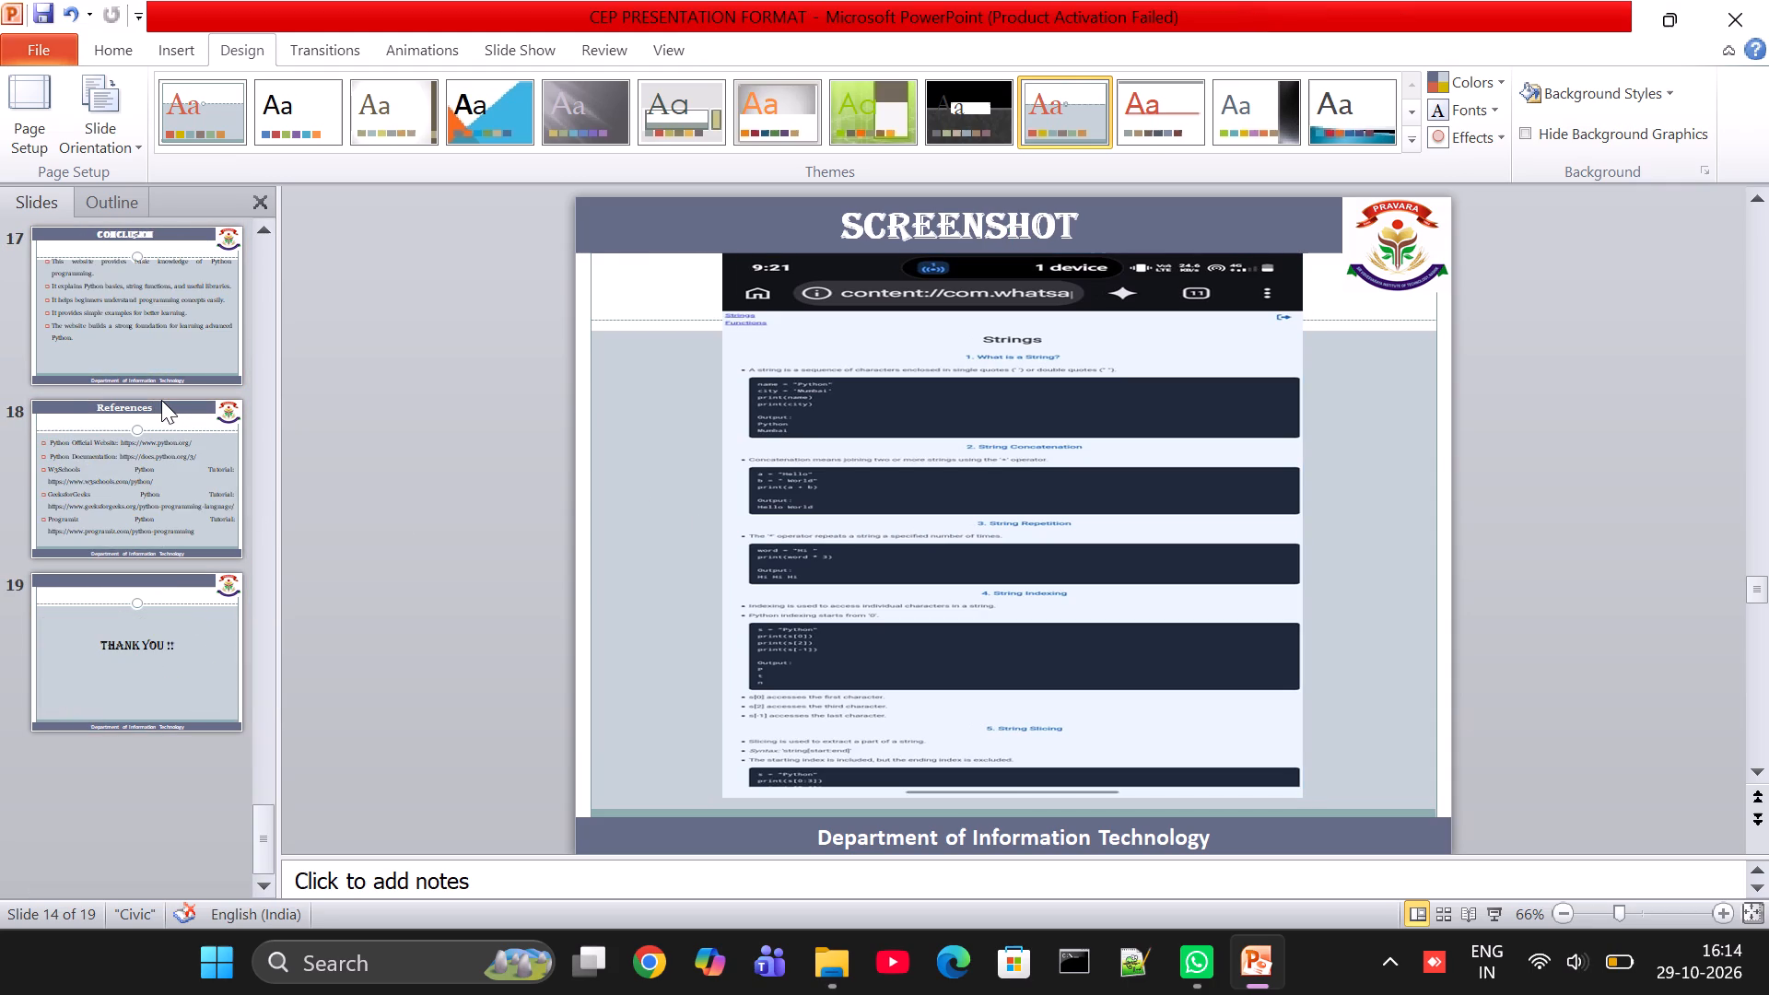
pyautogui.click(150, 503)
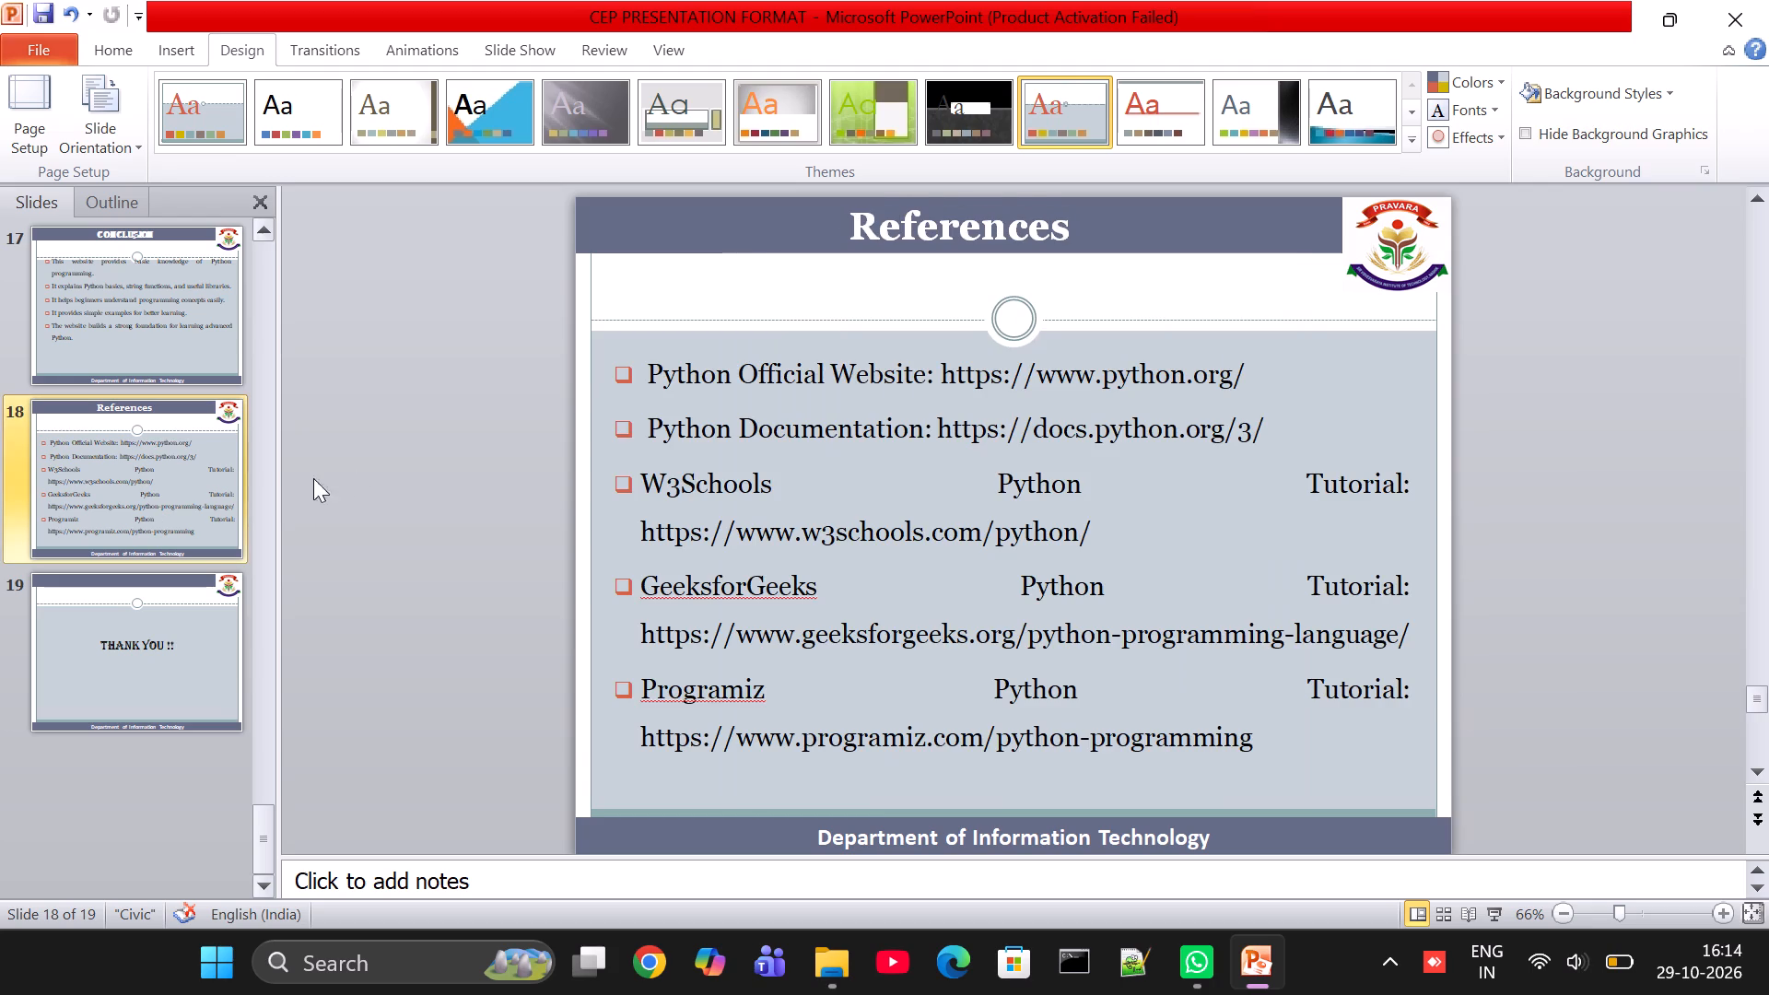
pyautogui.click(158, 278)
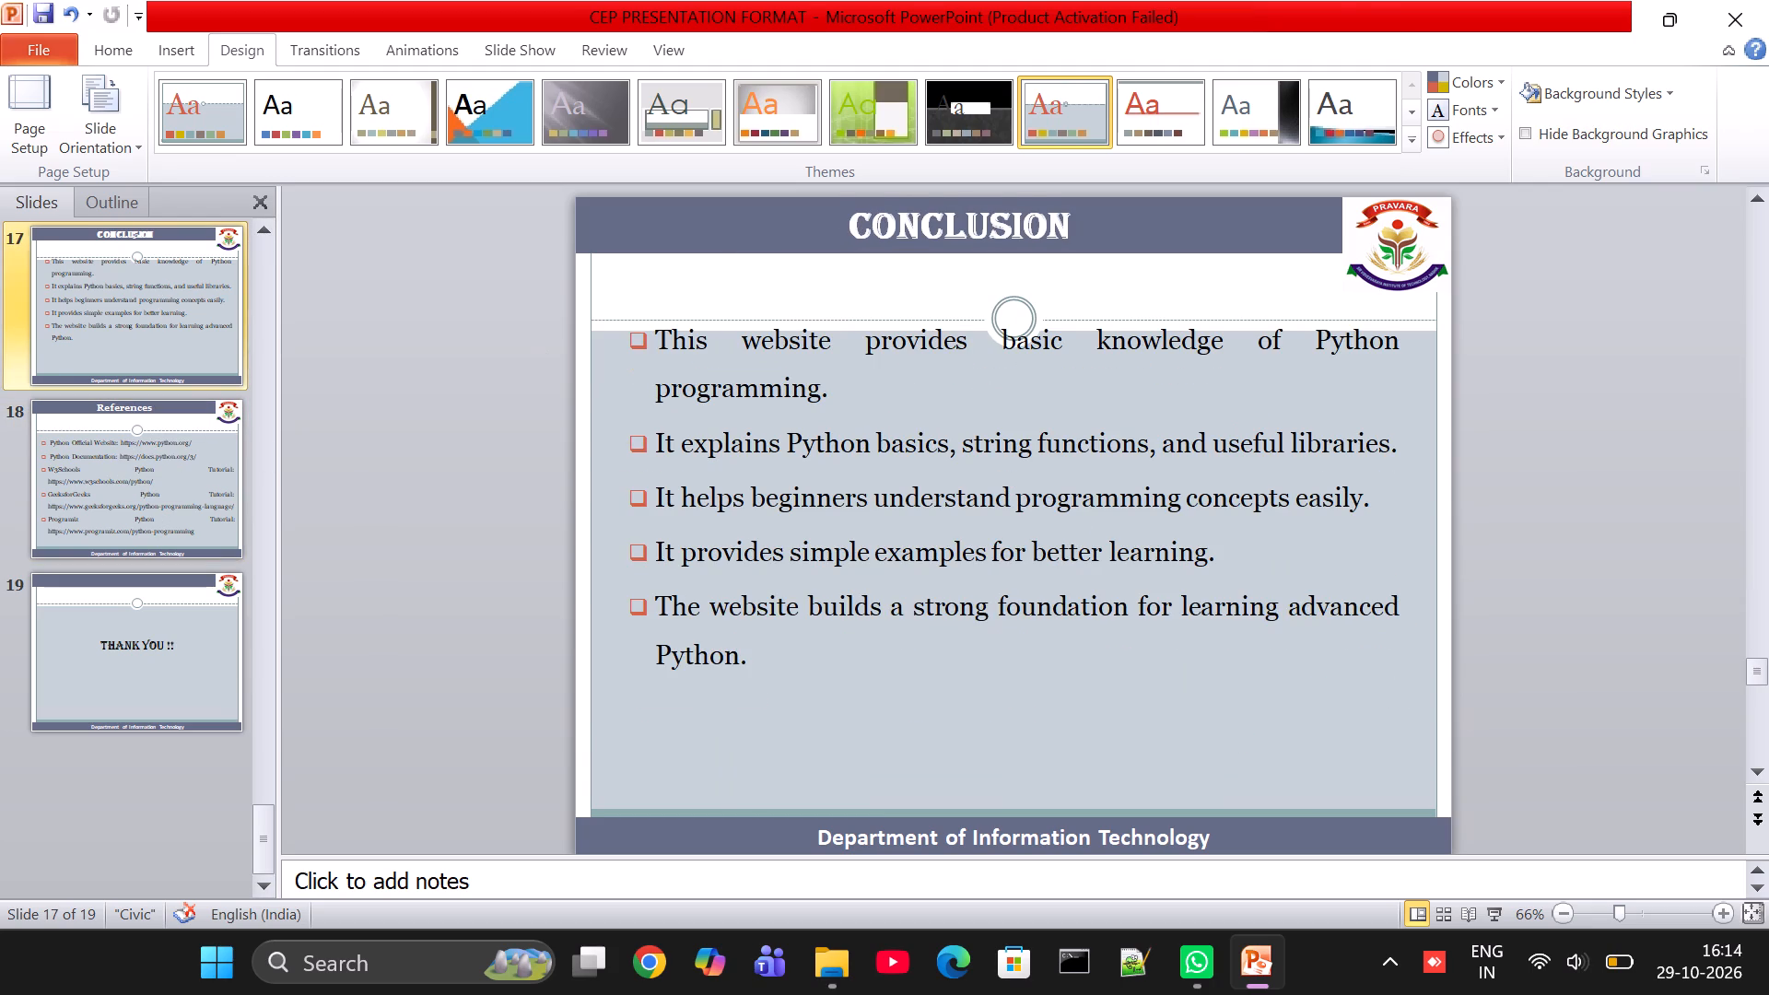
pyautogui.click(728, 339)
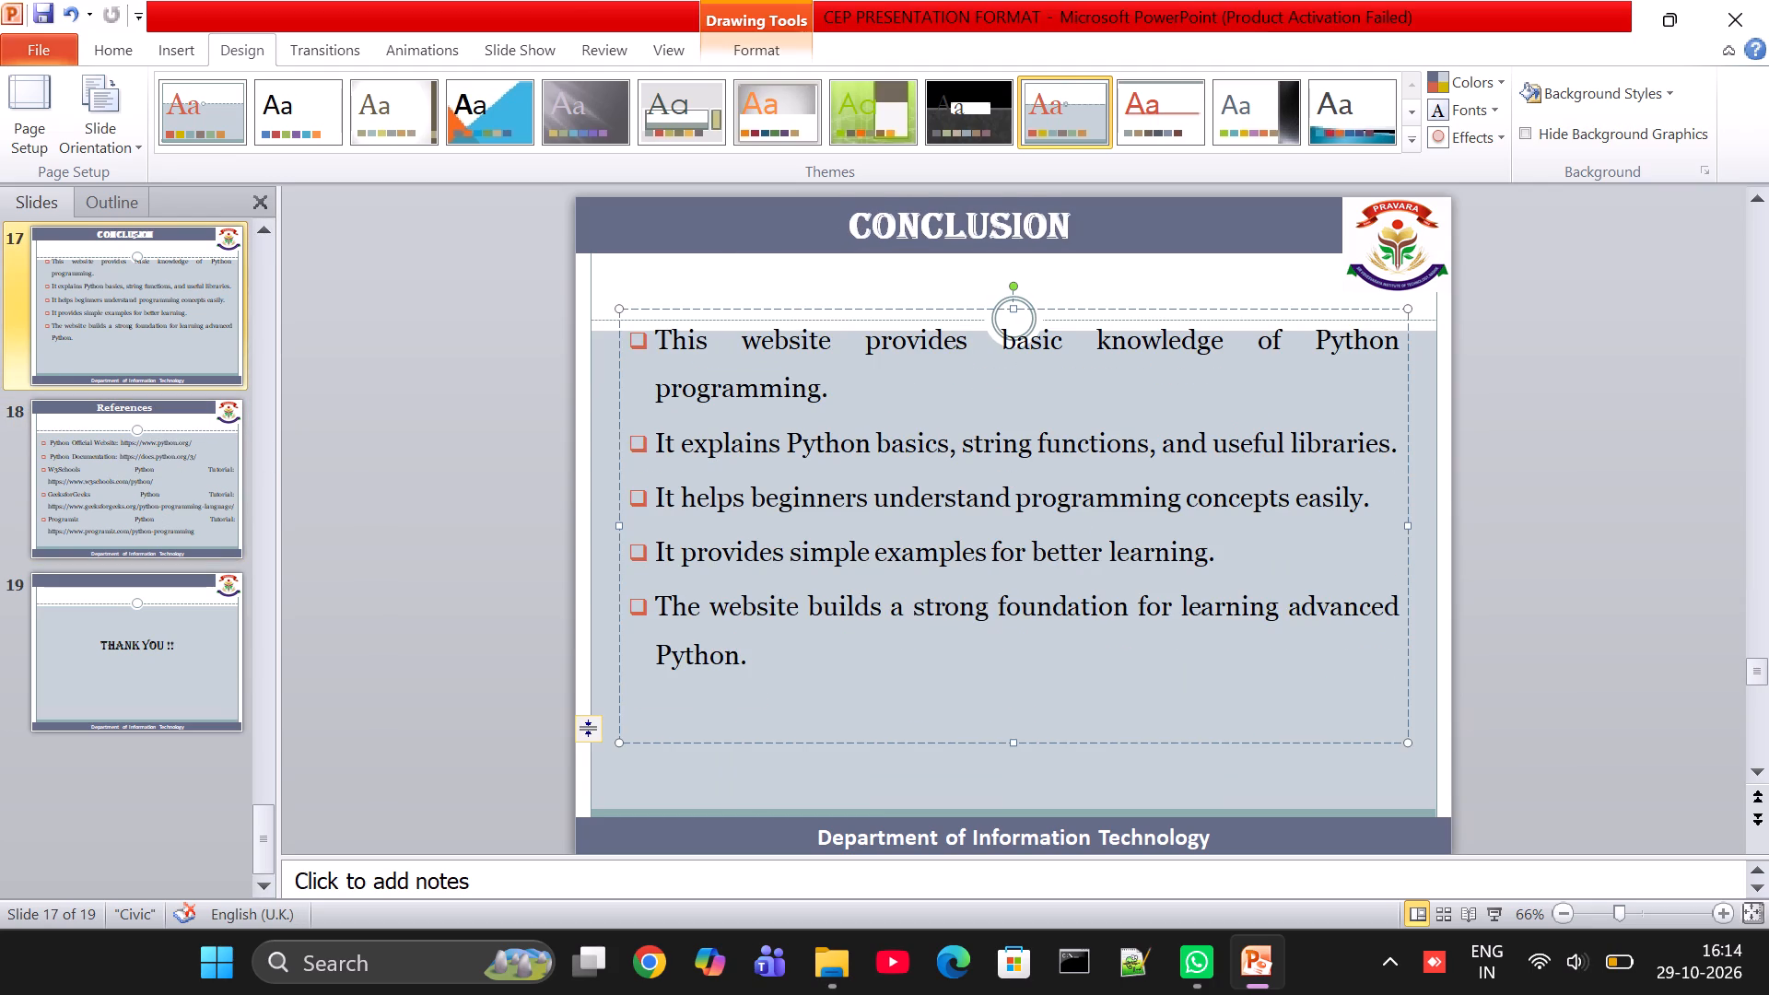
pyautogui.moveTo(781, 308); pyautogui.dragTo(780, 349)
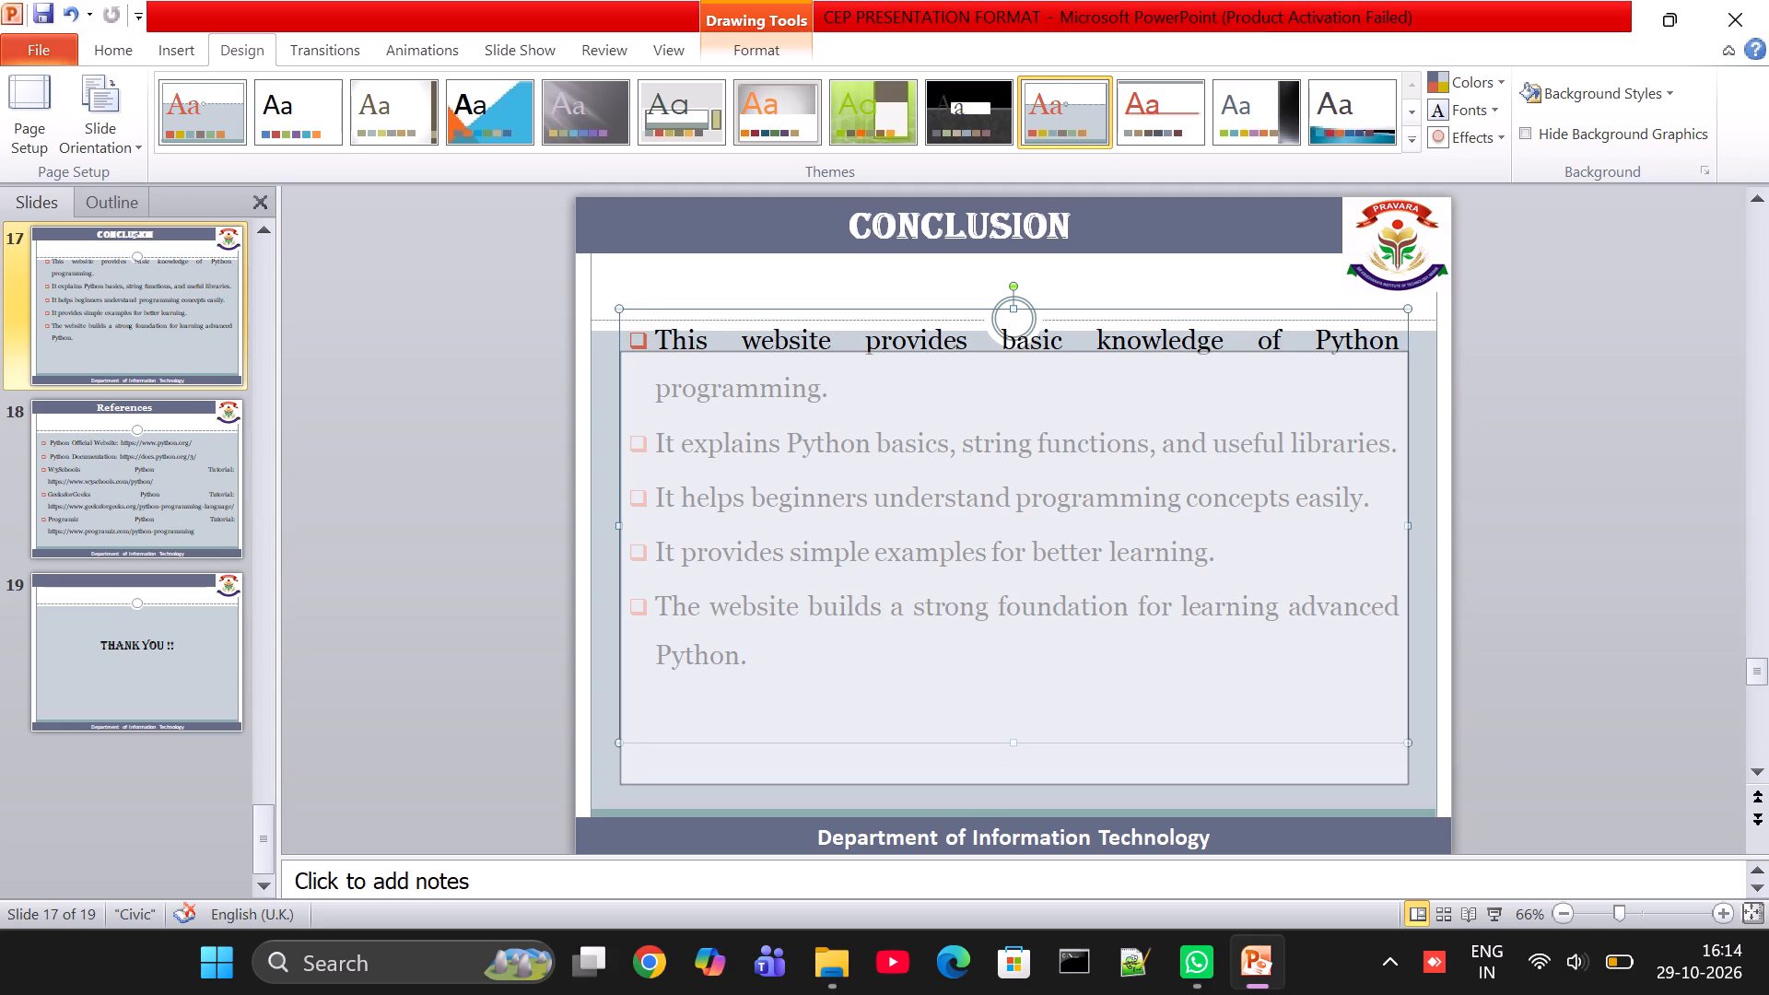
pyautogui.moveTo(780, 349); pyautogui.dragTo(780, 343)
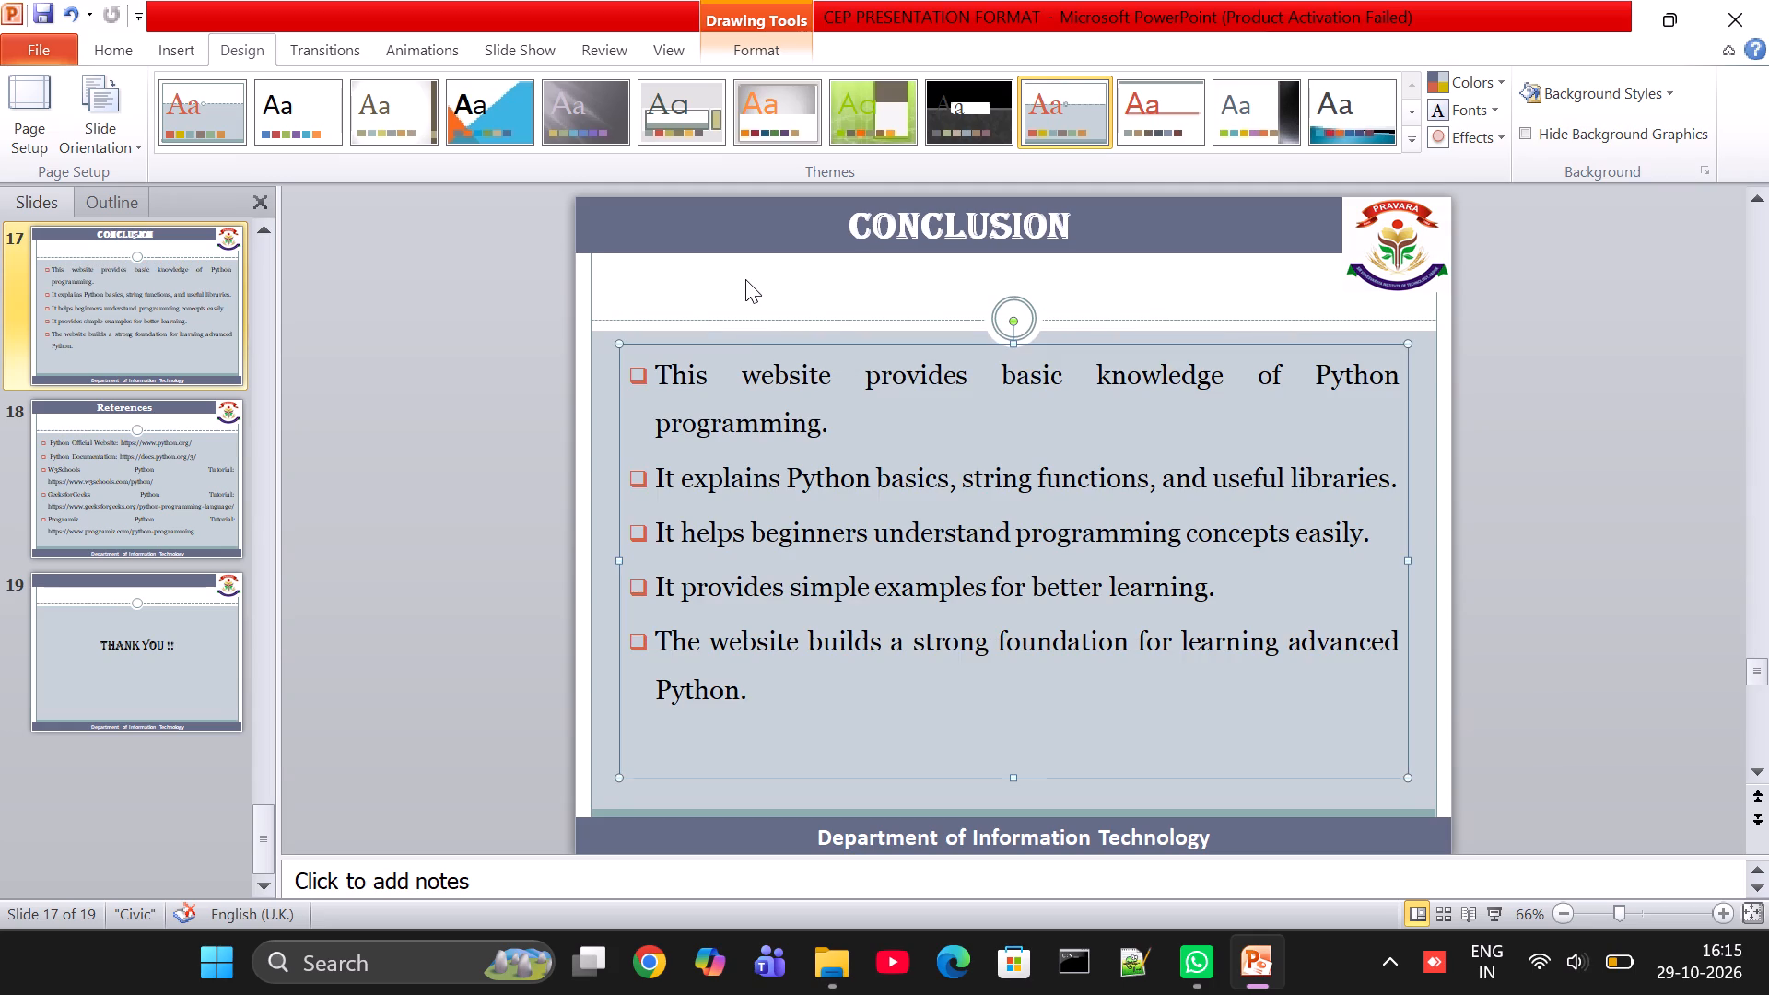
pyautogui.click(745, 275)
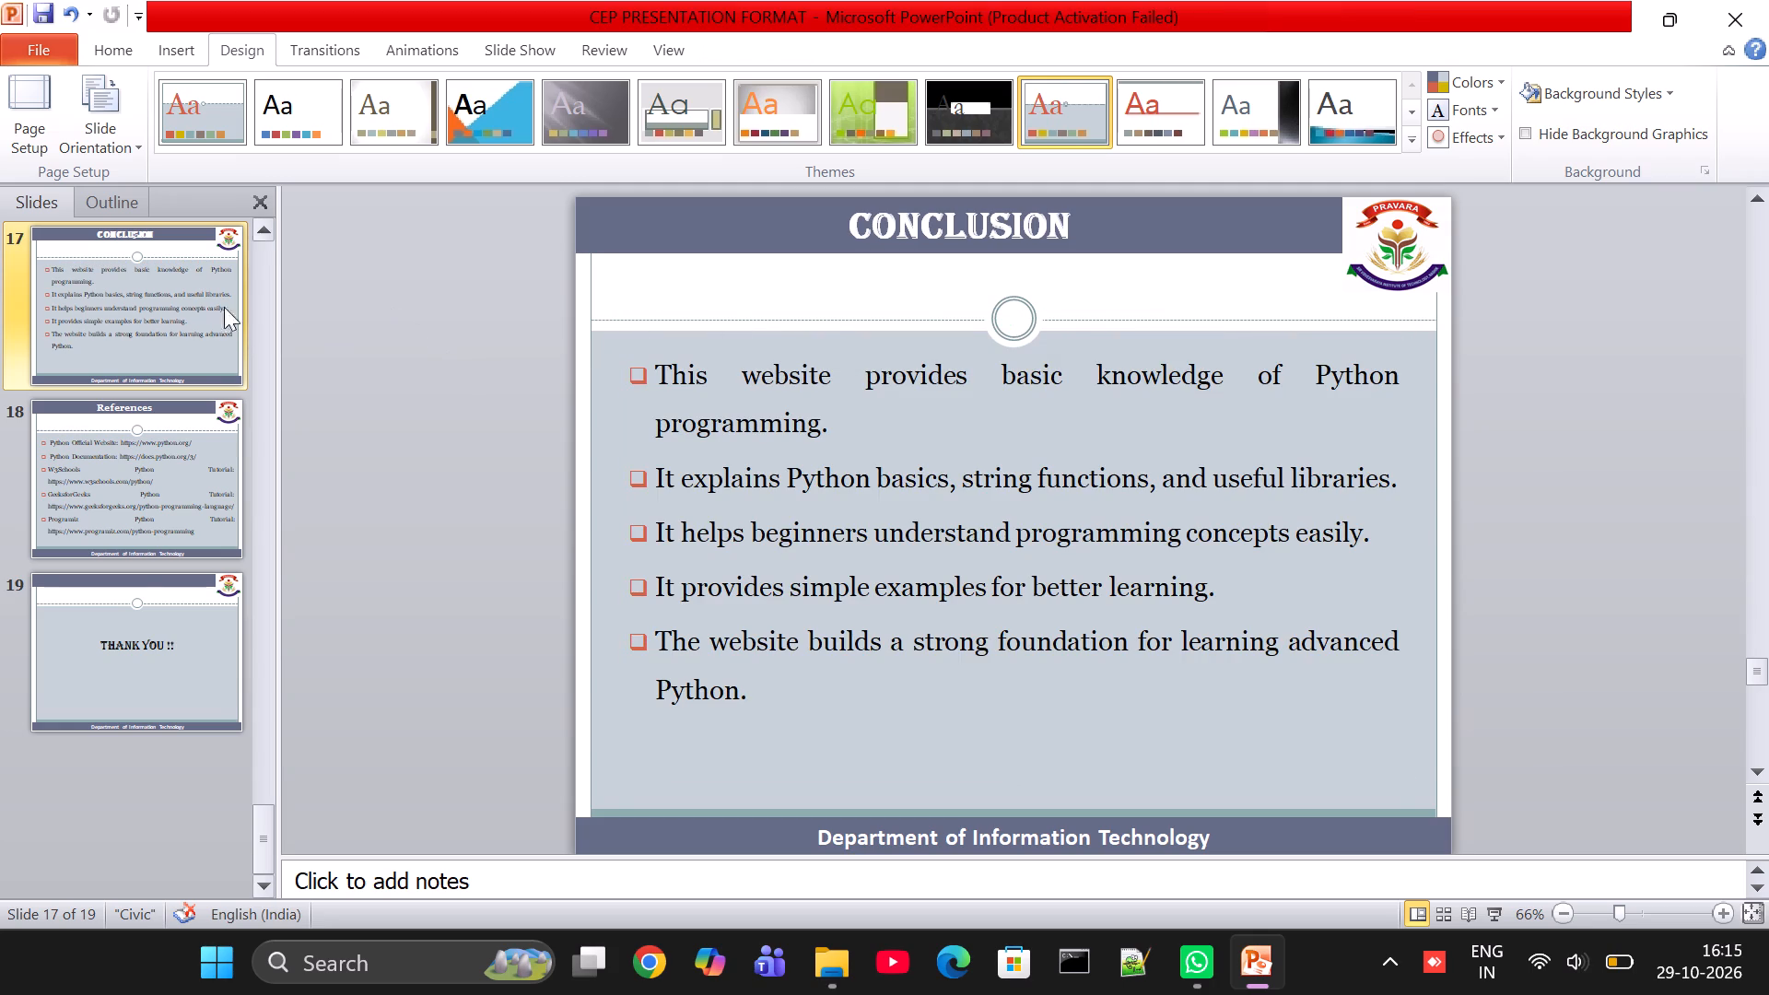
# Move the bulleted text box on the Limitations slide down so its first bullet clears the divider line and circle.
pyautogui.scroll(2, 158, 330)
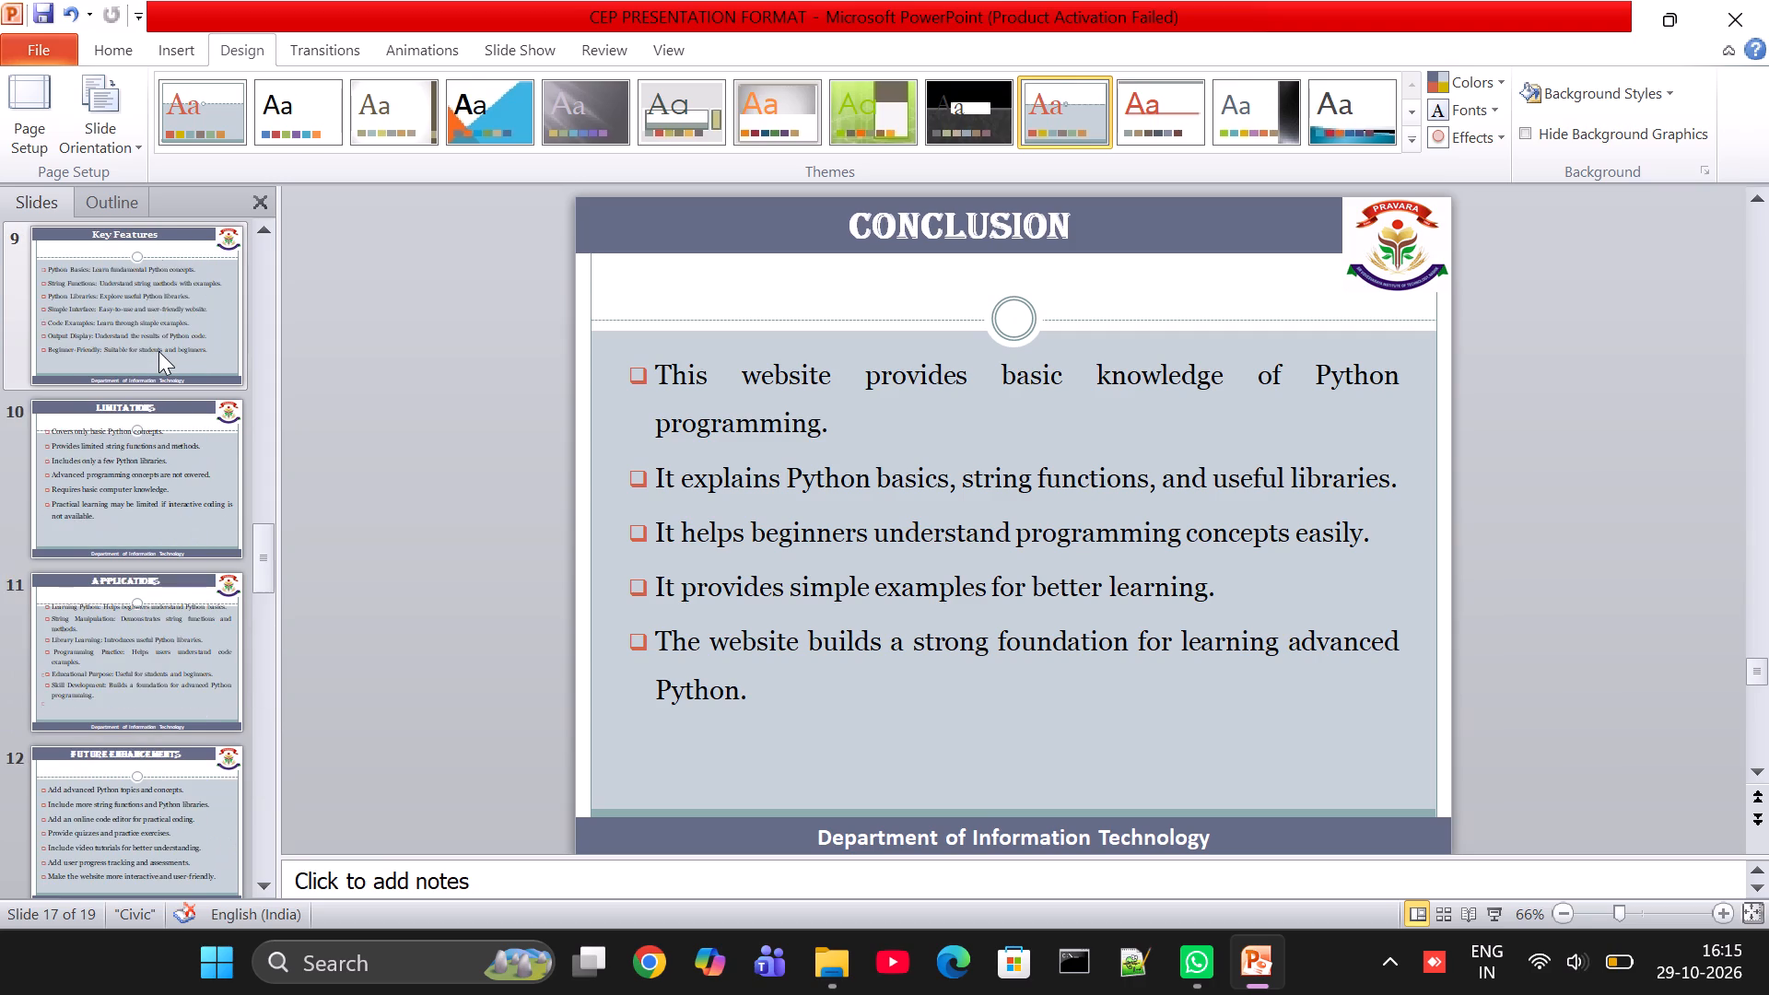
pyautogui.scroll(2, 158, 351)
pyautogui.scroll(-1, 158, 351)
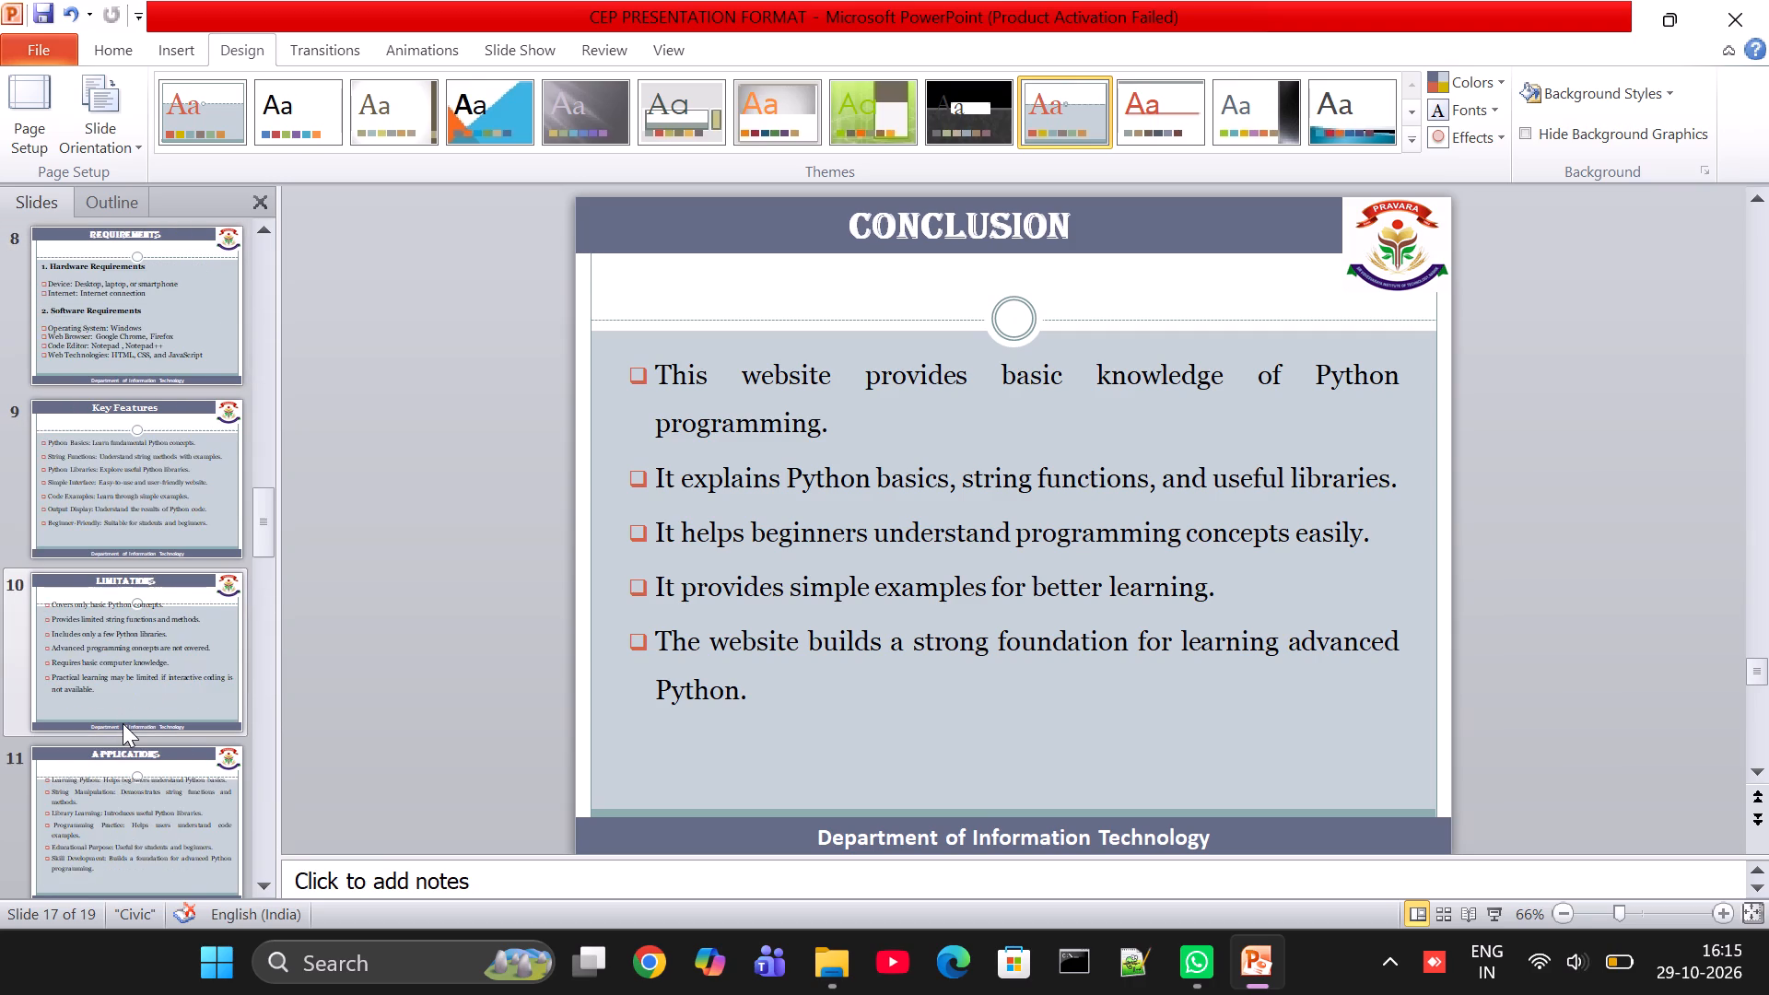
pyautogui.click(152, 643)
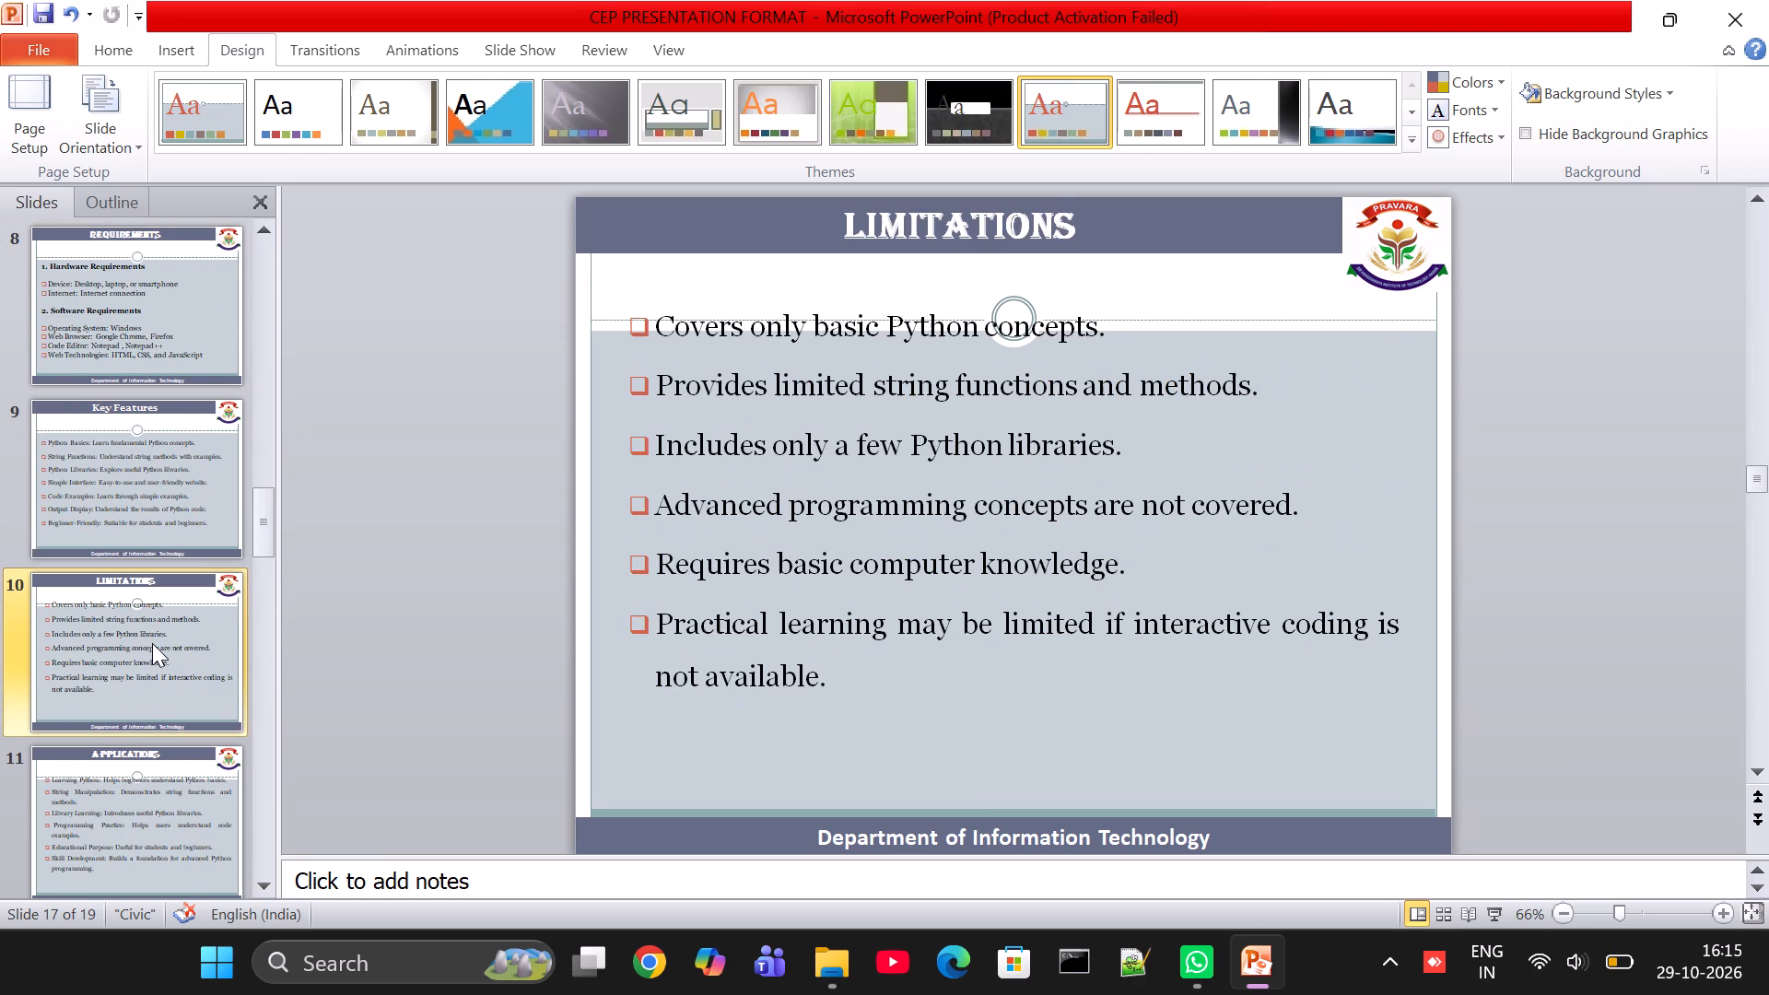
pyautogui.click(904, 327)
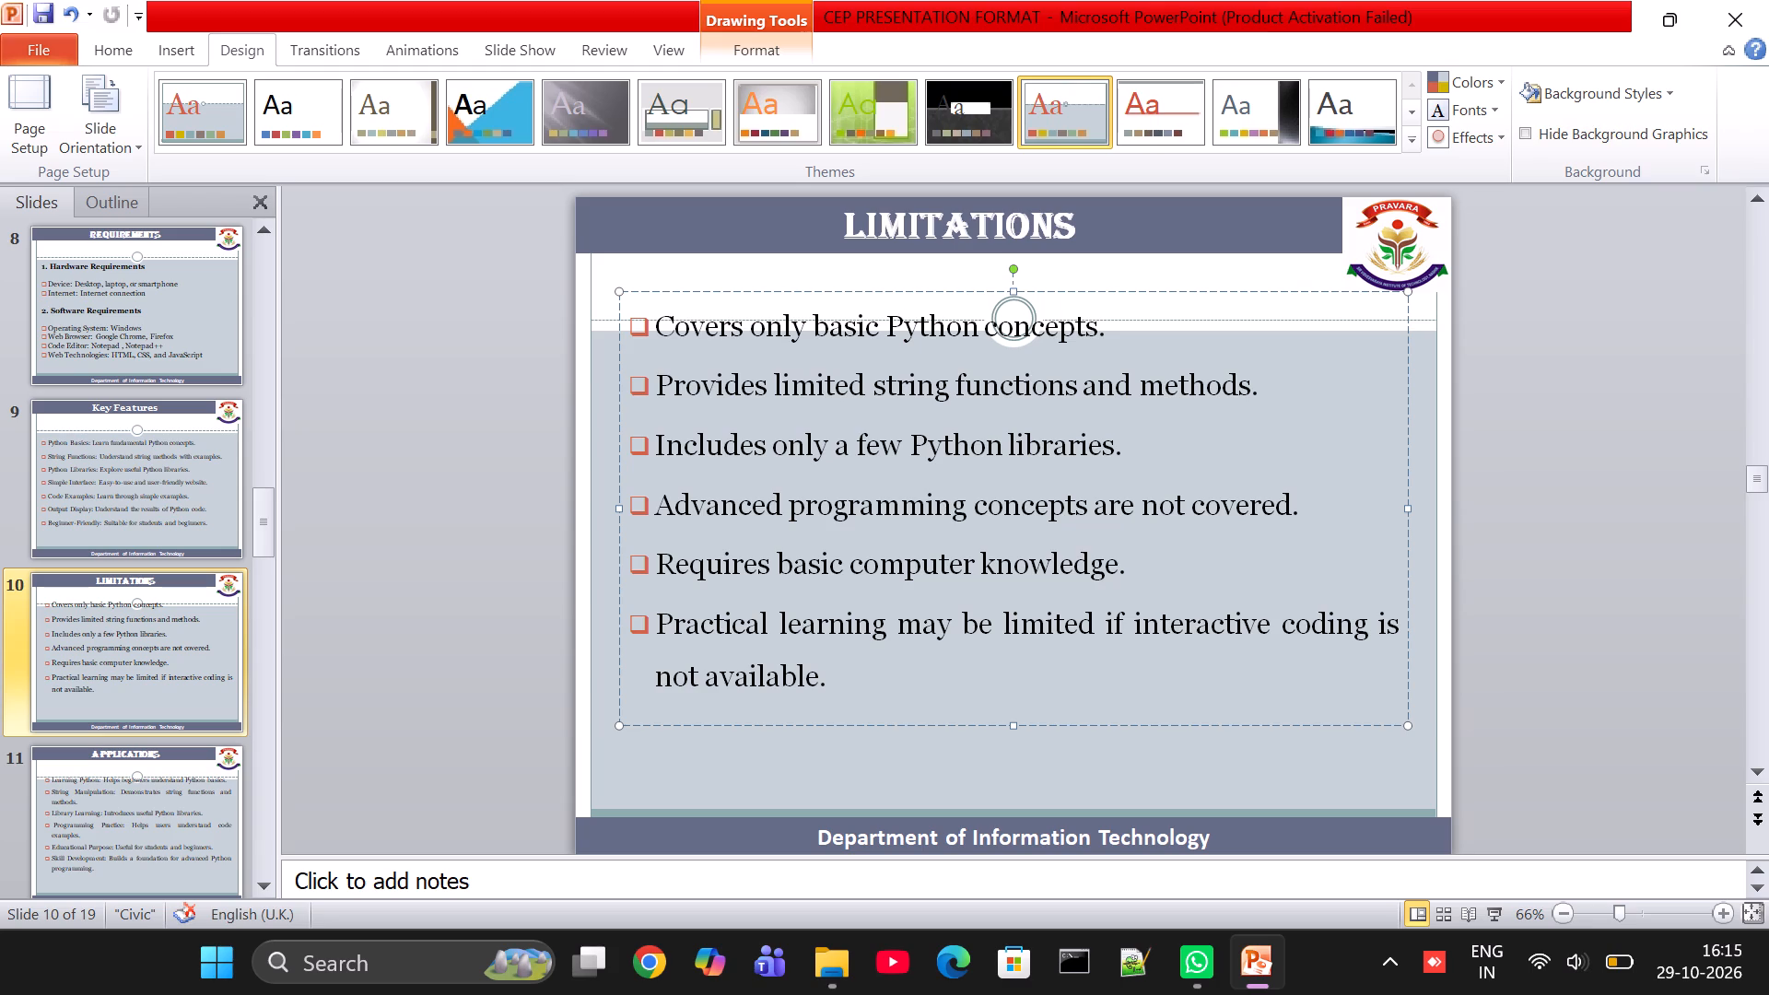
pyautogui.moveTo(867, 291); pyautogui.dragTo(867, 346)
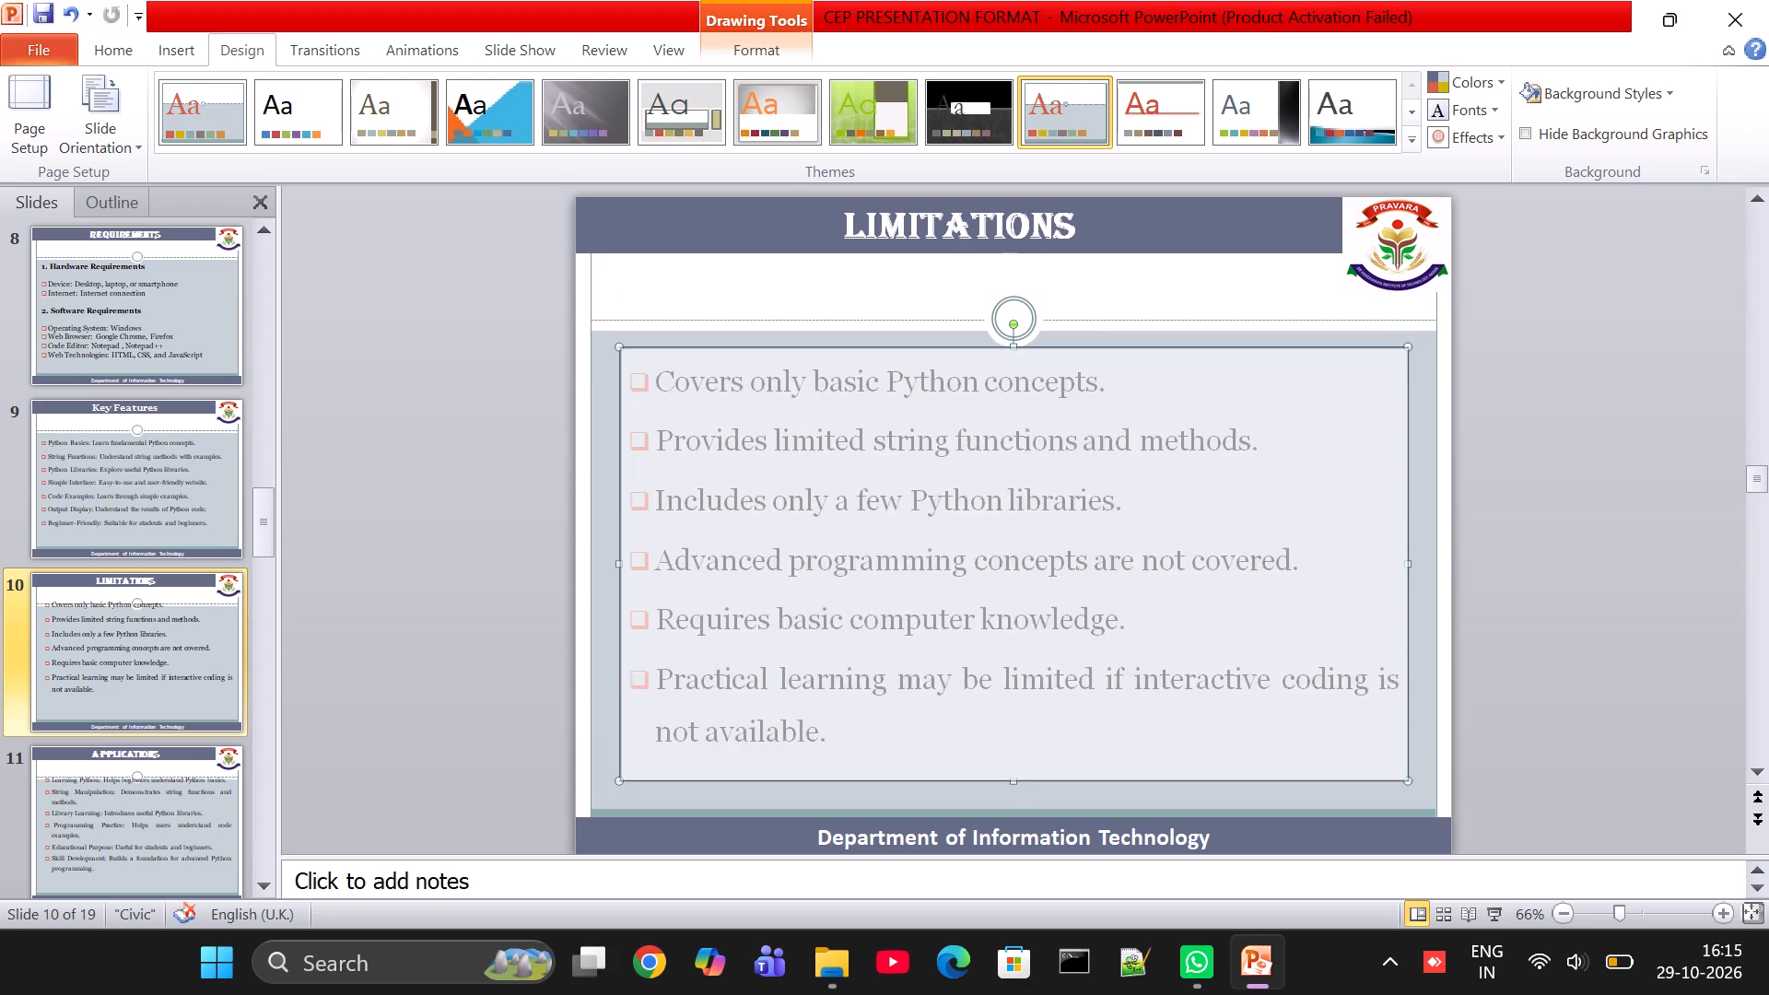
pyautogui.click(831, 264)
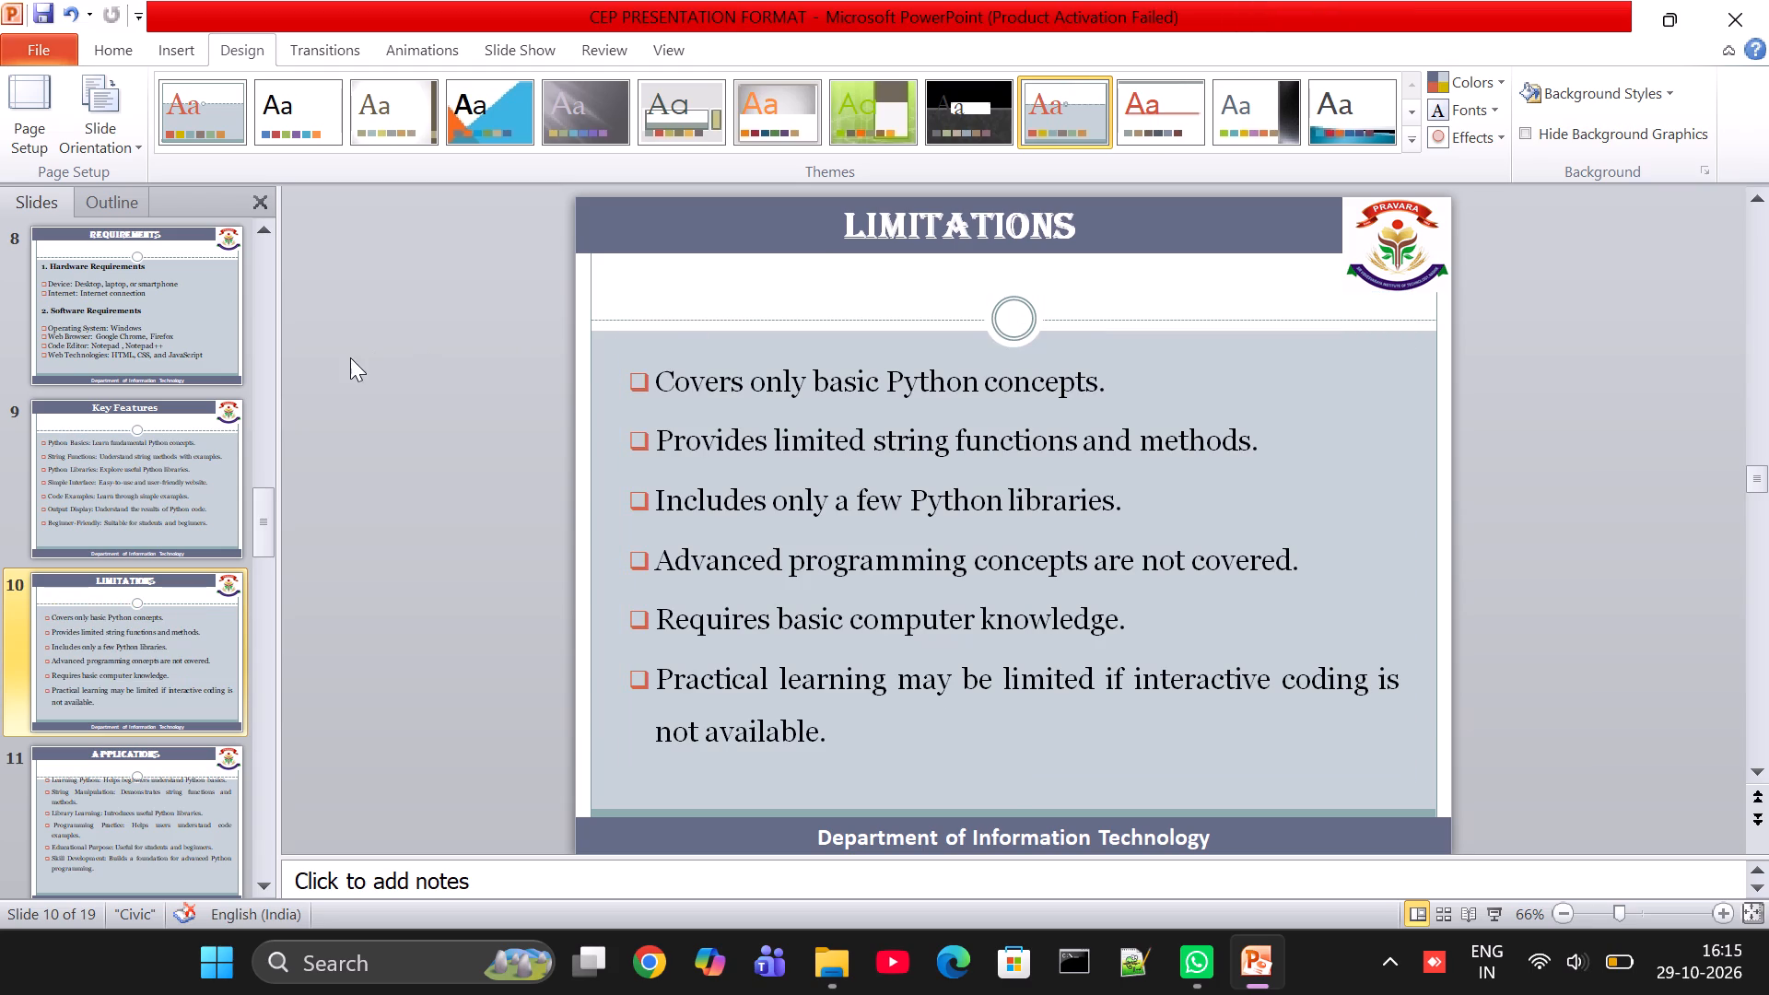
# Move the bulleted text box on the Applications slide down so its top edge sits just below the divider line and circle.
pyautogui.click(163, 625)
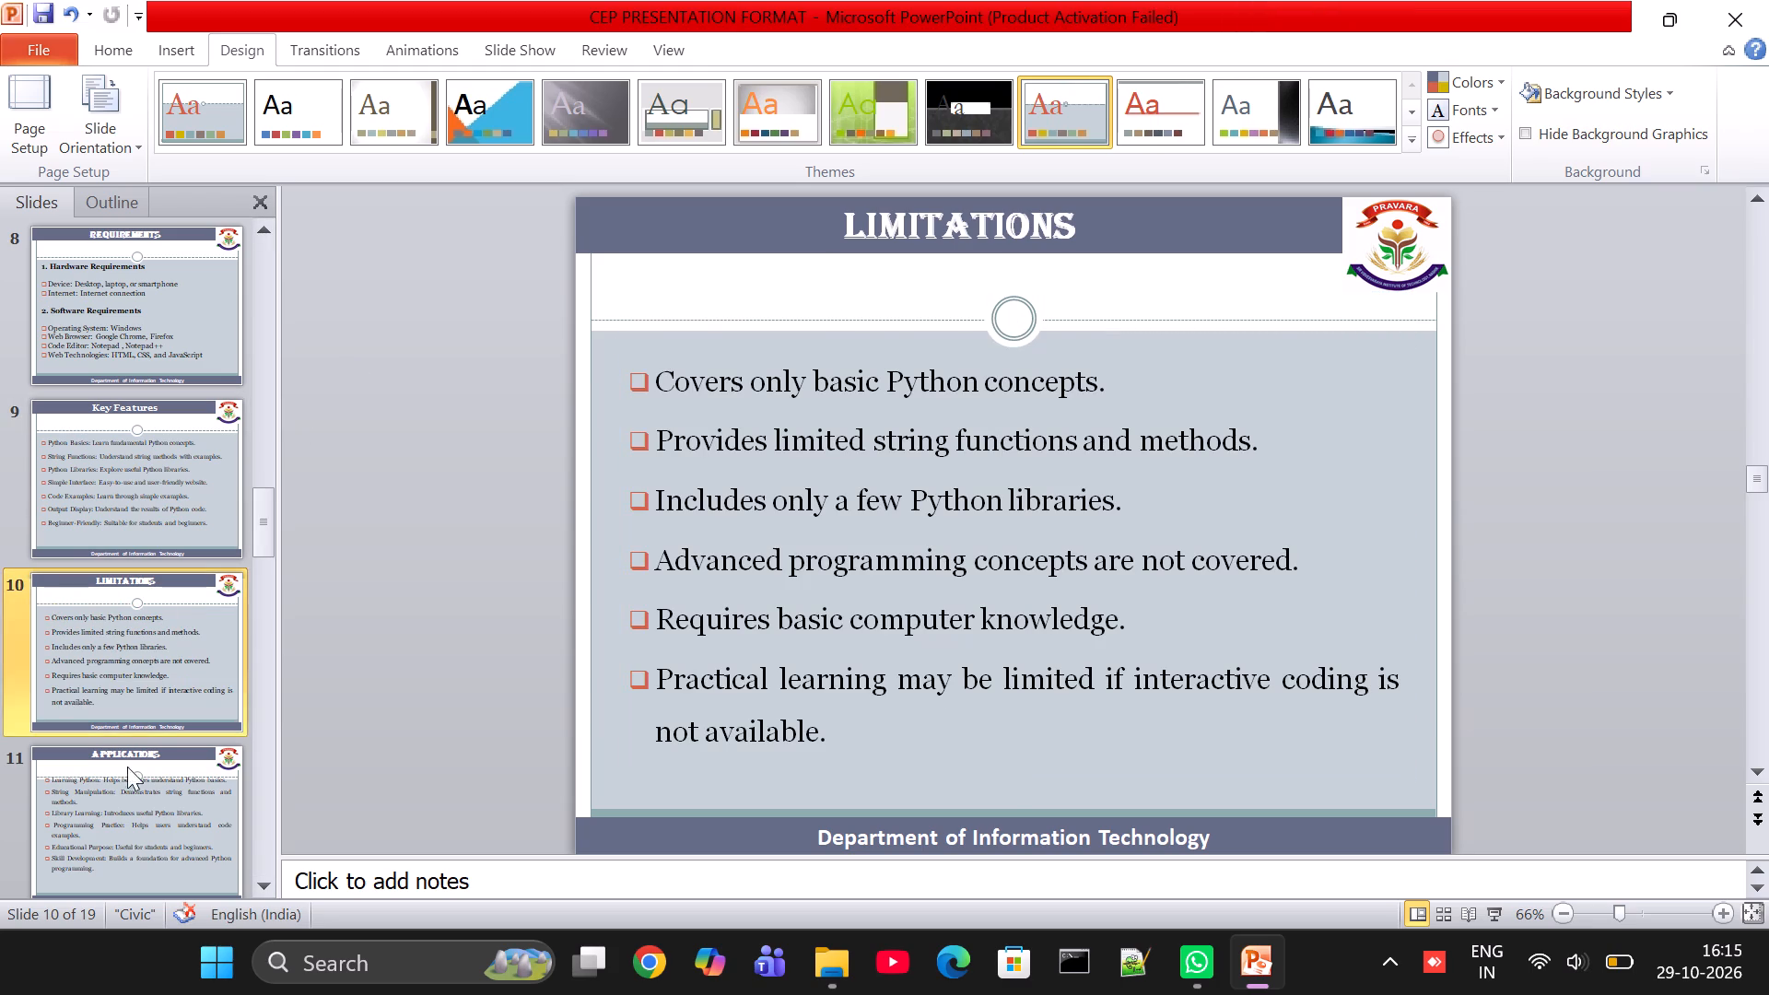
pyautogui.click(118, 799)
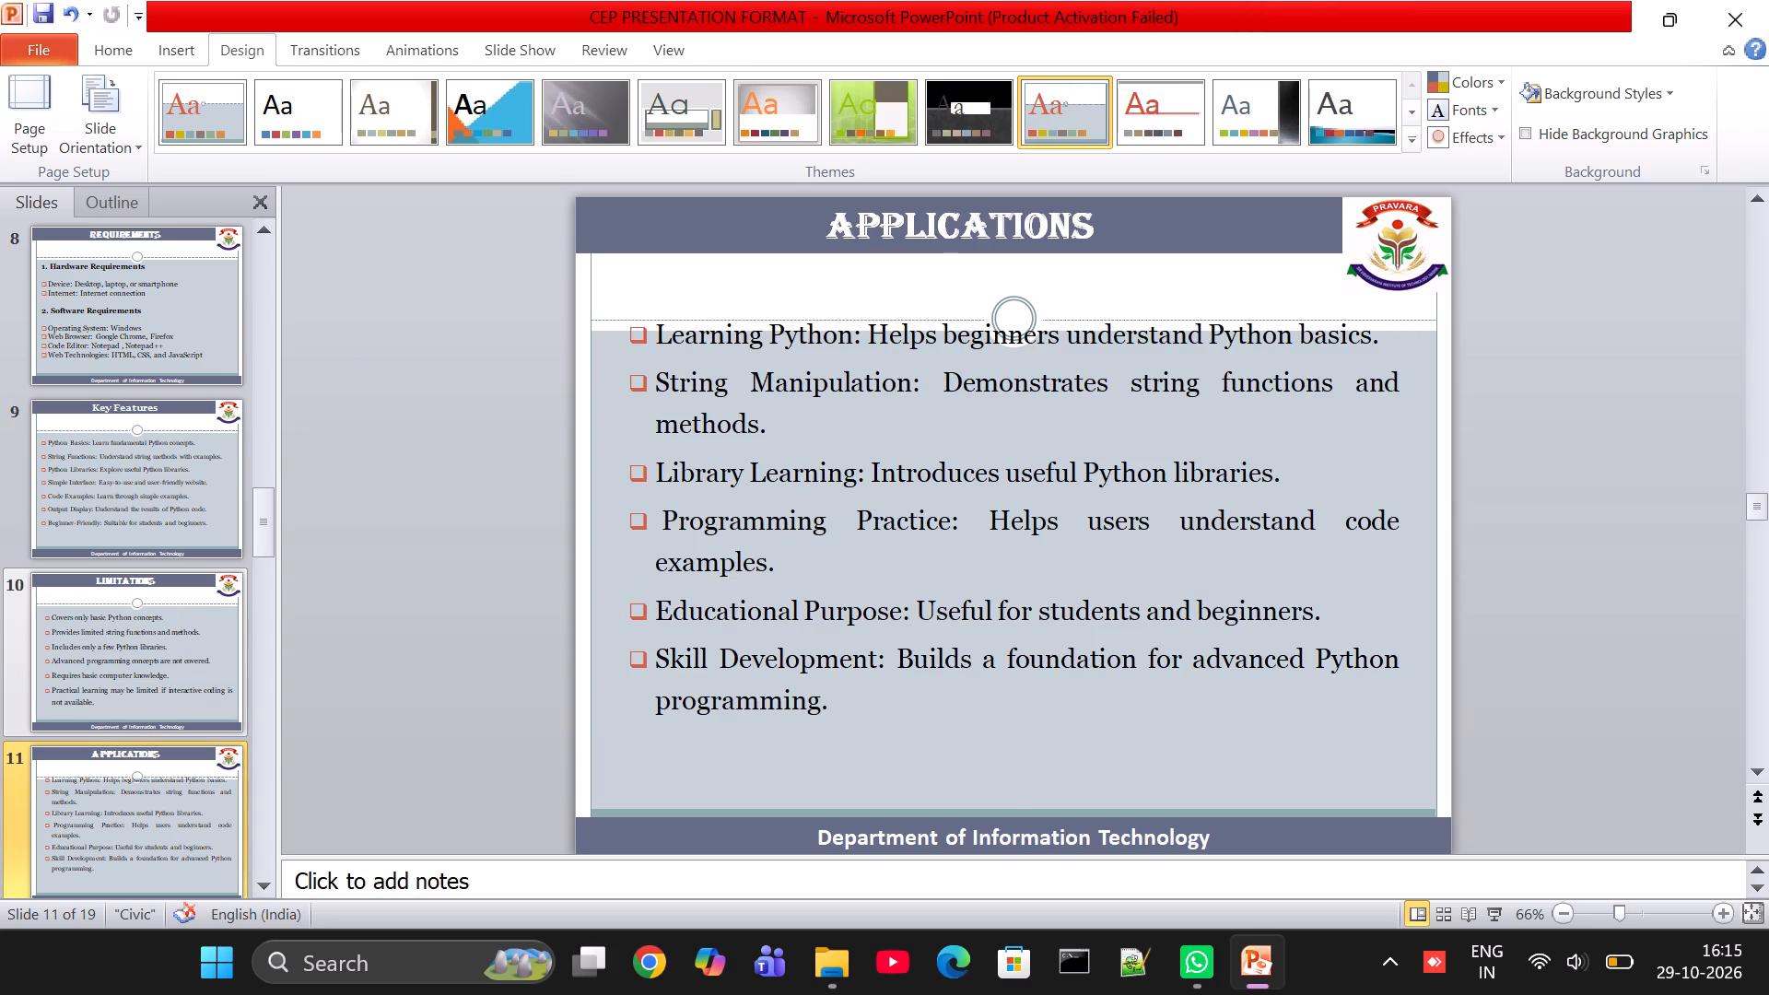
pyautogui.click(894, 355)
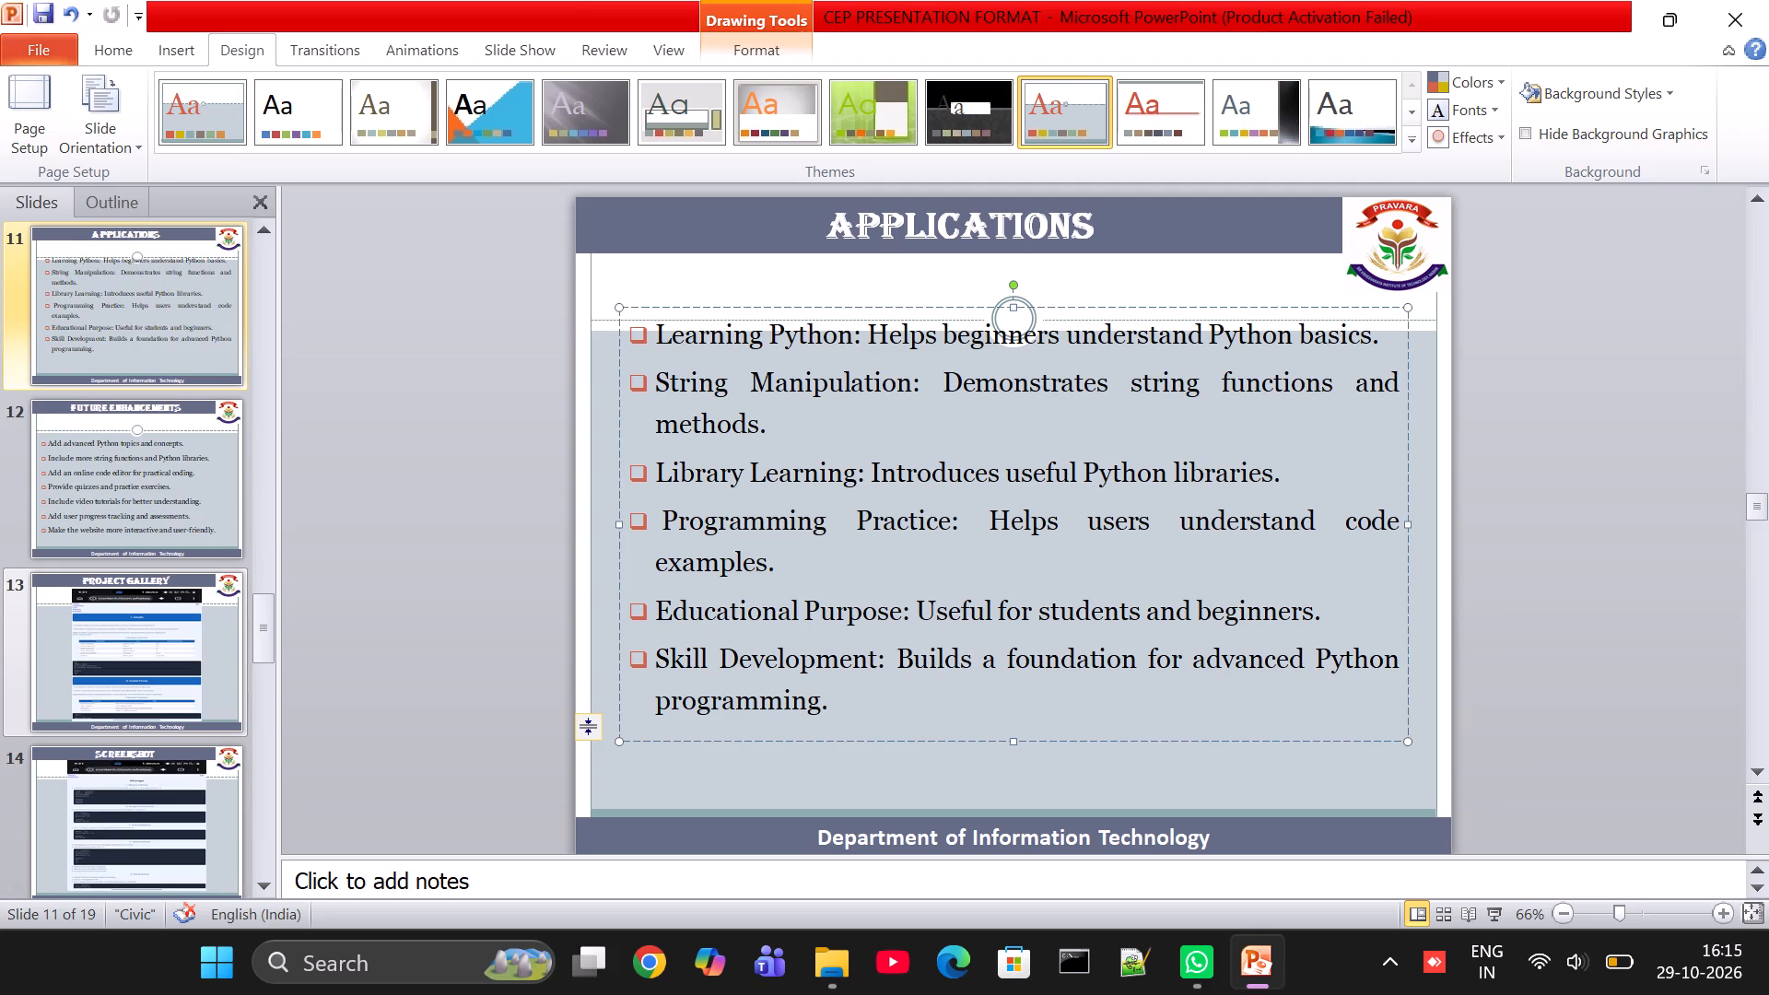
pyautogui.click(902, 298)
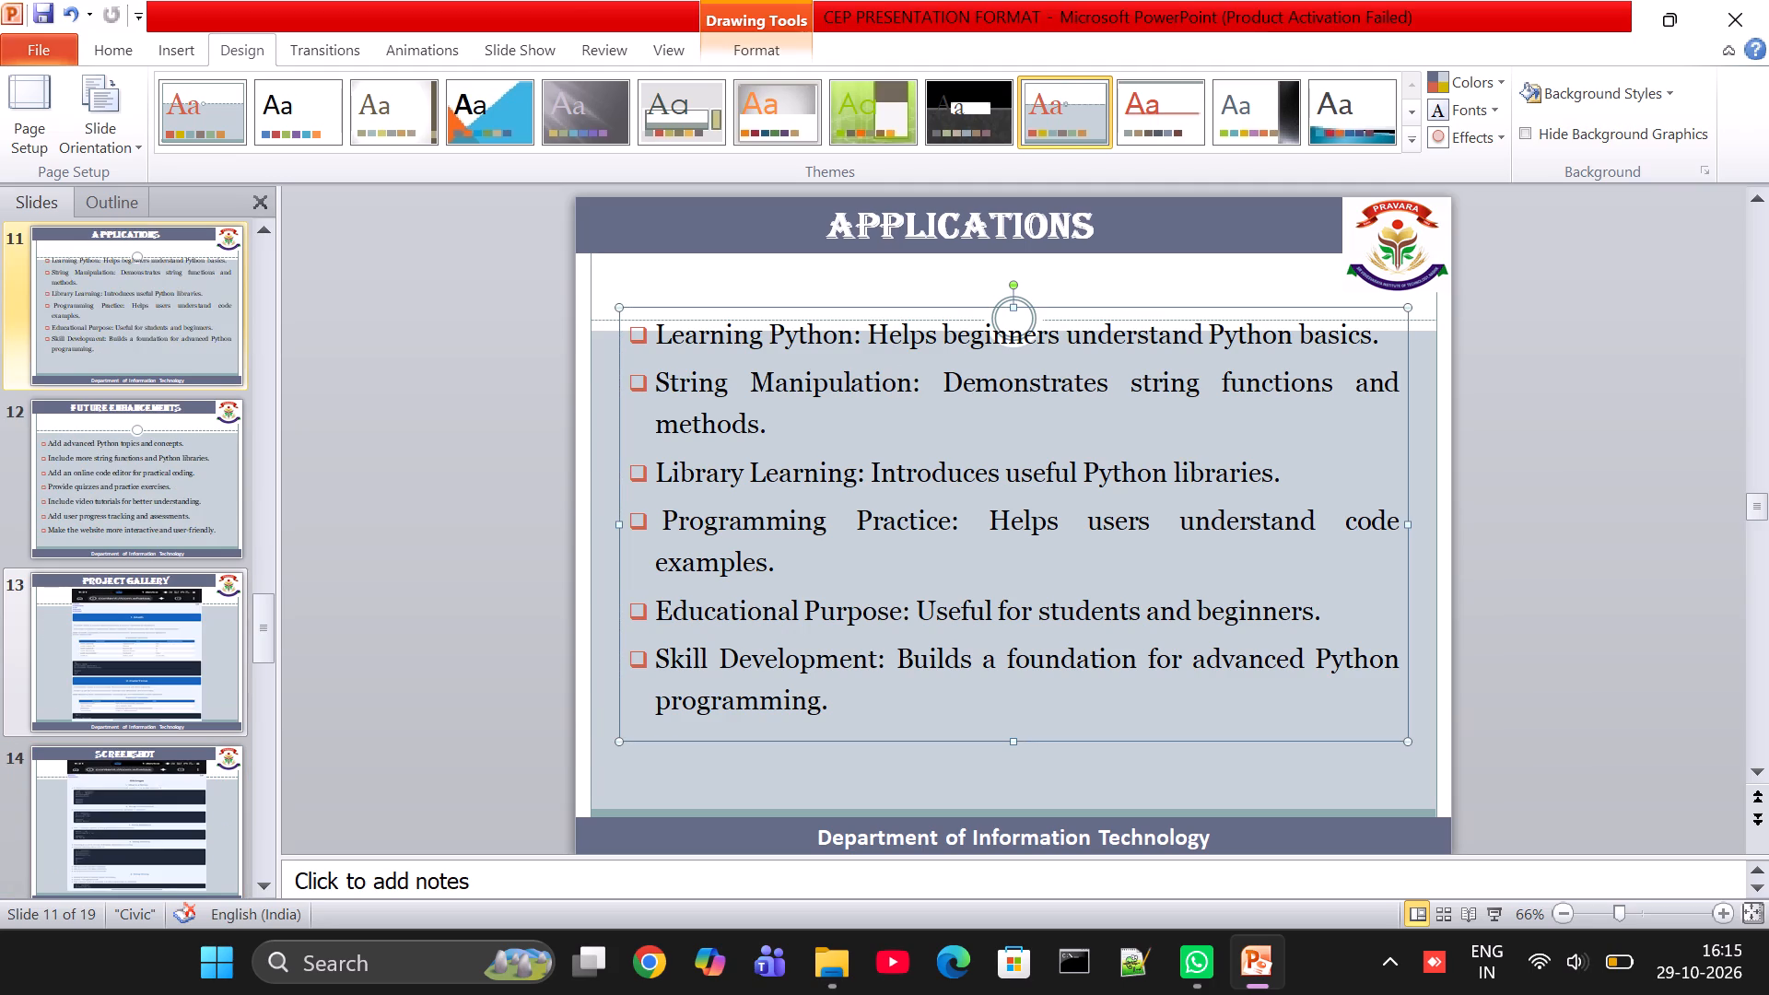
pyautogui.click(906, 316)
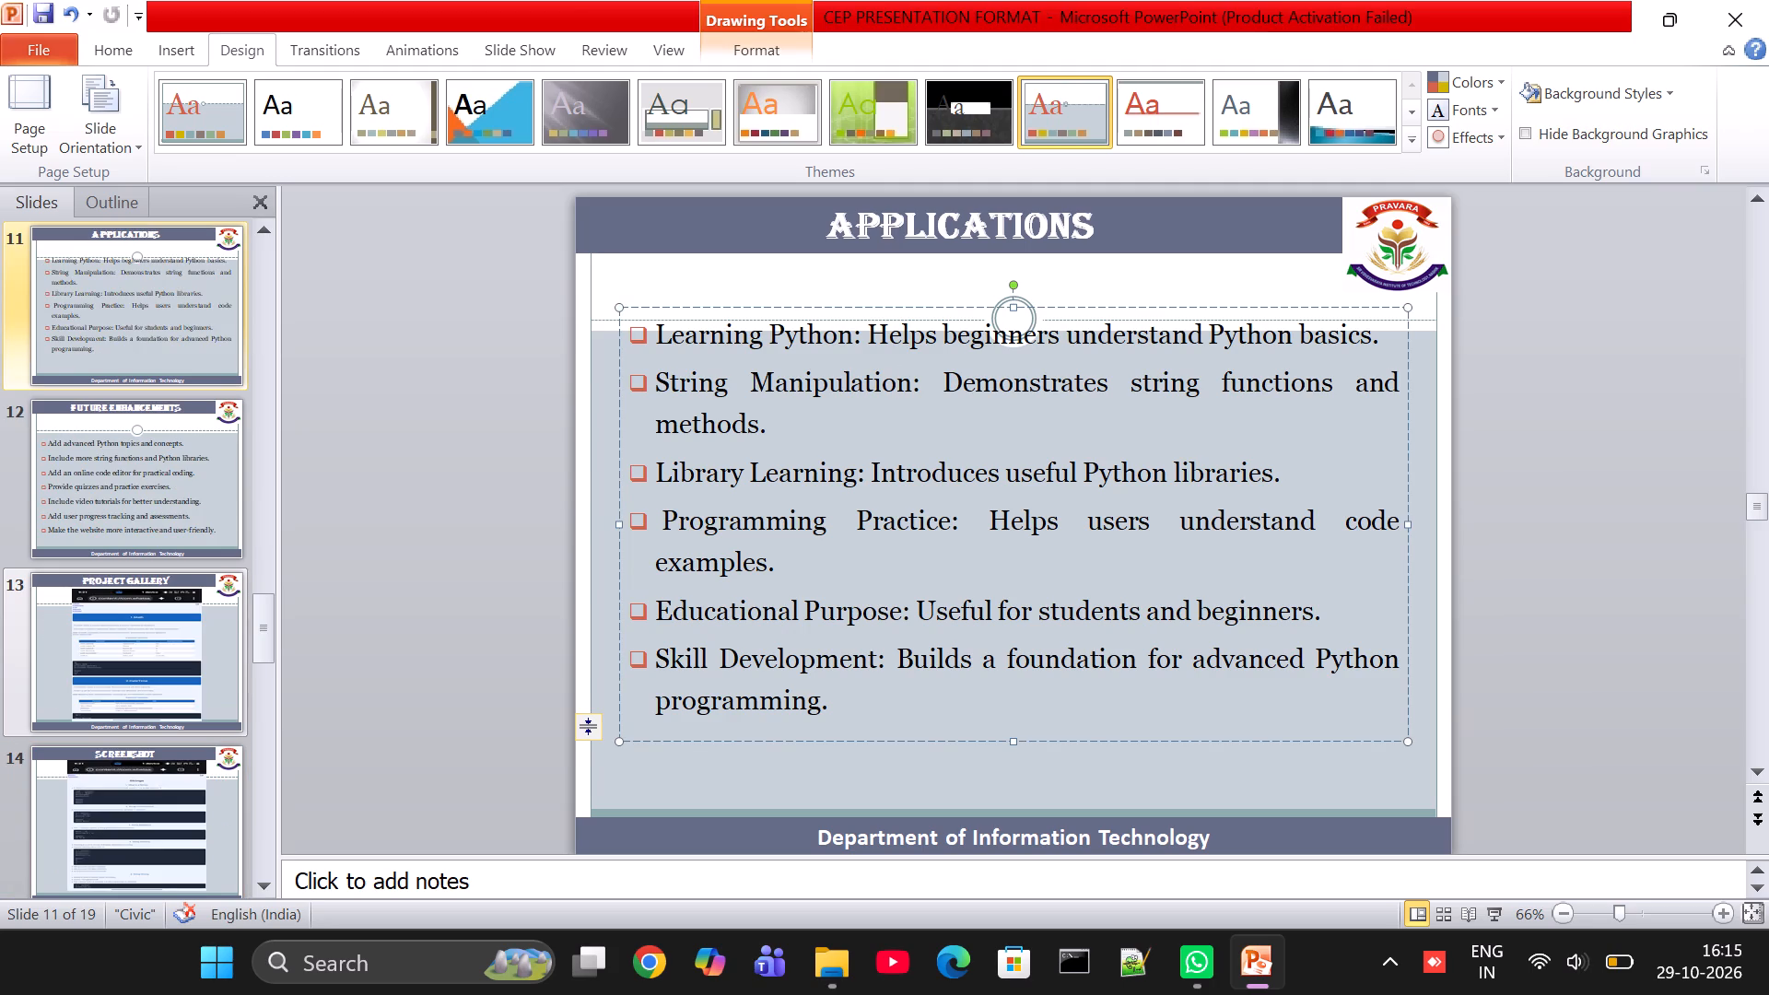
pyautogui.click(906, 298)
pyautogui.moveTo(906, 298); pyautogui.dragTo(908, 326)
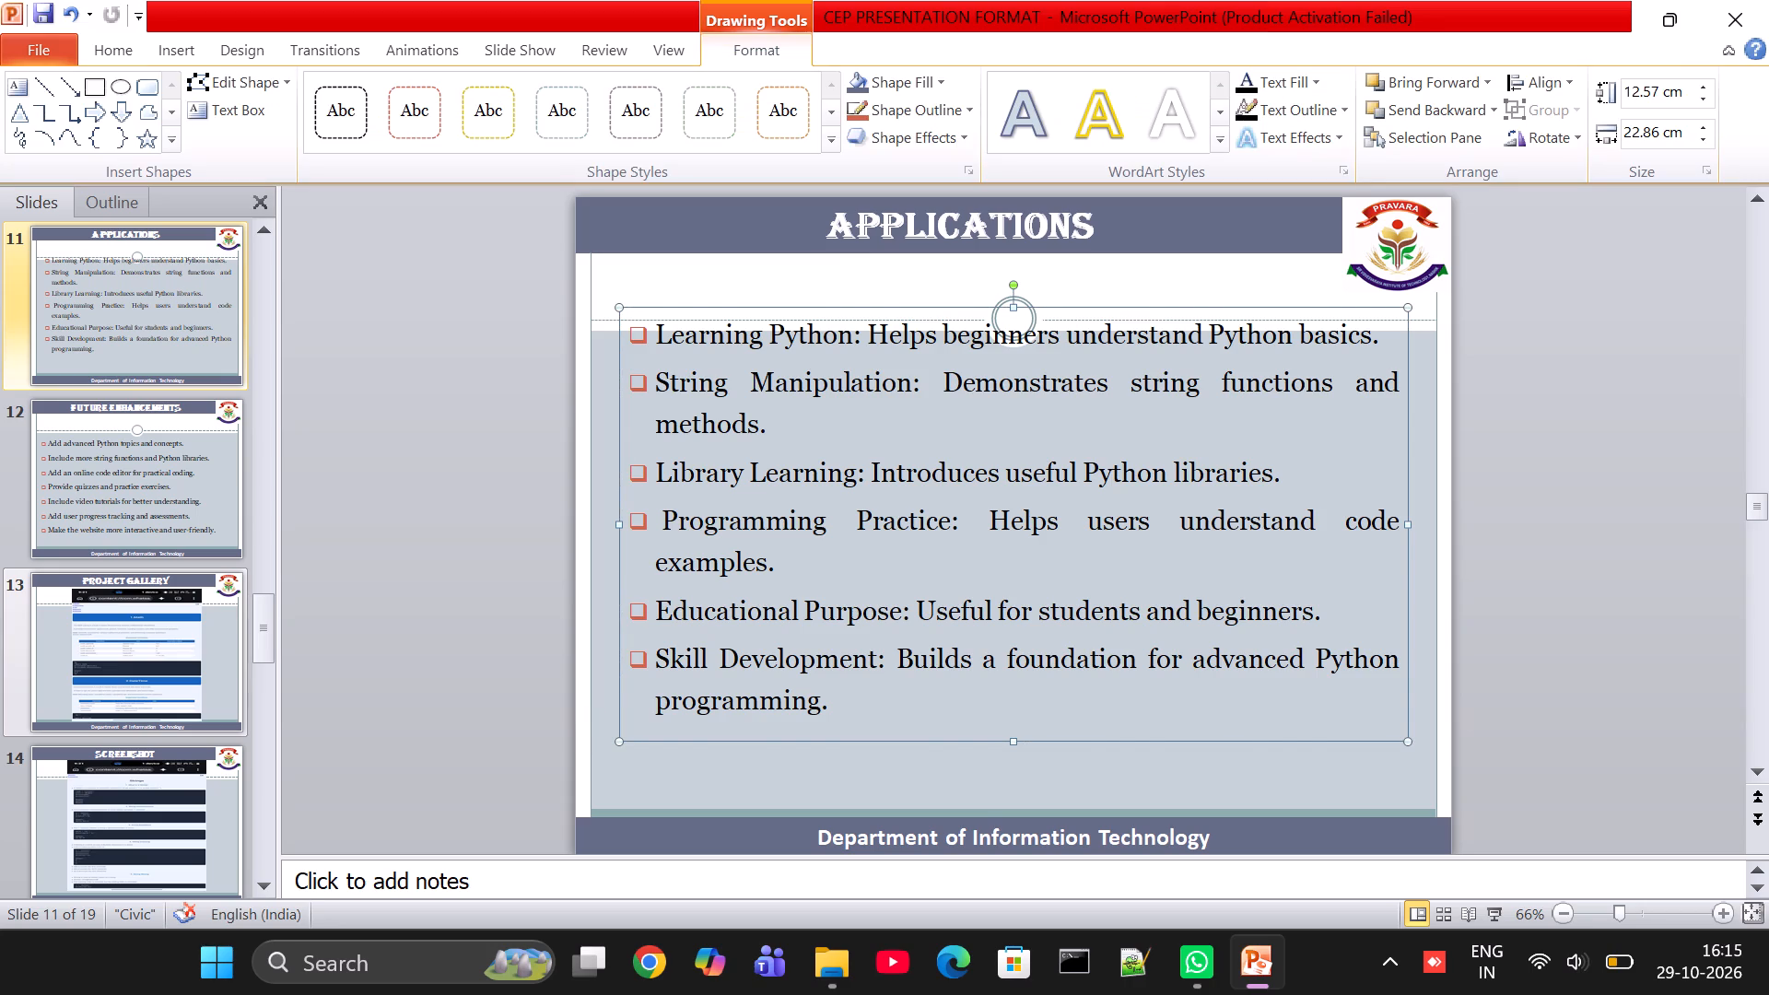
pyautogui.click(906, 319)
pyautogui.moveTo(906, 302); pyautogui.dragTo(908, 333)
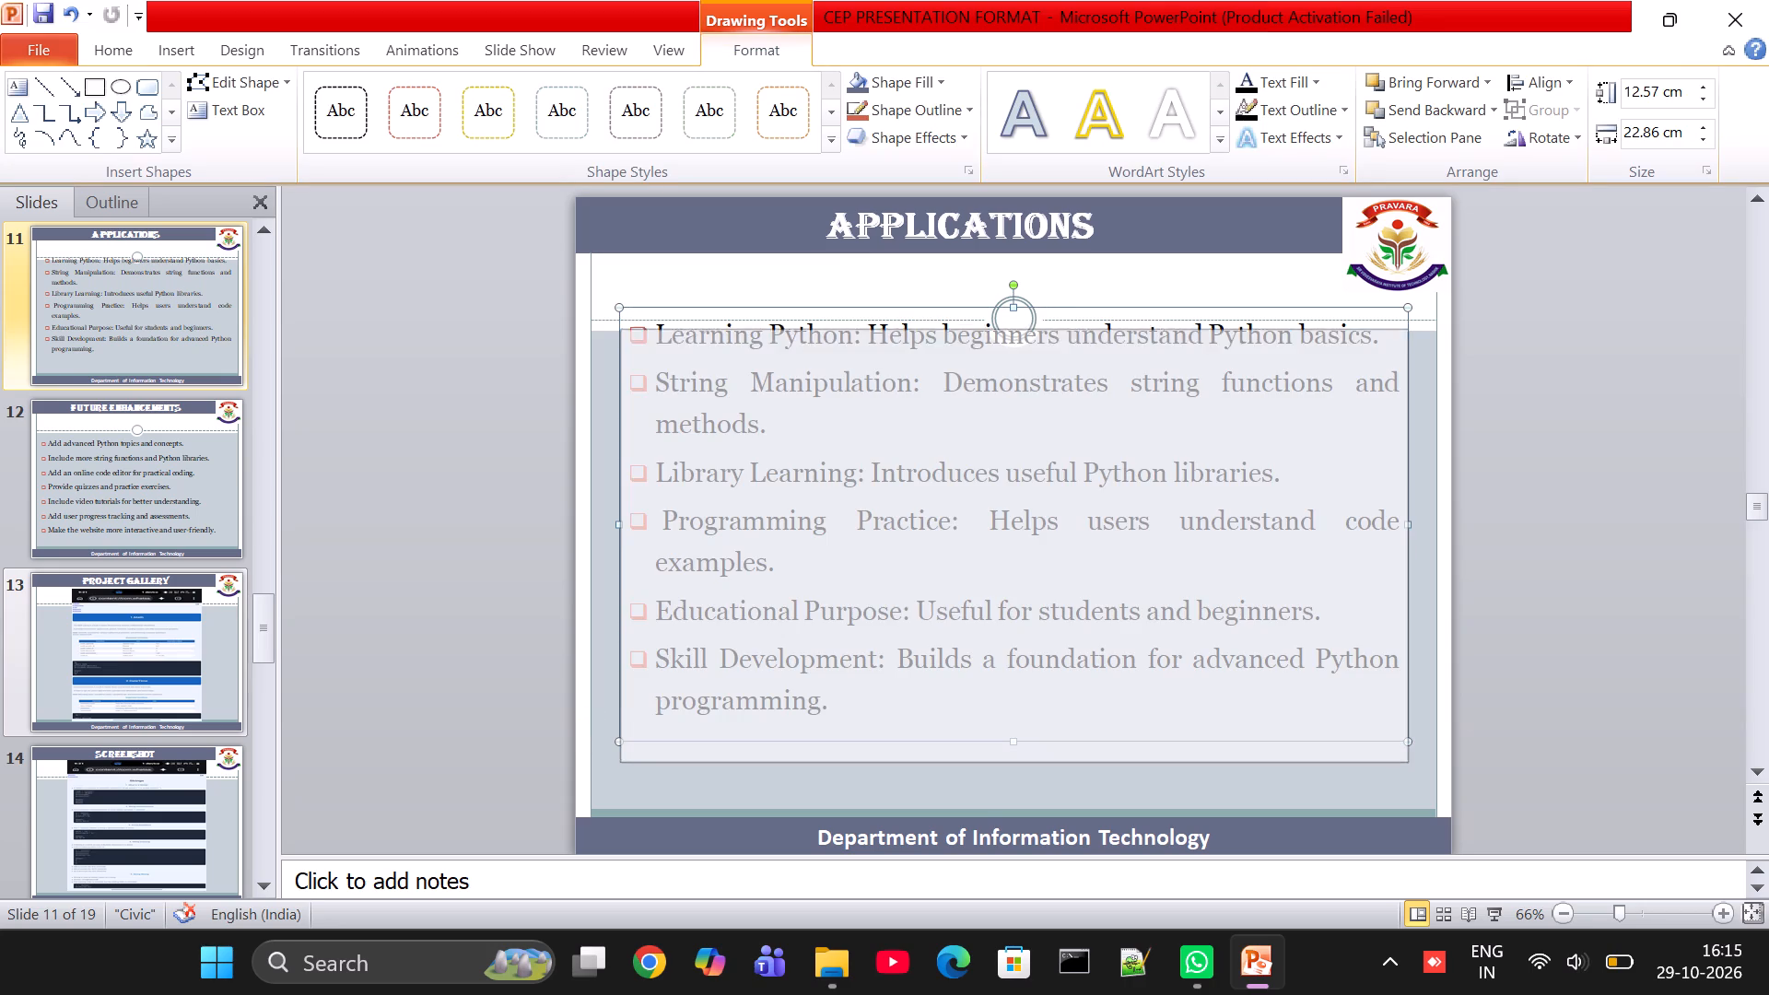
pyautogui.moveTo(908, 333); pyautogui.dragTo(909, 349)
pyautogui.click(382, 298)
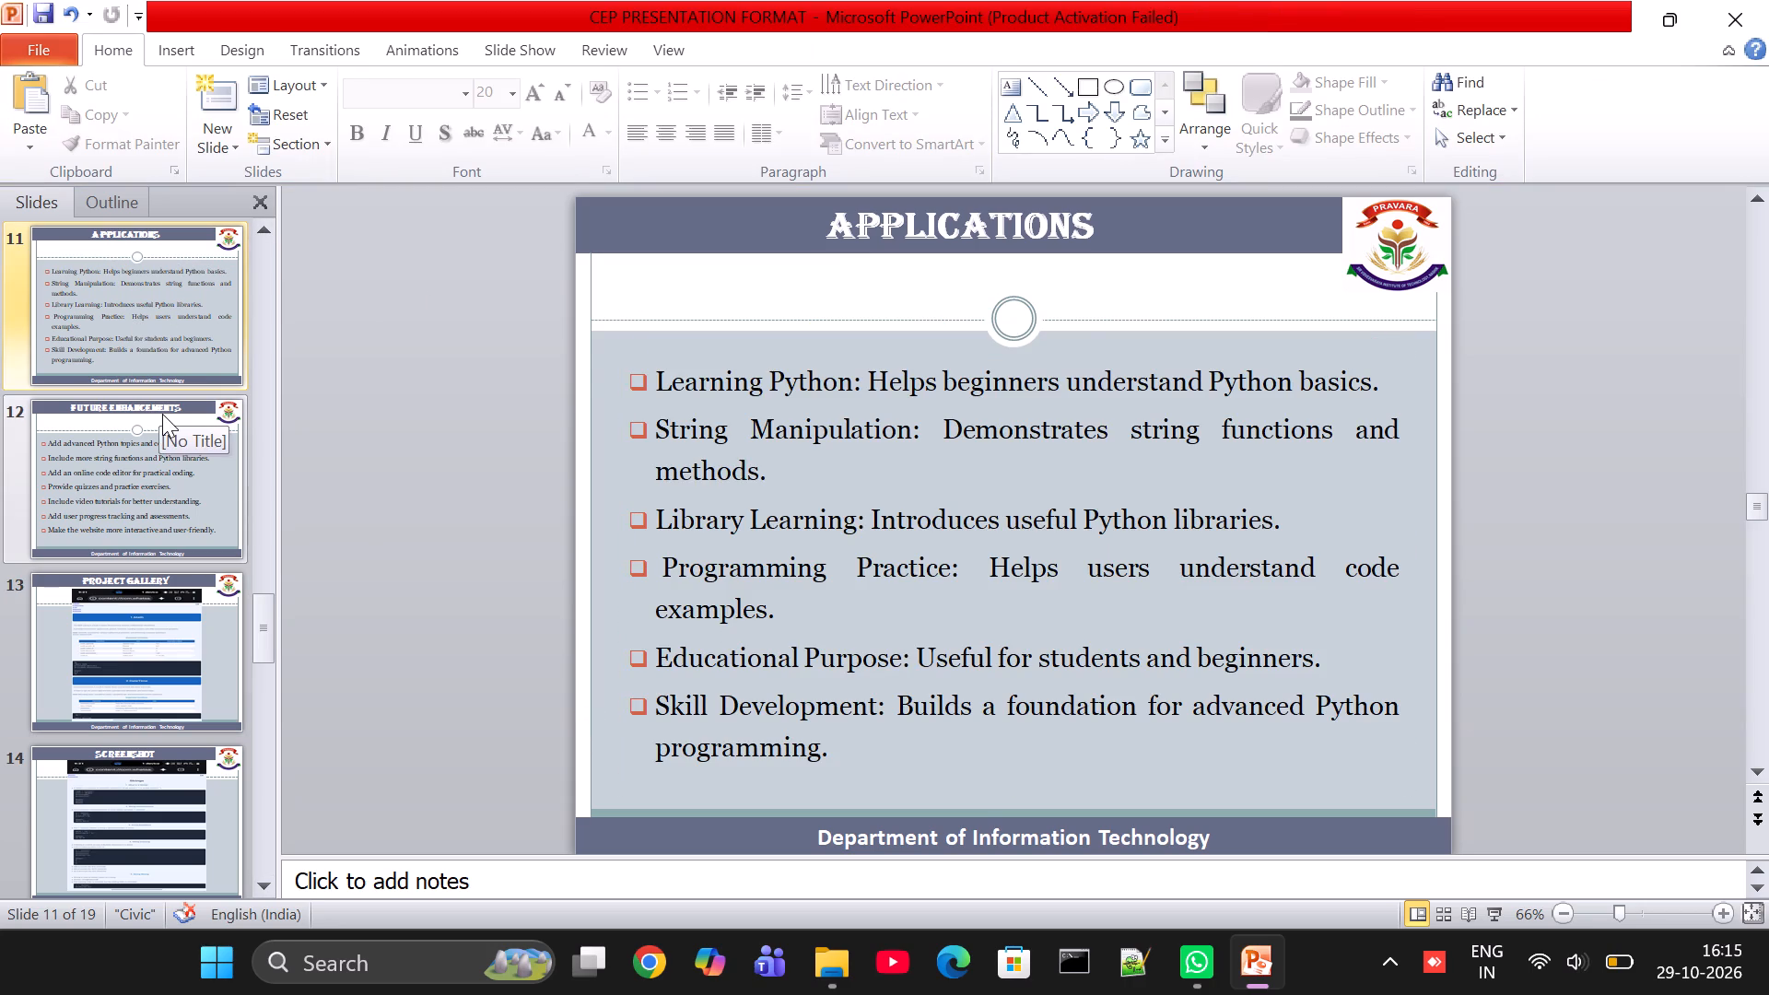
# Lower the top edge of the Table of Contents text box on slide 2 so its list starts just below the divider line and circle.
pyautogui.scroll(2, 162, 414)
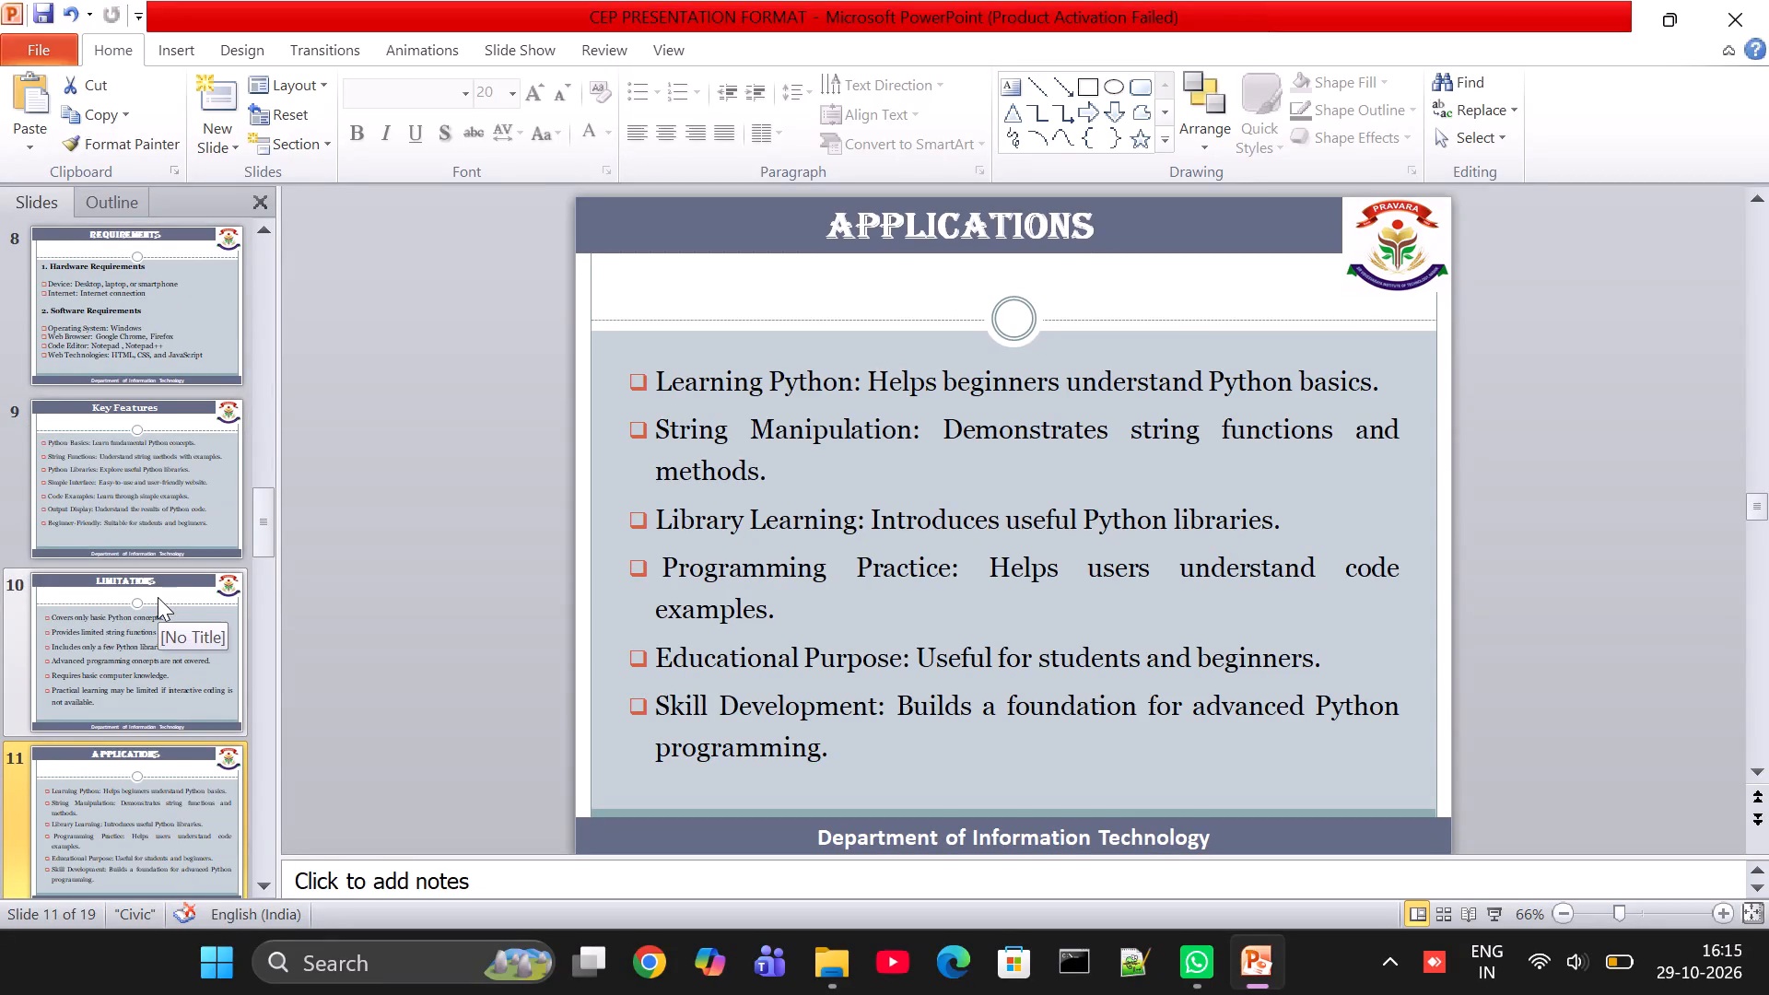
pyautogui.scroll(2, 158, 414)
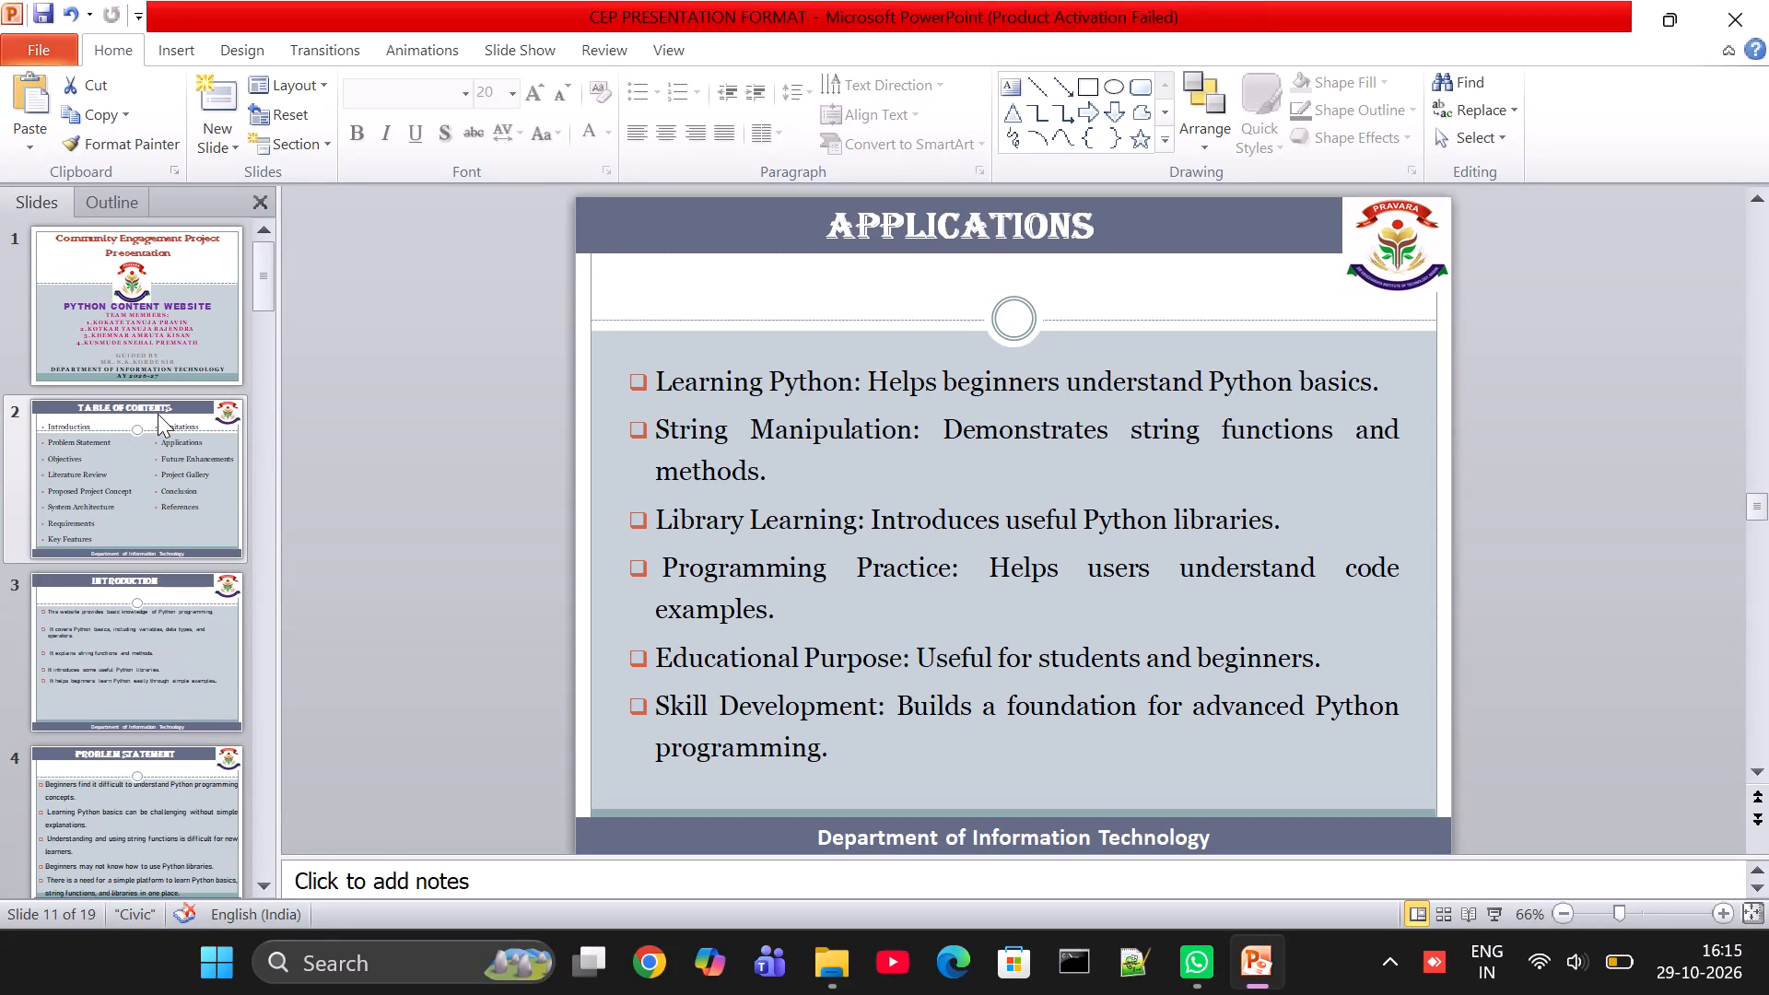
pyautogui.click(163, 498)
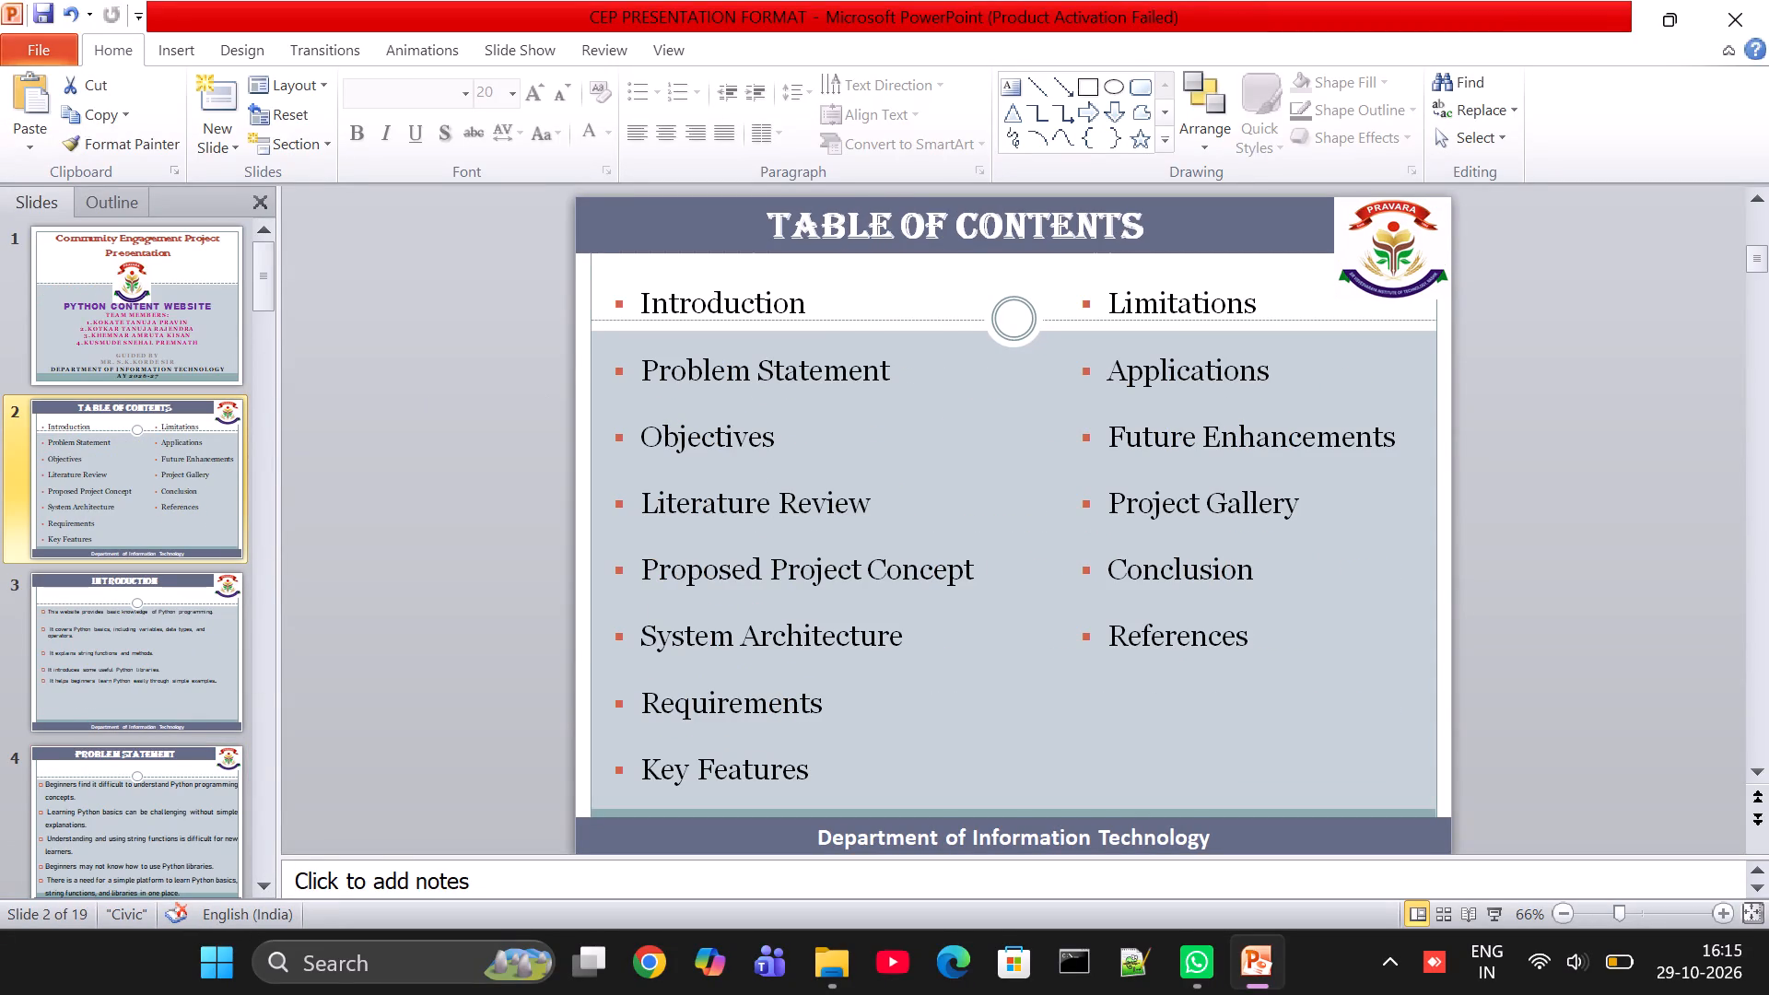
pyautogui.click(828, 415)
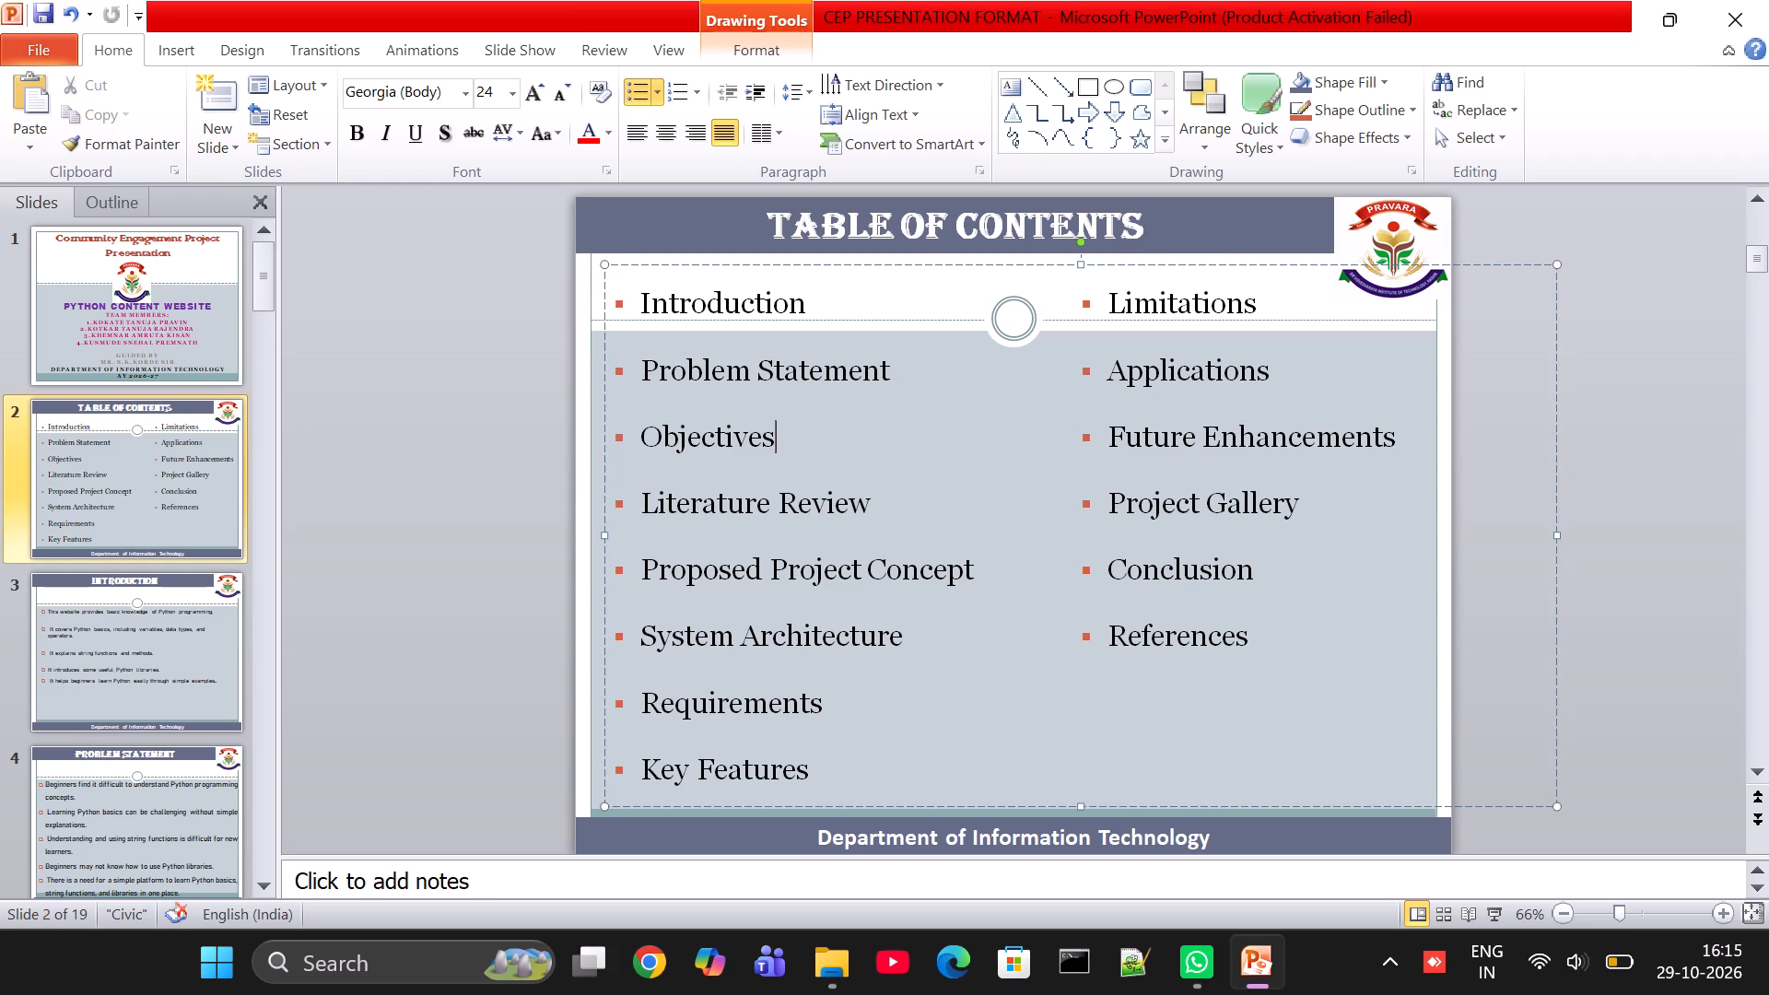
pyautogui.moveTo(604, 265); pyautogui.dragTo(595, 345)
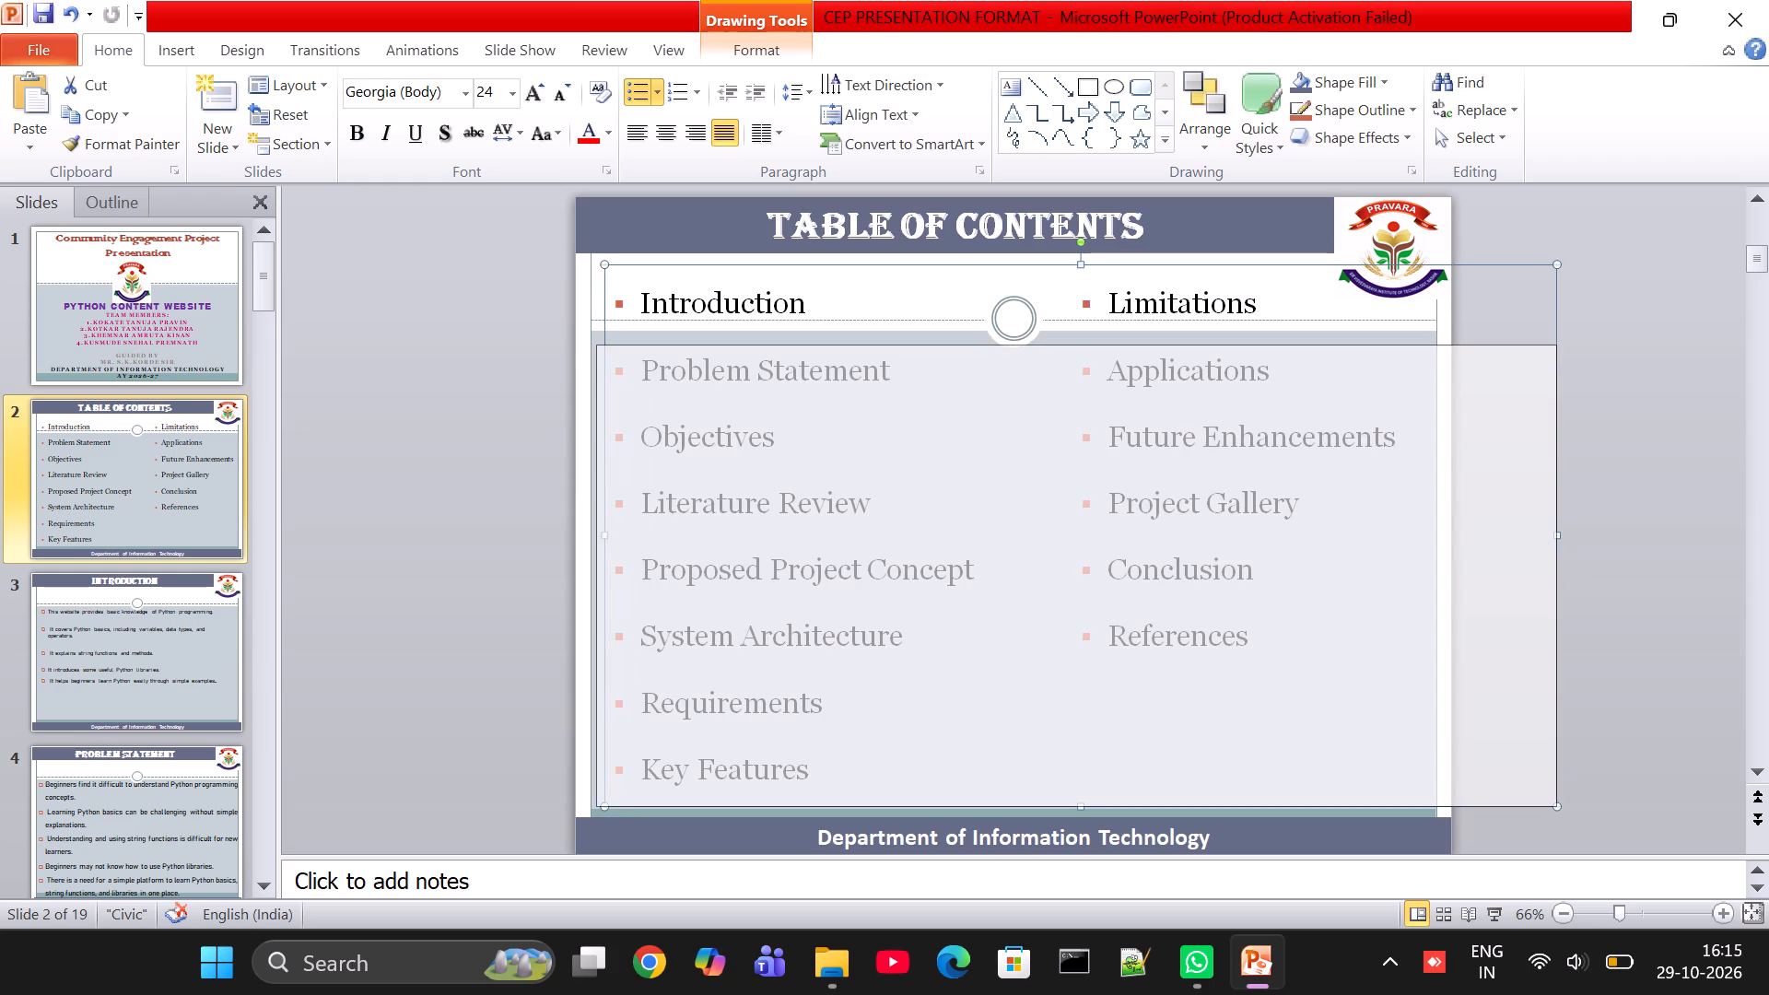
pyautogui.moveTo(595, 345); pyautogui.dragTo(594, 353)
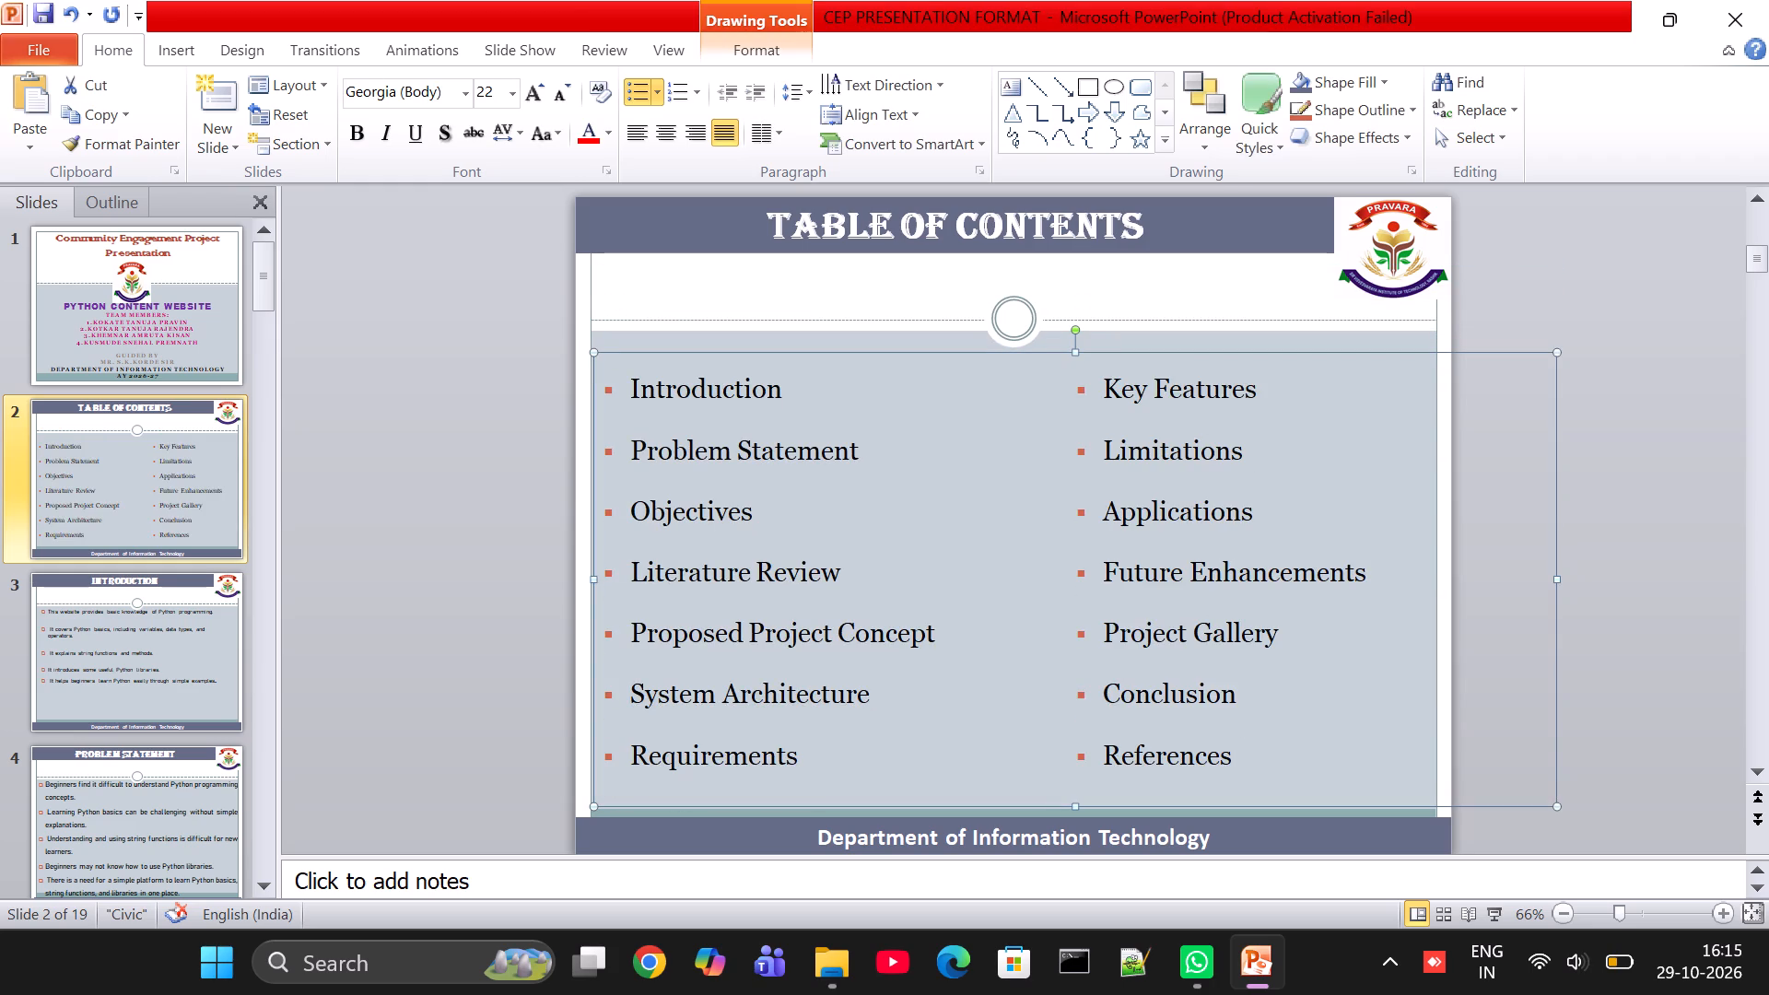
pyautogui.click(1634, 381)
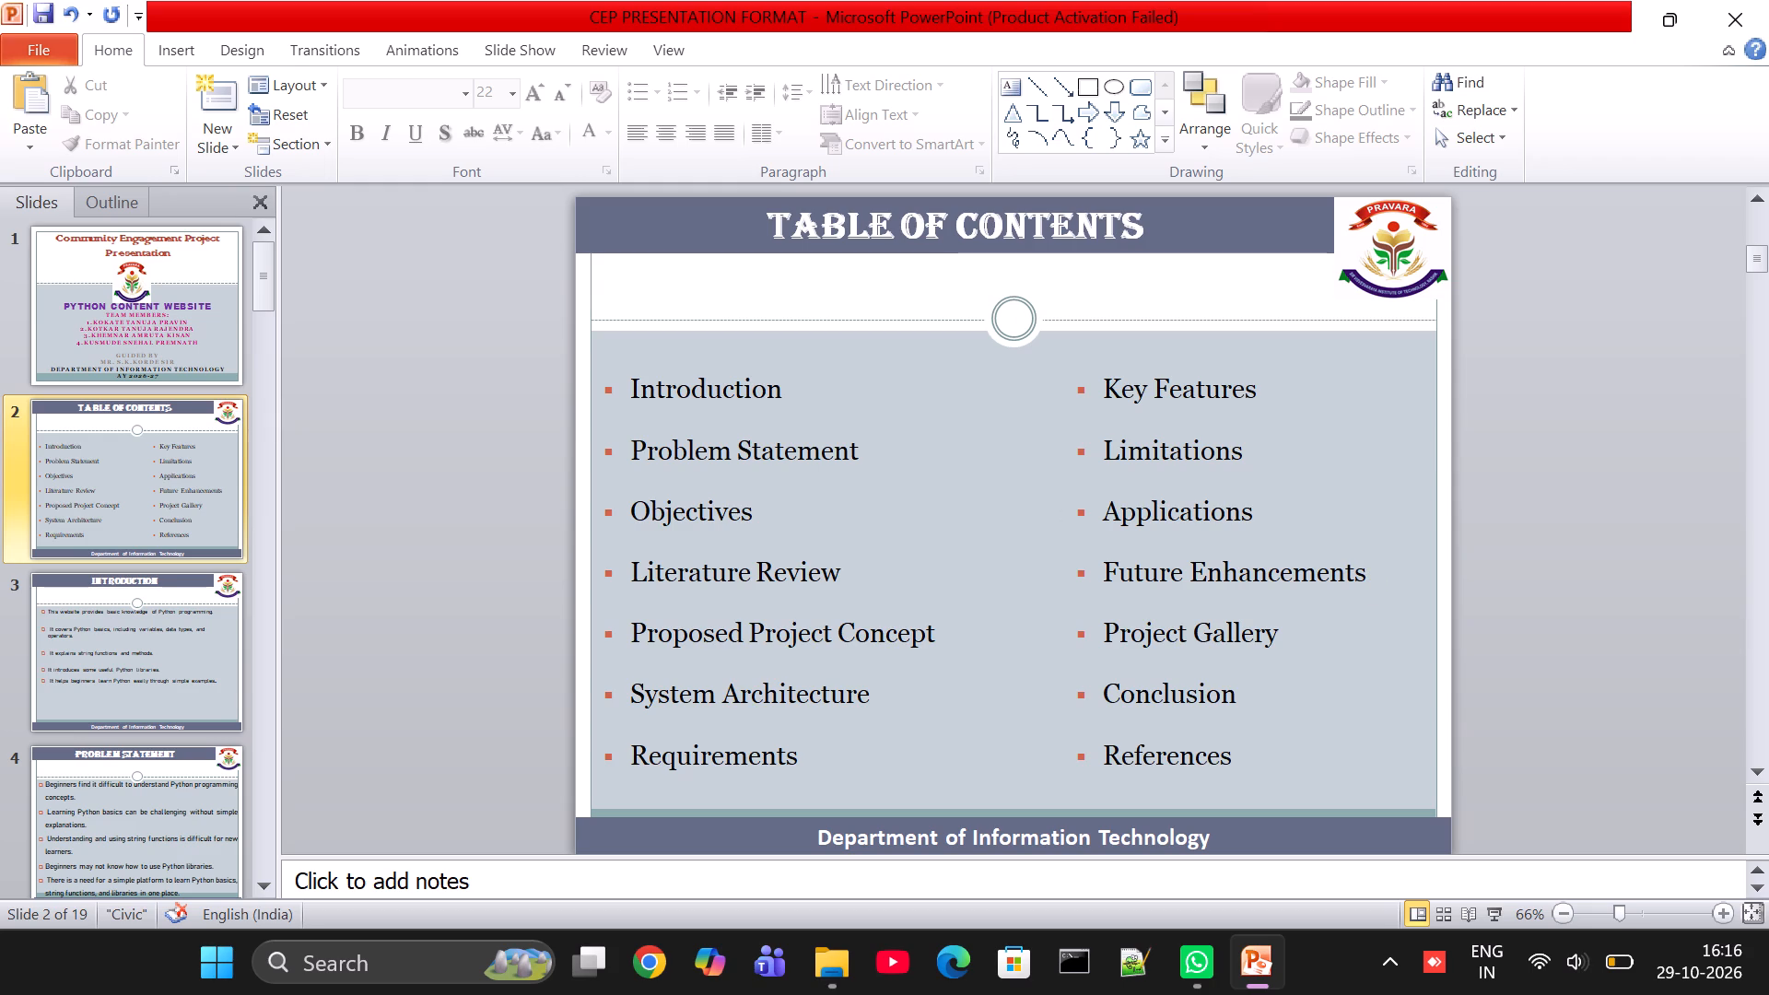
# Delete the Literature Review entry from the Table of Contents list.
pyautogui.click(866, 564)
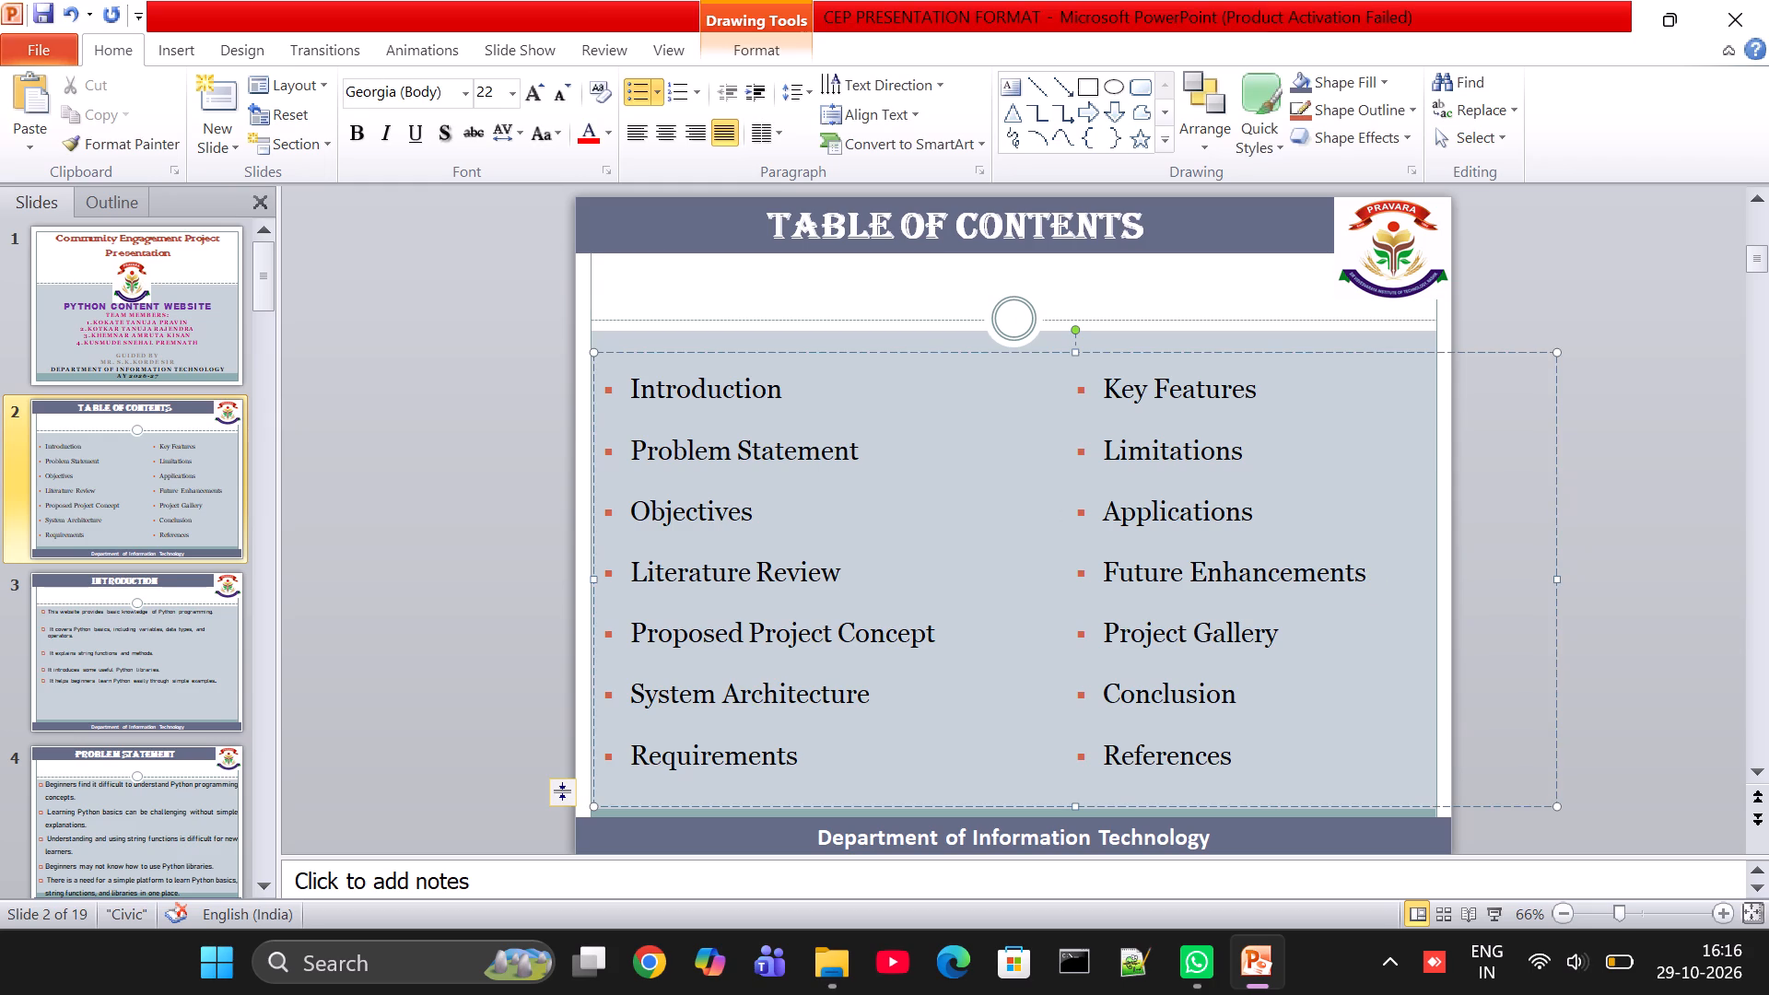
pyautogui.moveTo(865, 566); pyautogui.dragTo(614, 579)
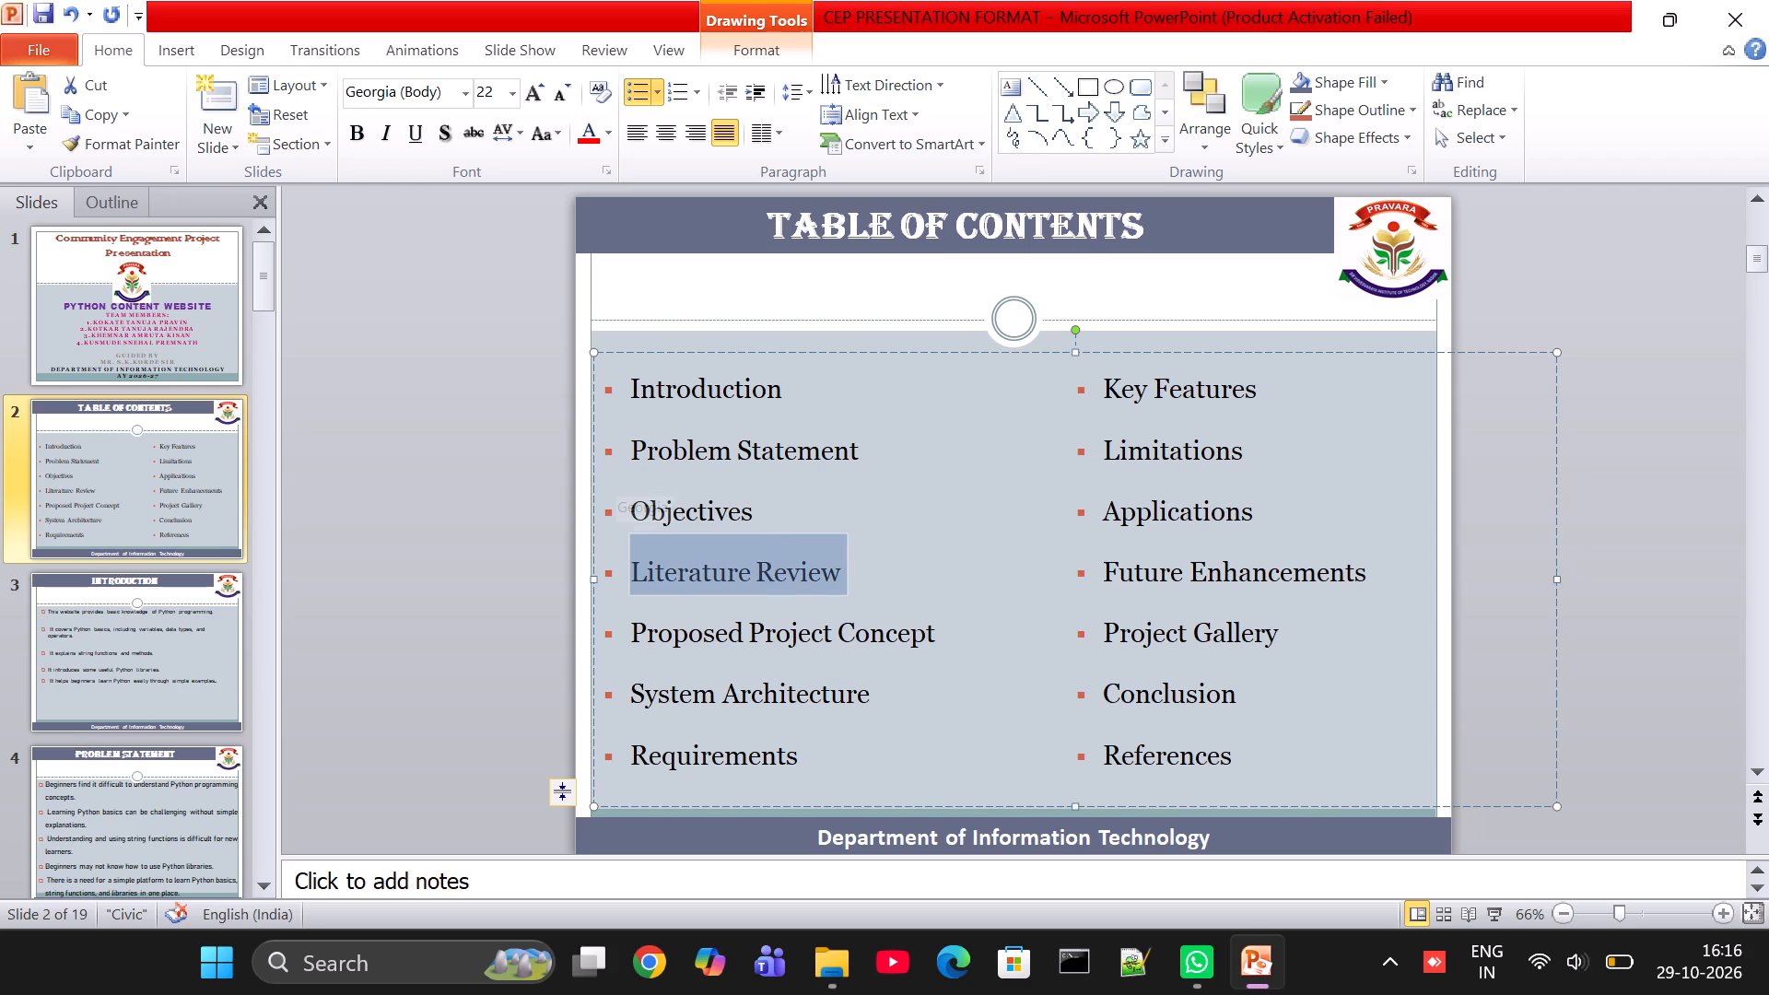
pyautogui.press('BackSpace')
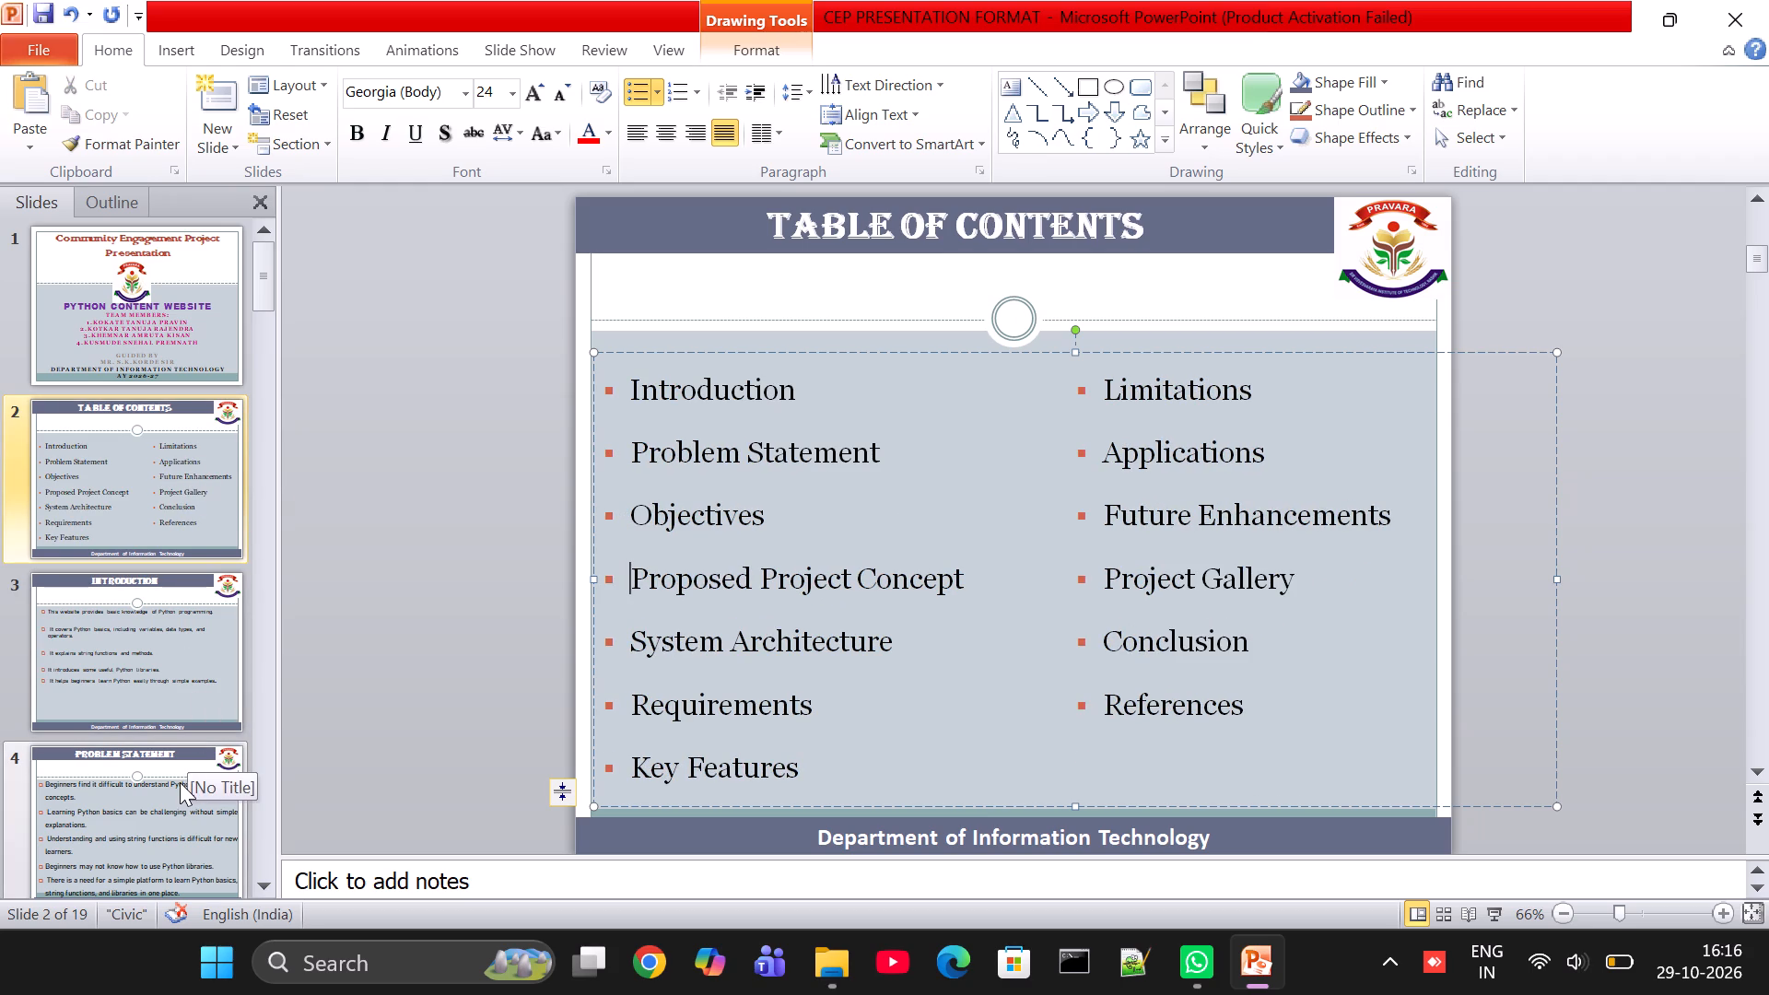
# Look through the thumbnails of the whole deck, down to the closing slide and back to the beginning, to check the slide order and layout.
pyautogui.scroll(-1, 180, 782)
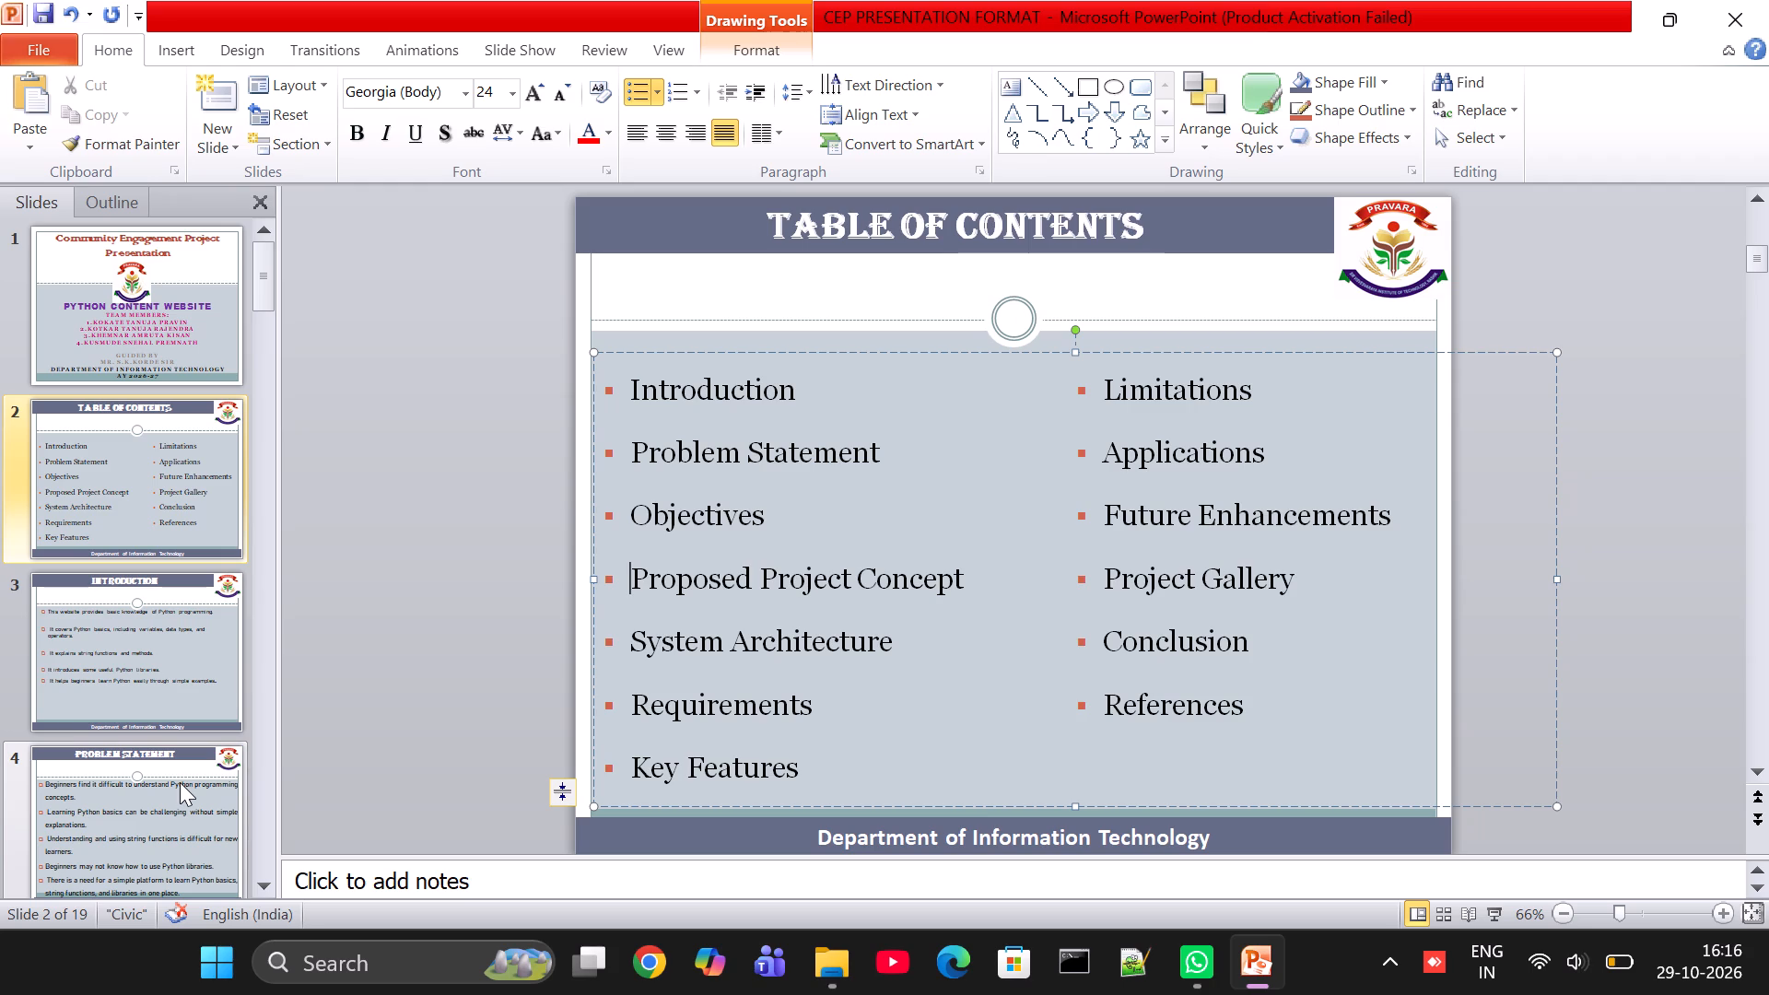
pyautogui.scroll(-4, 180, 782)
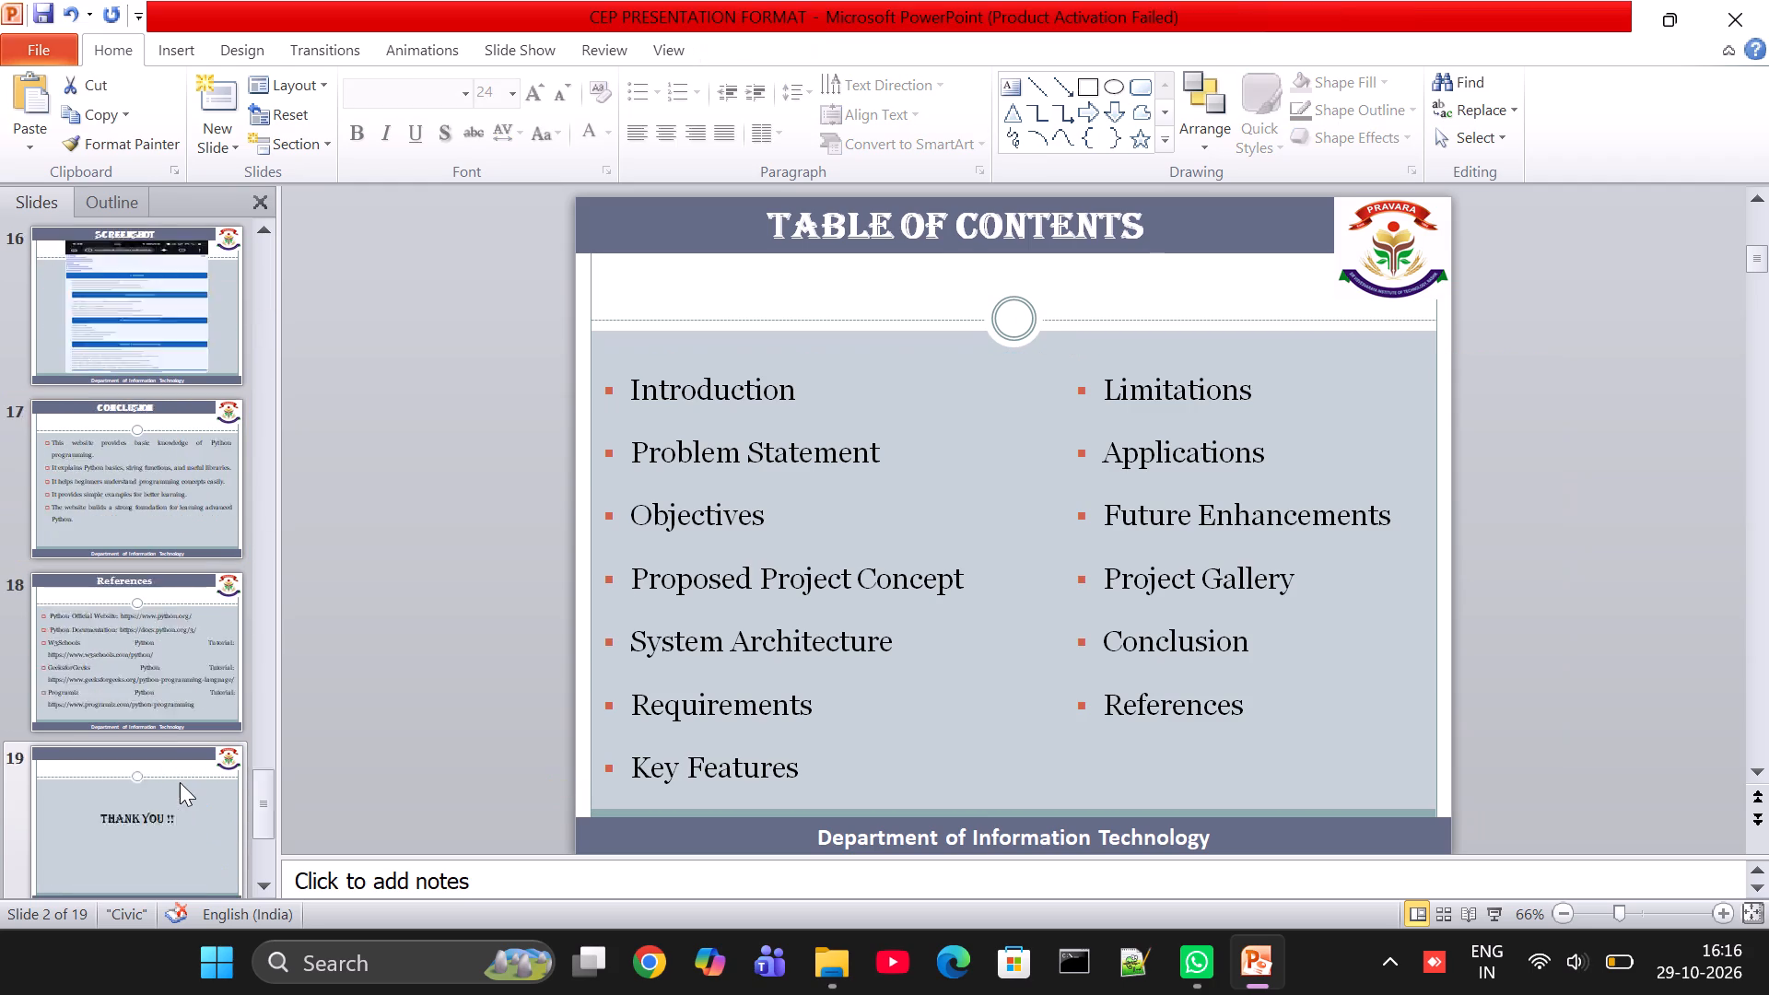
pyautogui.scroll(-2, 180, 782)
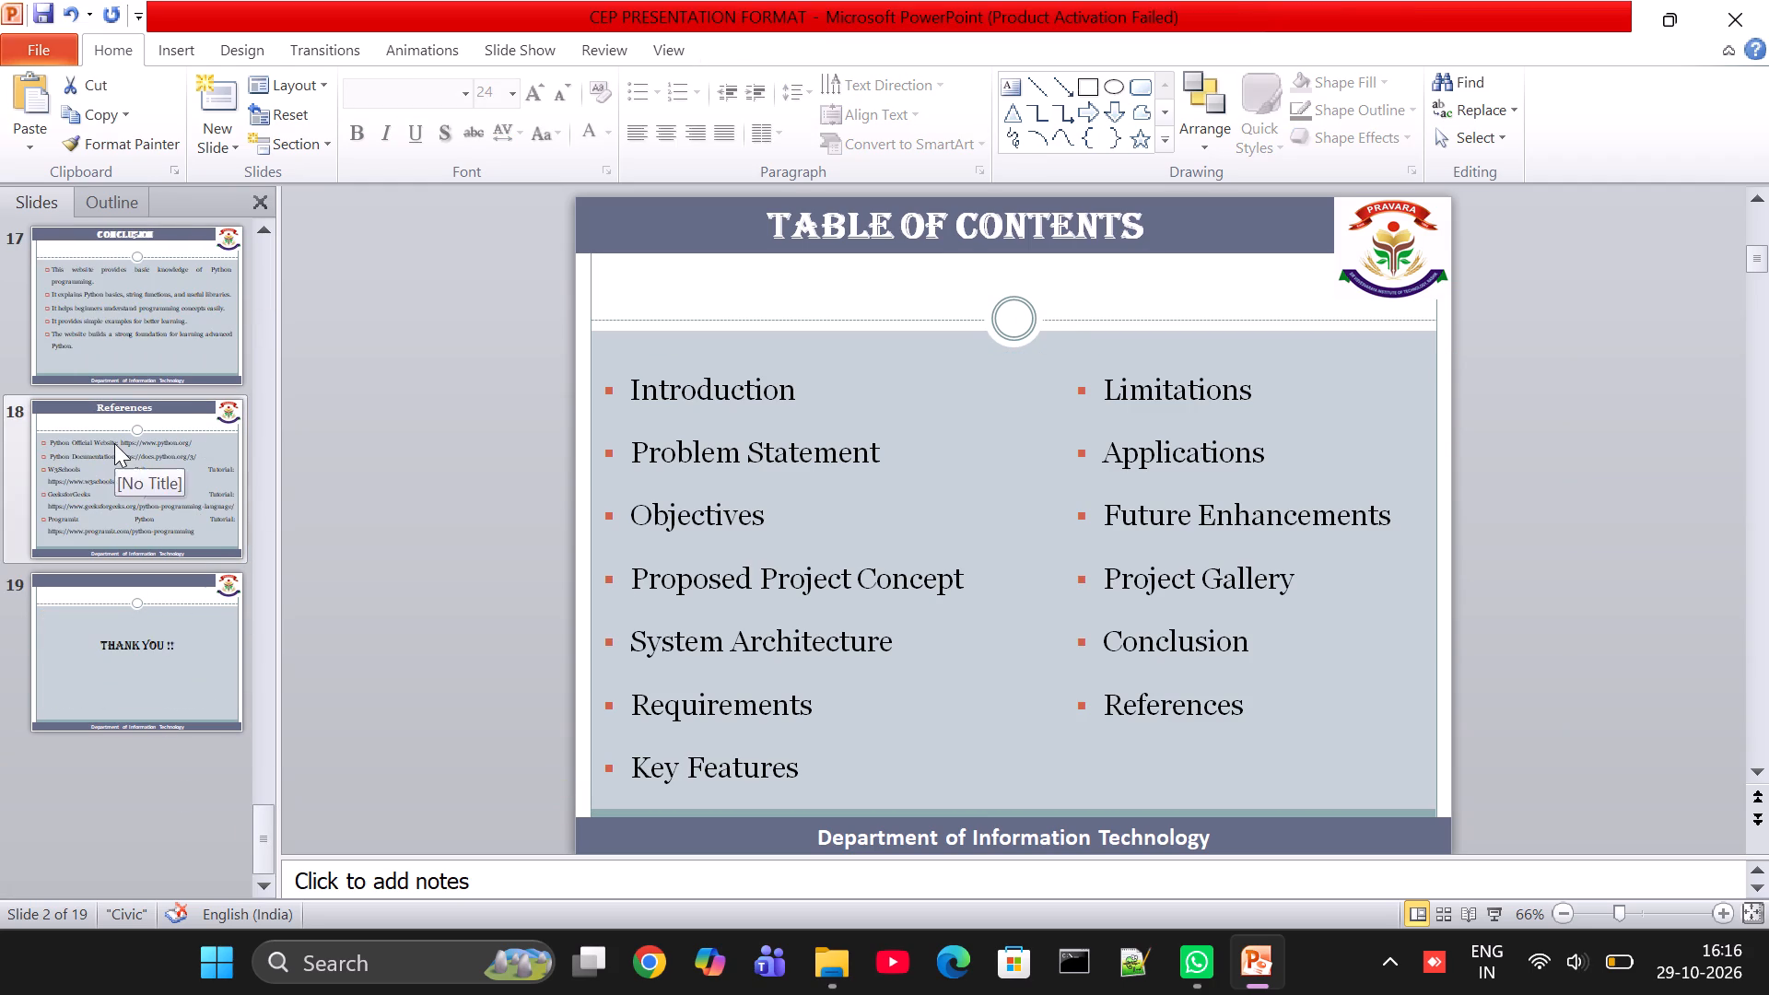
pyautogui.scroll(2, 158, 254)
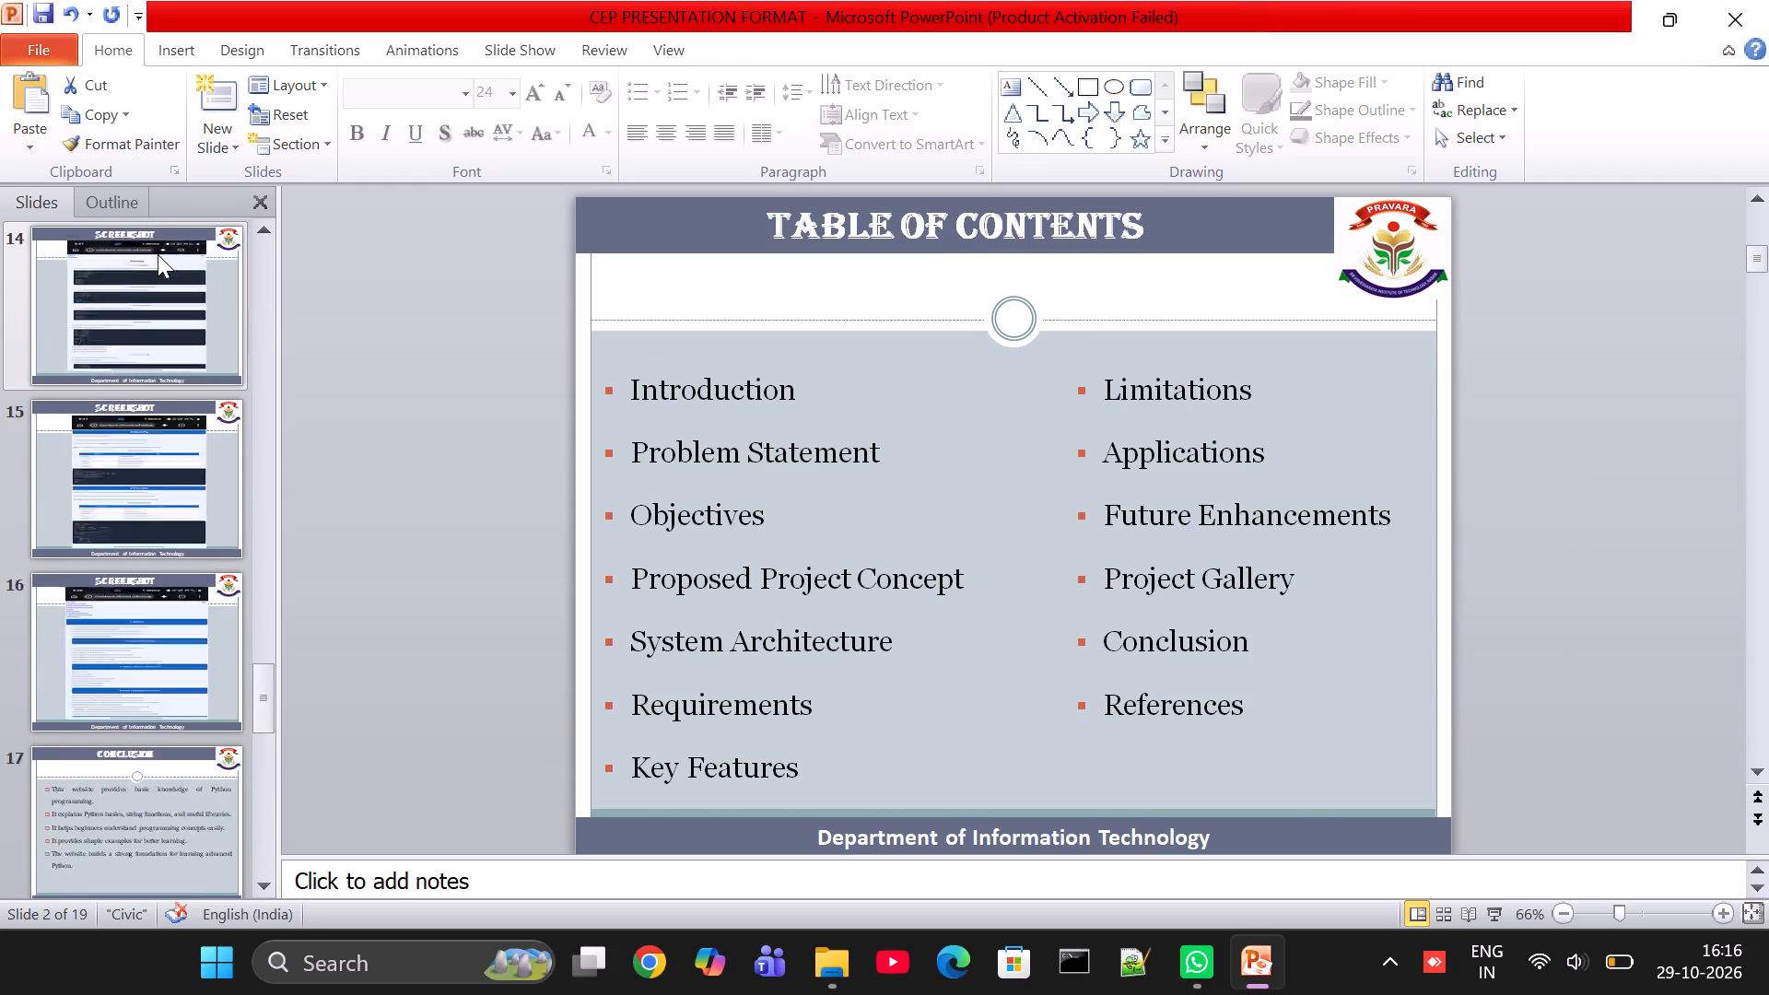
pyautogui.scroll(1, 158, 254)
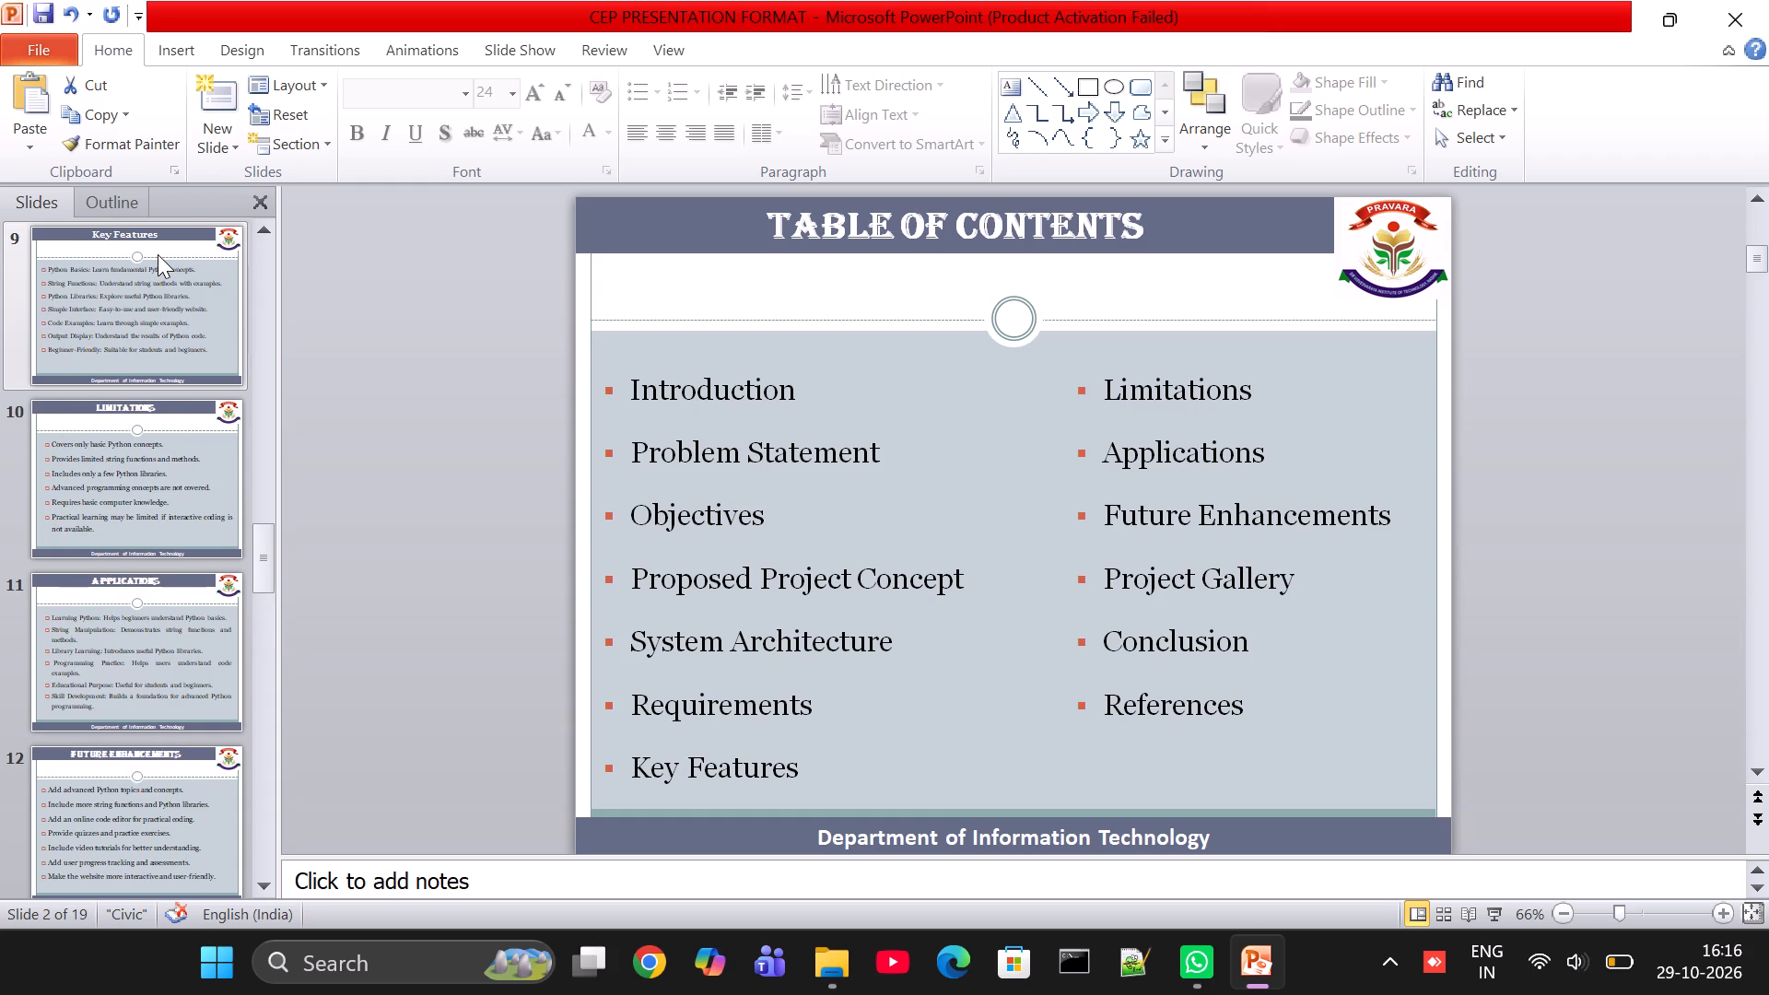
pyautogui.scroll(1, 158, 254)
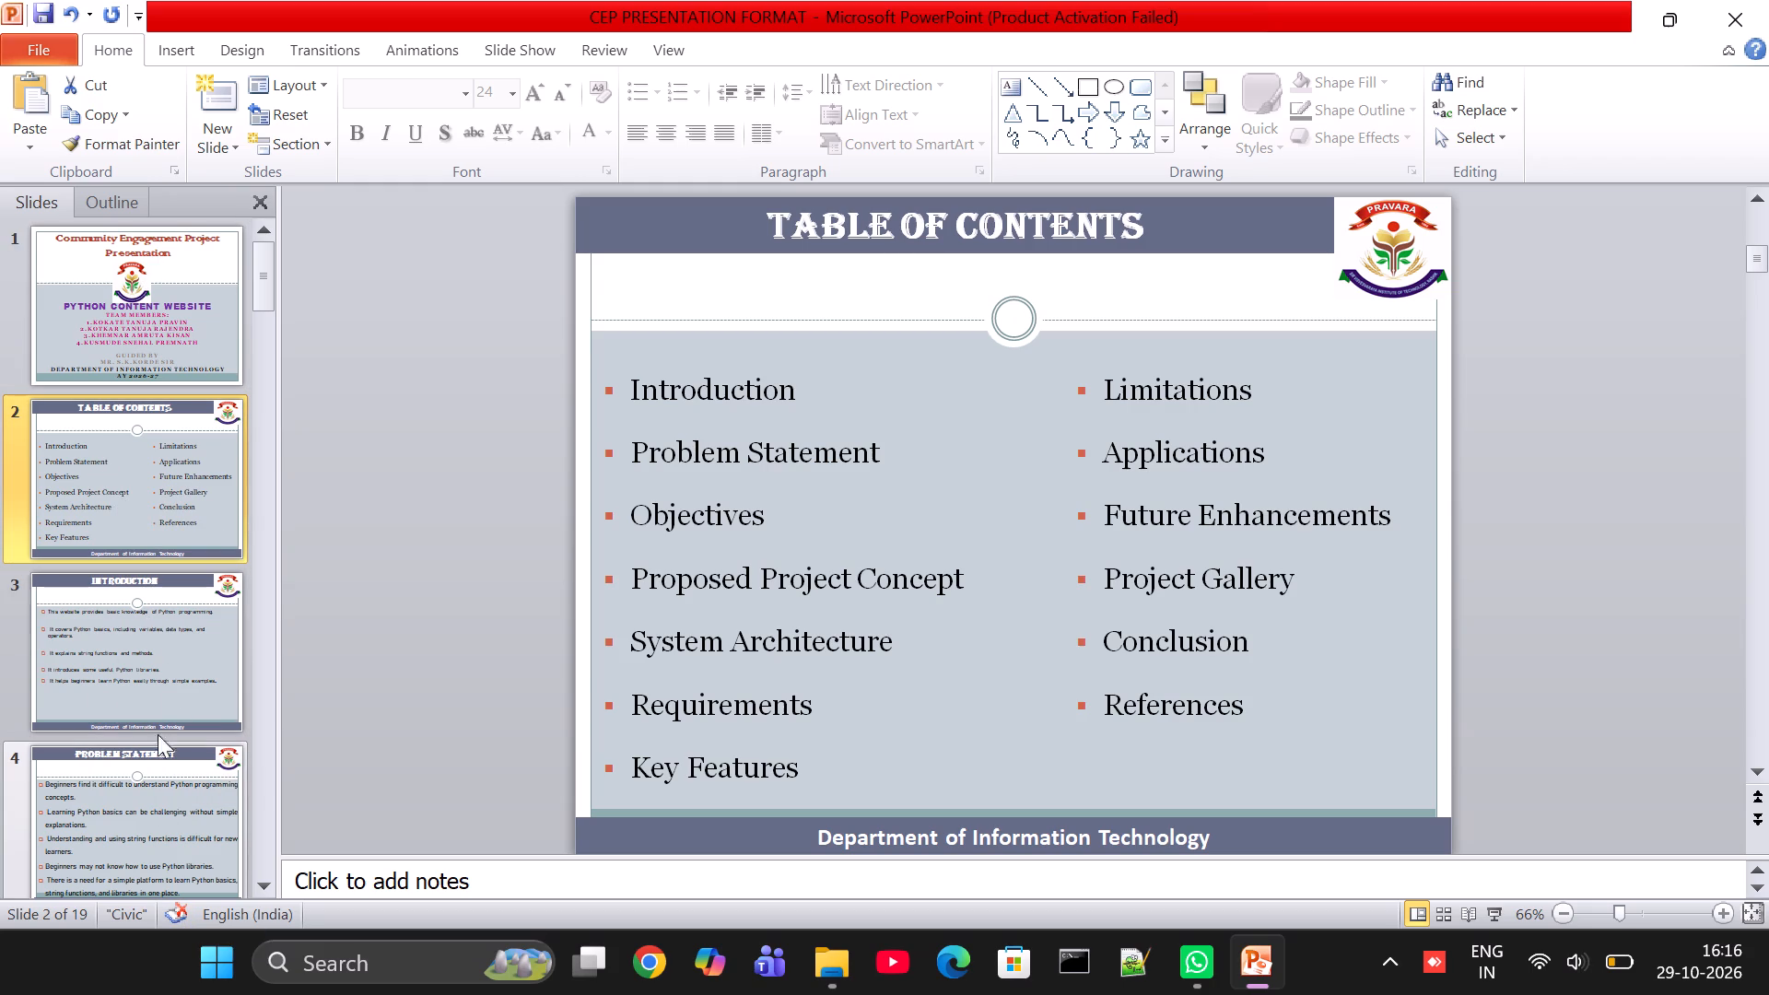
pyautogui.scroll(-3, 101, 660)
pyautogui.scroll(4, 101, 660)
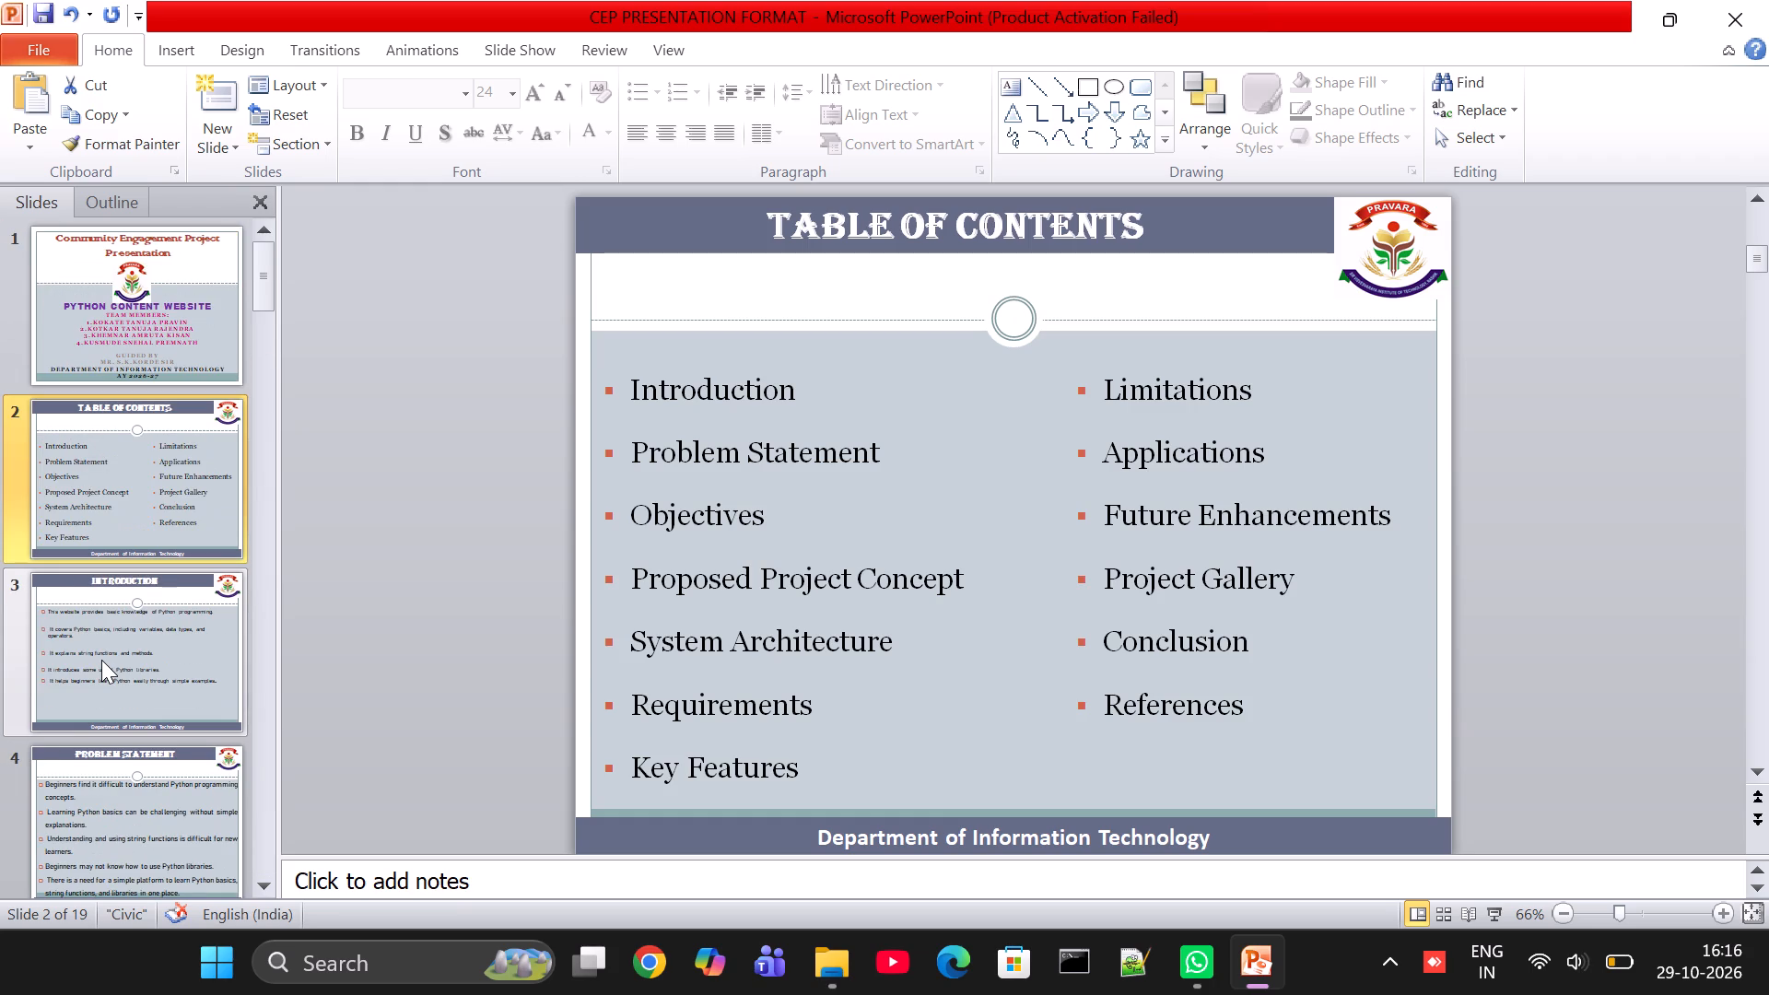
# Reduce the font size of the team members heading and the four listed names on the title slide to 14.
pyautogui.click(141, 314)
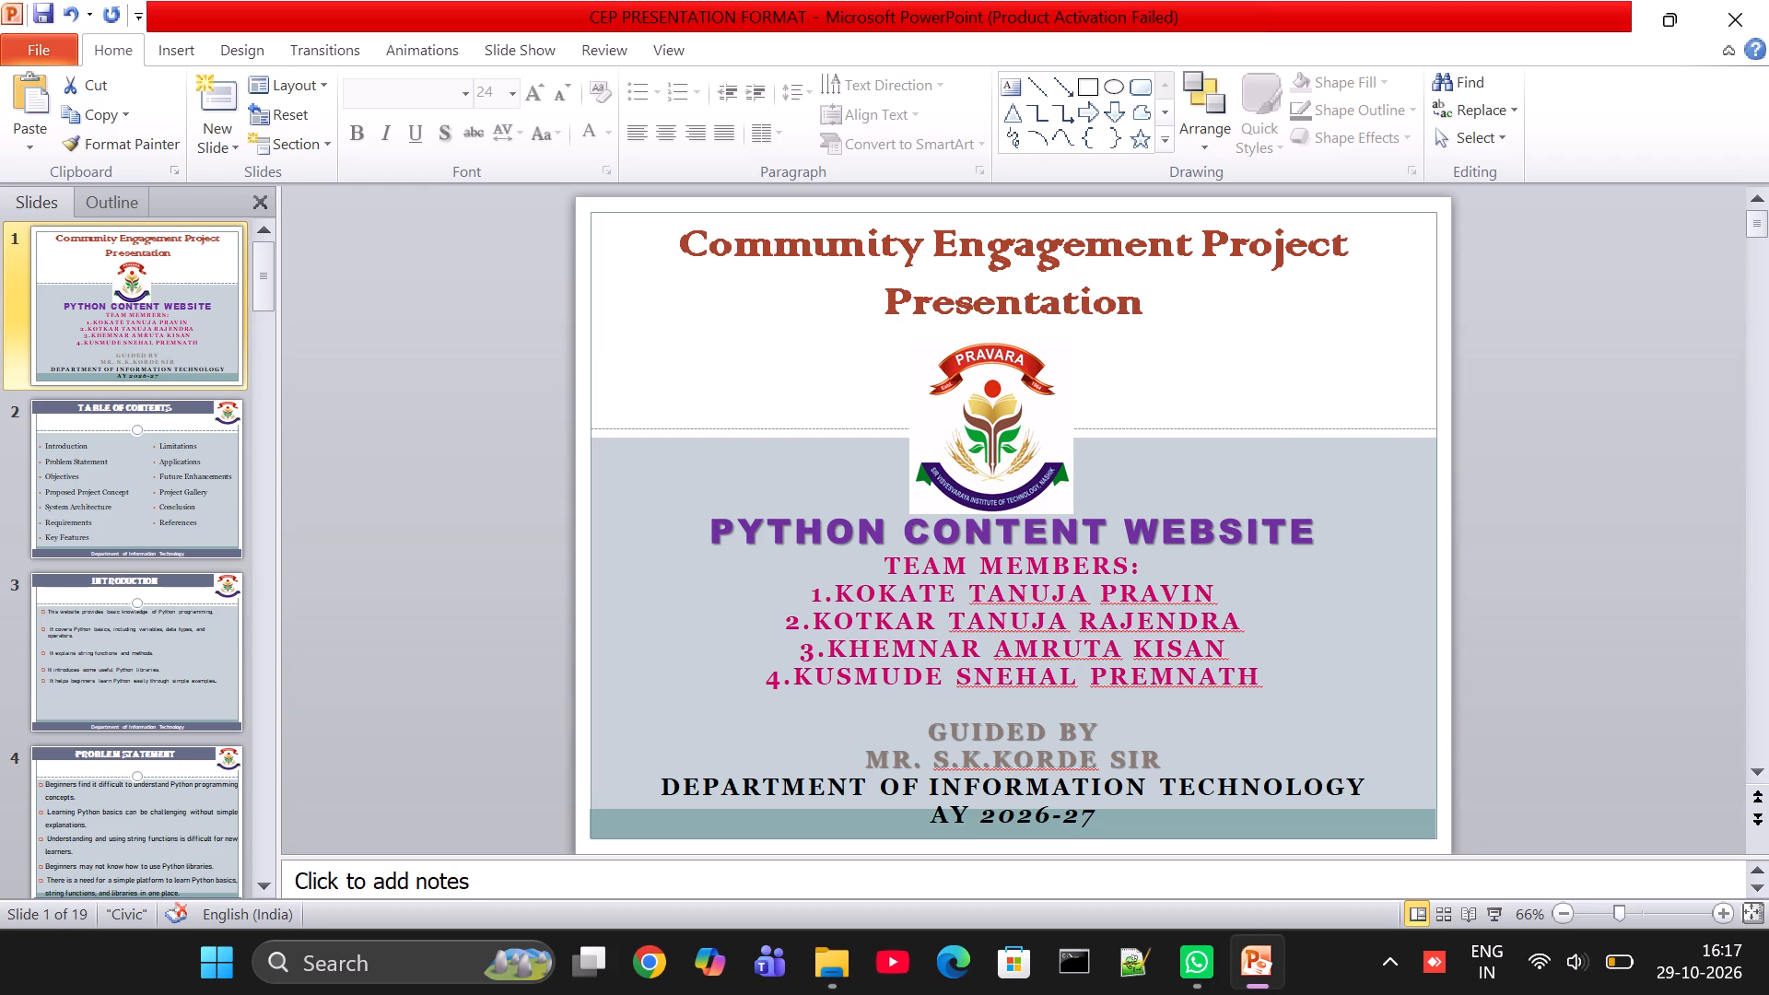
pyautogui.click(891, 568)
pyautogui.click(891, 568)
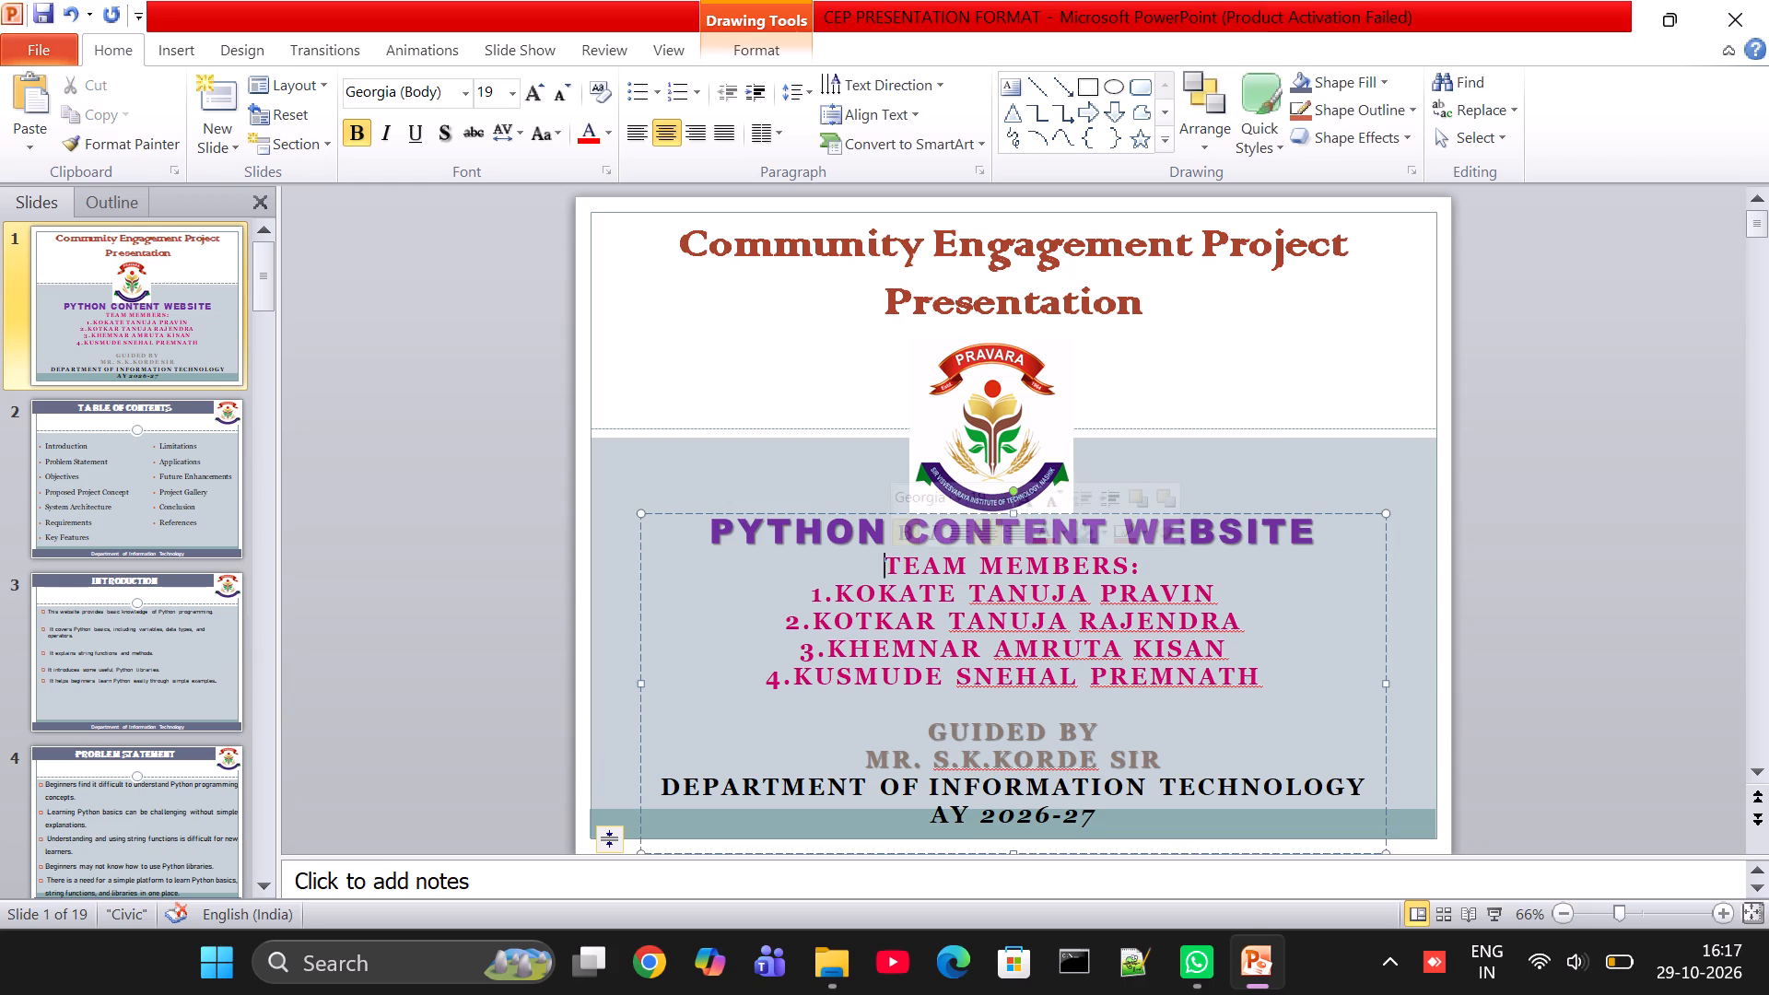
pyautogui.moveTo(891, 568); pyautogui.dragTo(1152, 695)
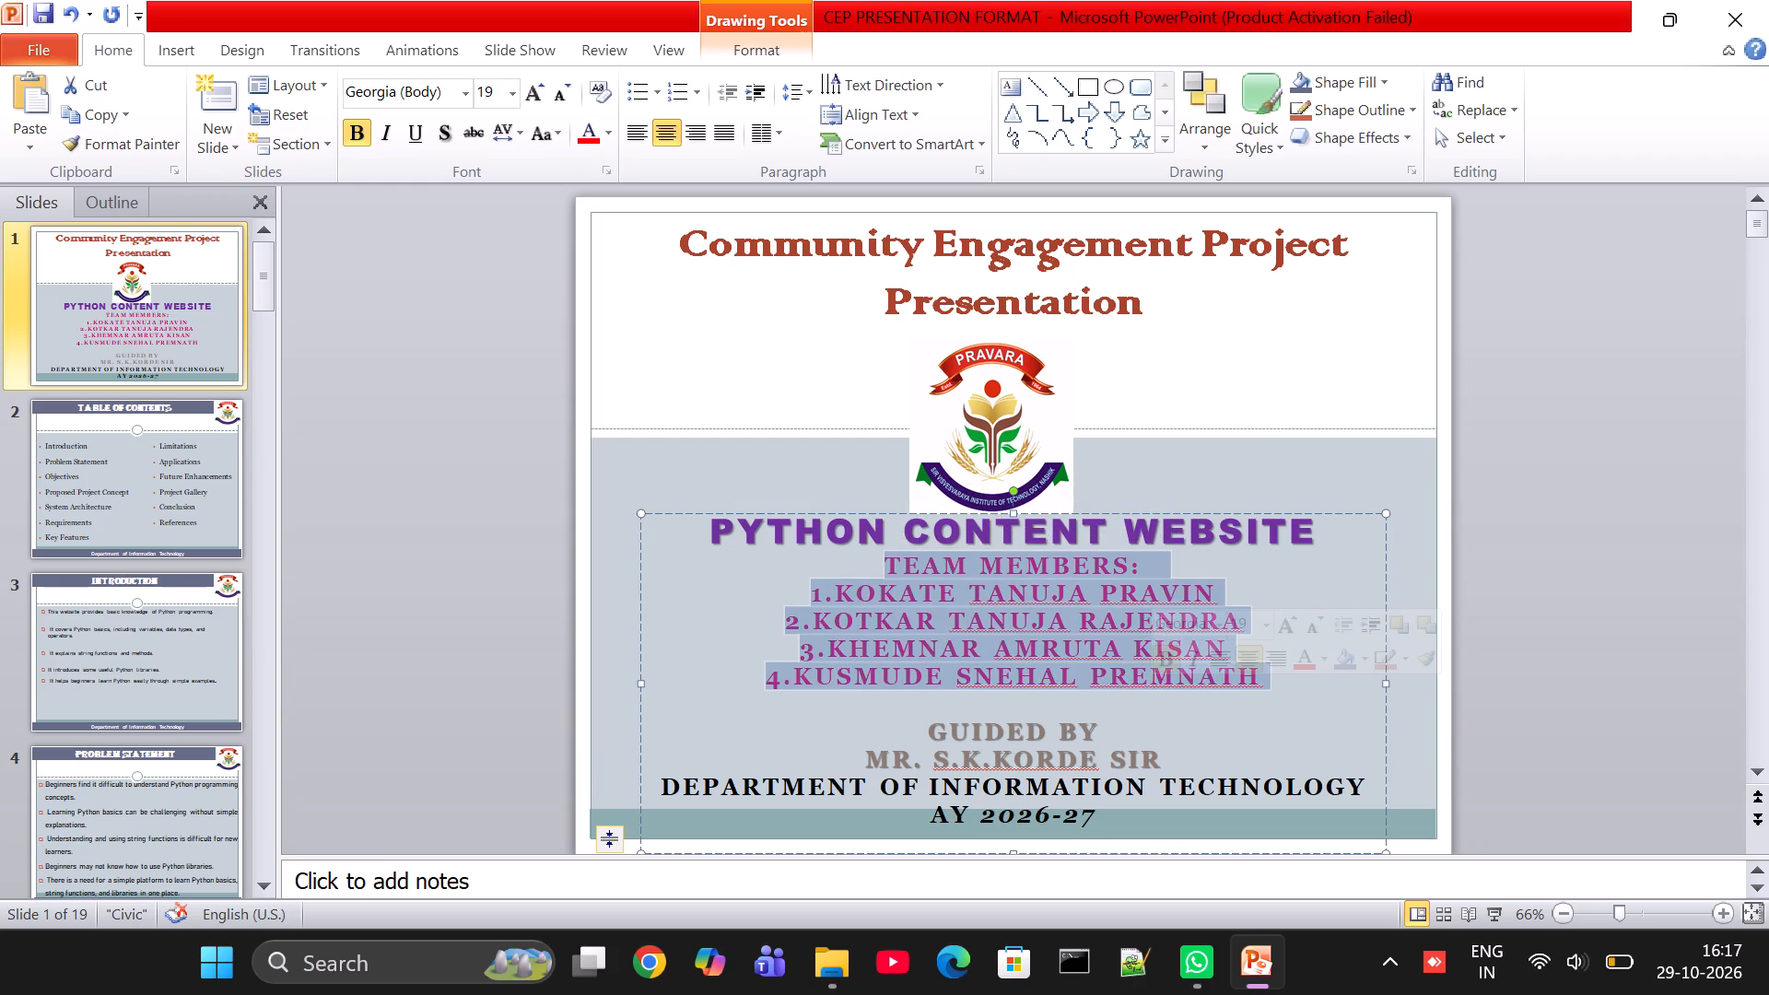
pyautogui.click(1267, 627)
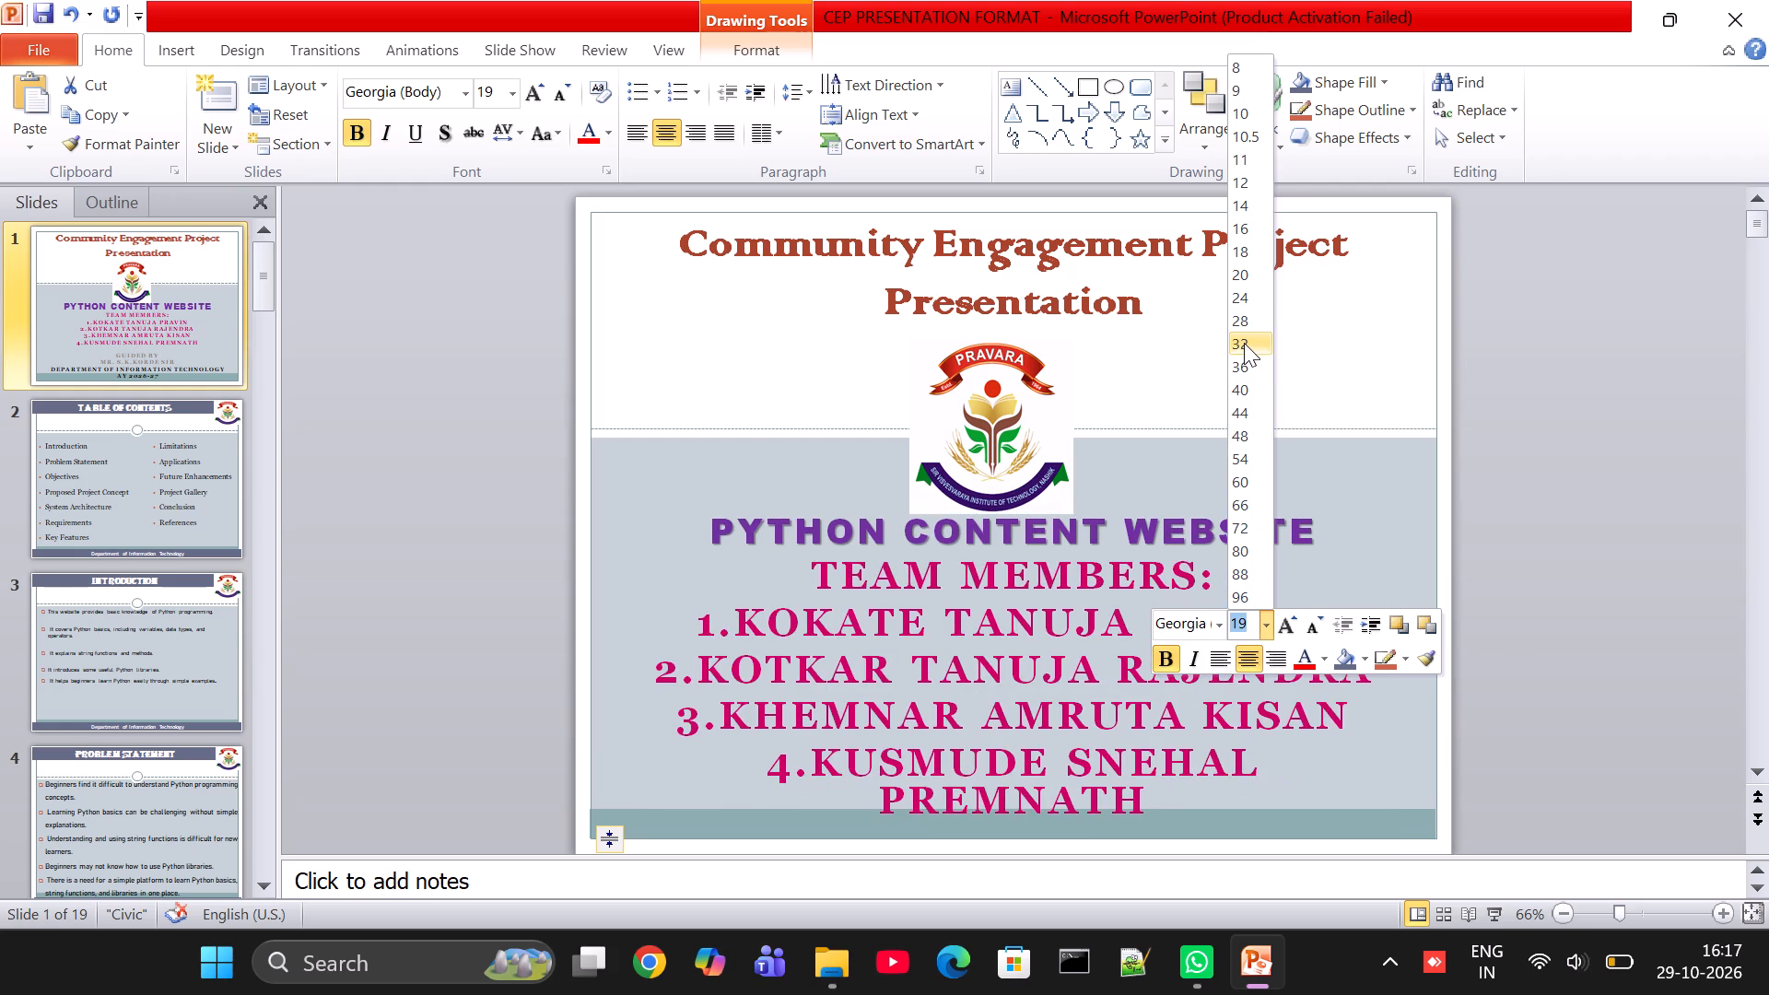
pyautogui.click(1256, 229)
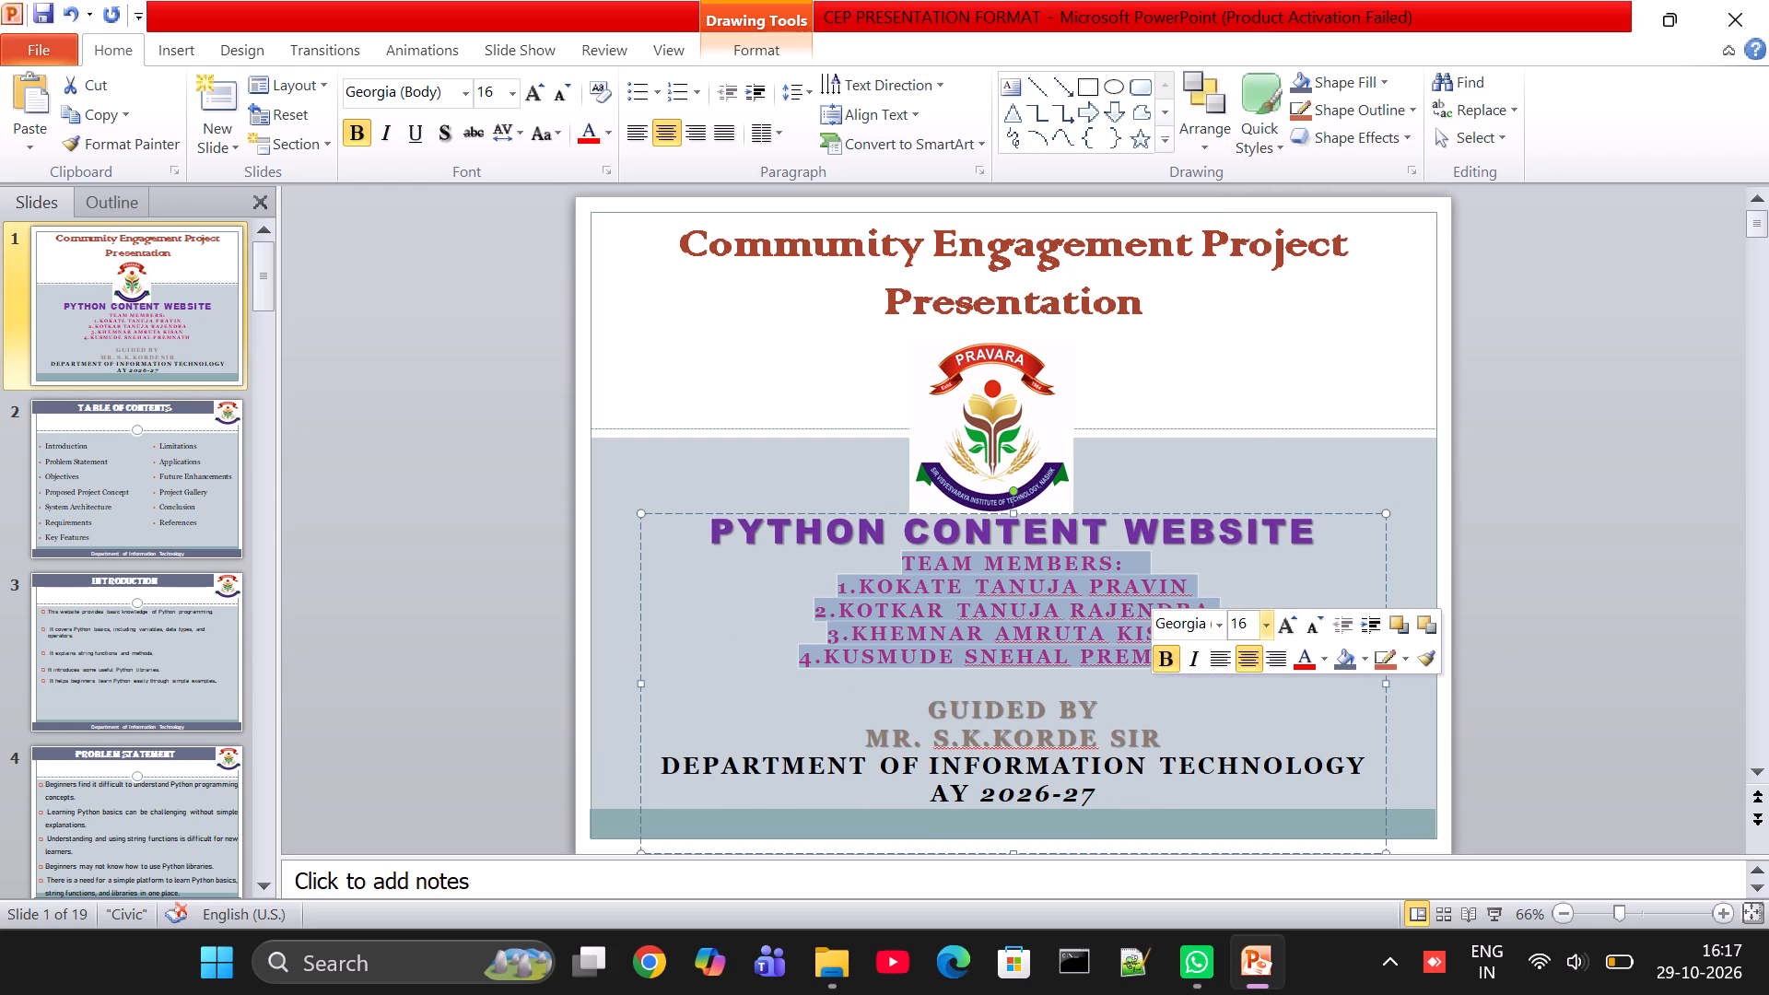
pyautogui.click(1291, 622)
pyautogui.click(1328, 624)
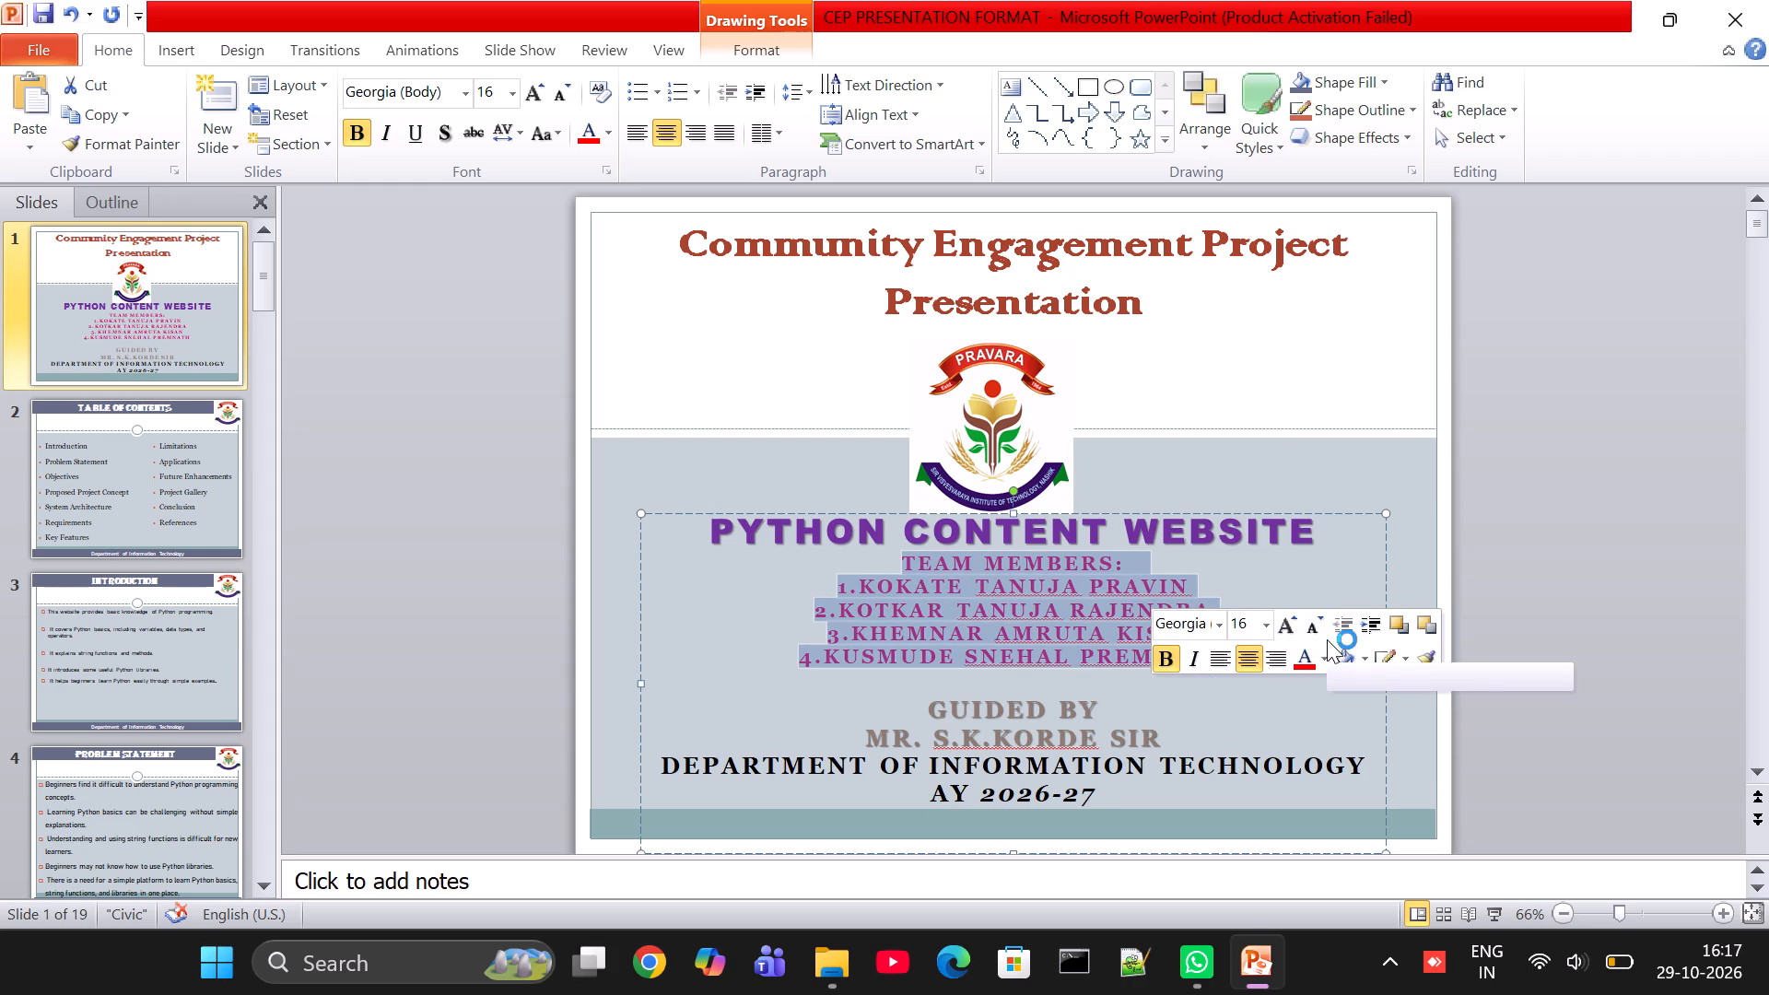
pyautogui.click(1322, 618)
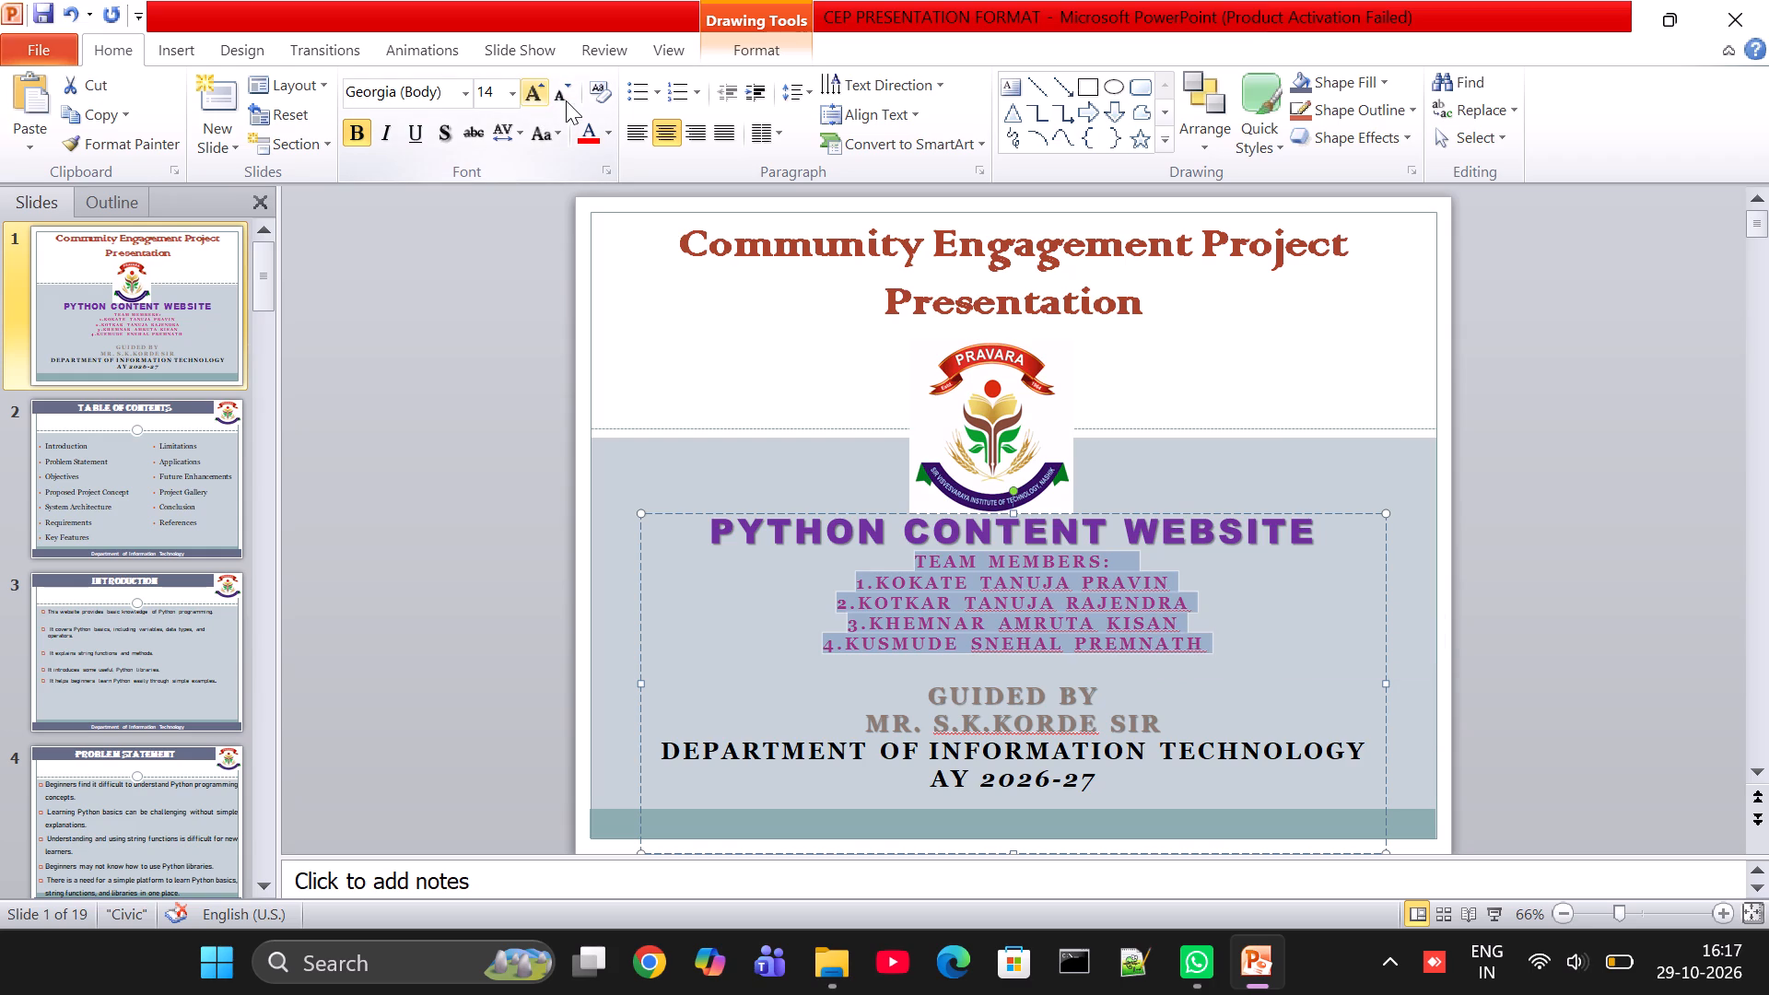
# Change the team members heading and names on the title slide to sentence case.
pyautogui.click(557, 129)
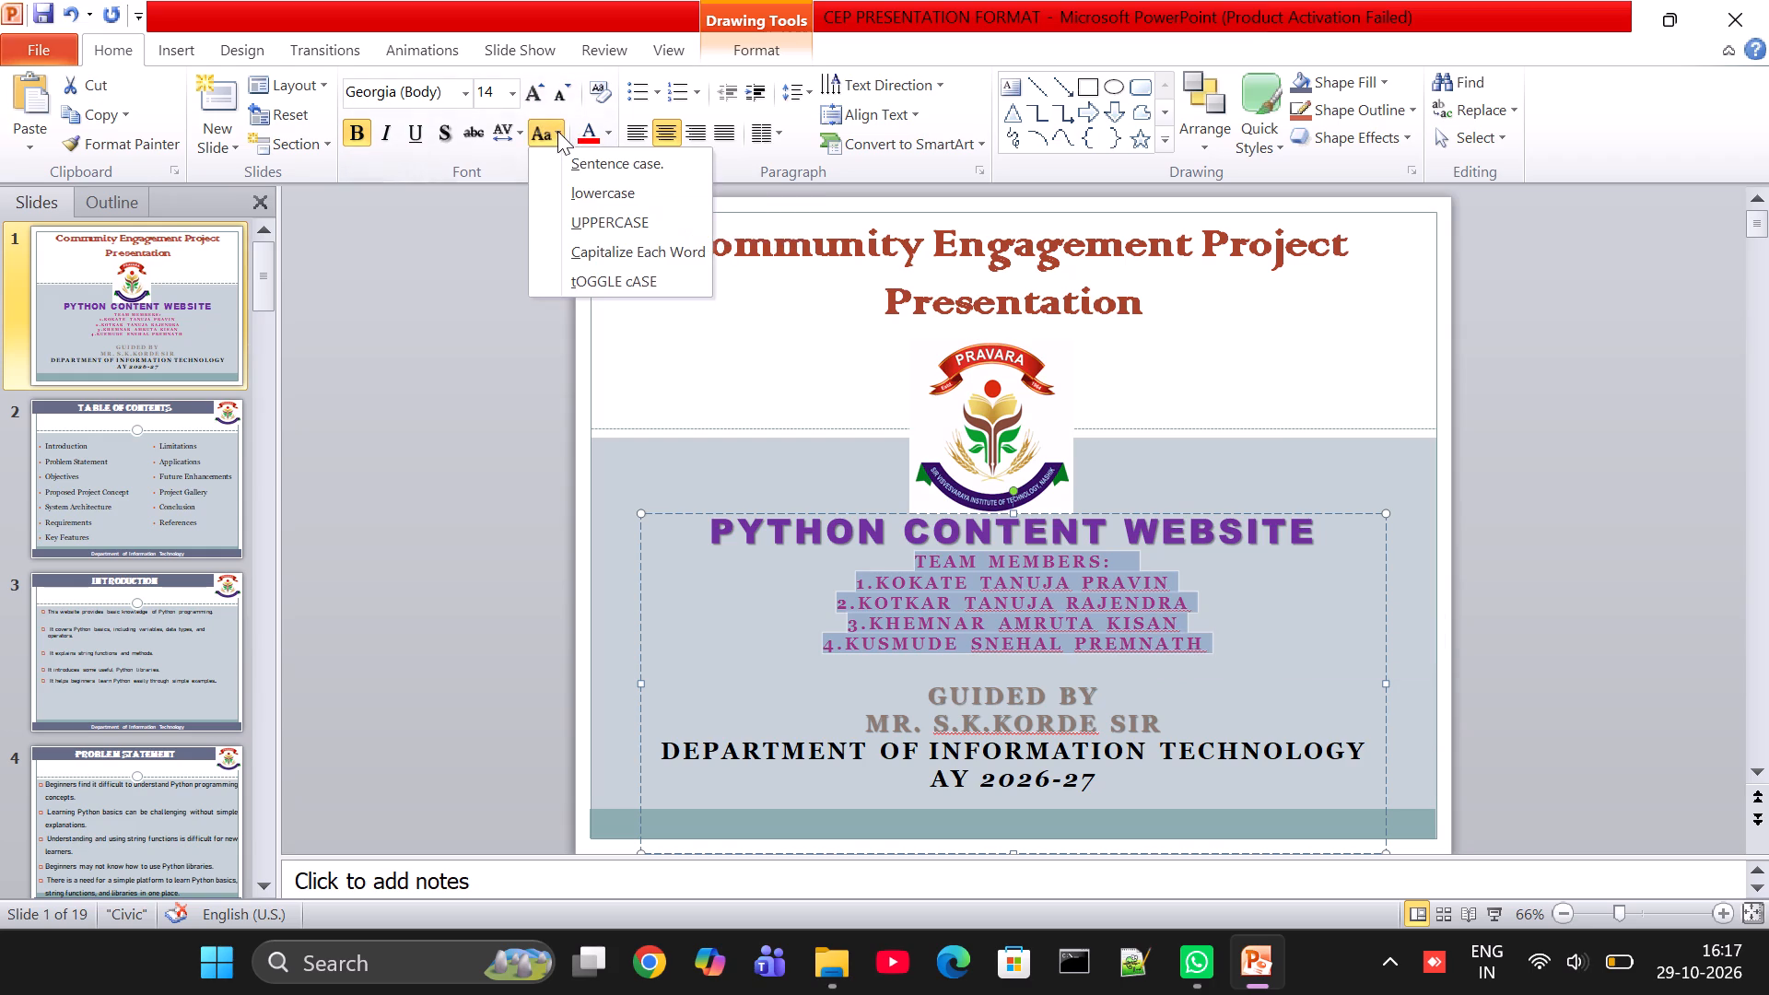
pyautogui.click(643, 160)
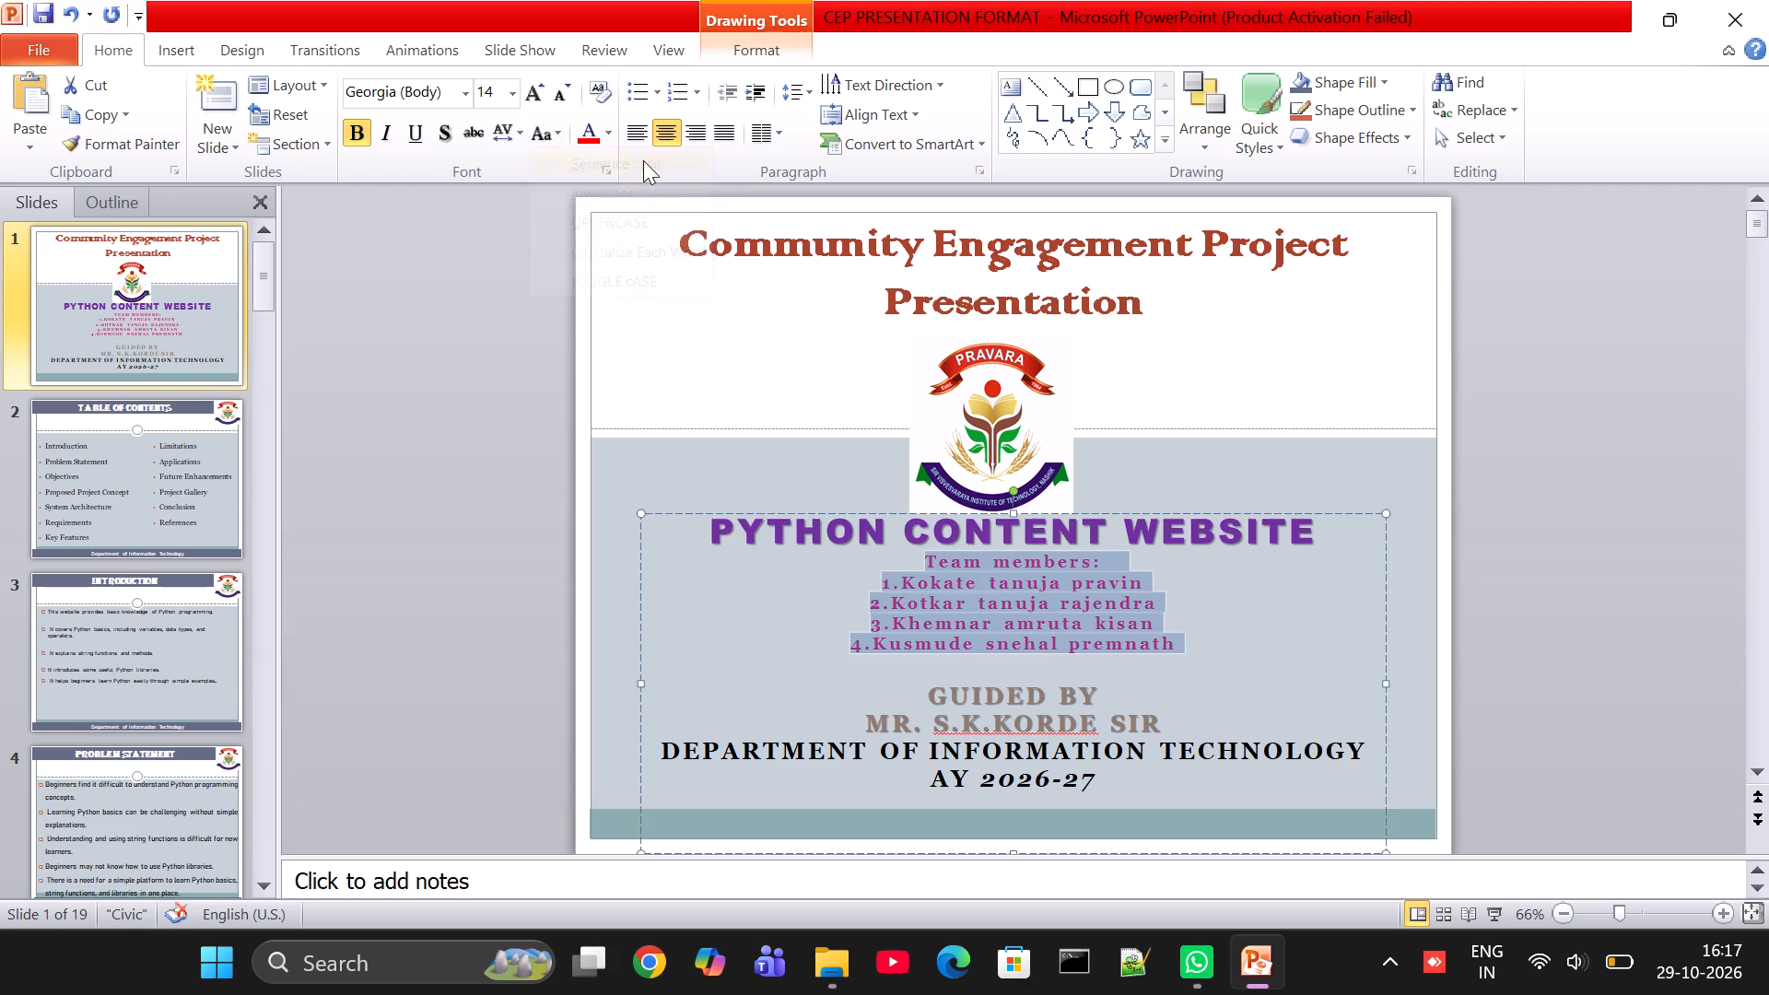
# Capitalise the first letter of the second word in each of the four team members' names on the title slide.
pyautogui.click(1018, 585)
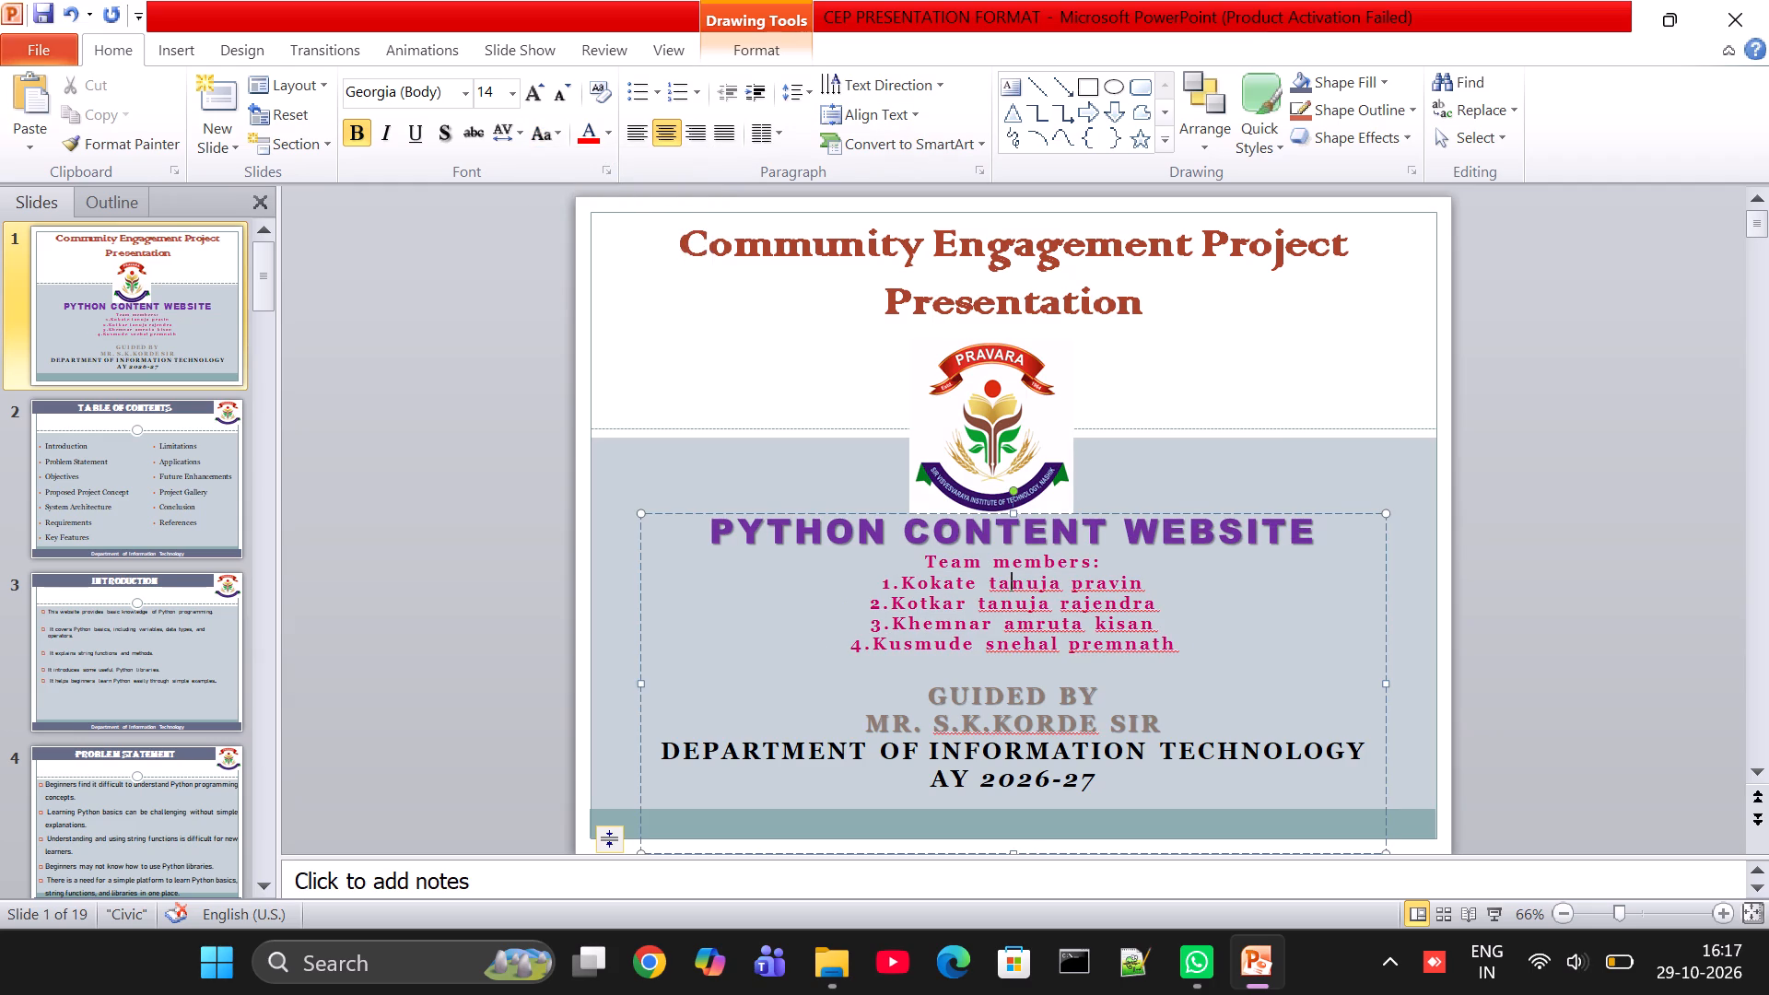
pyautogui.click(1002, 579)
pyautogui.press('BackSpace')
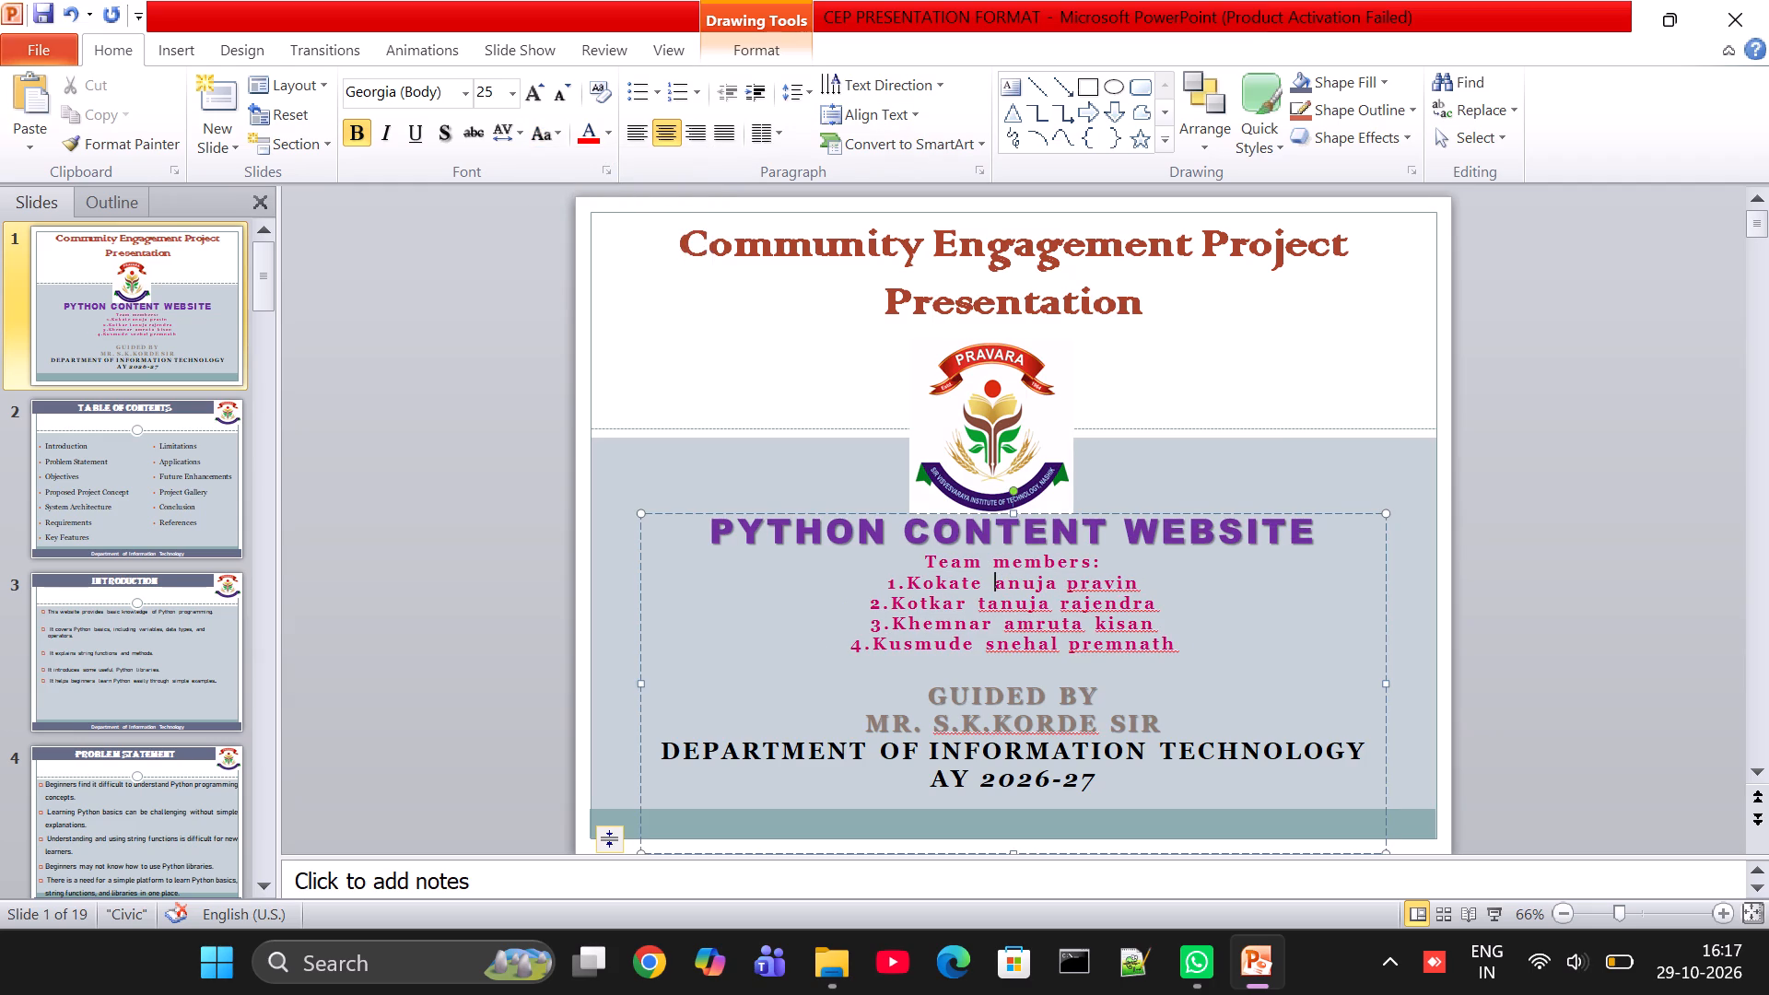
pyautogui.hotkey('shift', 't')
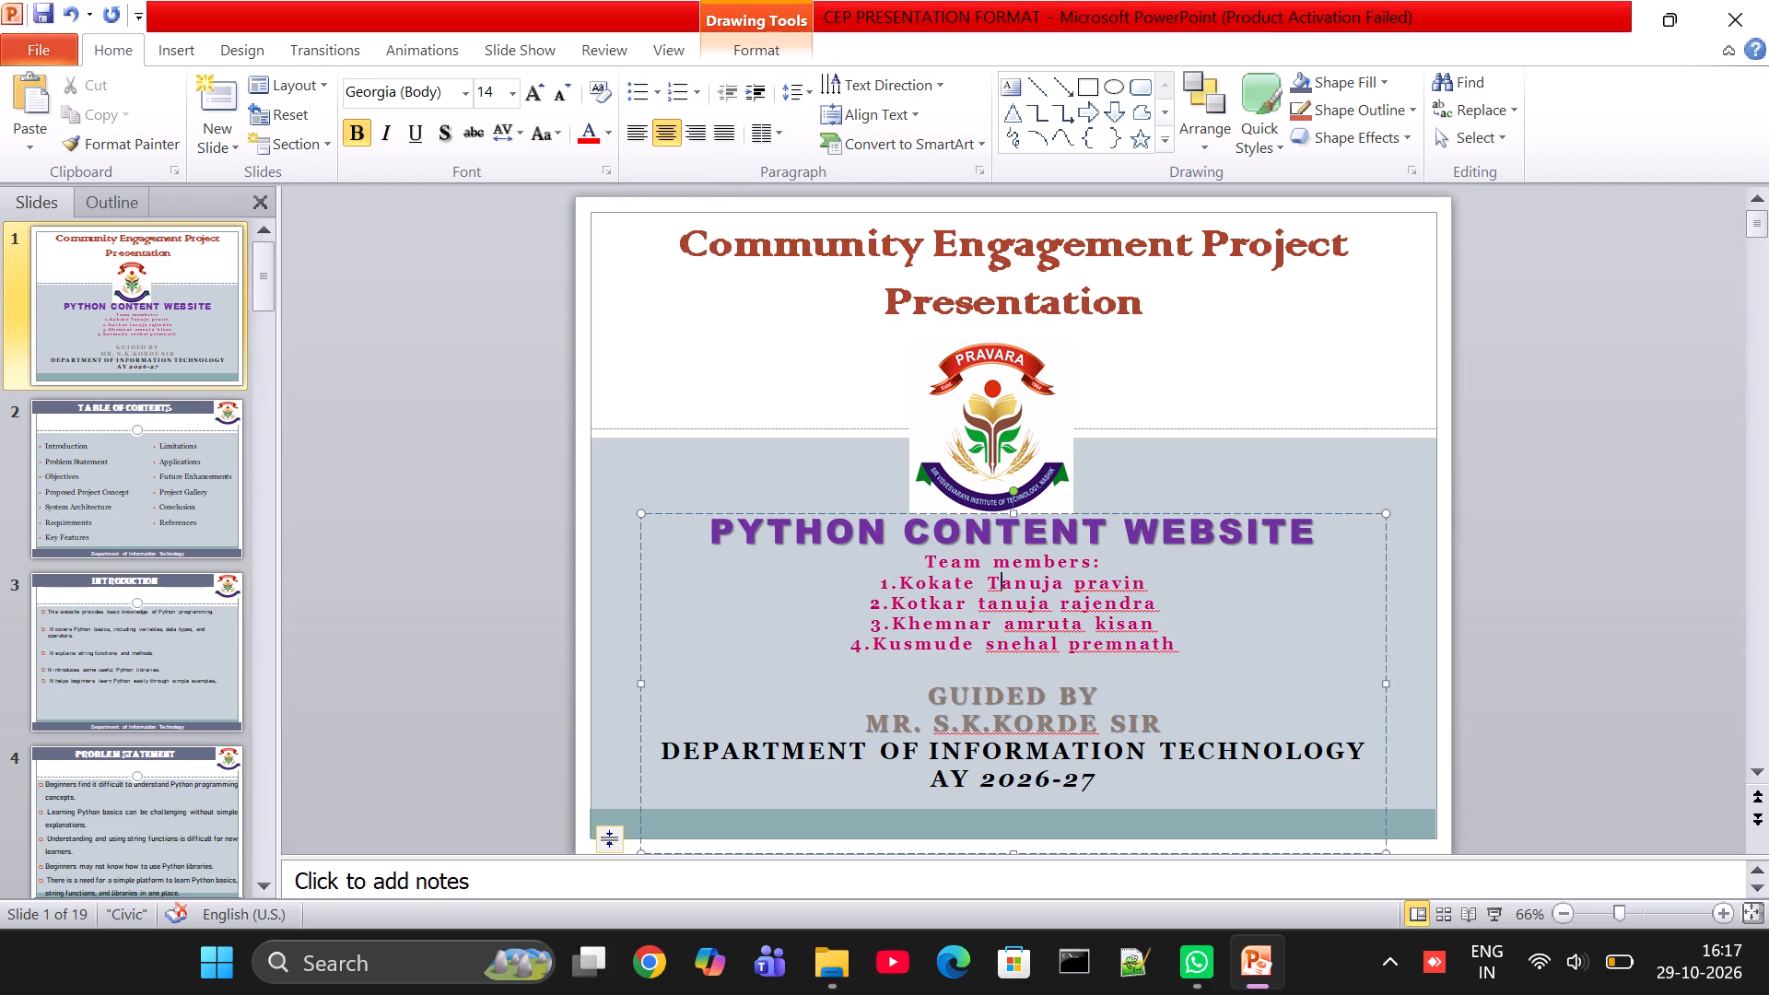
pyautogui.click(982, 609)
pyautogui.press('BackSpace')
pyautogui.hotkey('shift', 't')
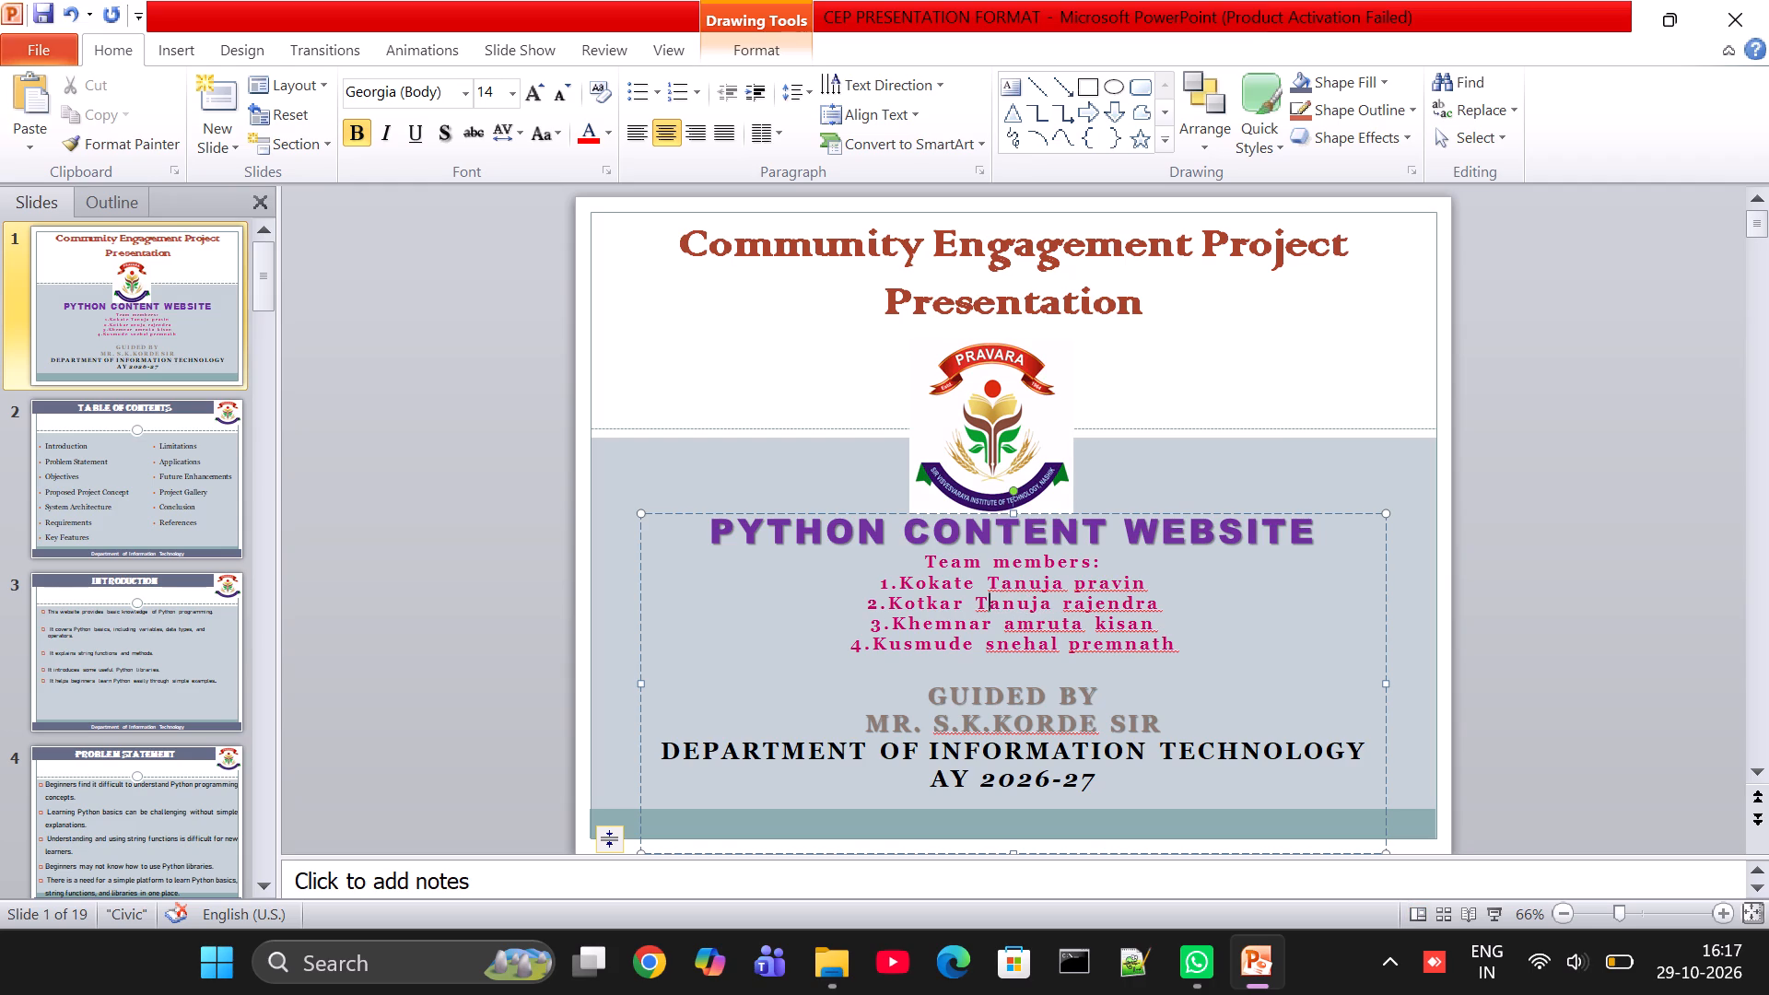
pyautogui.click(1016, 628)
pyautogui.press('BackSpace')
pyautogui.hotkey('shift', 'a')
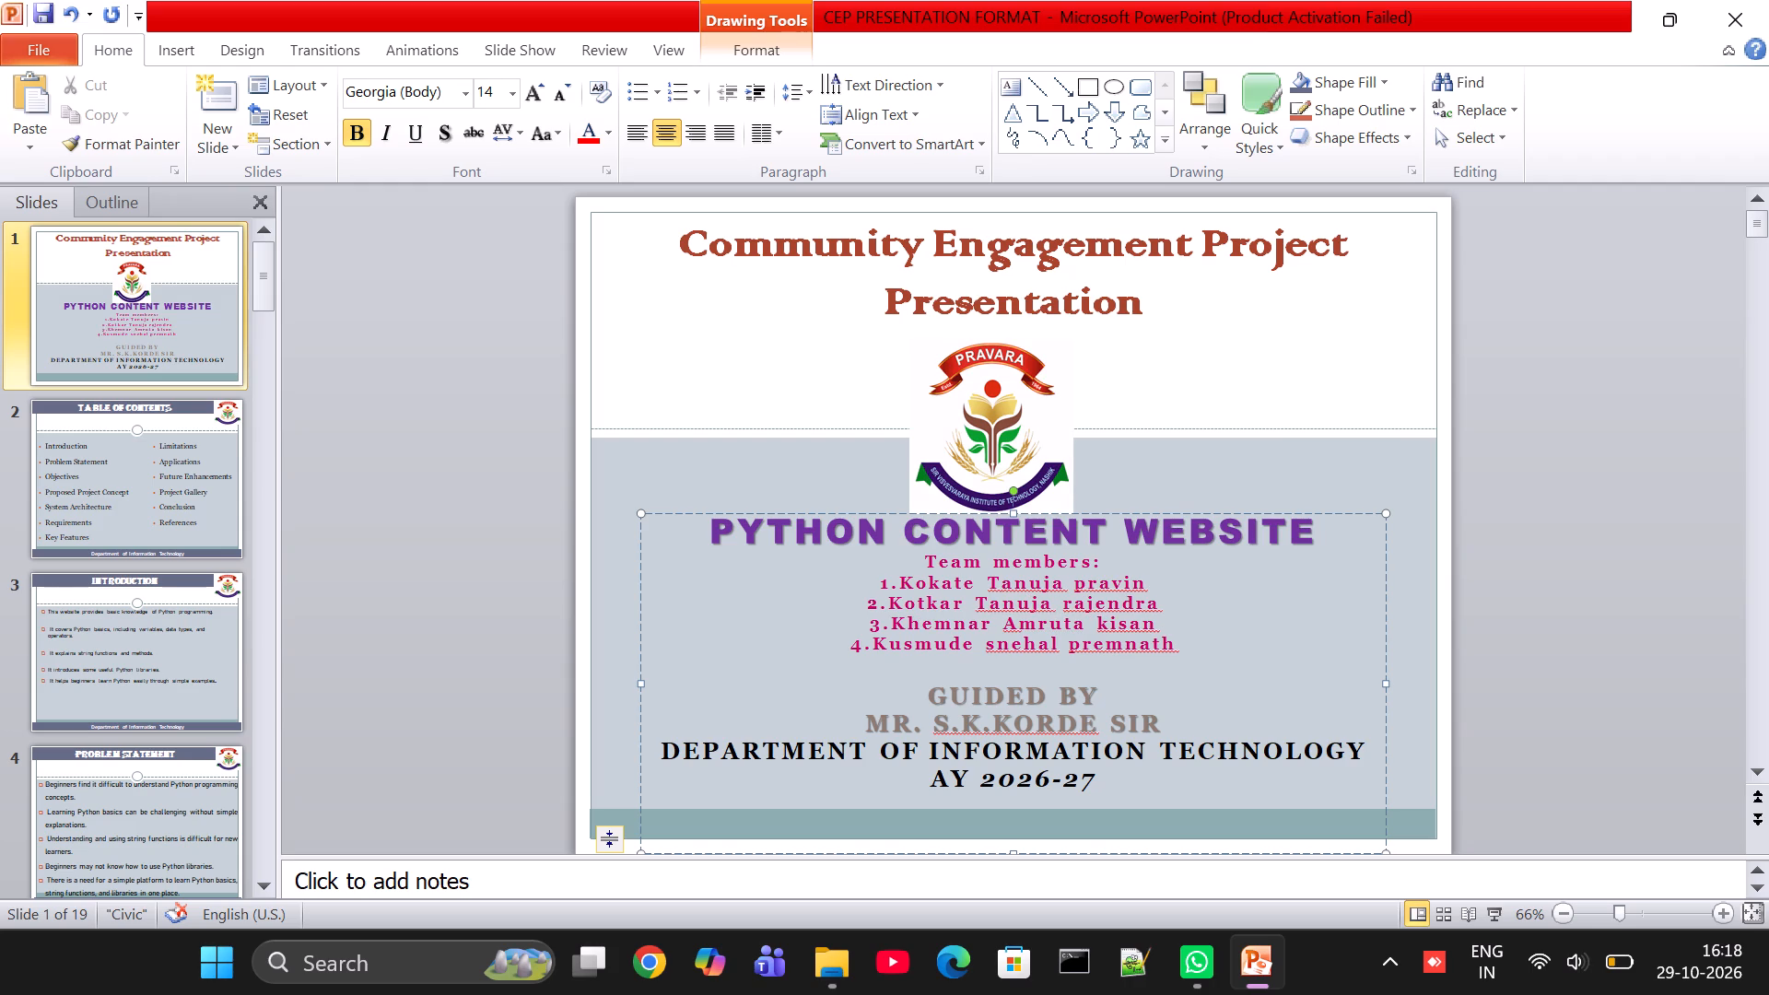
pyautogui.press('BackSpace')
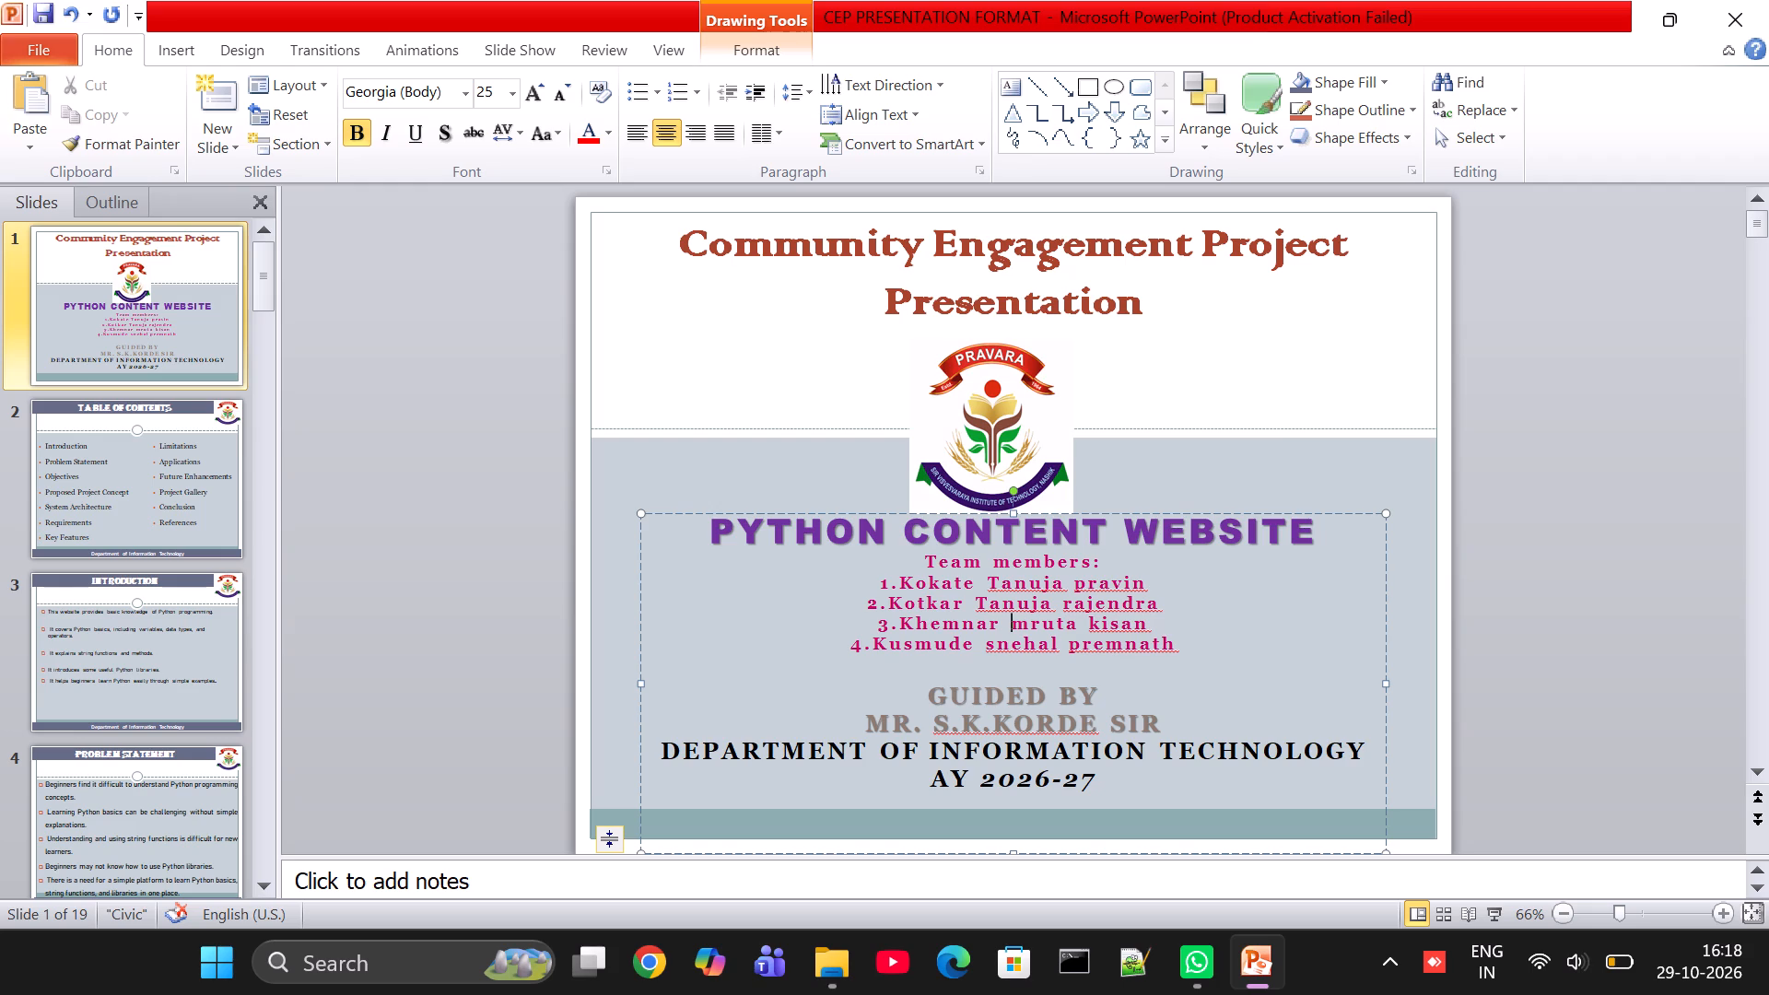
pyautogui.hotkey('shift', 'a')
pyautogui.click(996, 659)
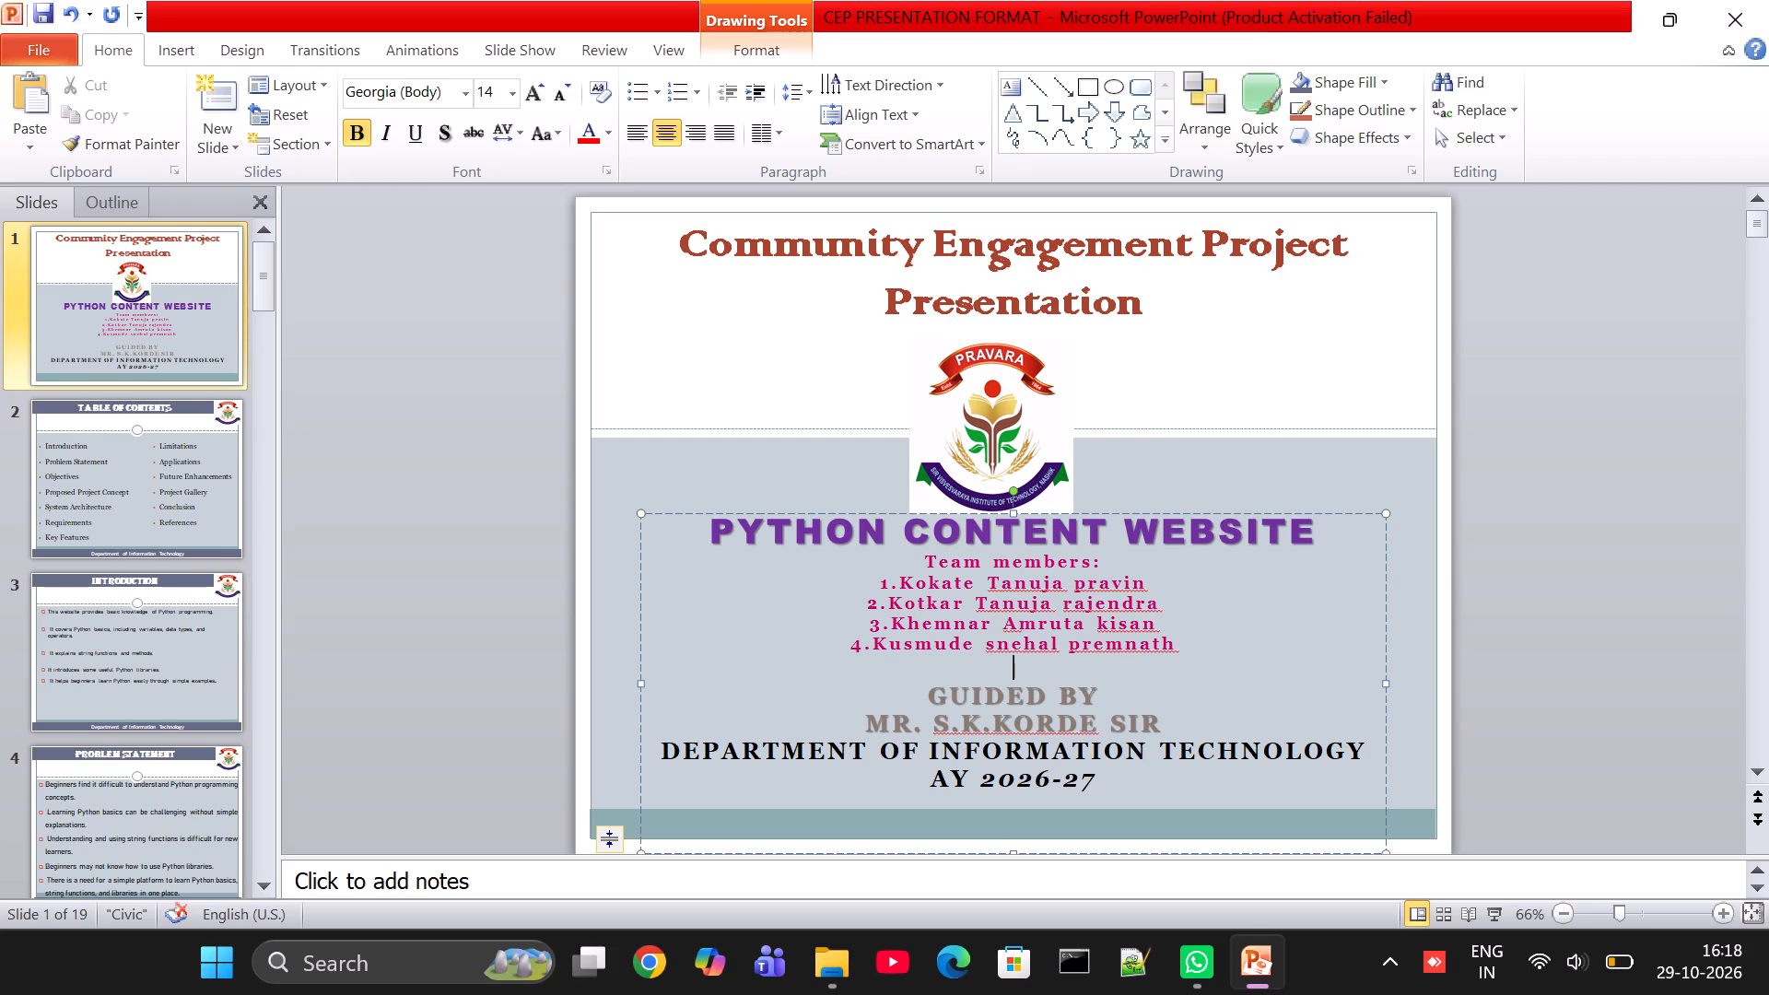
pyautogui.click(997, 649)
pyautogui.press('BackSpace')
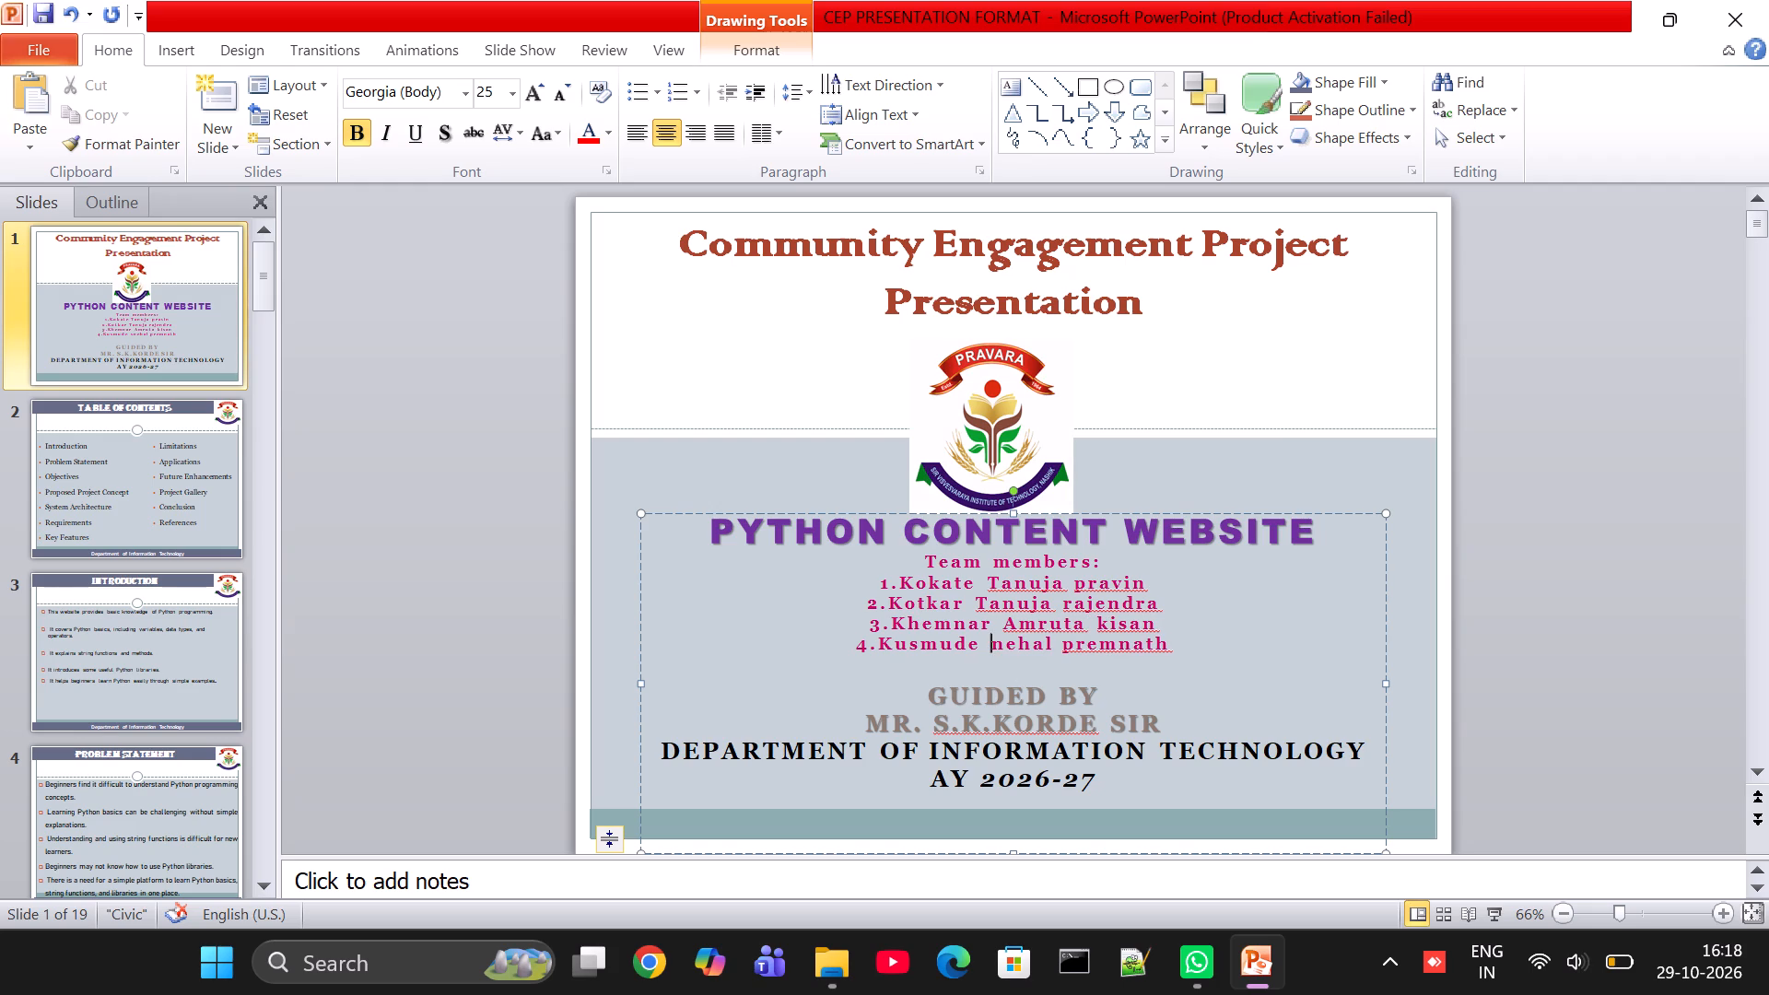
pyautogui.hotkey('shift', 's')
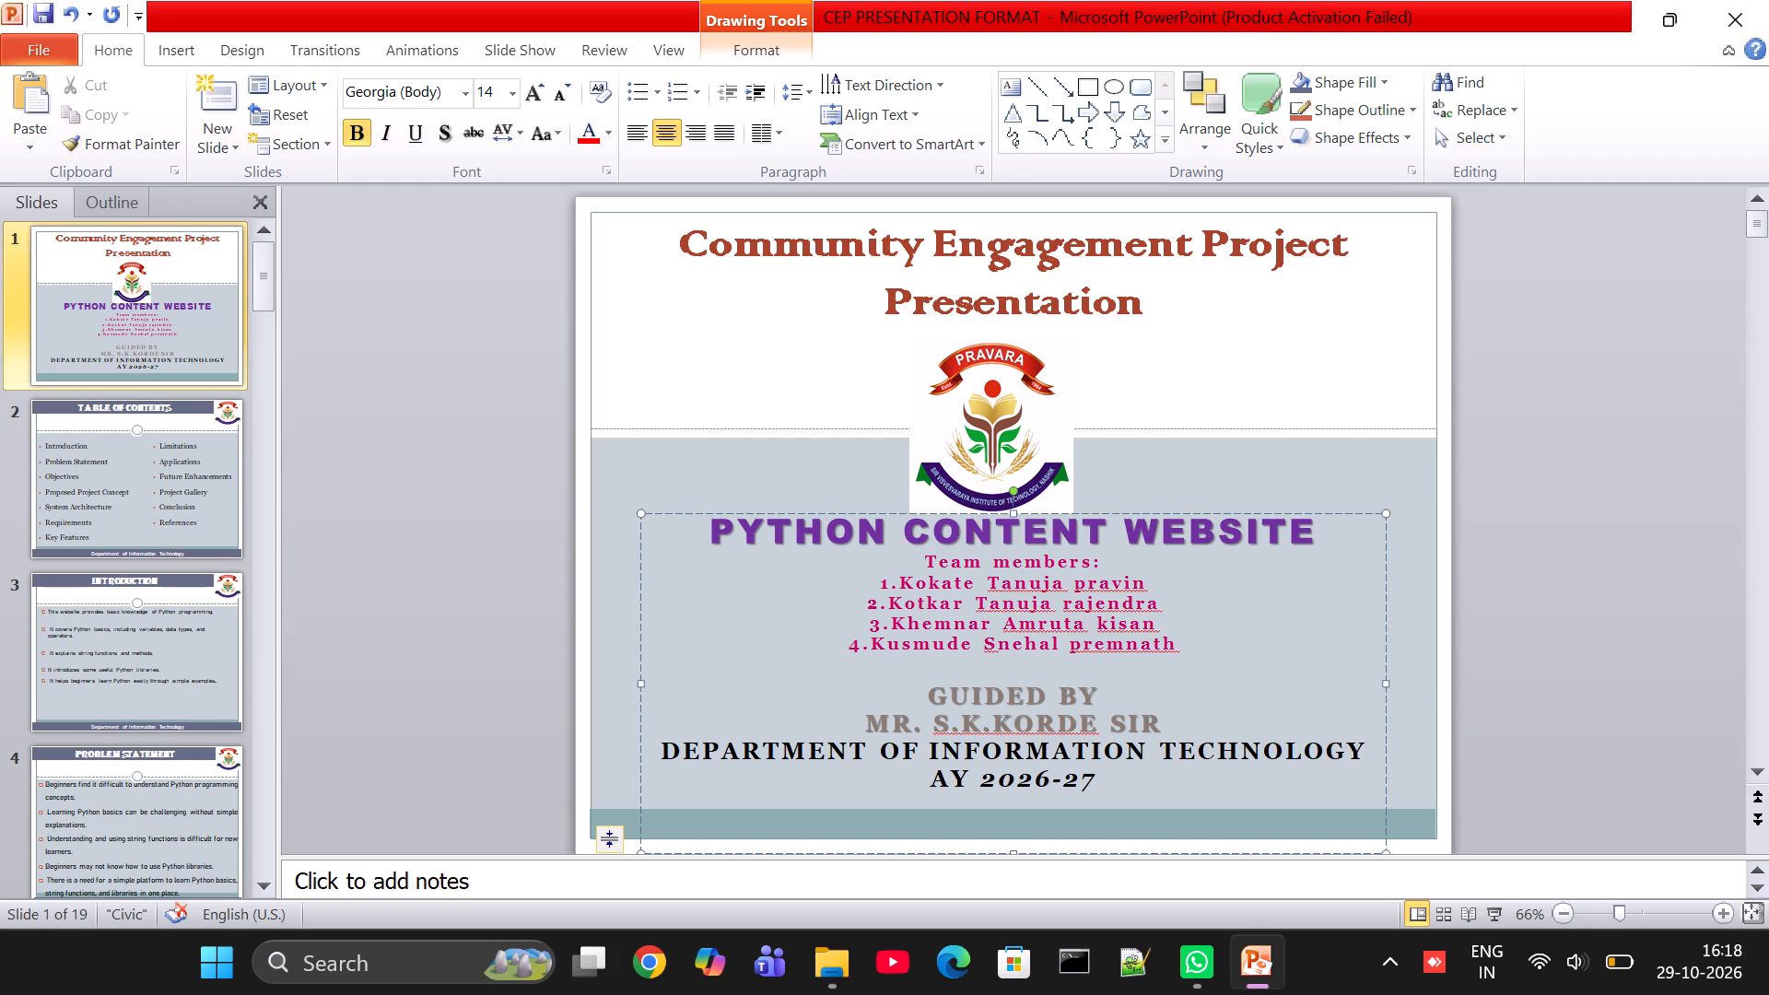
pyautogui.press('BackSpace')
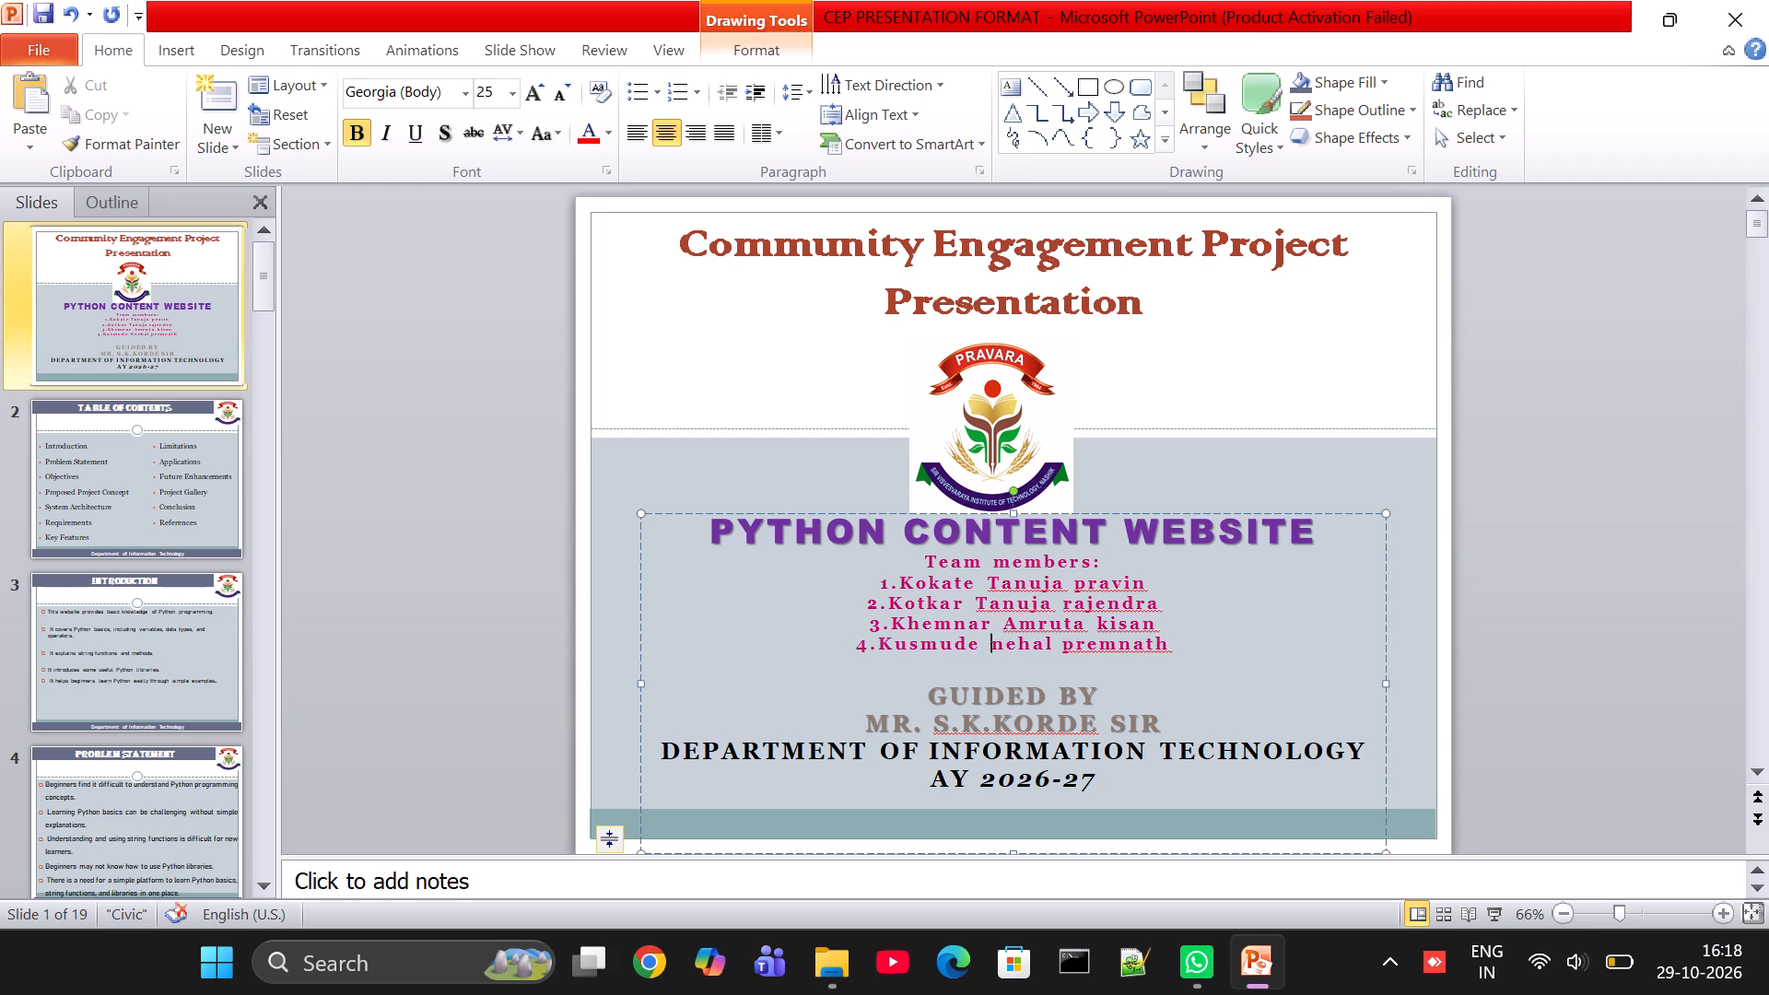
pyautogui.hotkey('shift', 'p')
pyautogui.press('BackSpace')
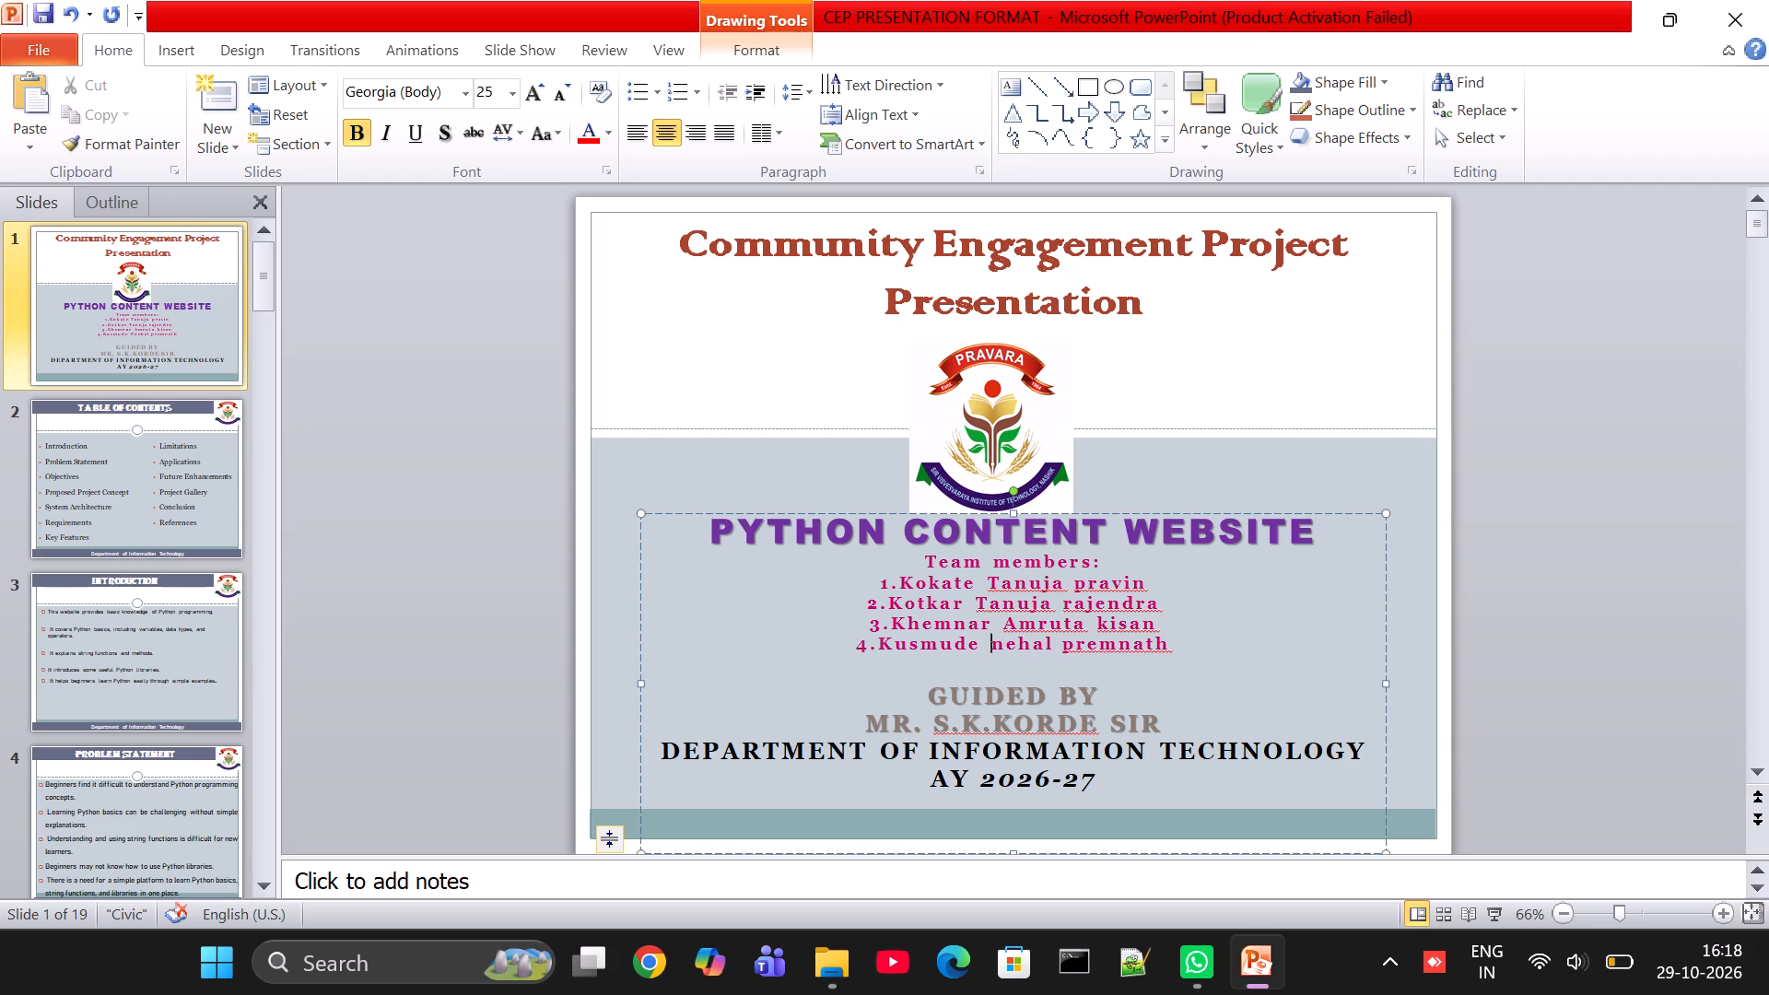
pyautogui.hotkey('shift', 's')
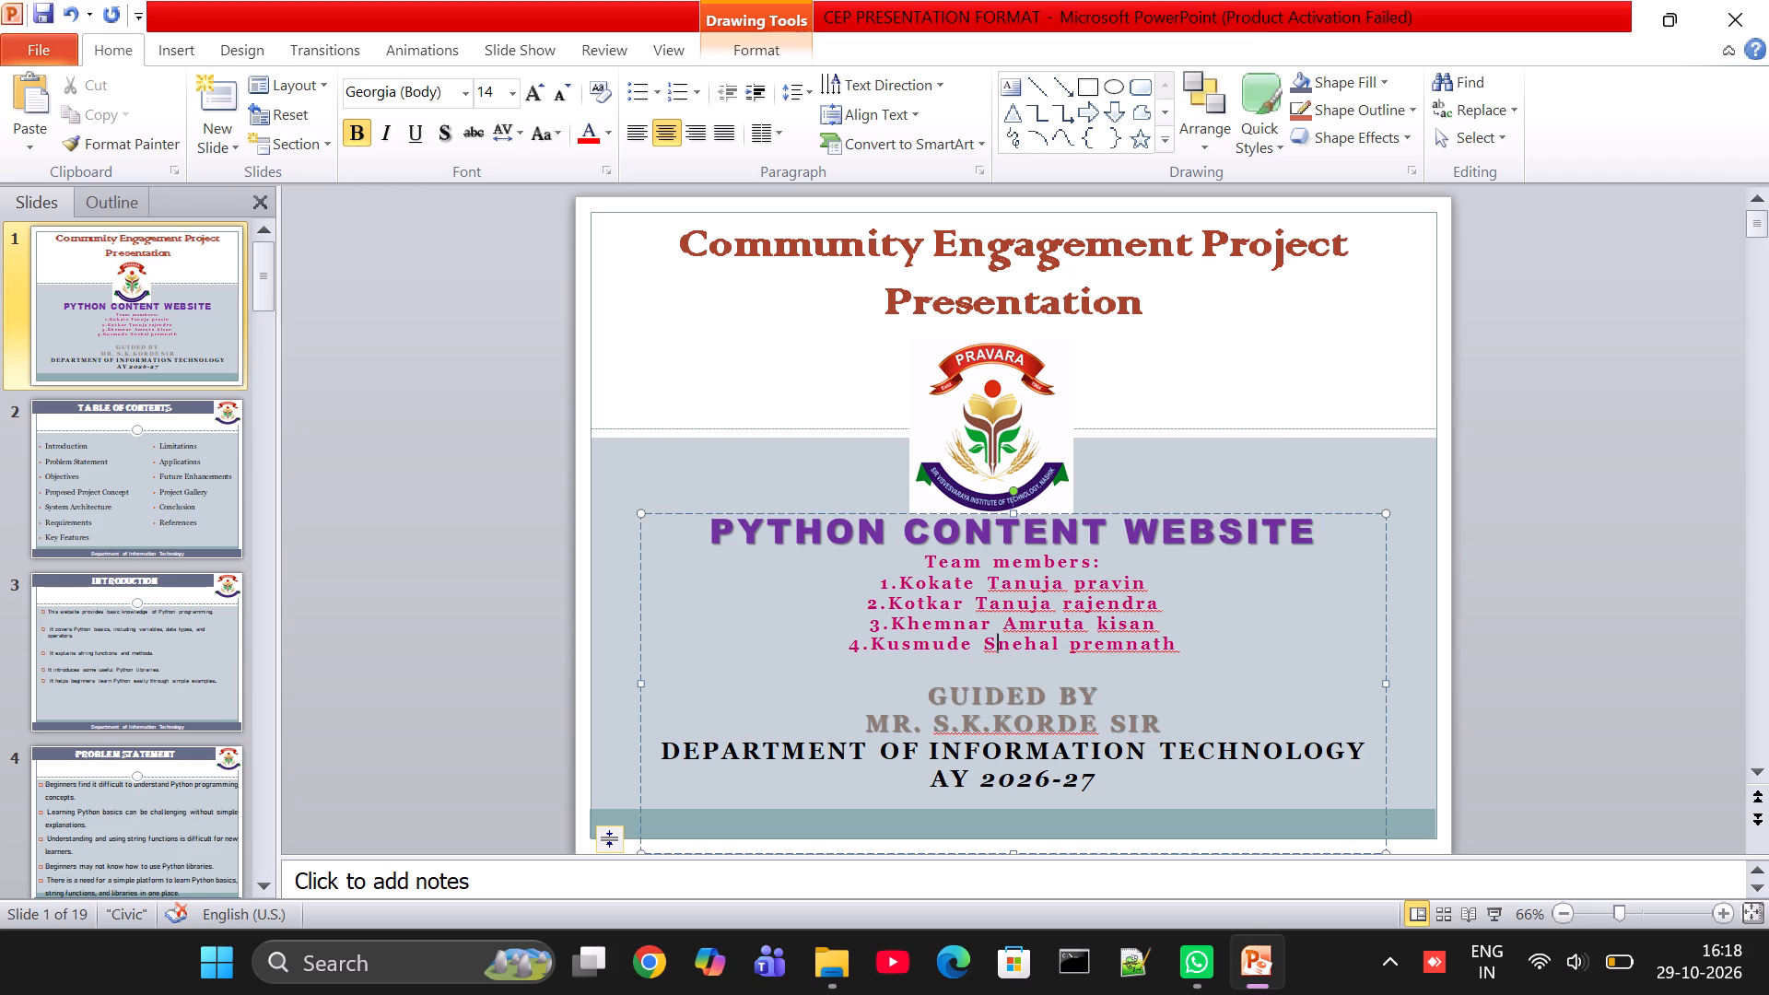
# Capitalise the first letter of the last word in each of the four team members' names on the title slide.
pyautogui.press('Right')
pyautogui.press('Right')
pyautogui.press('Right')
pyautogui.press('Right')
pyautogui.press('Right')
pyautogui.press('Right')
pyautogui.press('Right')
pyautogui.press('BackSpace')
pyautogui.hotkey('shift', 'p')
pyautogui.click(1104, 625)
pyautogui.press('BackSpace')
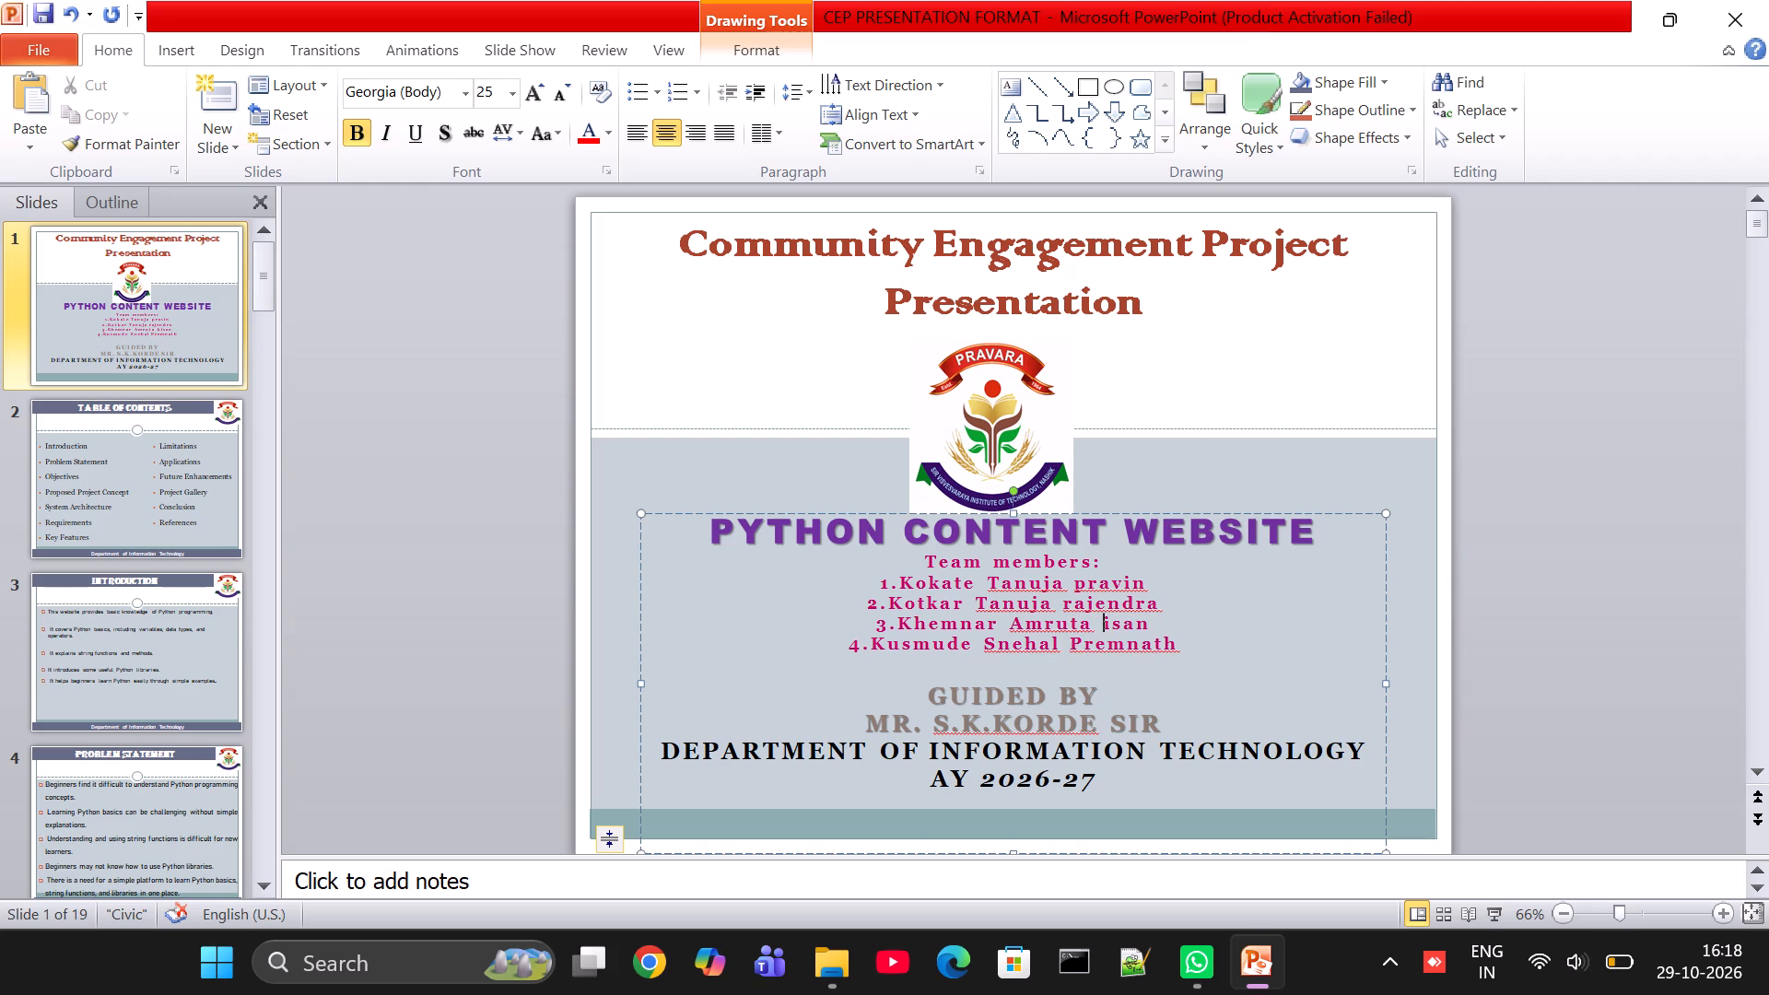
pyautogui.hotkey('shift', 'k')
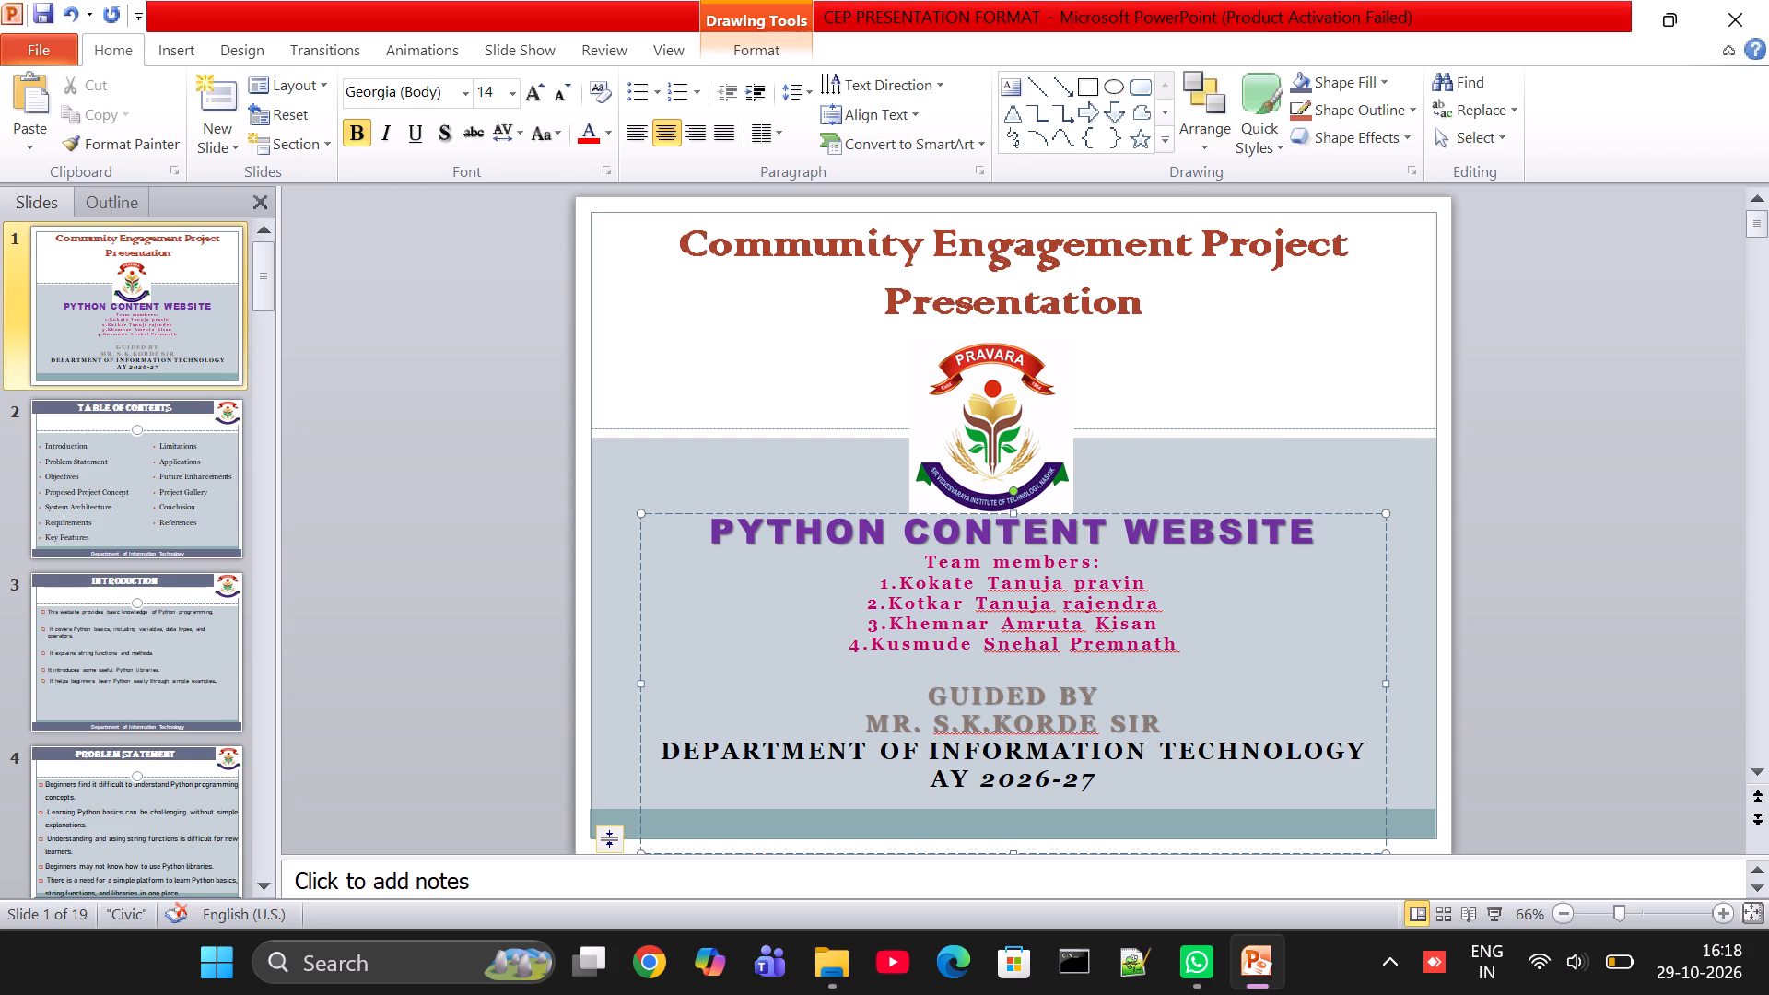
pyautogui.click(1069, 603)
pyautogui.press('BackSpace')
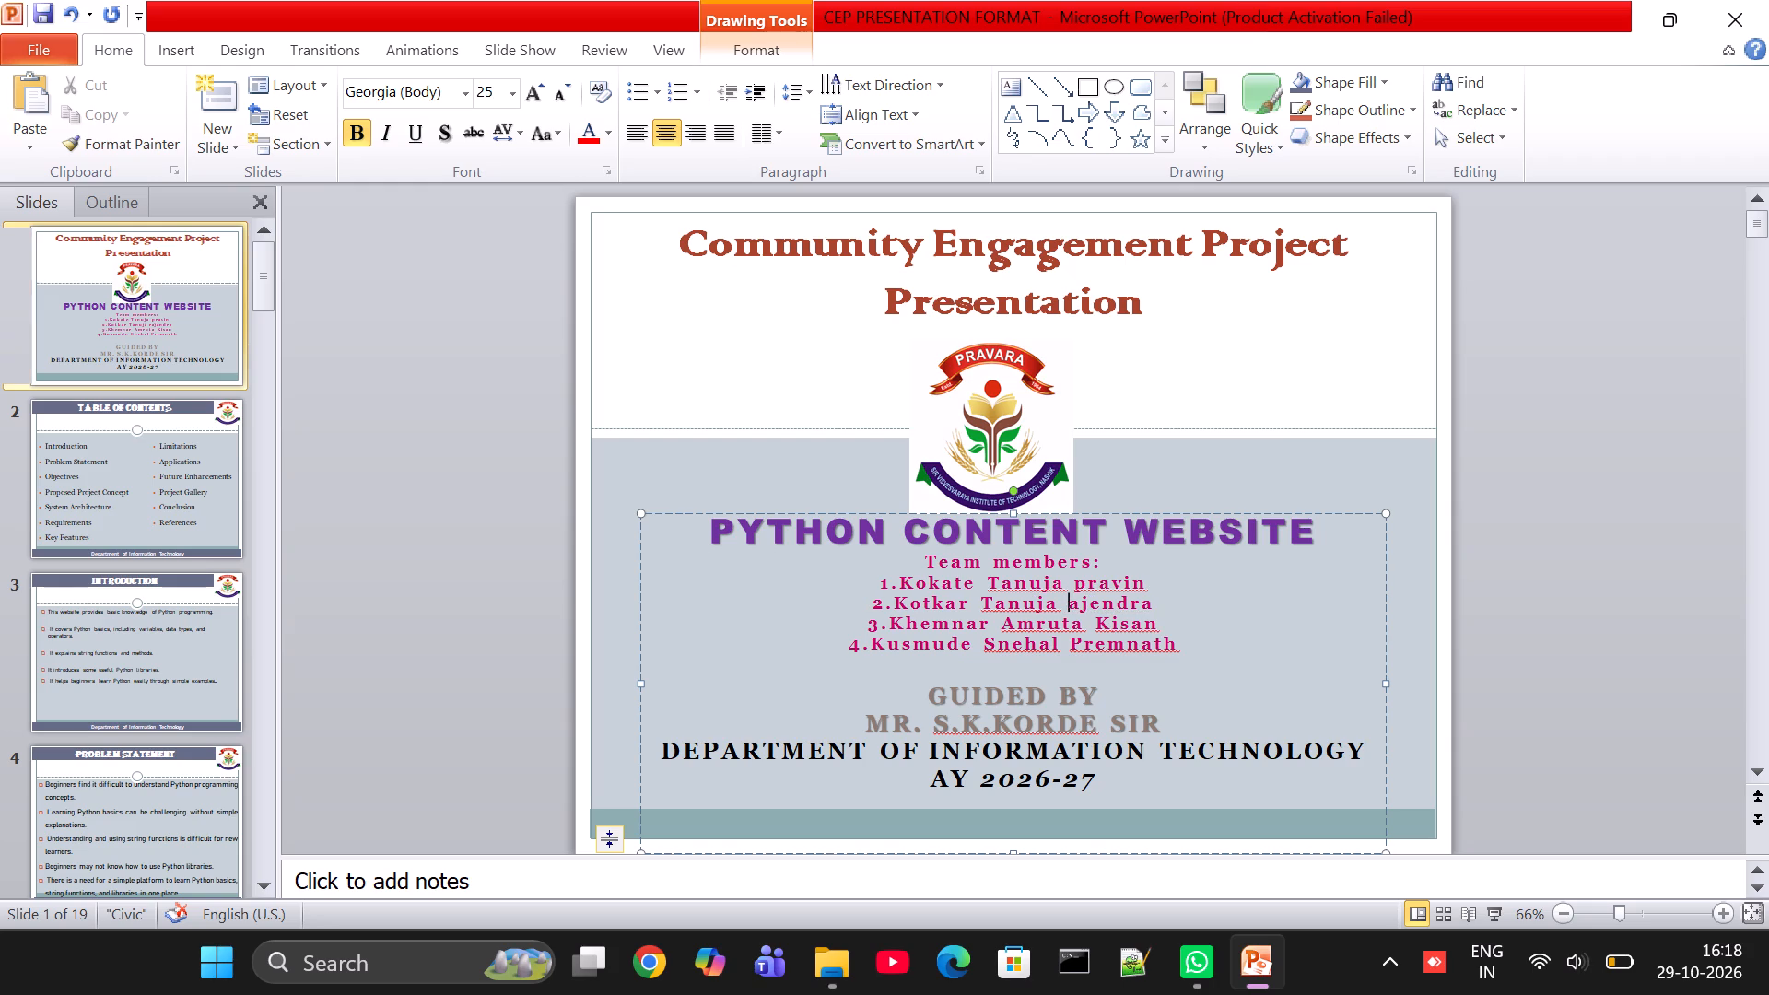
pyautogui.hotkey('shift', 'r')
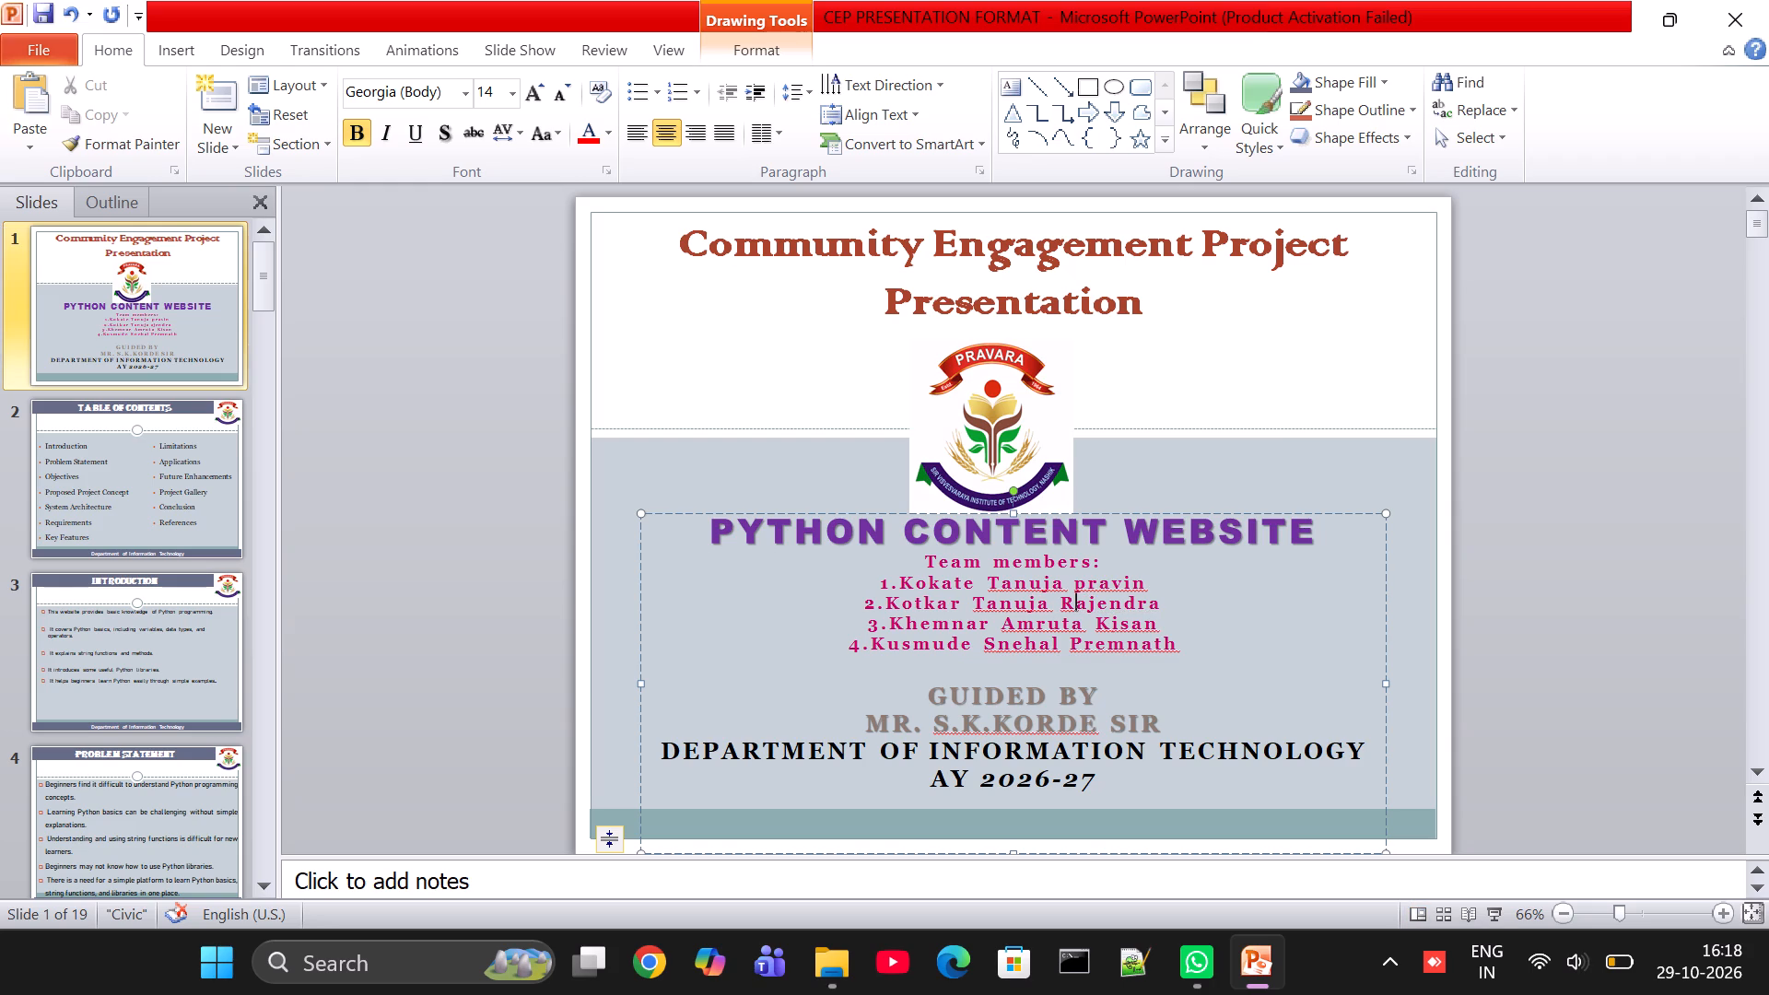
pyautogui.click(1086, 584)
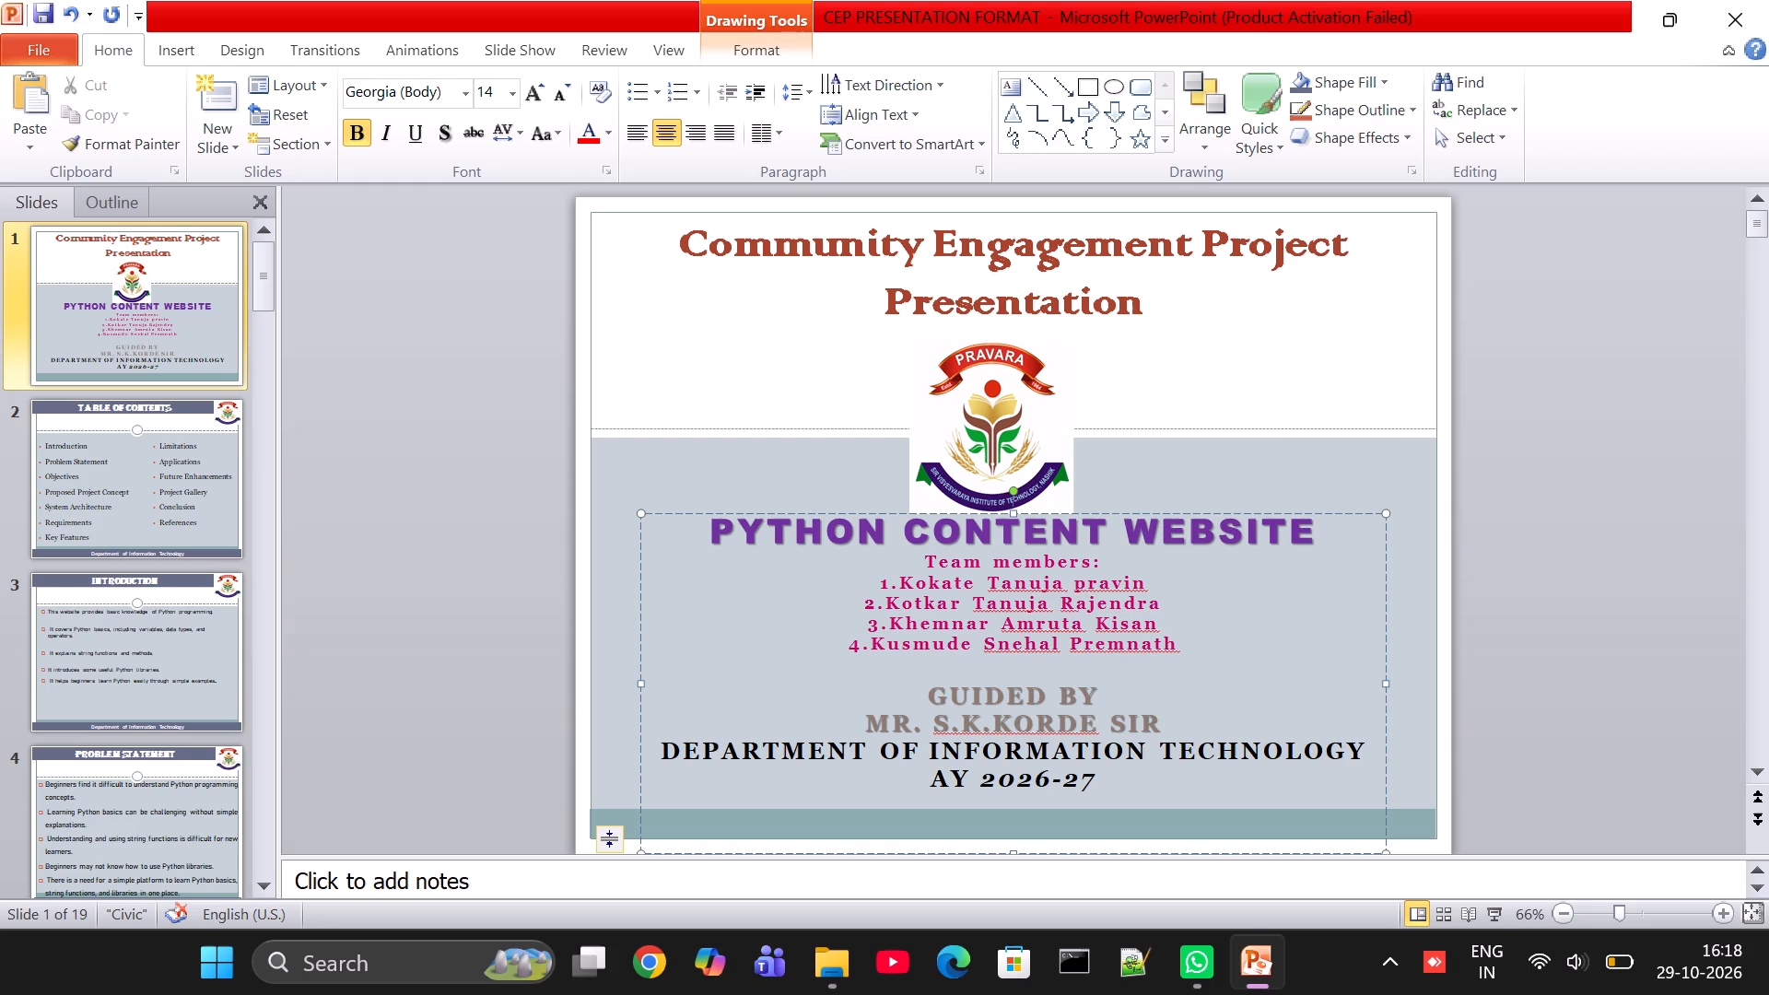
pyautogui.press('BackSpace')
pyautogui.hotkey('shift', 'p')
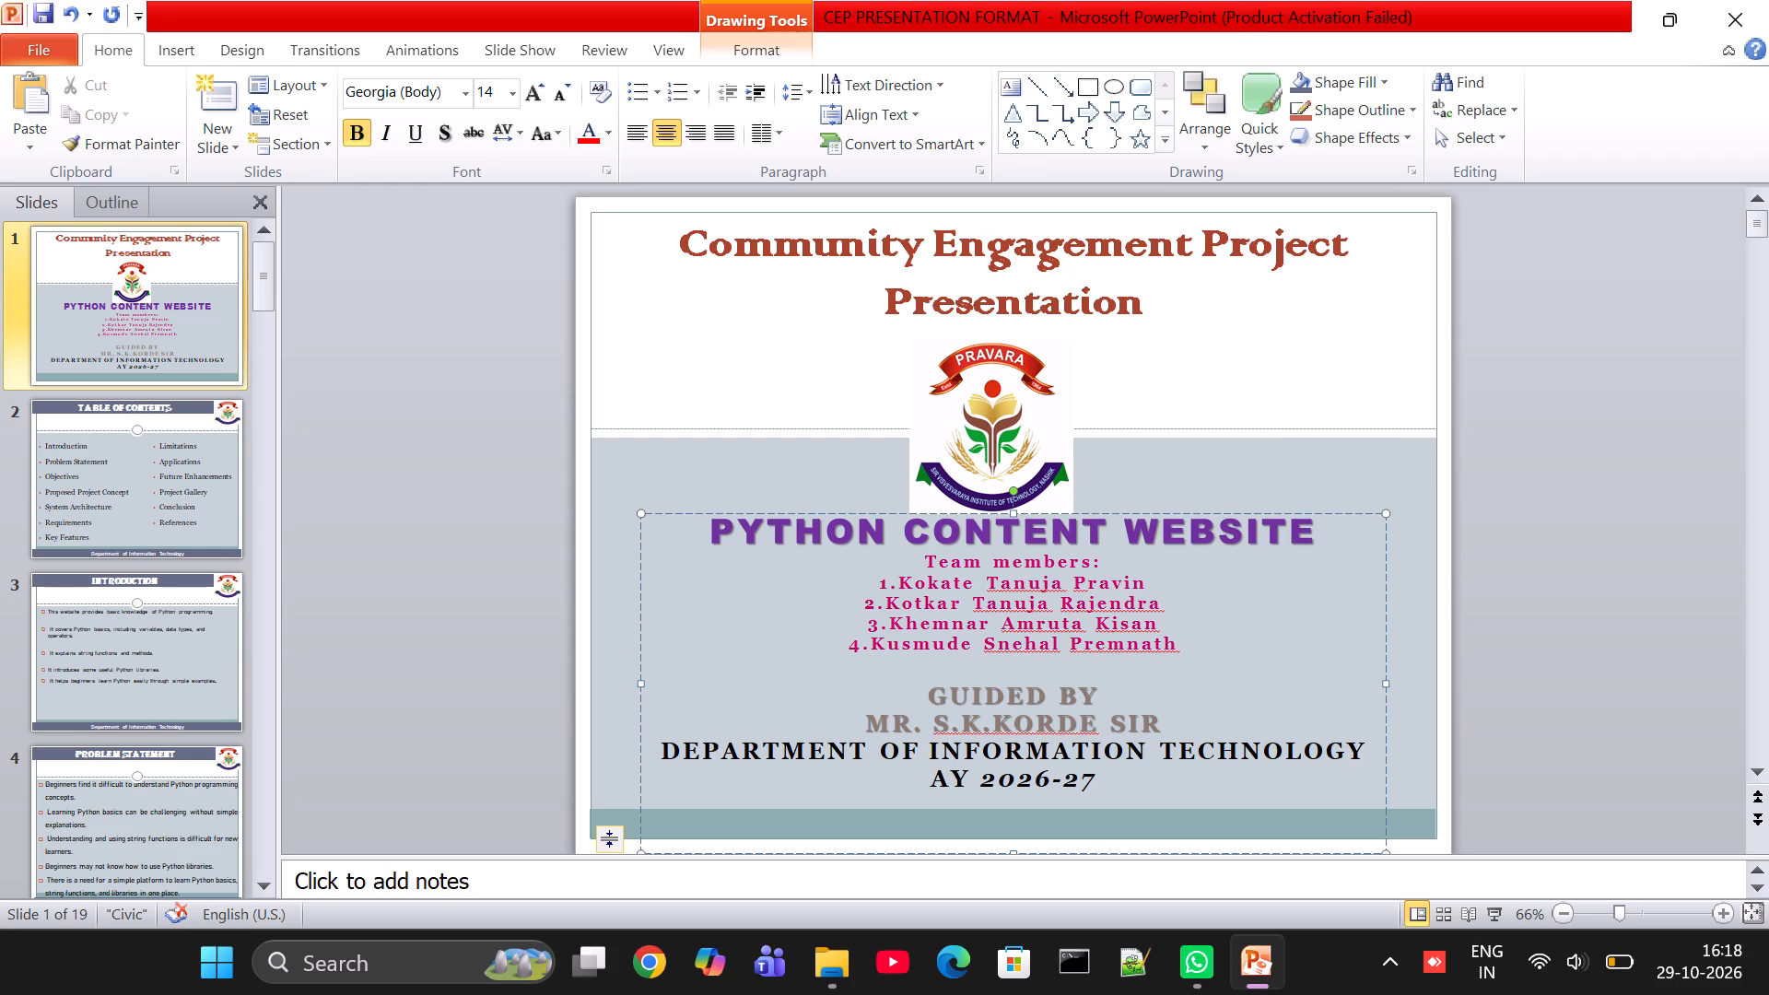
# Shift the numbered names toward alignment by adding five leading spaces before the fourth name and one before the second.
pyautogui.click(839, 647)
pyautogui.press('space')
pyautogui.press('space')
pyautogui.press('space')
pyautogui.press('space')
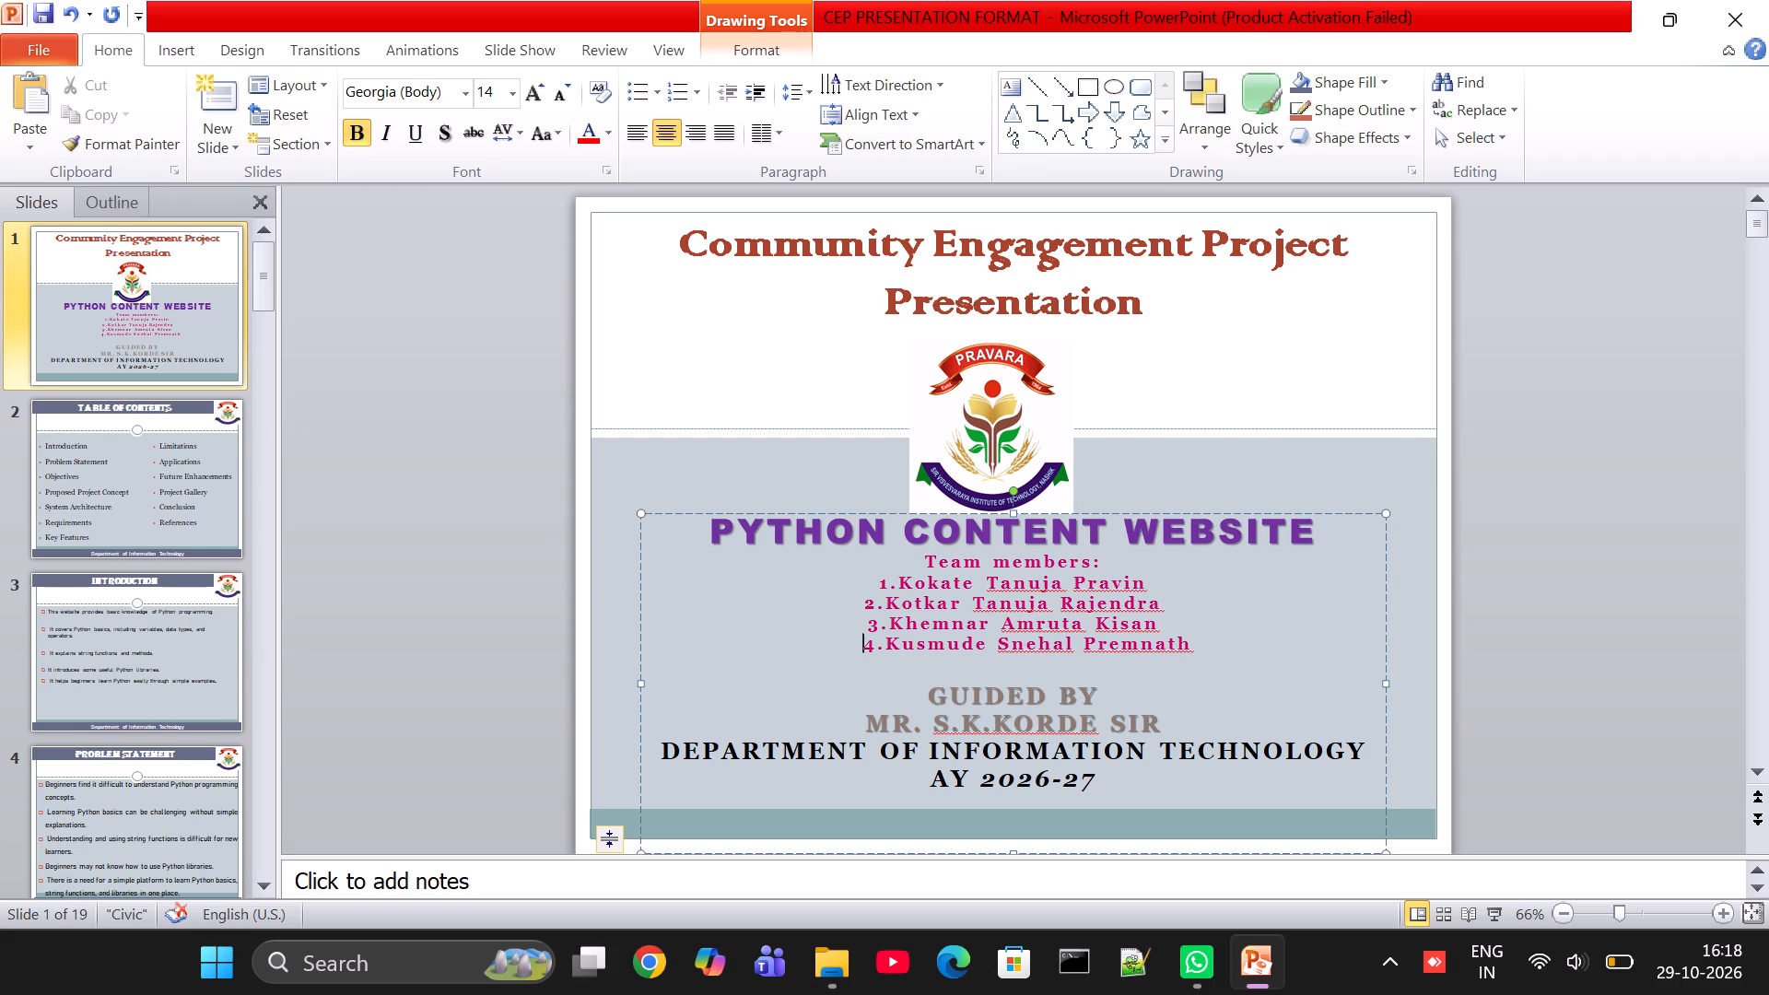
pyautogui.press('space')
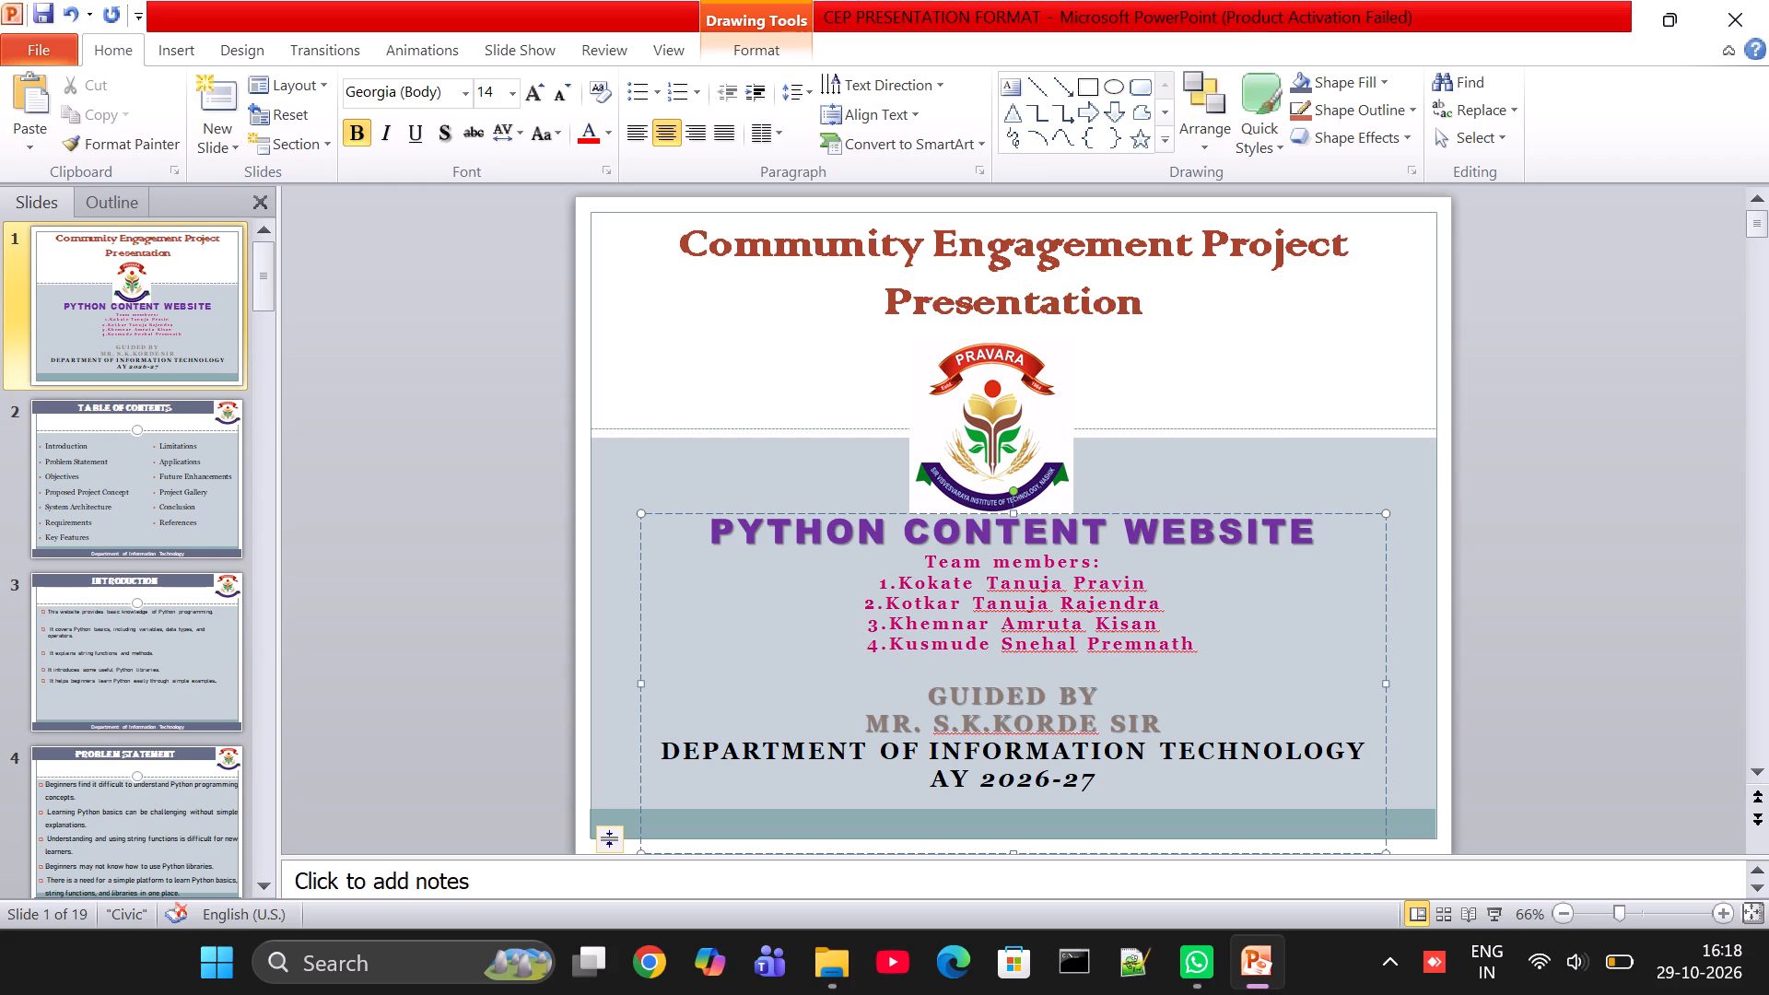
pyautogui.click(861, 603)
pyautogui.press('space')
pyautogui.press('space')
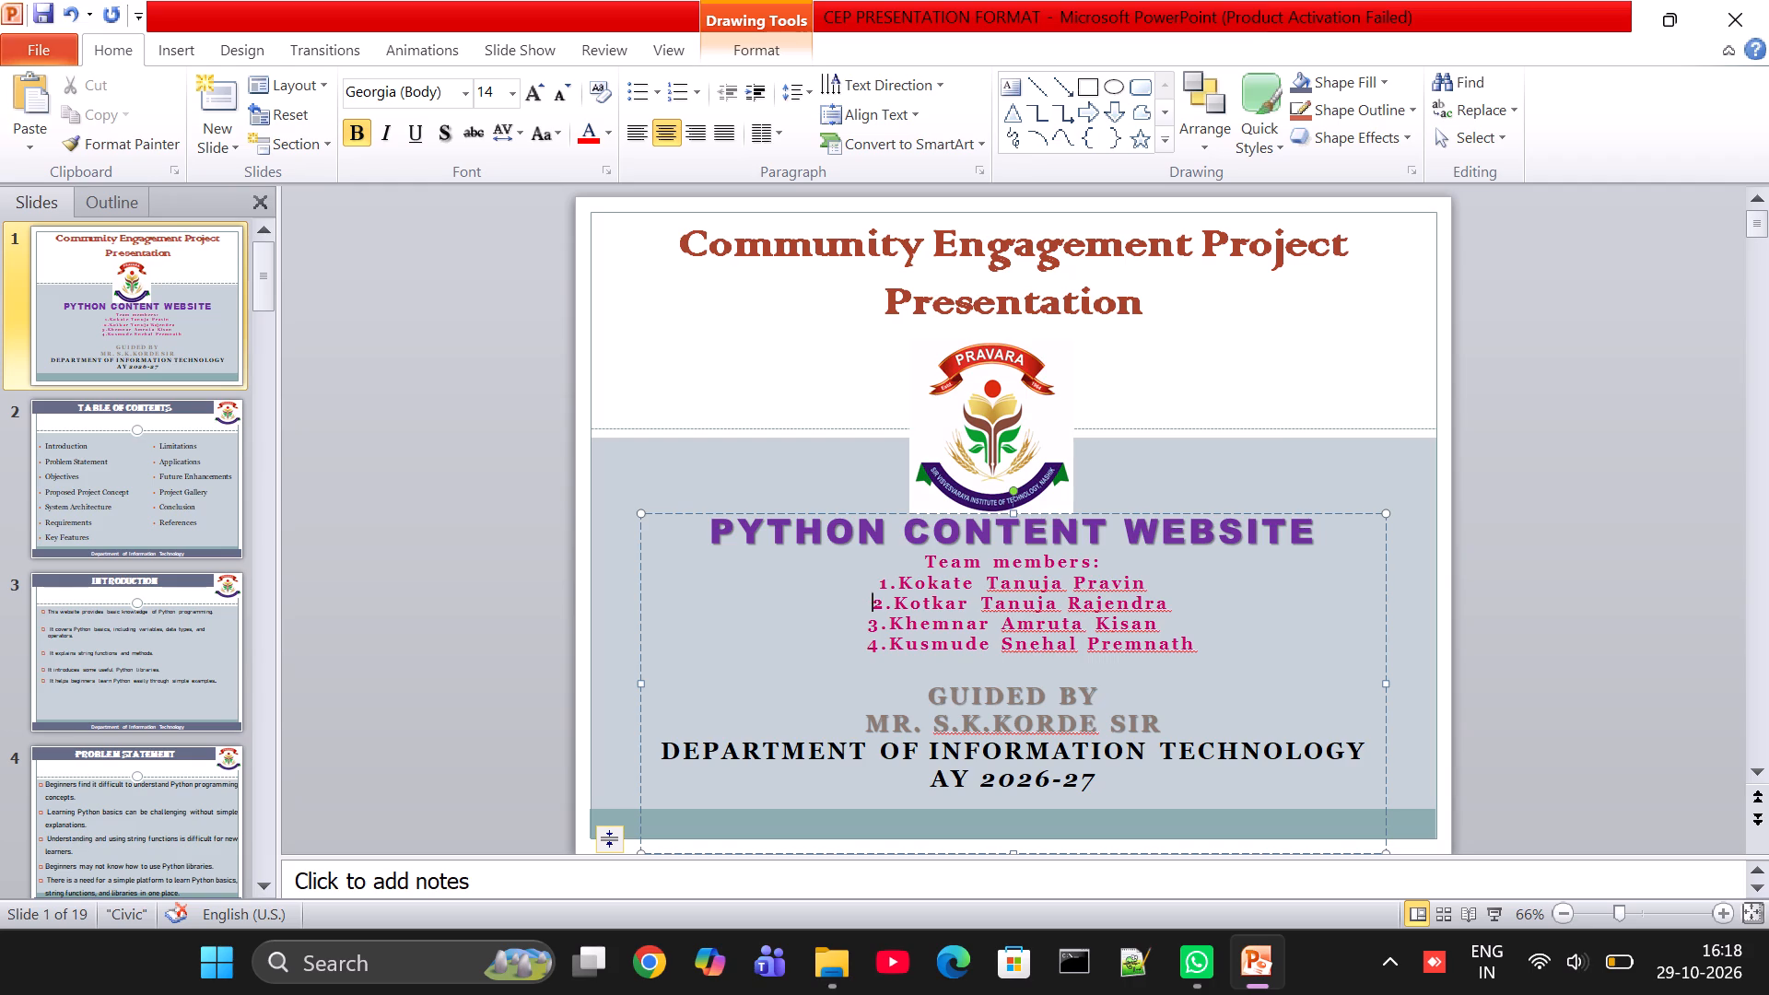
pyautogui.press('BackSpace')
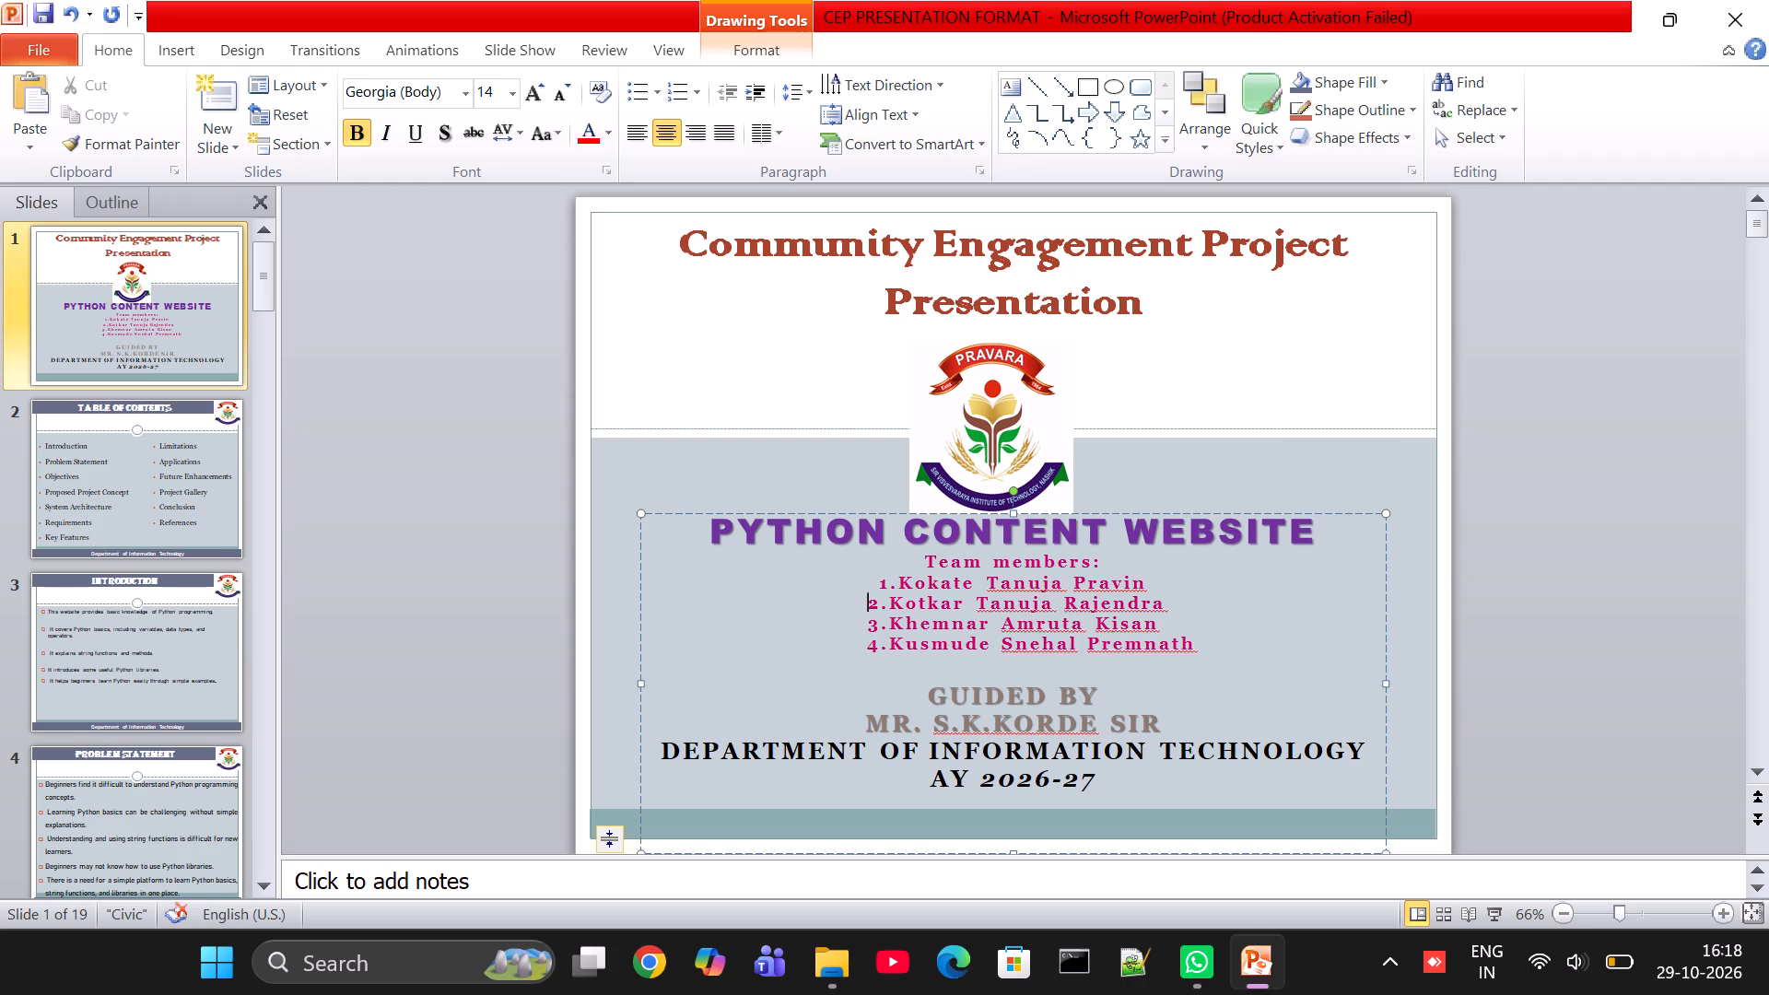
pyautogui.press('BackSpace')
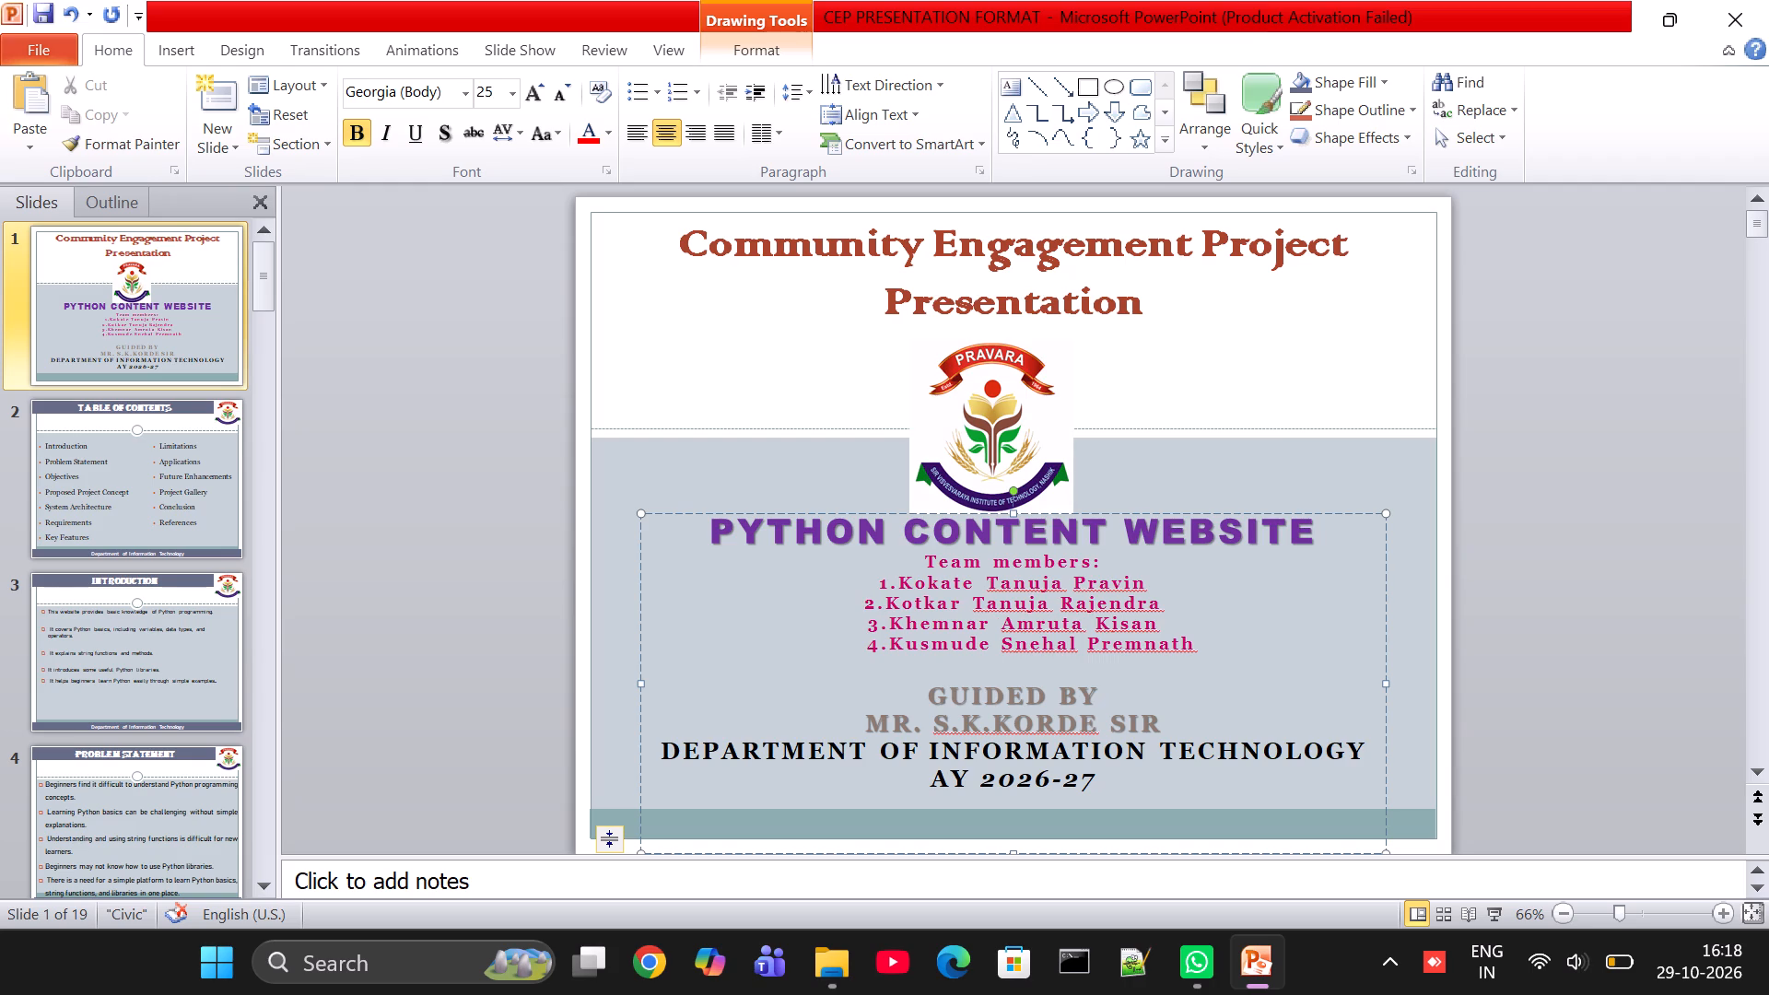
pyautogui.press('space')
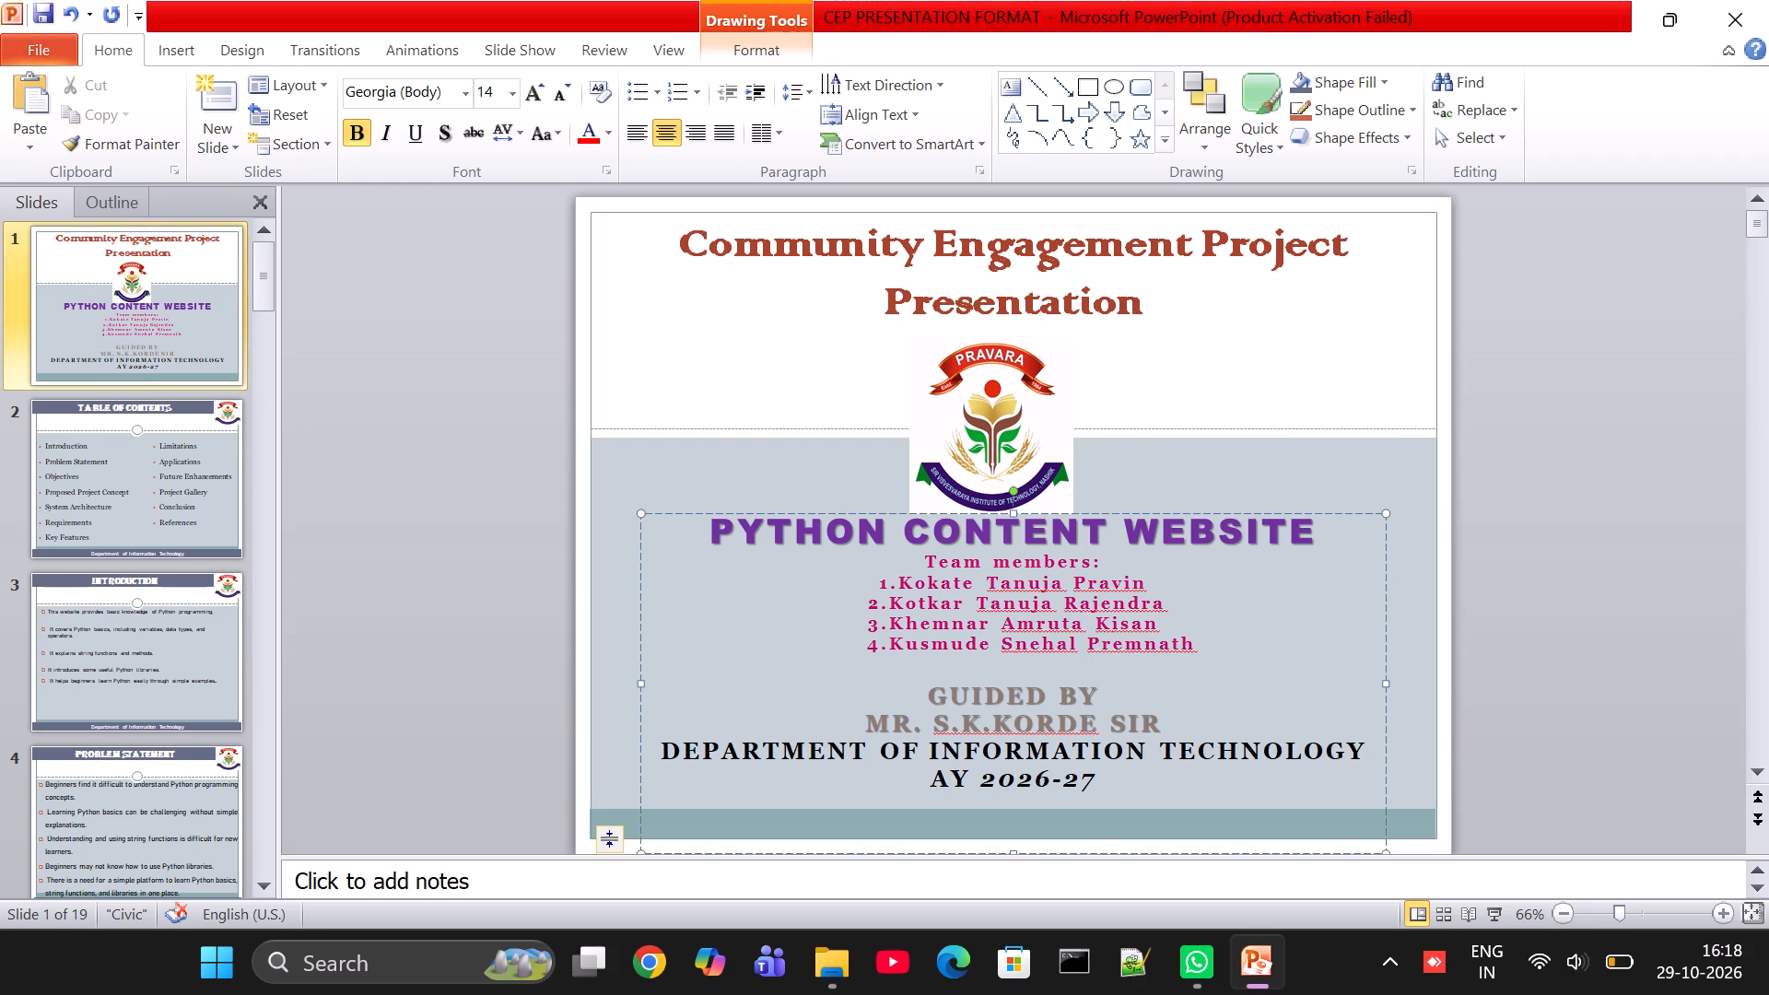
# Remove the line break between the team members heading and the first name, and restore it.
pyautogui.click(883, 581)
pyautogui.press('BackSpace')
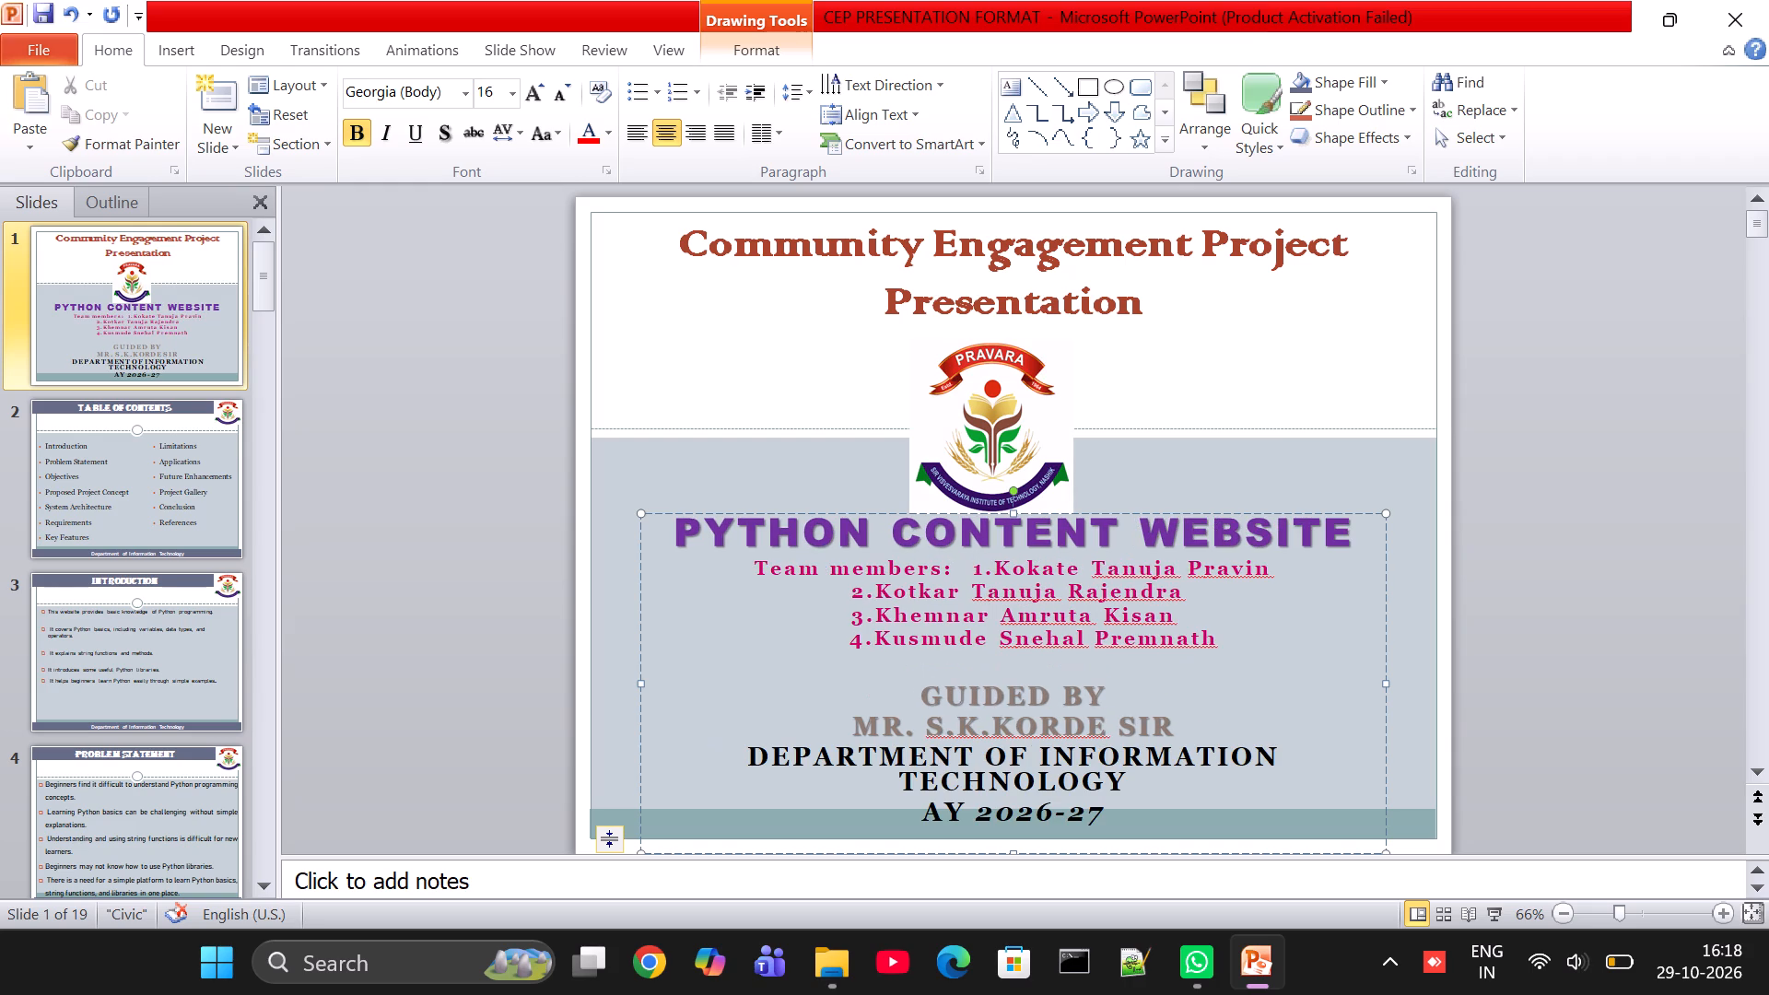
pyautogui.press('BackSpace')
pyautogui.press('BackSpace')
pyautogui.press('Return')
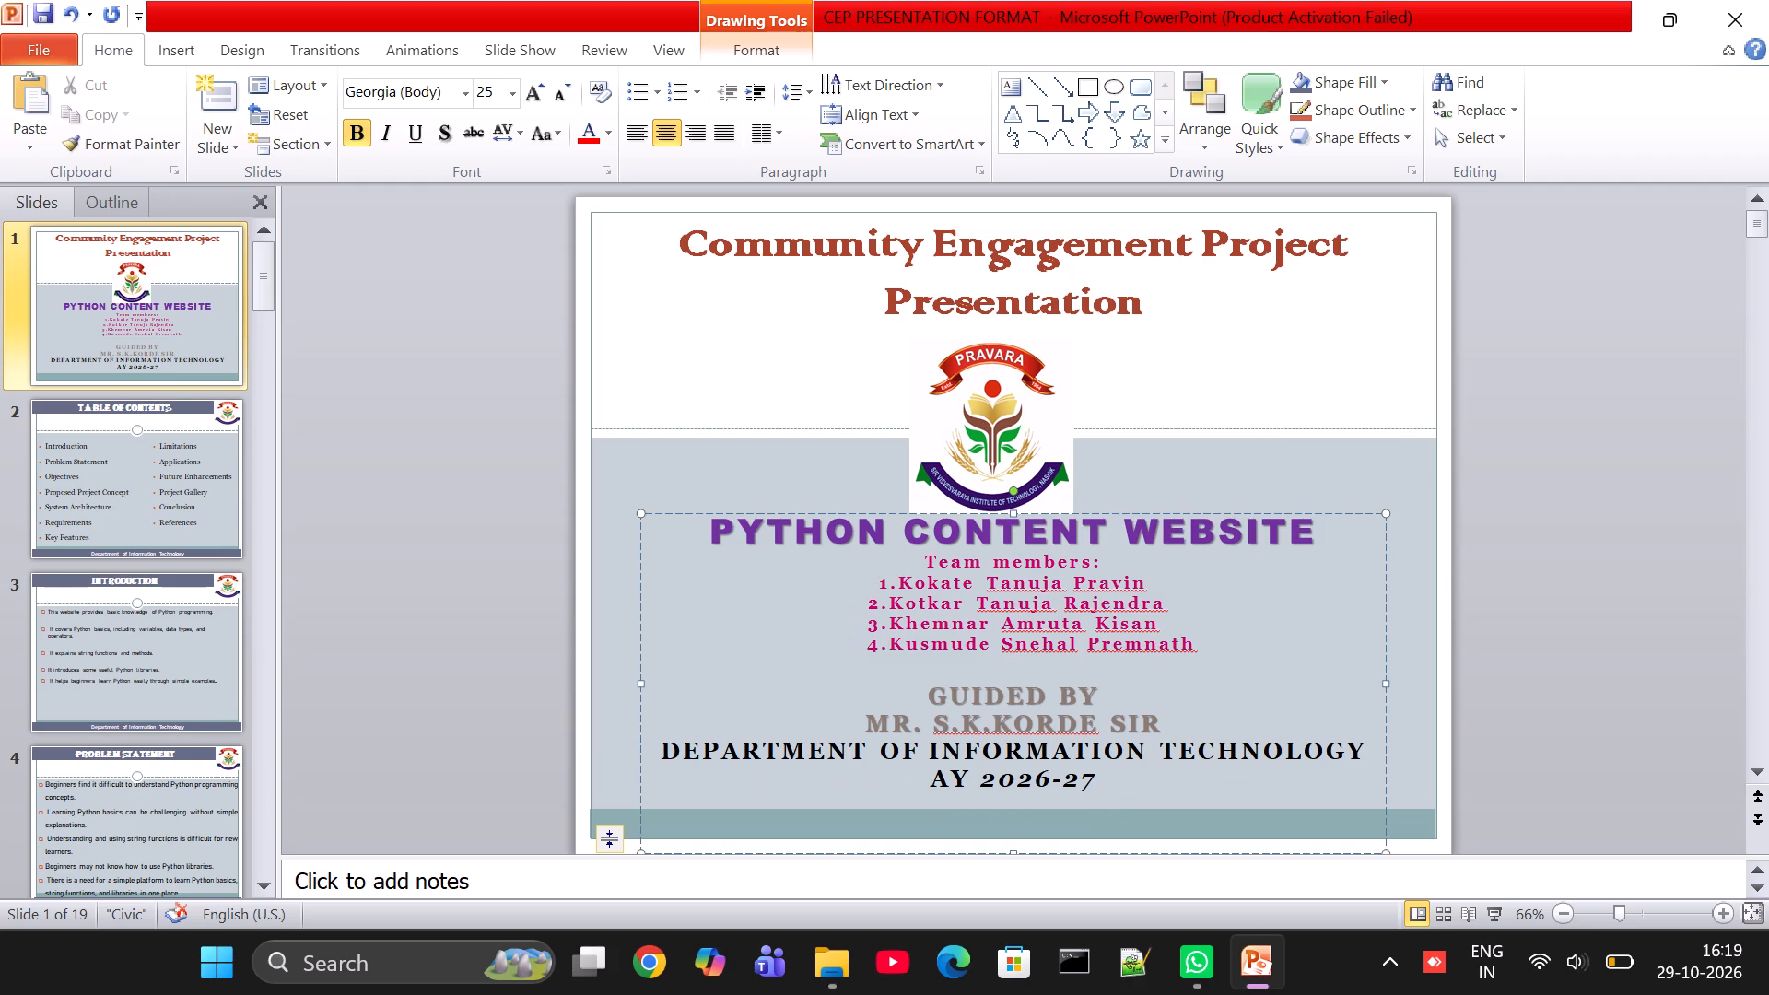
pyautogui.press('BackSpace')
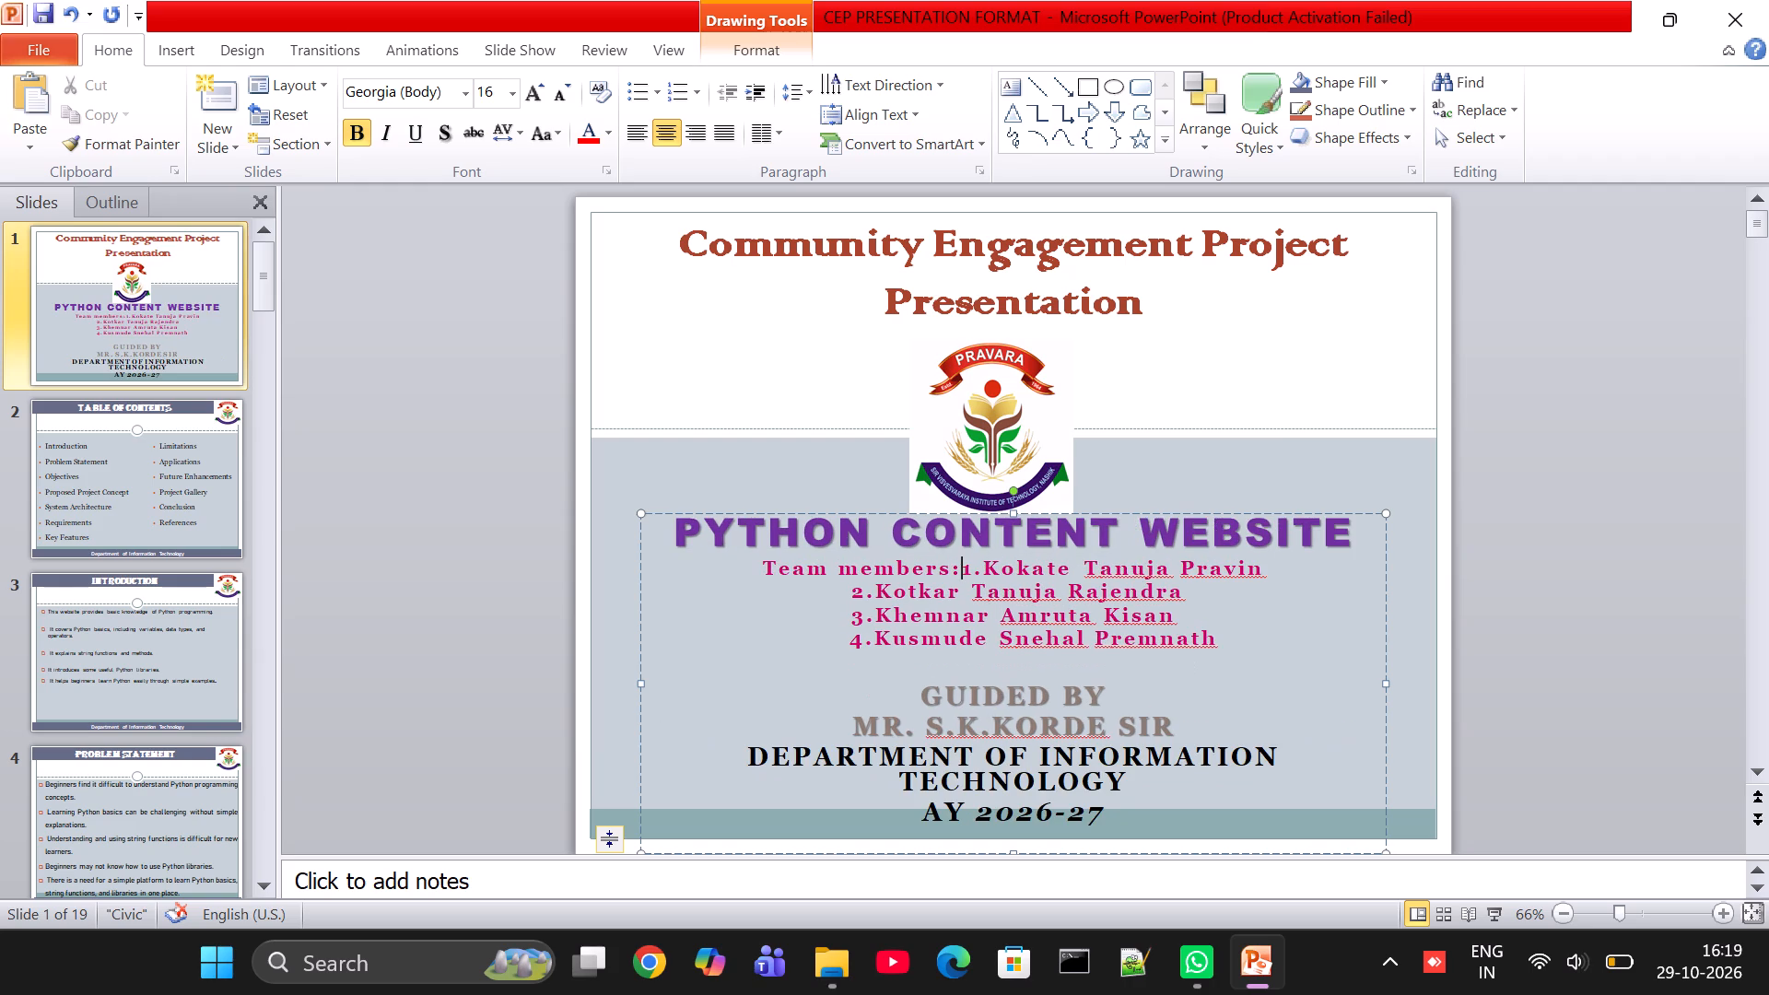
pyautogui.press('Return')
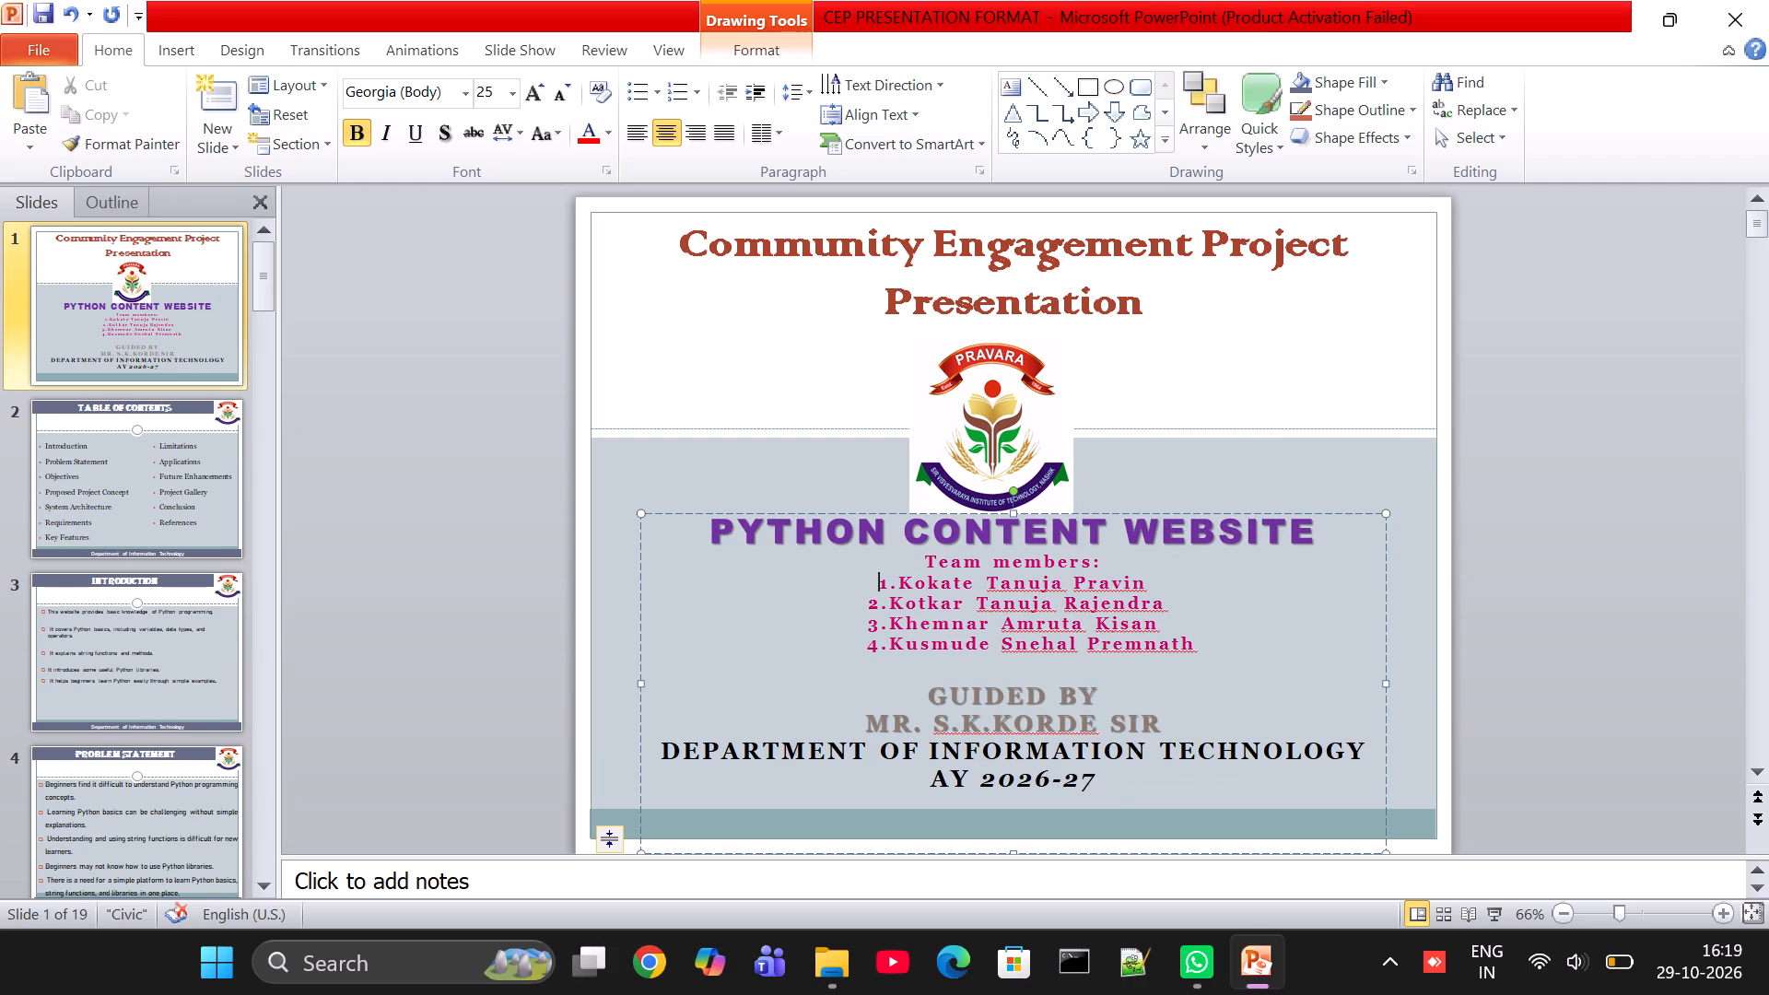
# Indent the second listed team member's line further with two more leading spaces.
pyautogui.click(864, 602)
pyautogui.press('space')
pyautogui.press('space')
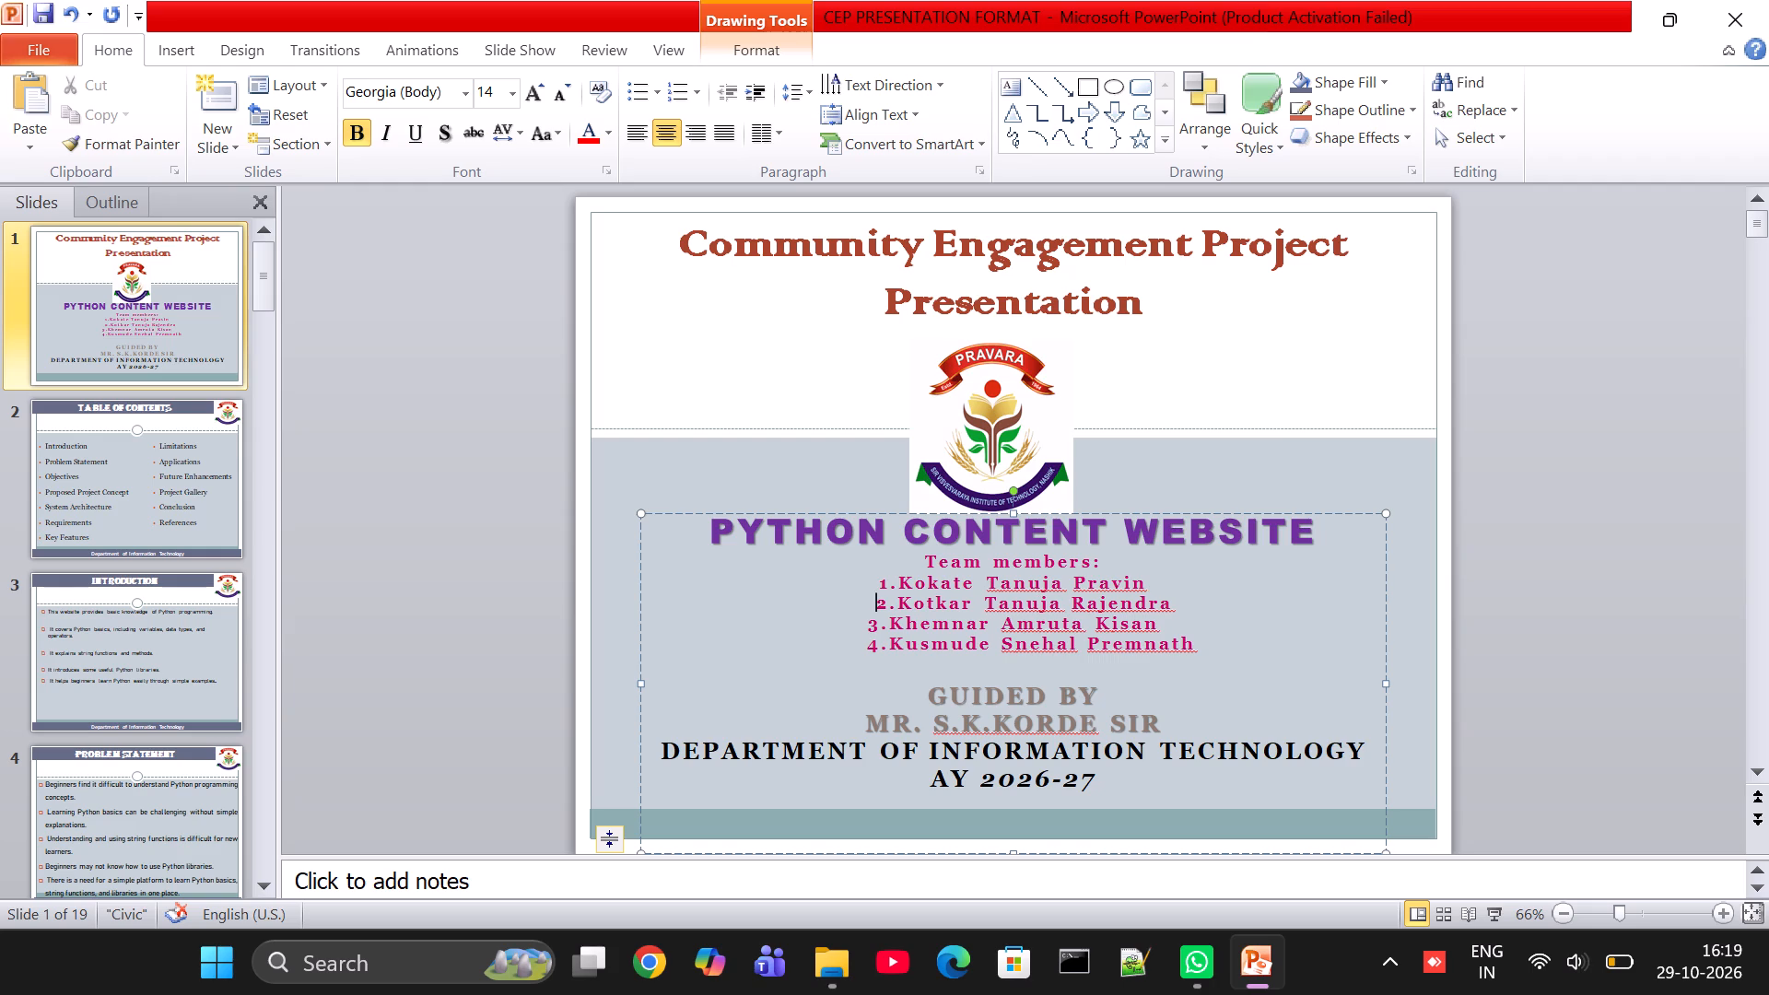
pyautogui.rightClick(865, 624)
pyautogui.click(839, 618)
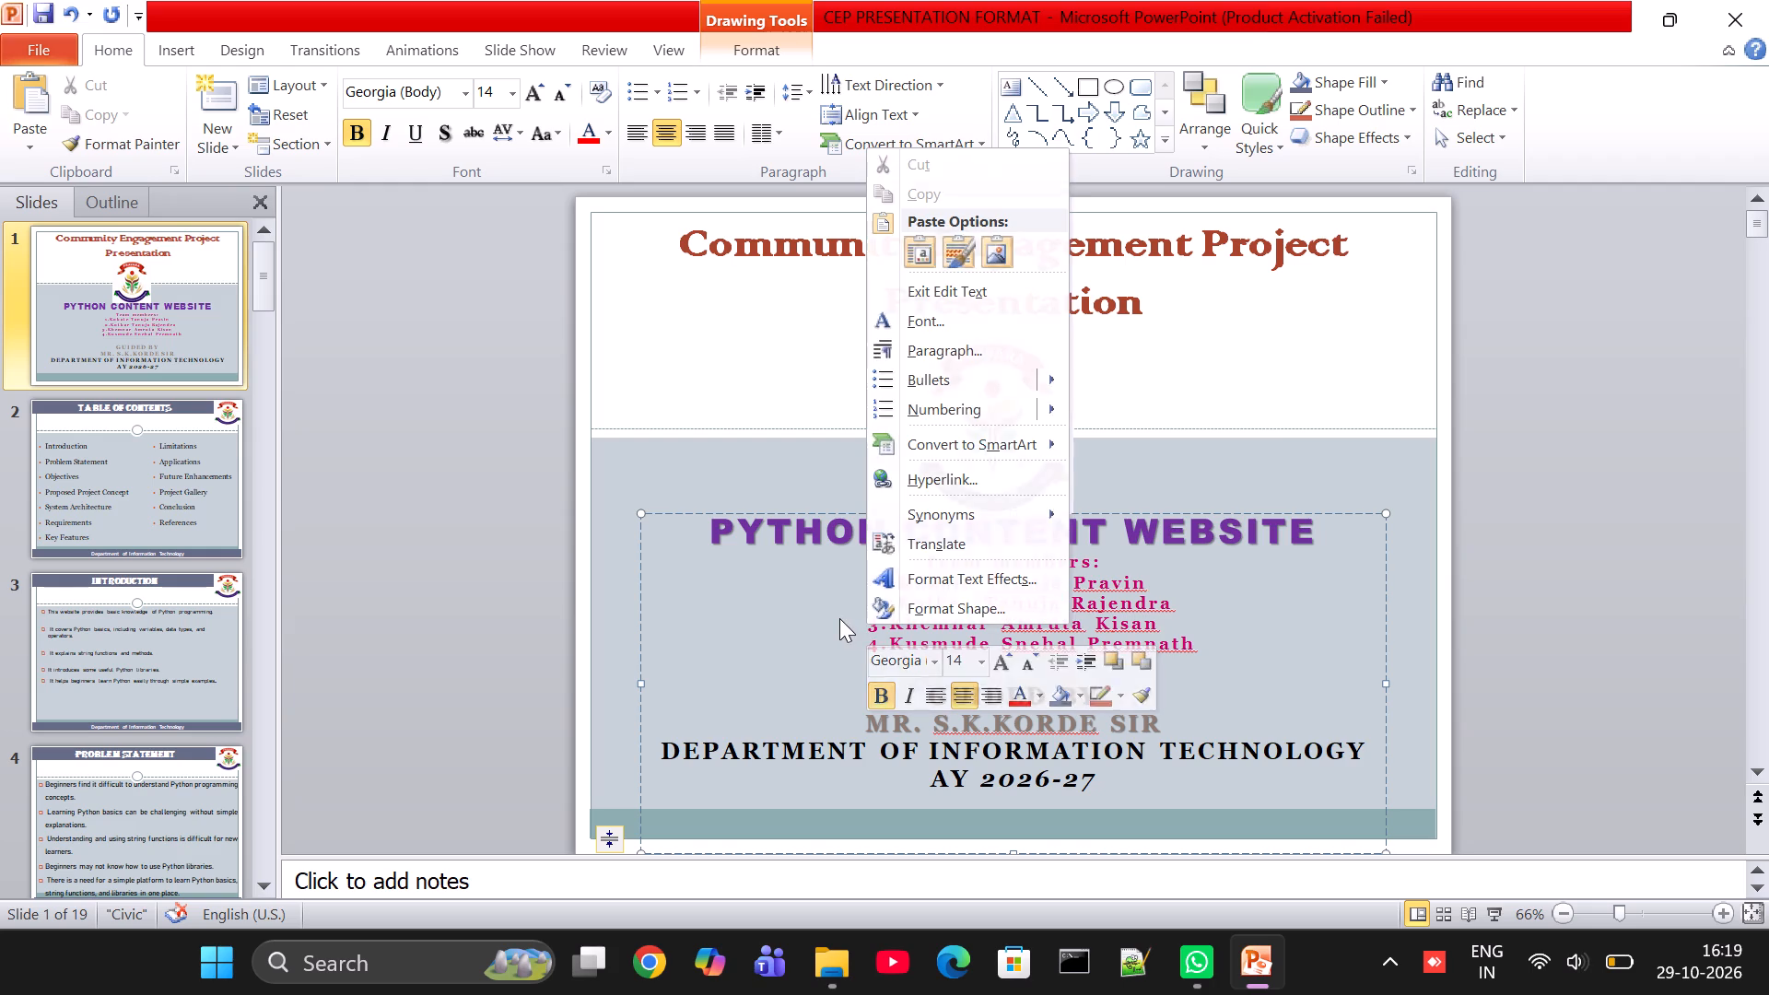
# Indent the third and fourth team members' lines on the title slide with two more leading spaces each.
pyautogui.press('space')
pyautogui.press('space')
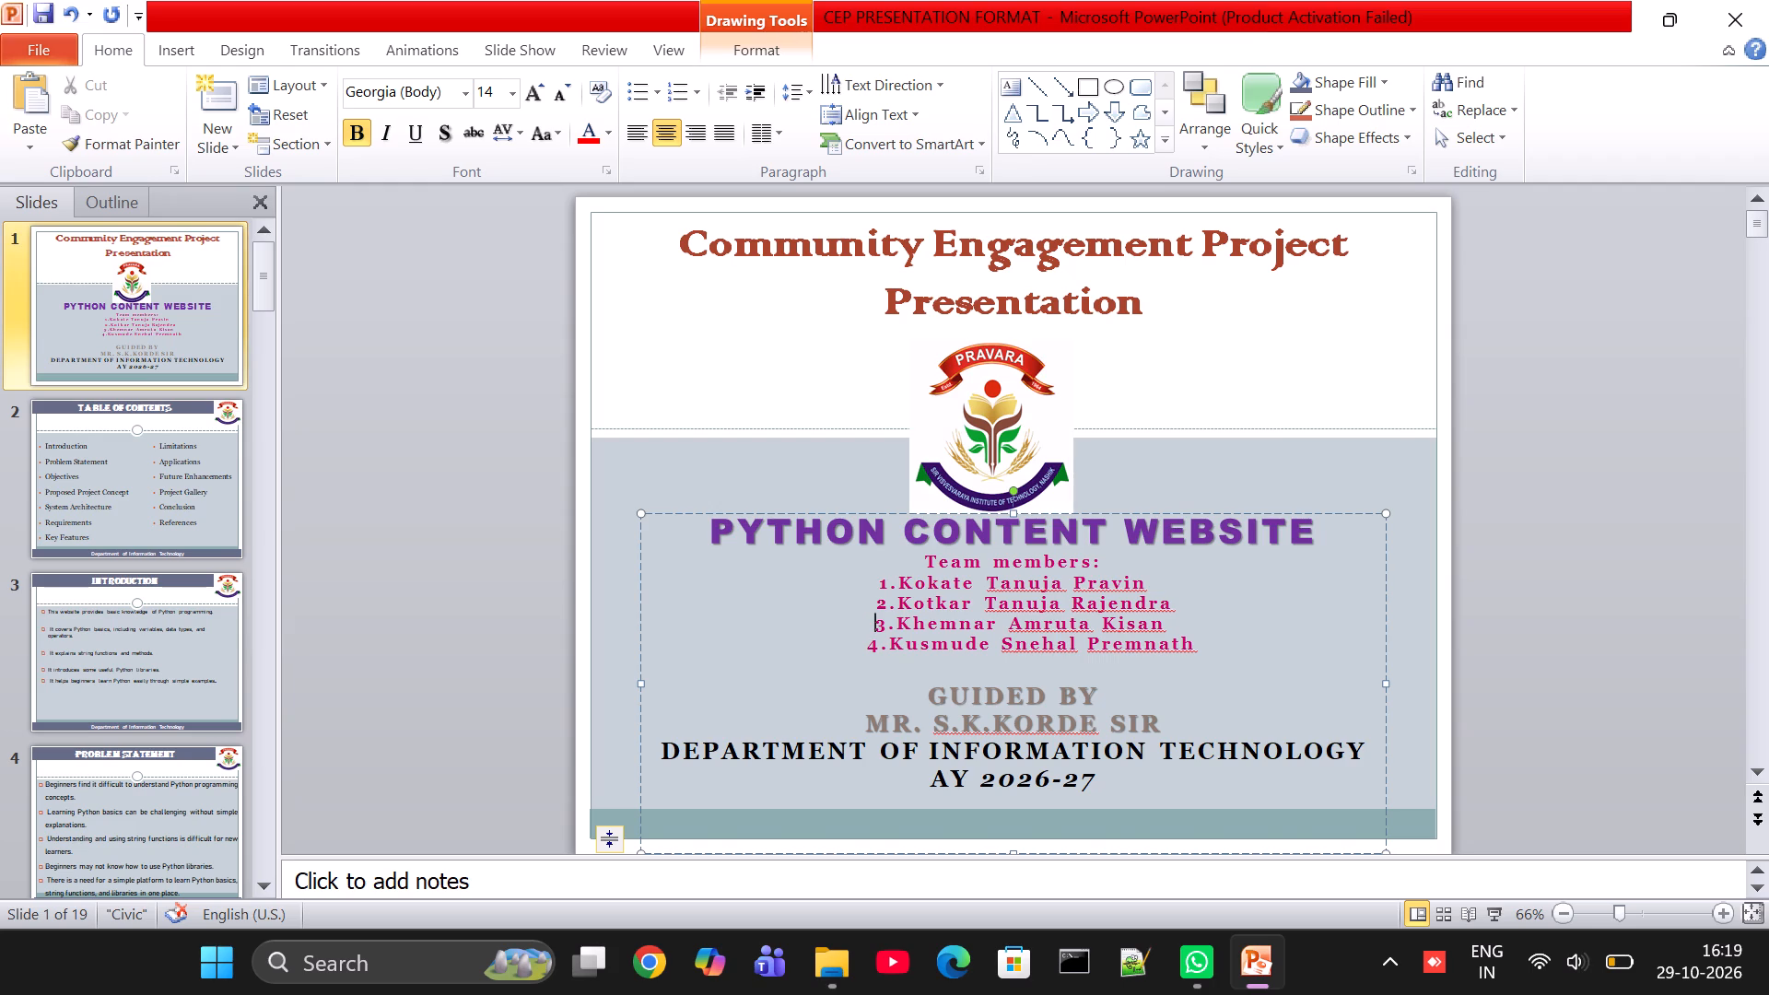
pyautogui.press('Down')
pyautogui.press('Left')
pyautogui.press('space')
pyautogui.press('space')
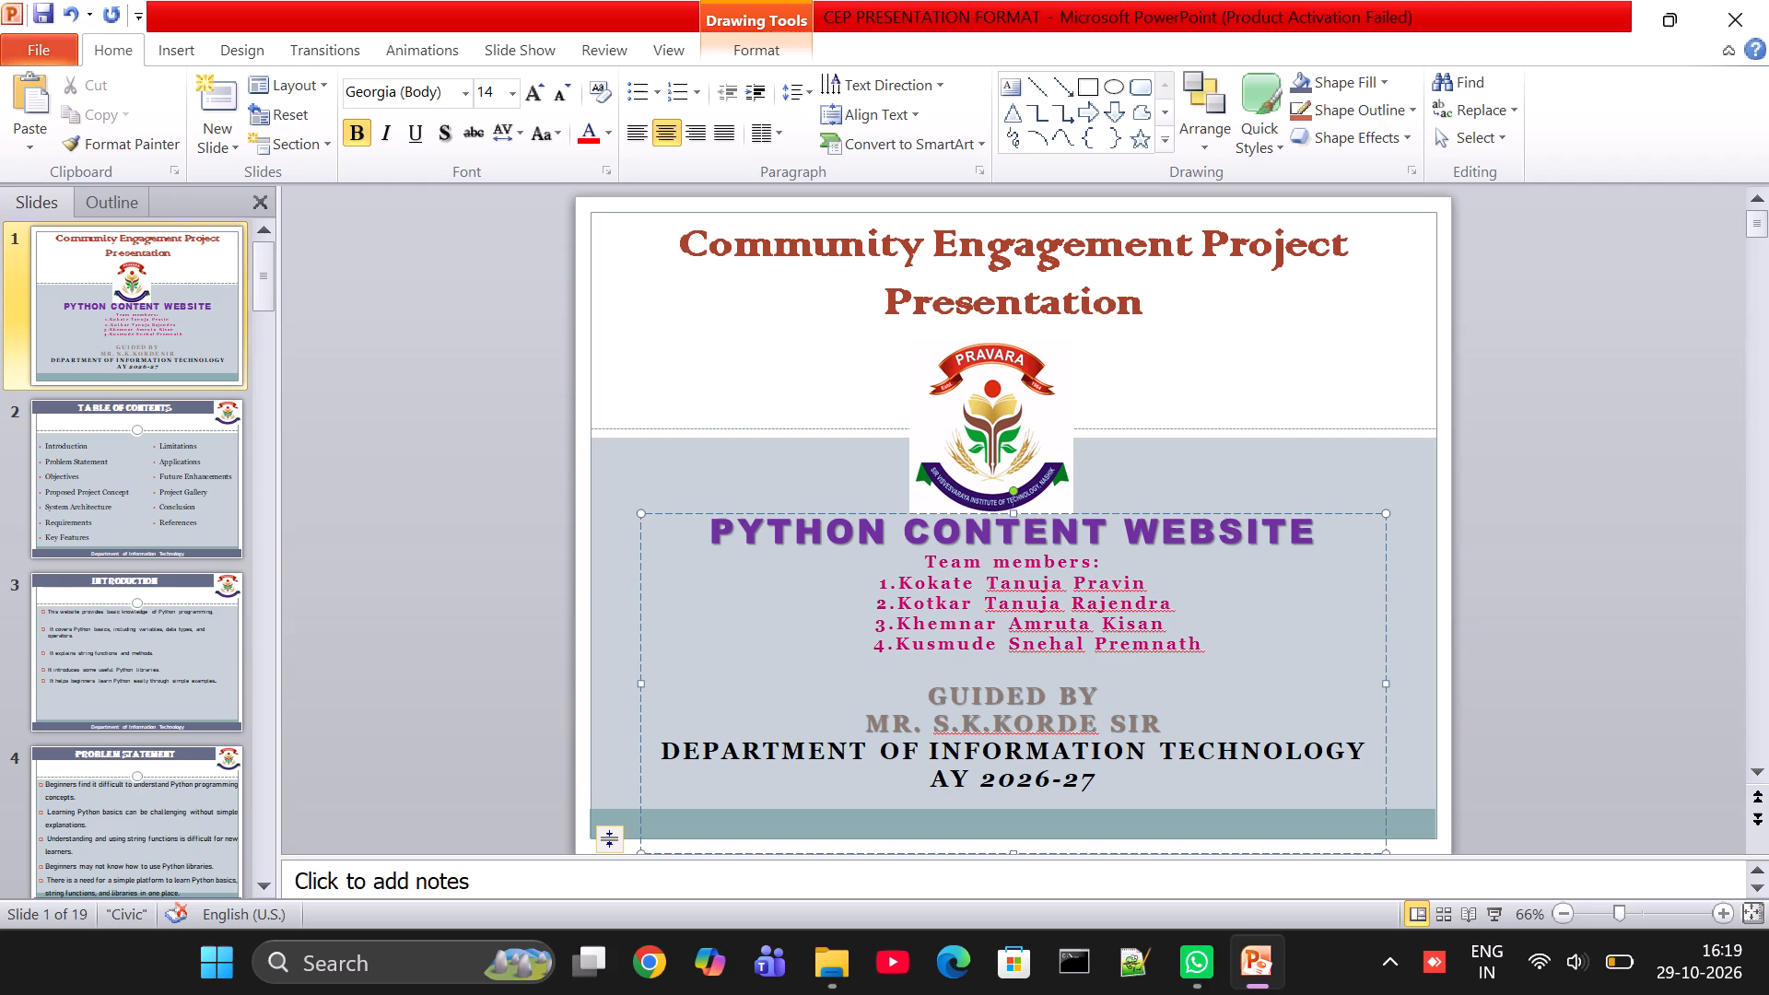
# Change the font of the four numbered team member names to Baskerville Old Face.
pyautogui.click(879, 579)
pyautogui.moveTo(879, 579); pyautogui.dragTo(1128, 676)
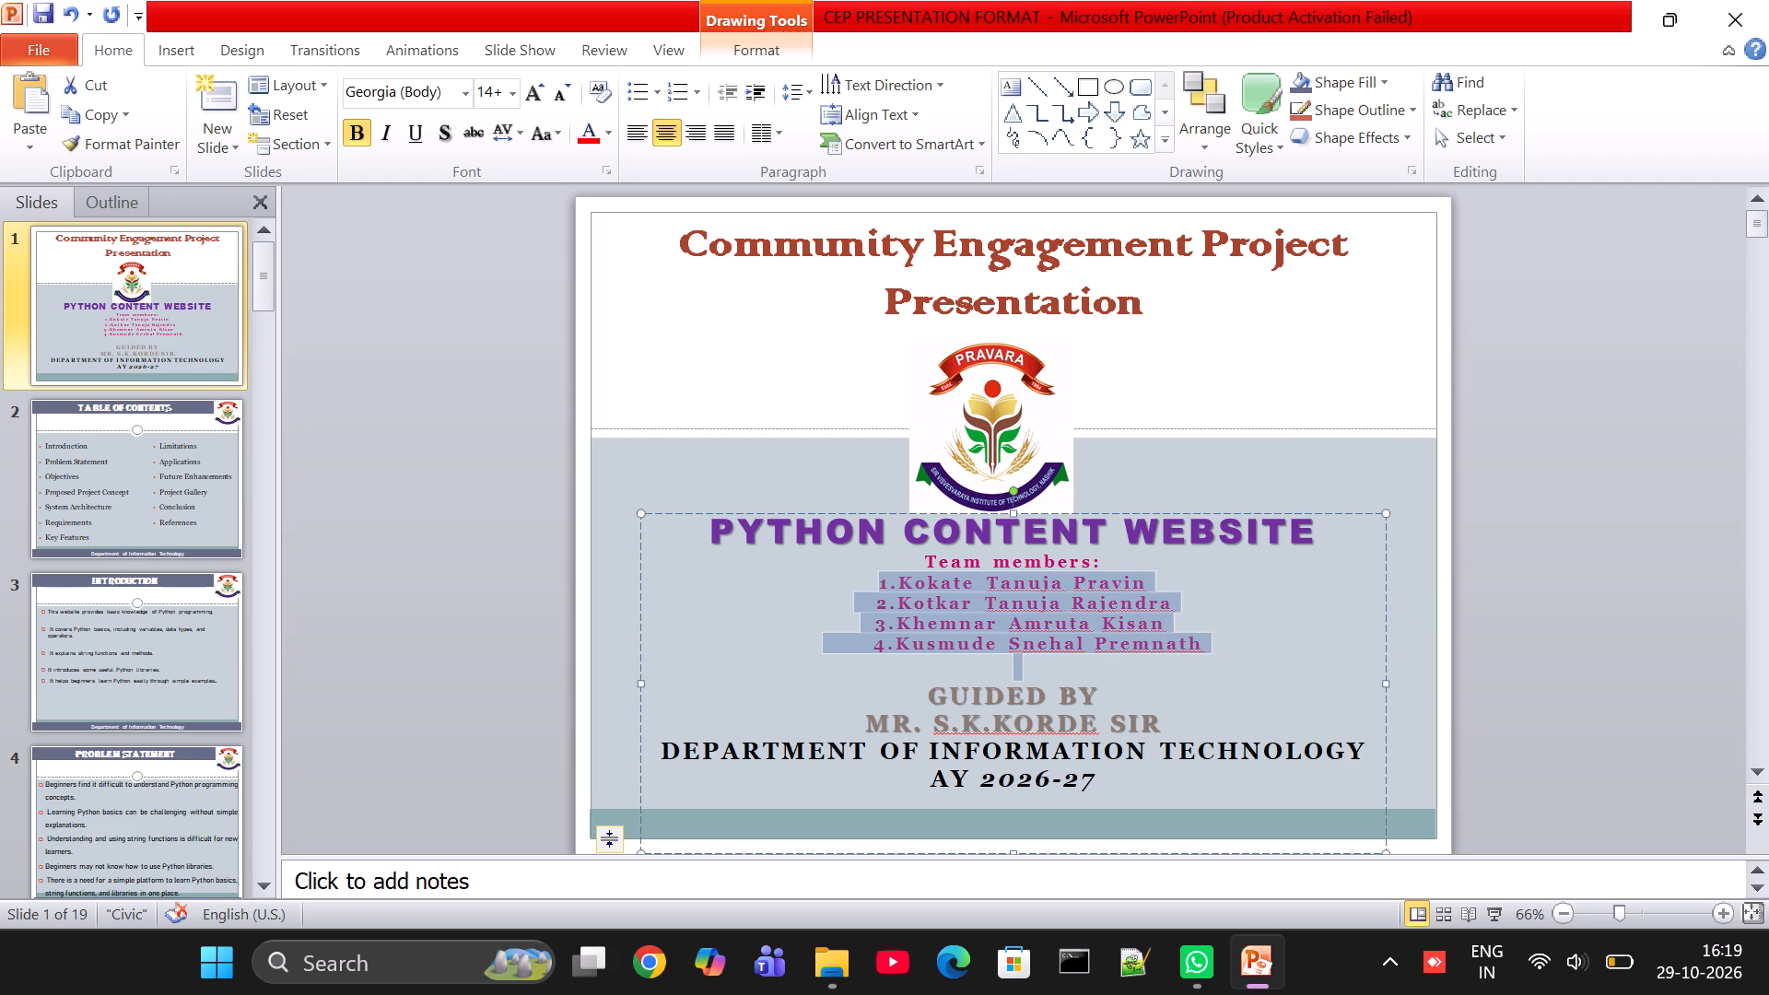
pyautogui.click(463, 92)
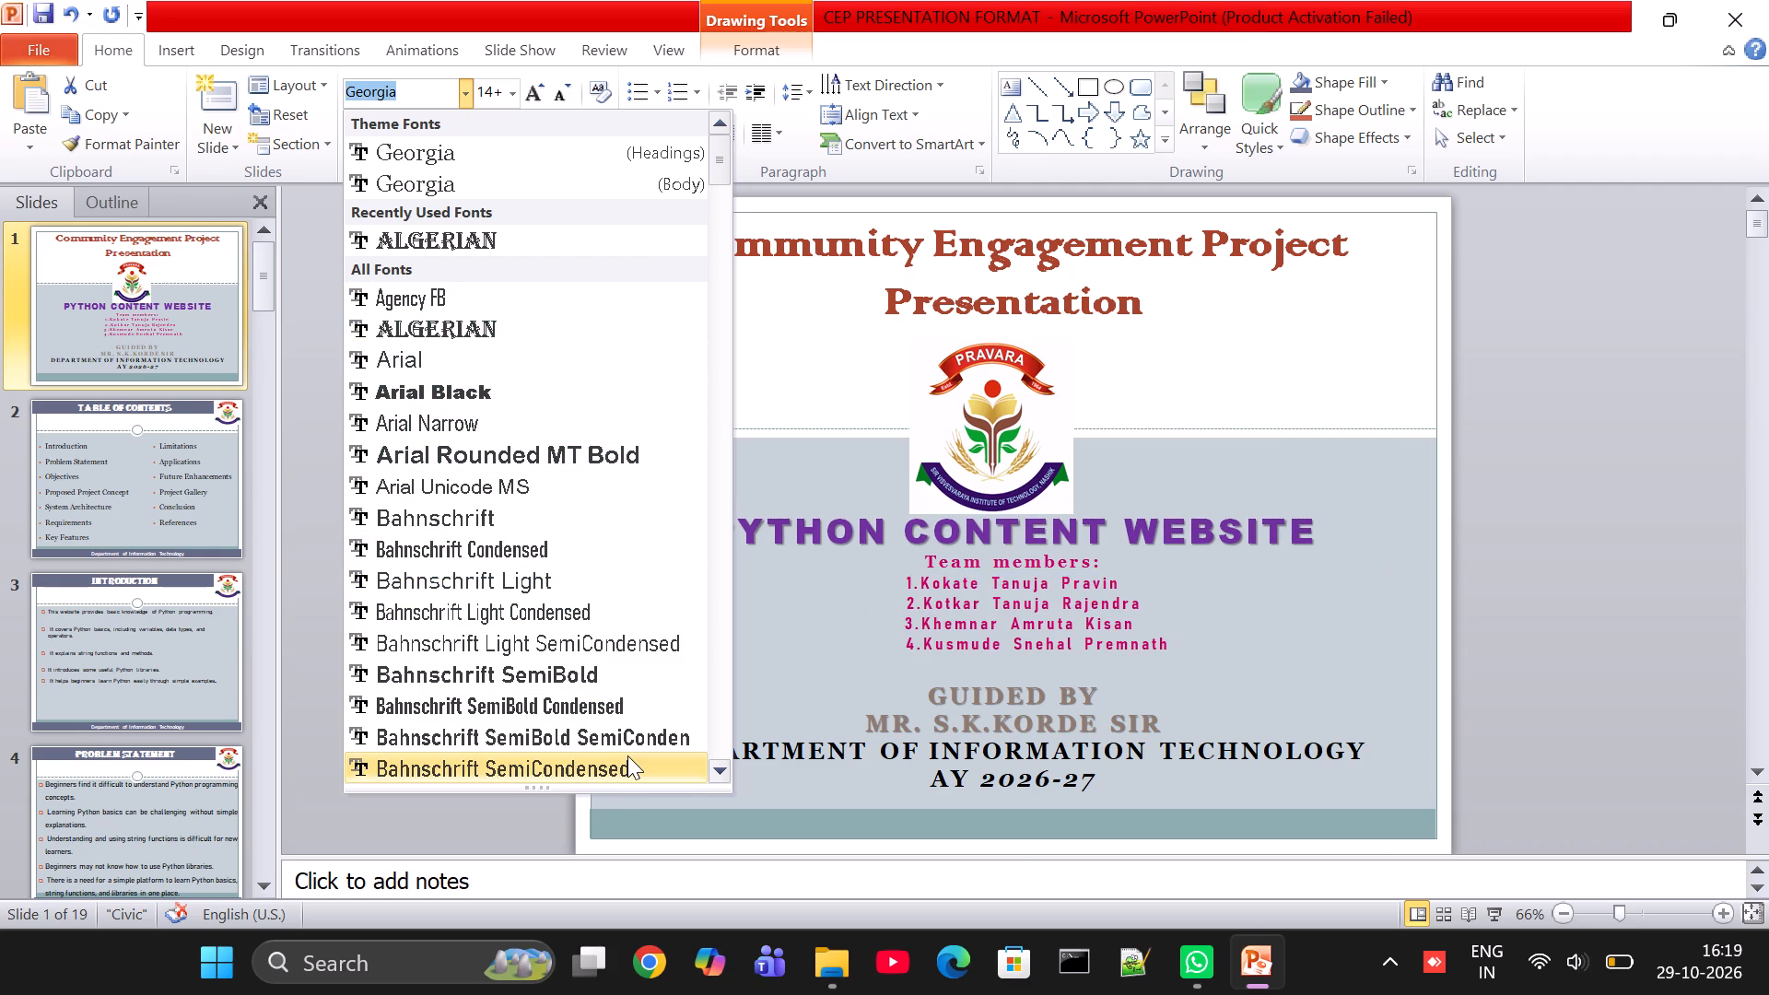
pyautogui.scroll(-1, 578, 609)
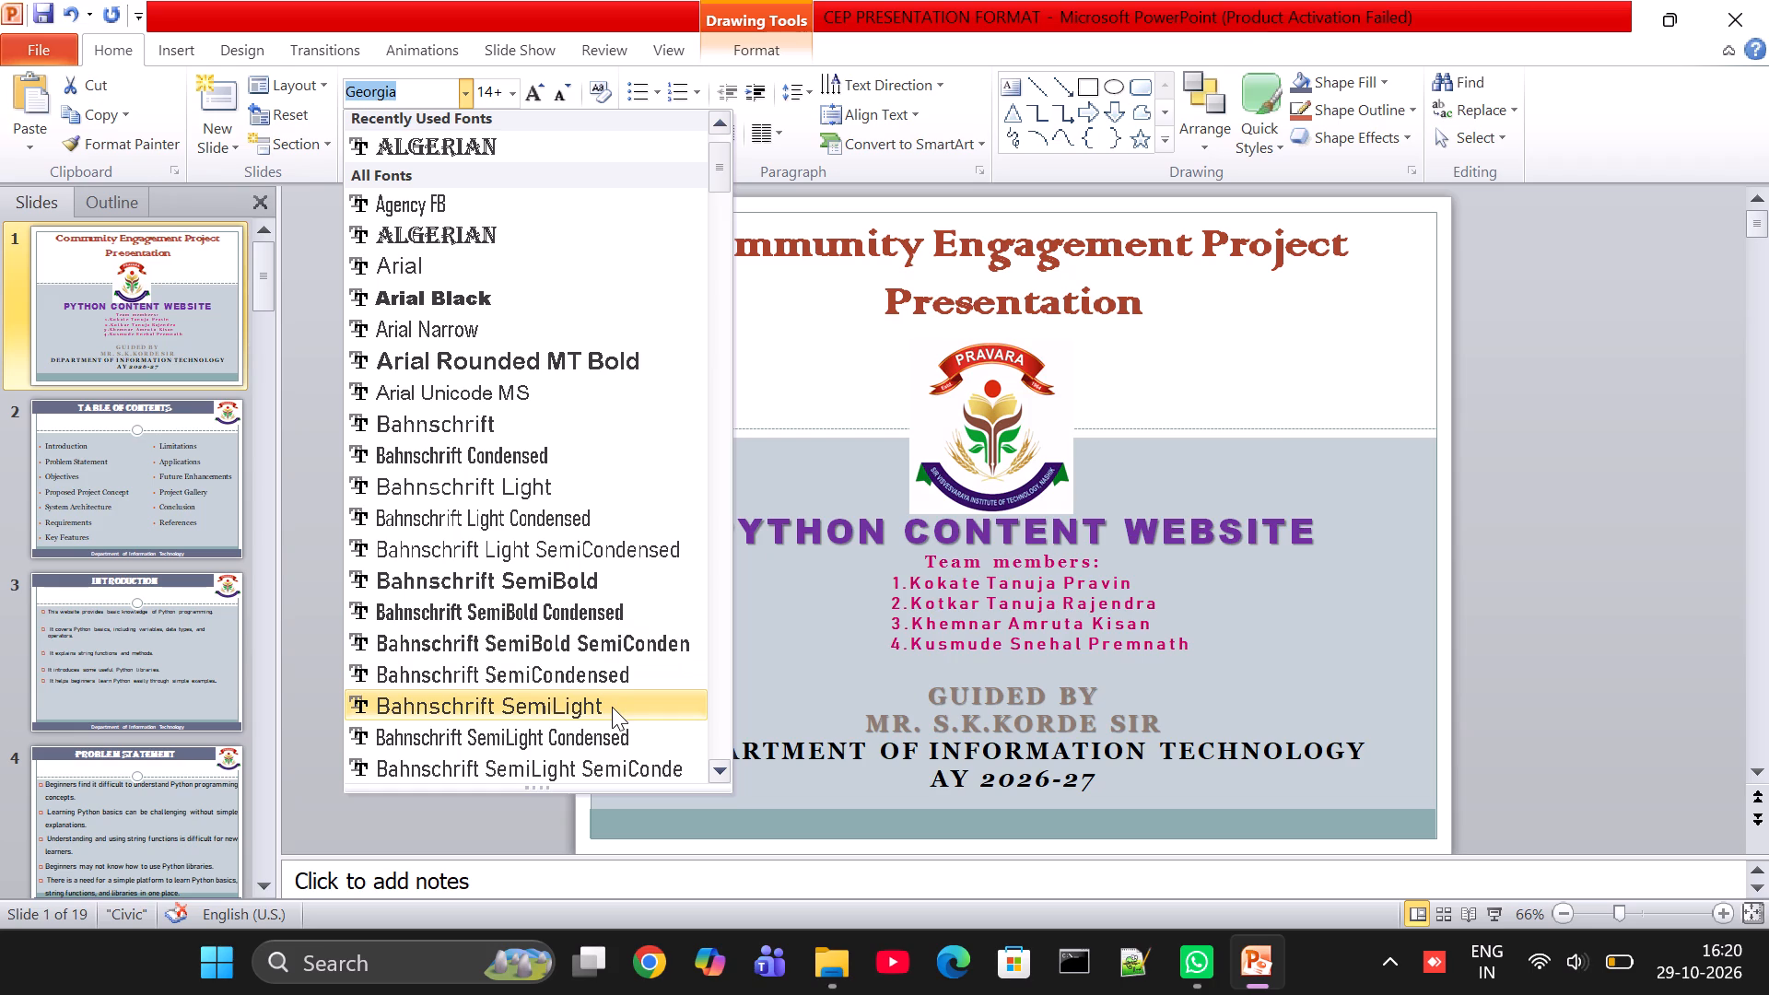
pyautogui.scroll(-1, 612, 732)
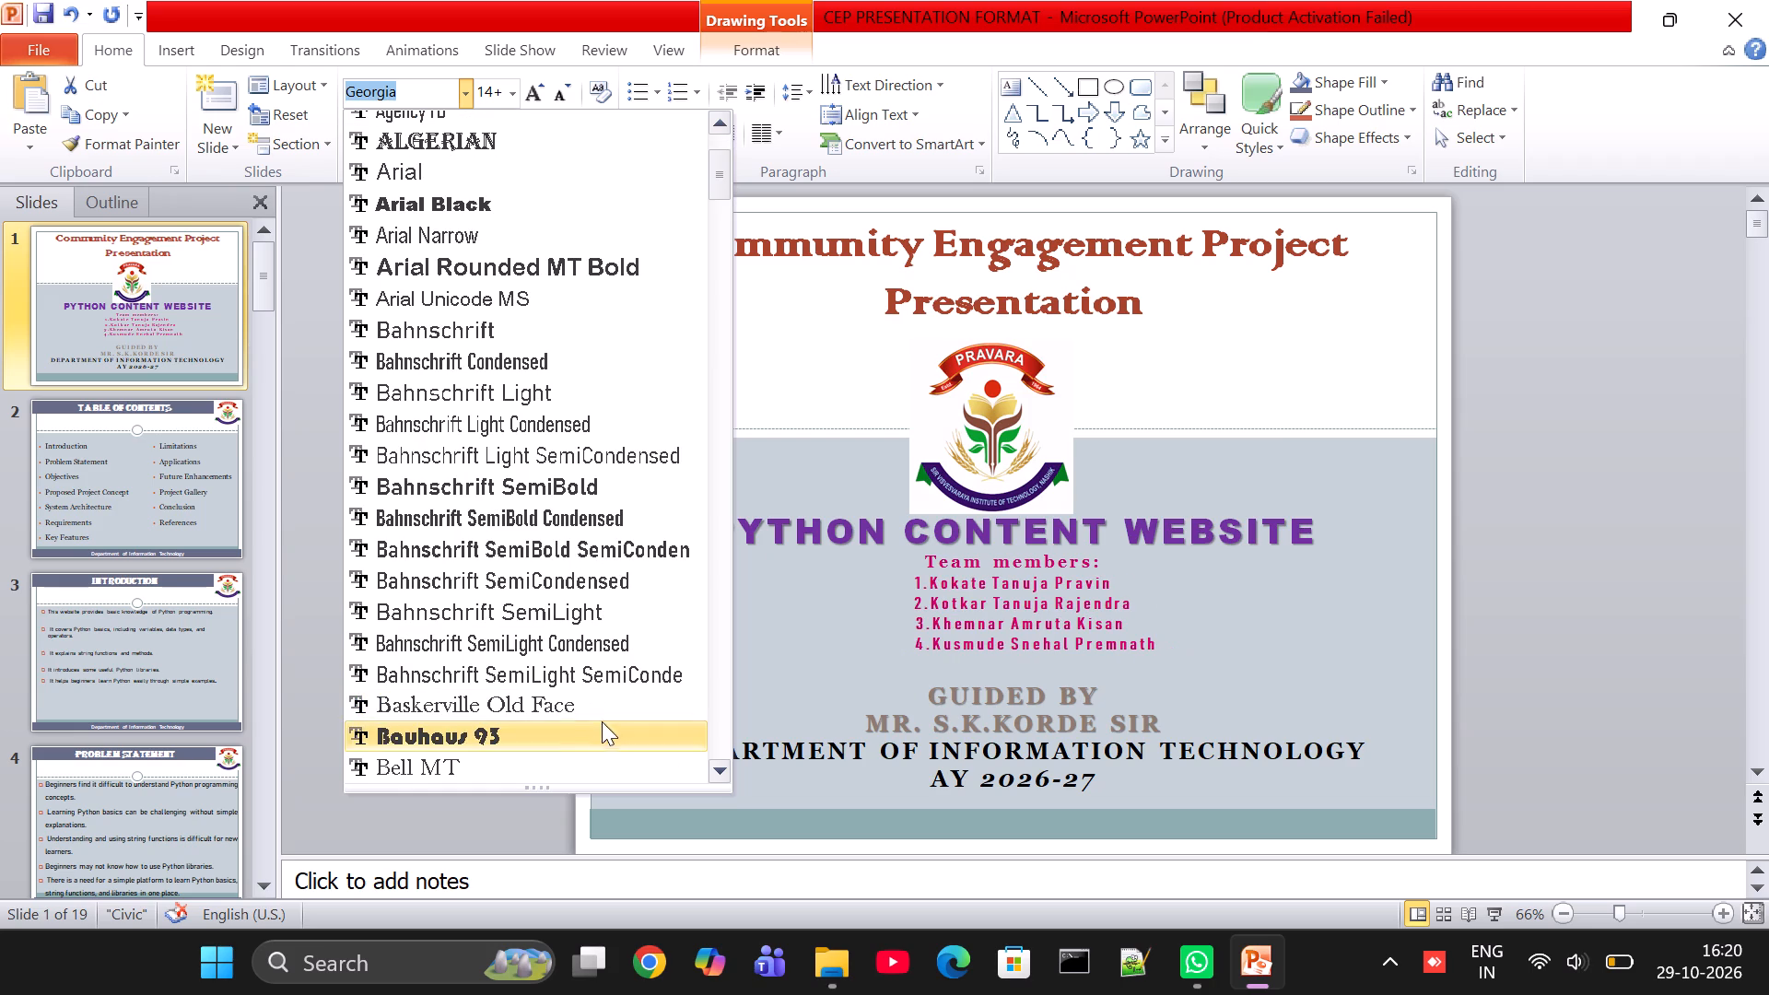
pyautogui.click(591, 706)
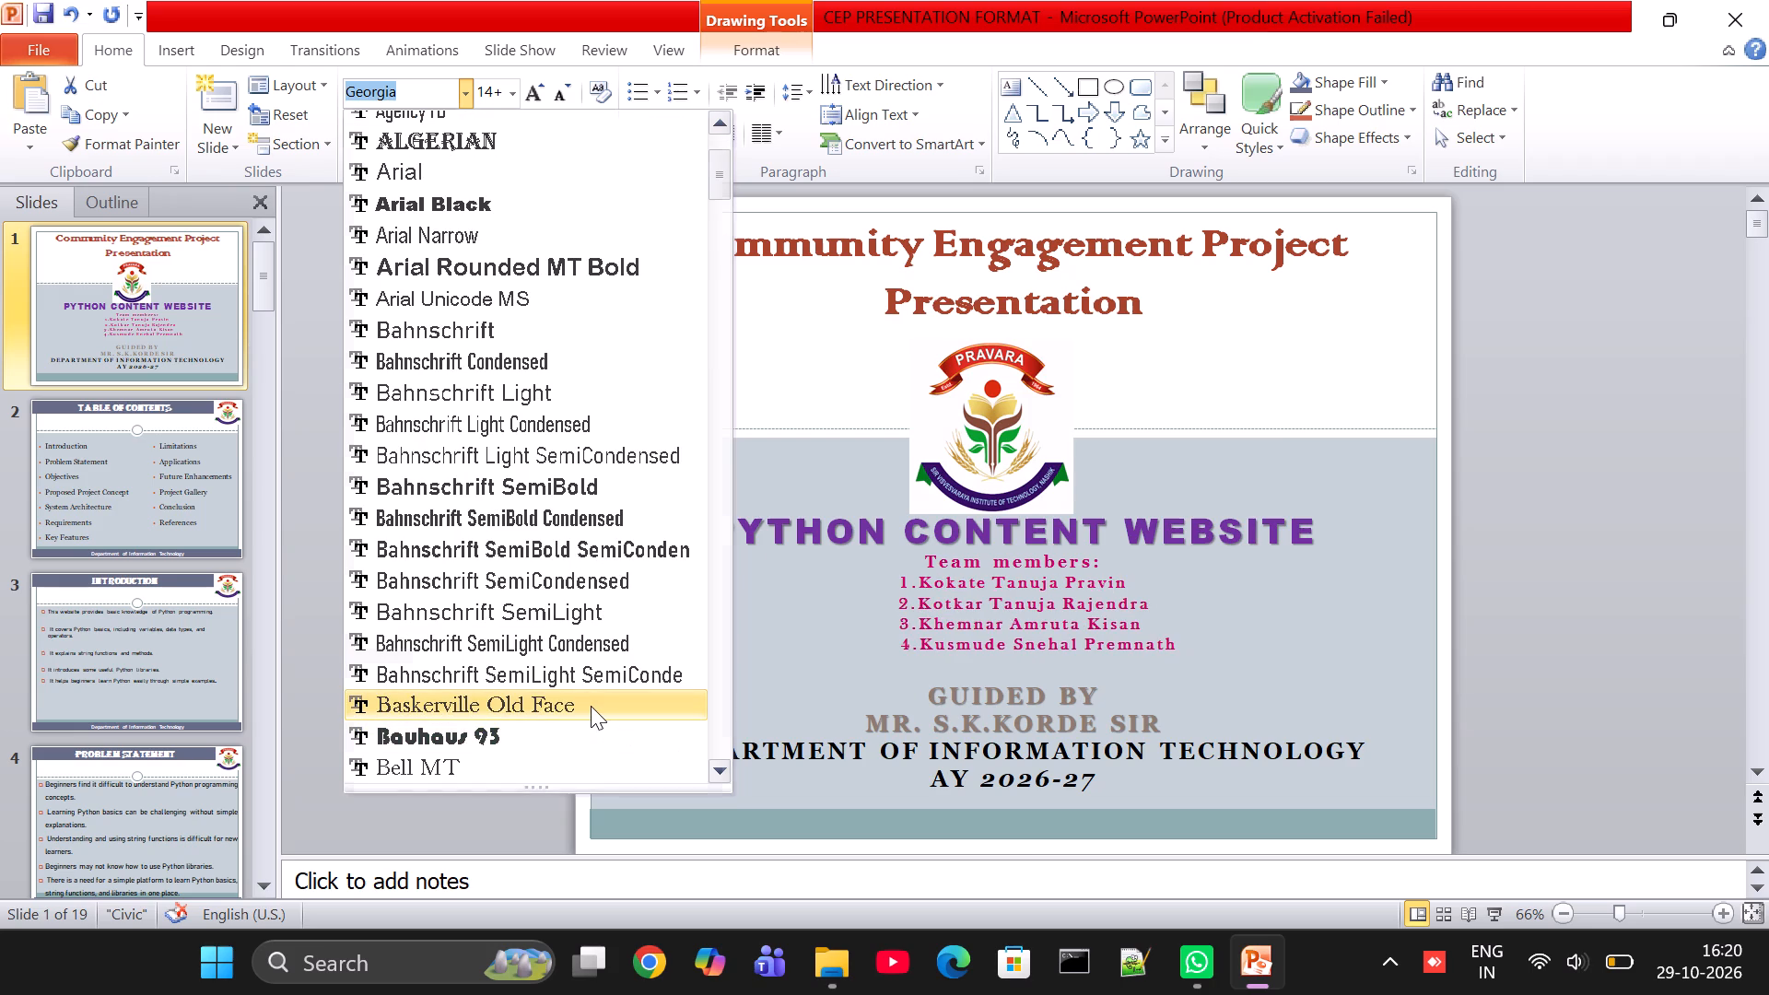
pyautogui.click(1196, 589)
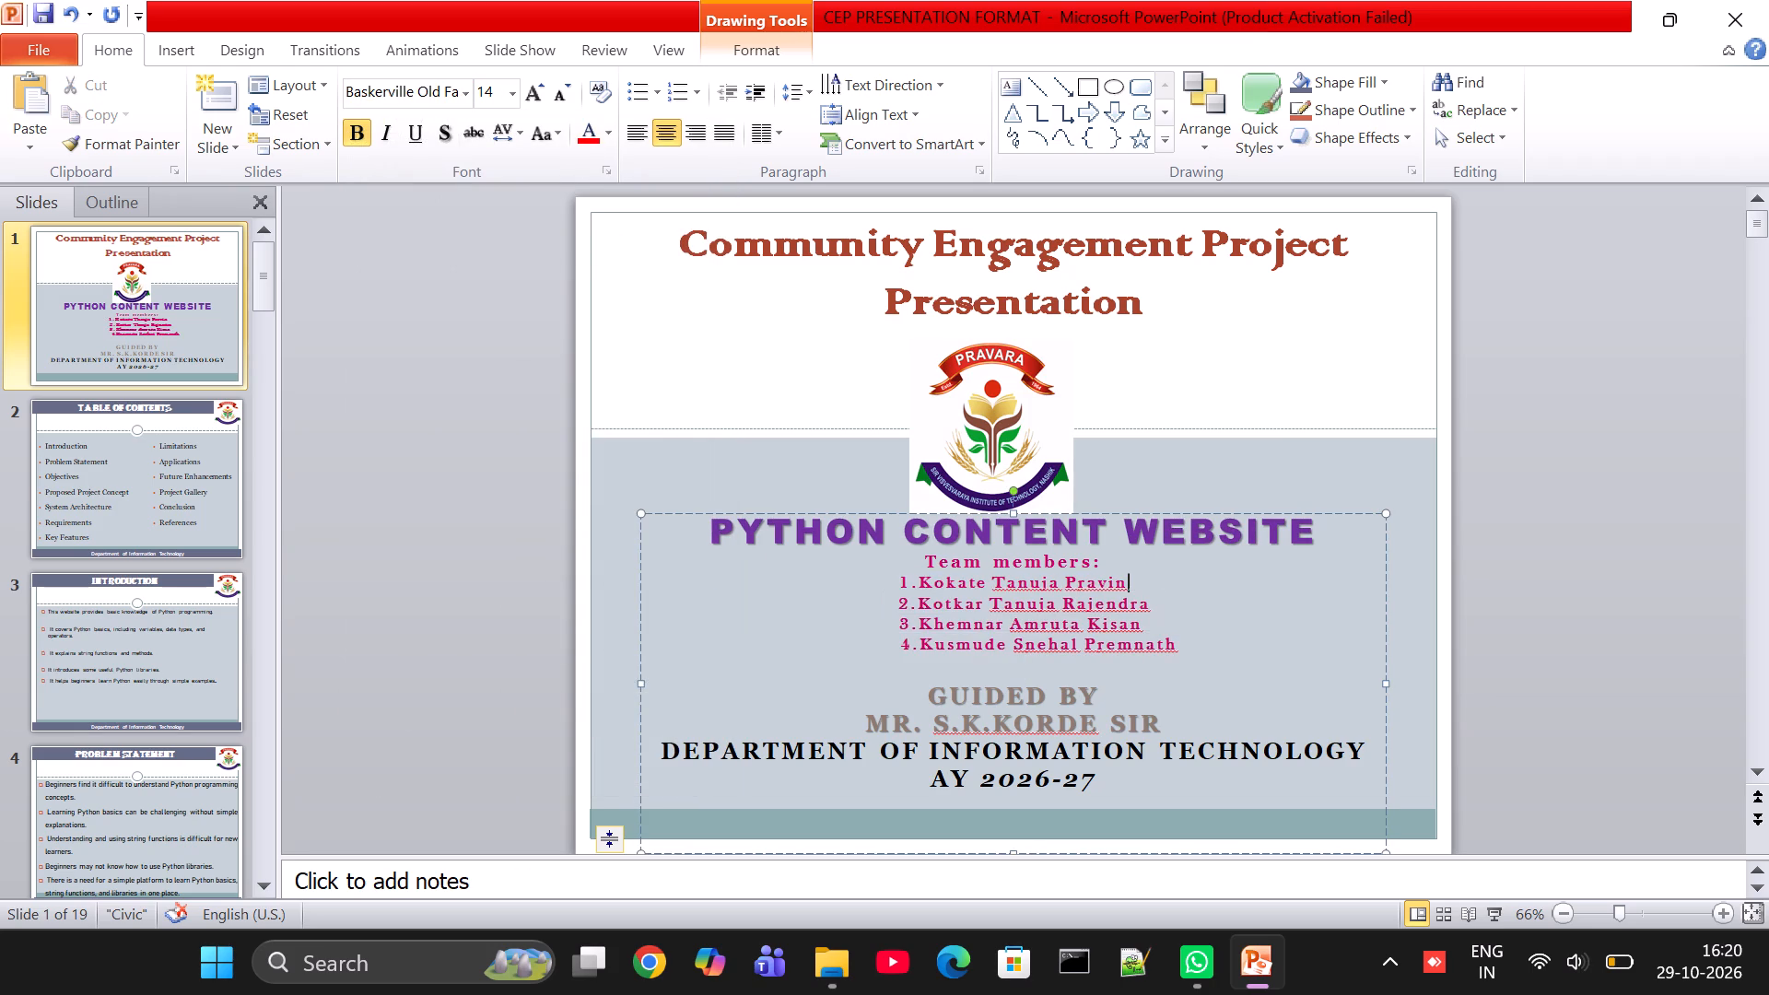
# Remove one leading space before the fourth team member's line so its number aligns with the others.
pyautogui.click(905, 650)
pyautogui.press('BackSpace')
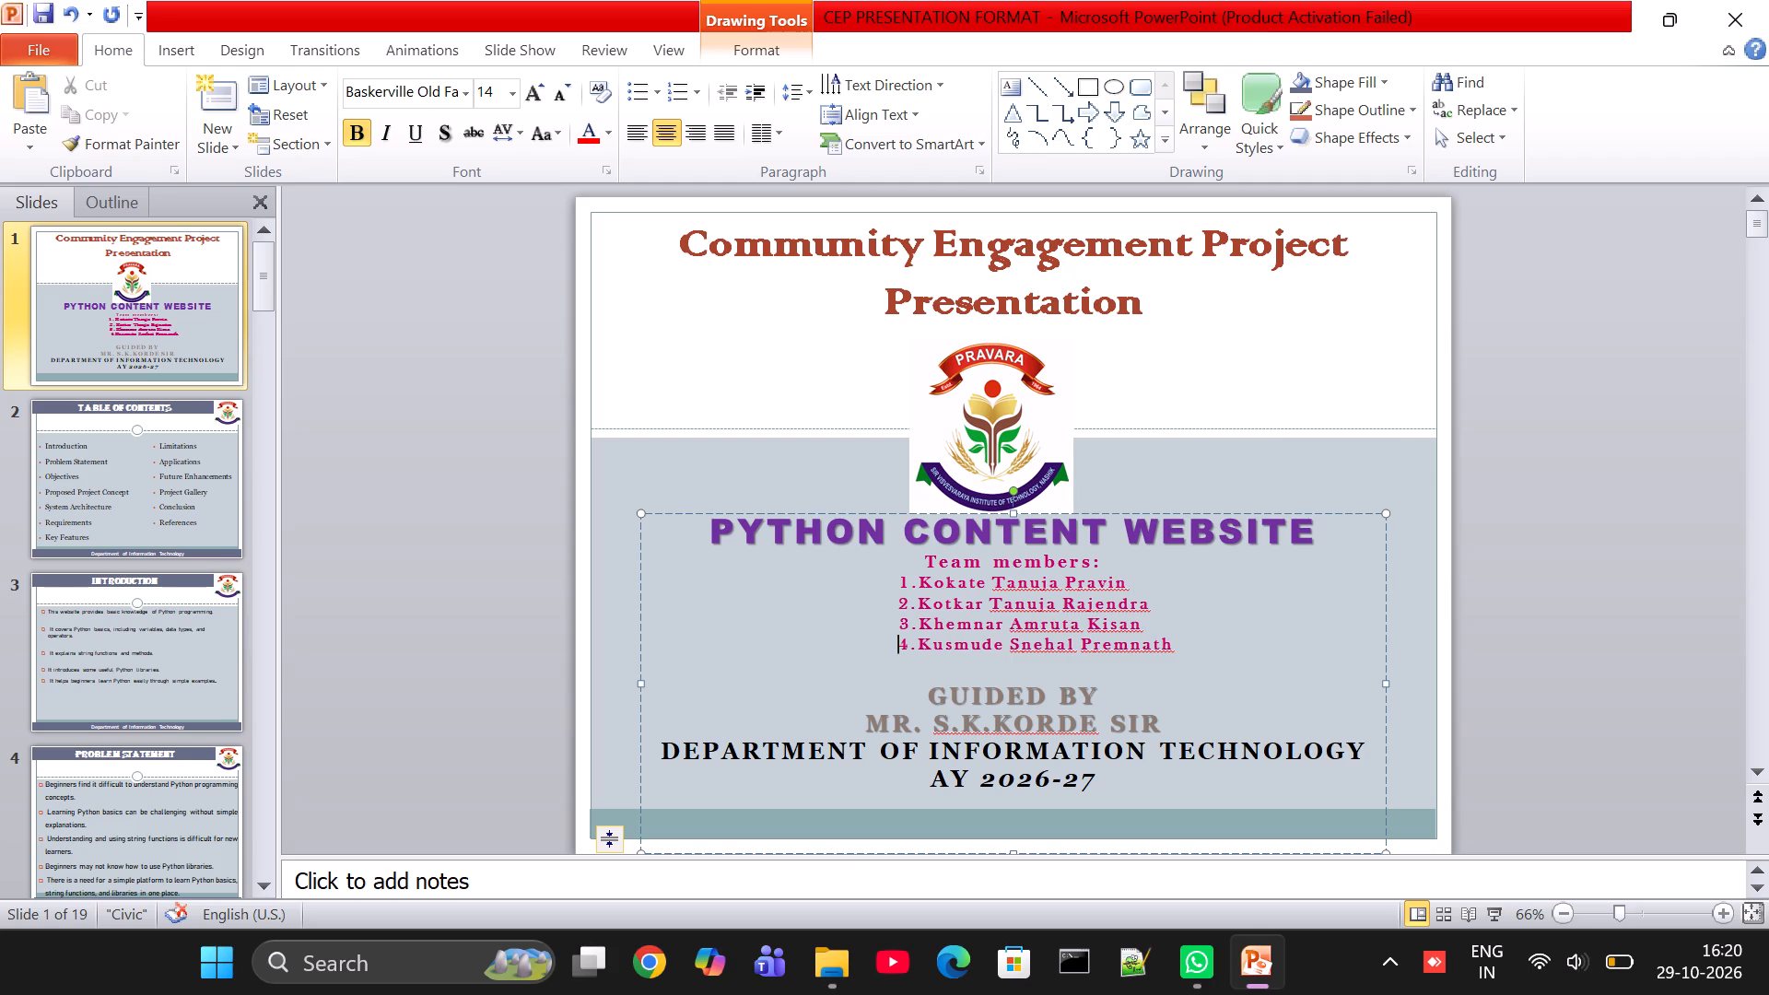
pyautogui.click(1218, 586)
pyautogui.click(1119, 683)
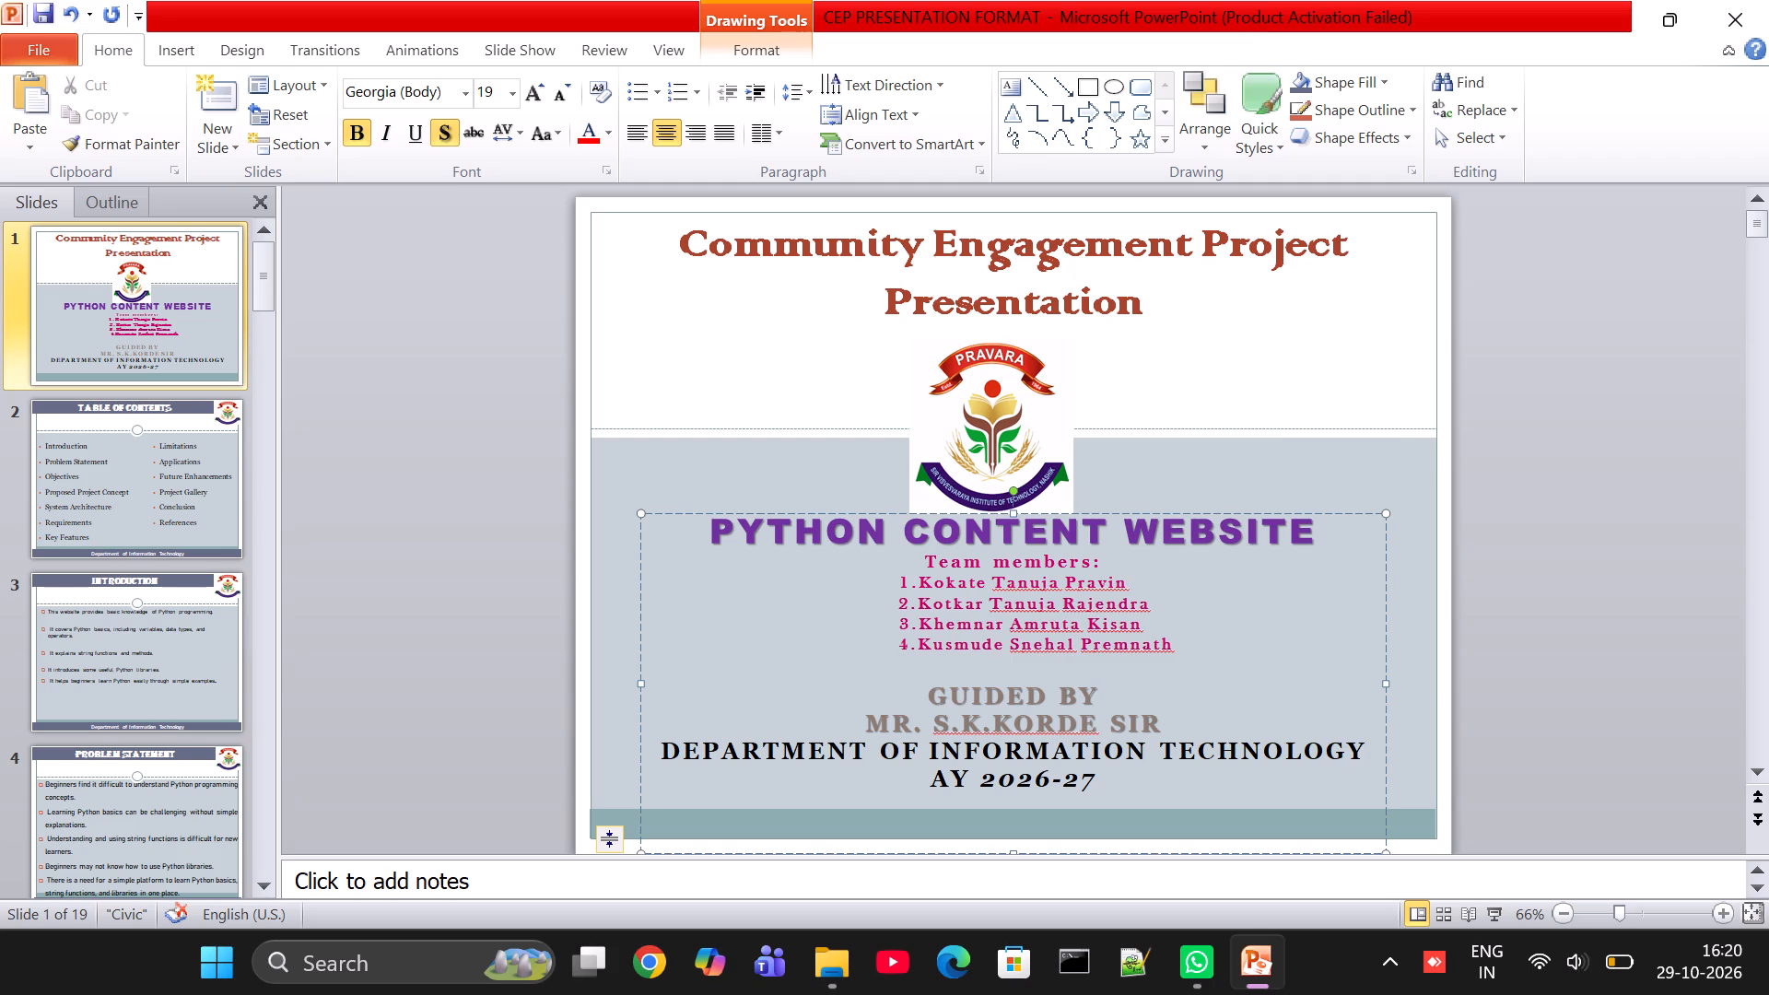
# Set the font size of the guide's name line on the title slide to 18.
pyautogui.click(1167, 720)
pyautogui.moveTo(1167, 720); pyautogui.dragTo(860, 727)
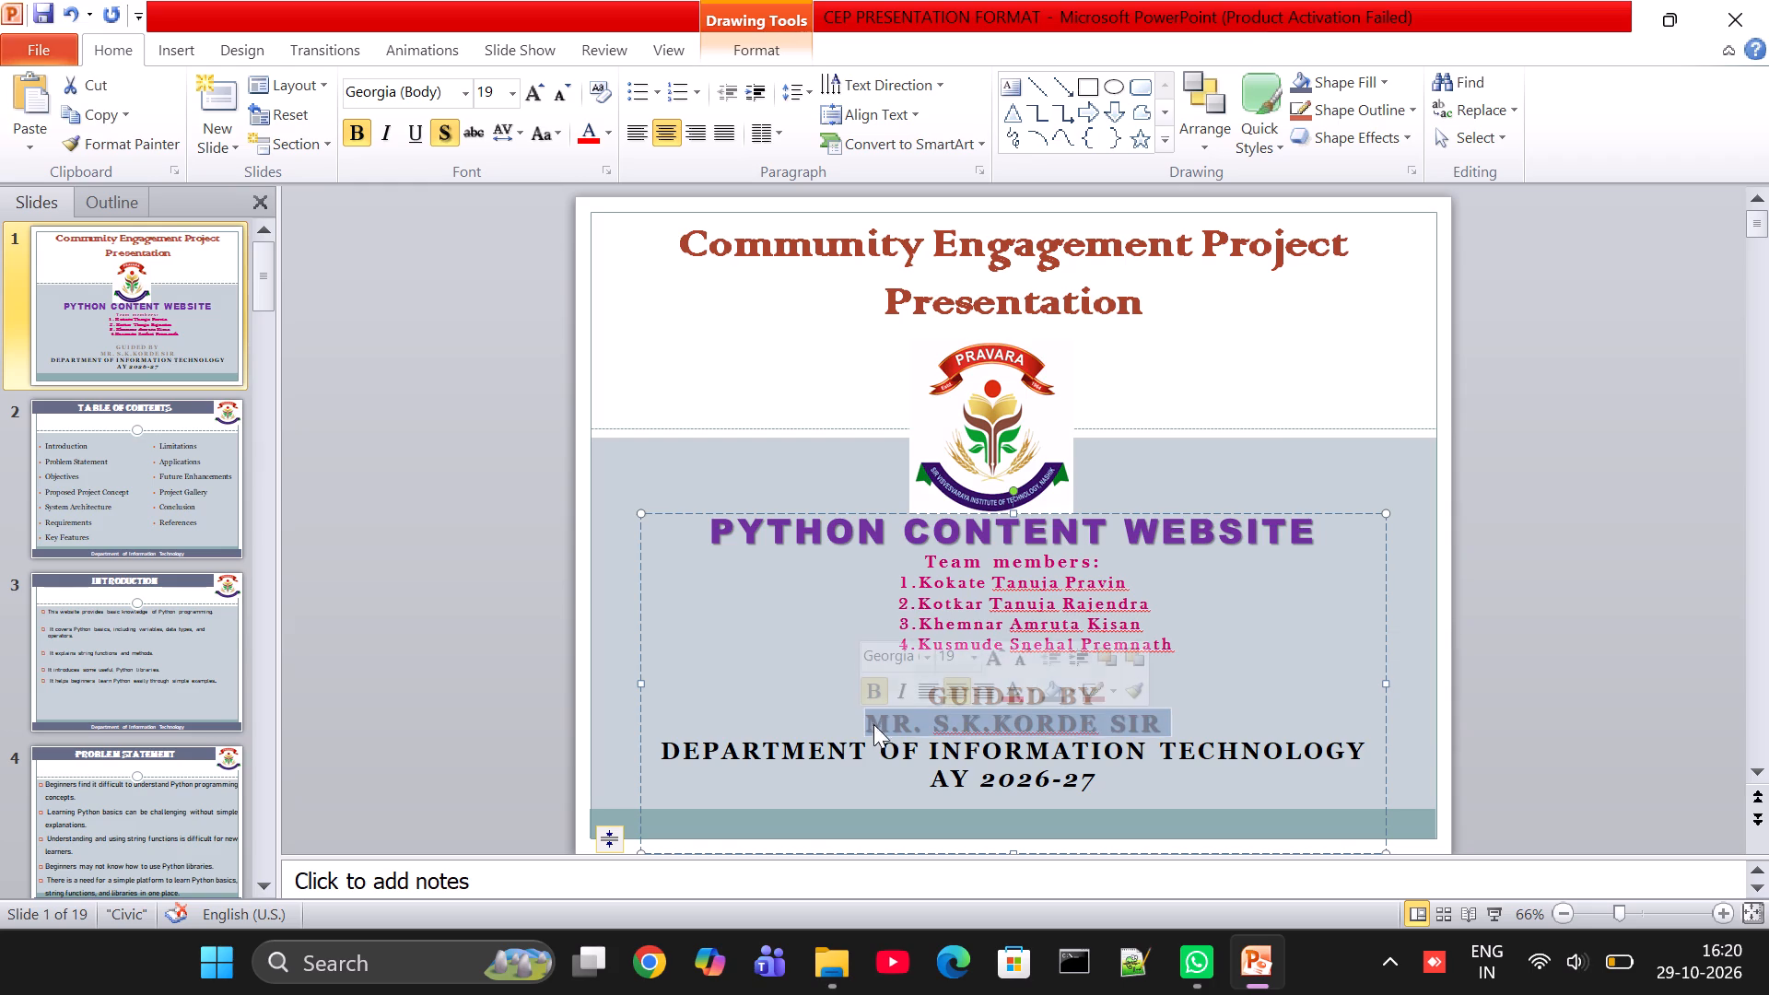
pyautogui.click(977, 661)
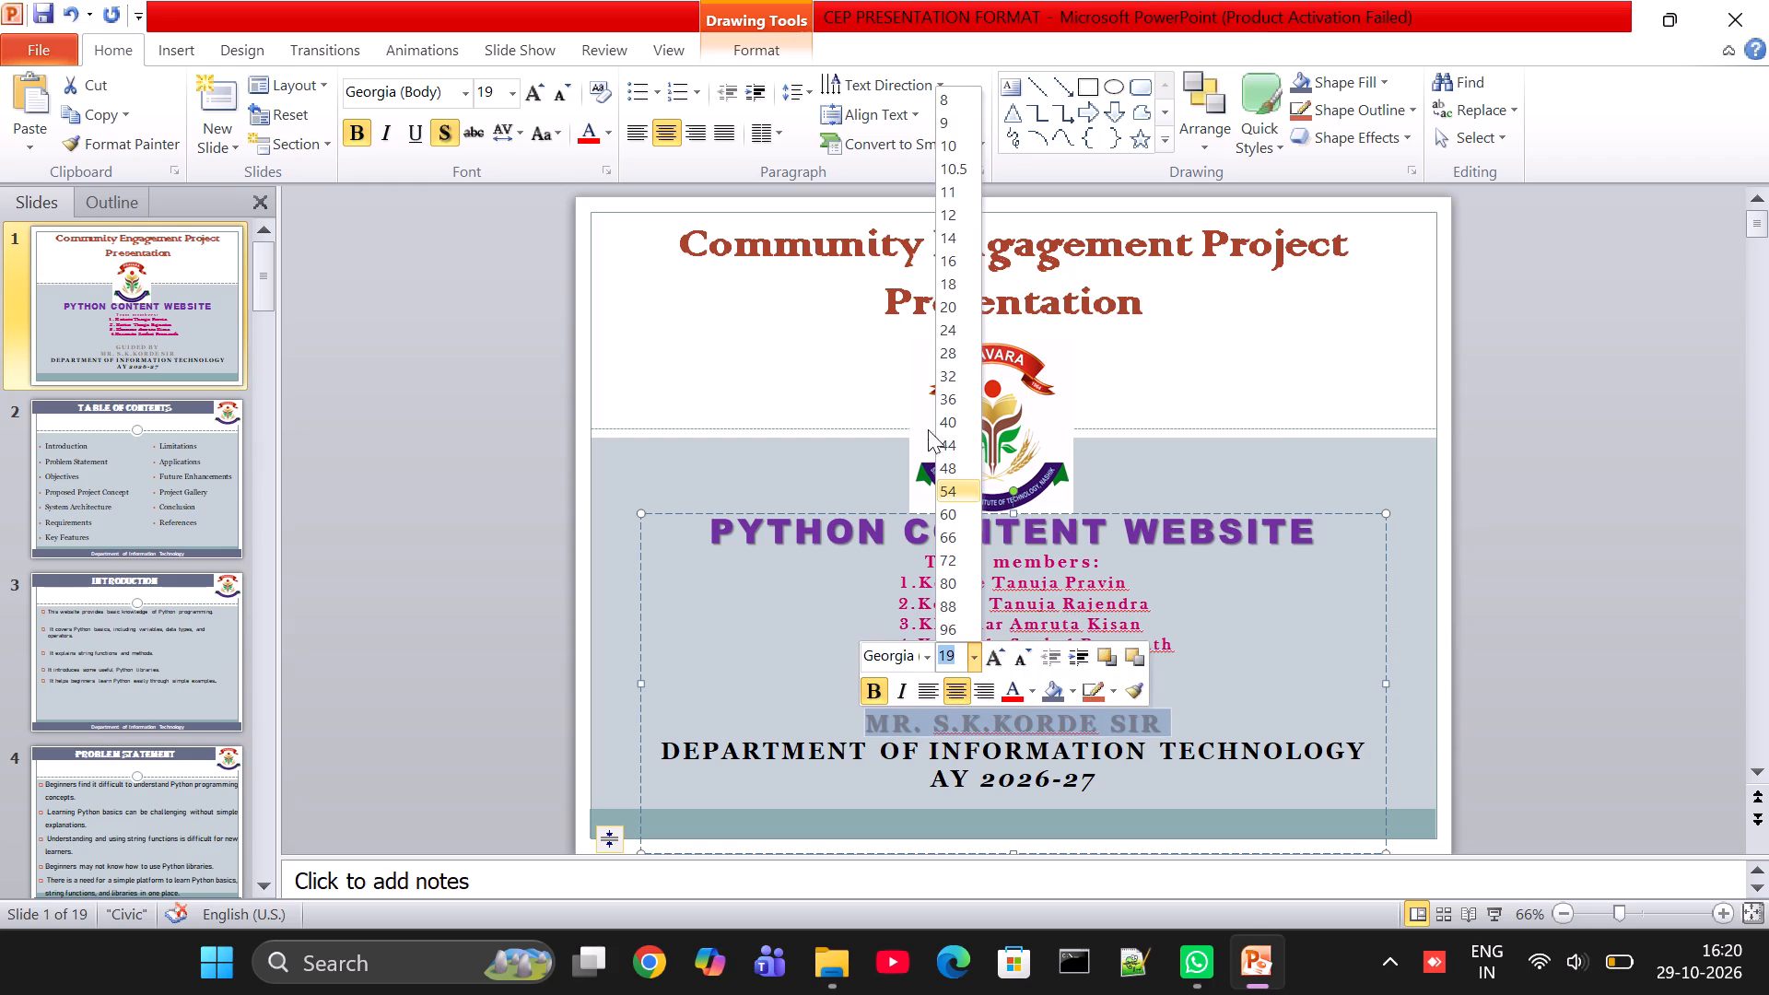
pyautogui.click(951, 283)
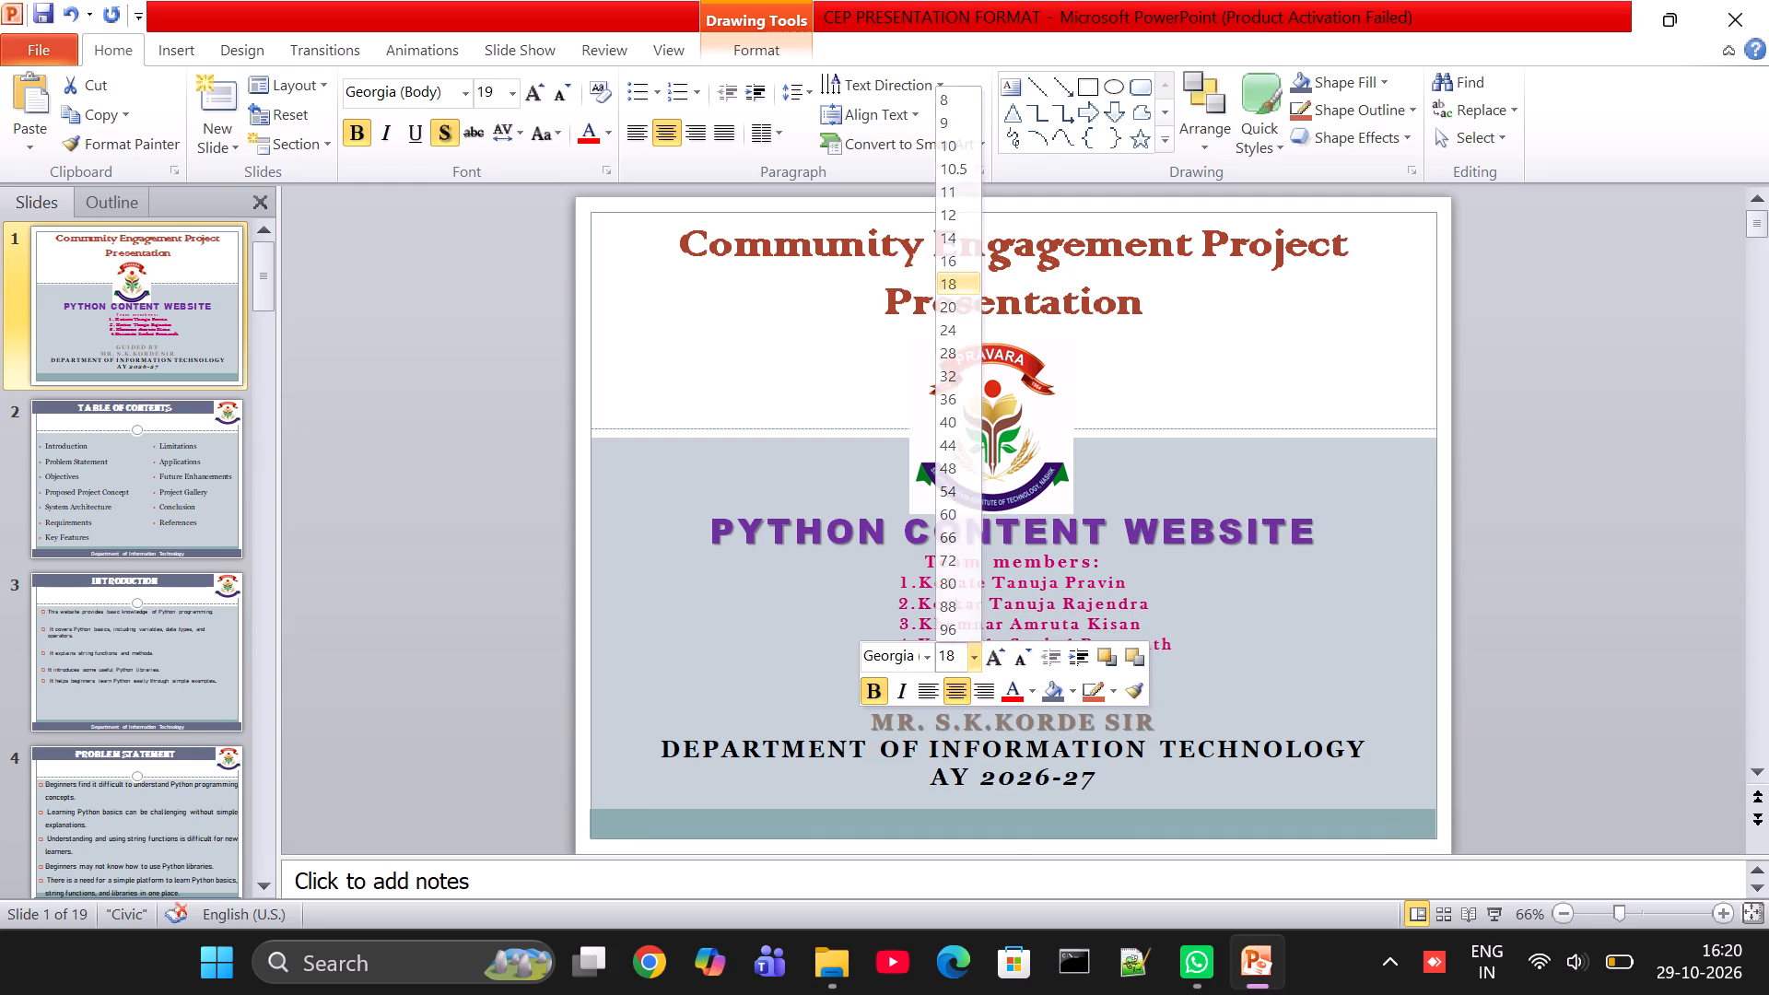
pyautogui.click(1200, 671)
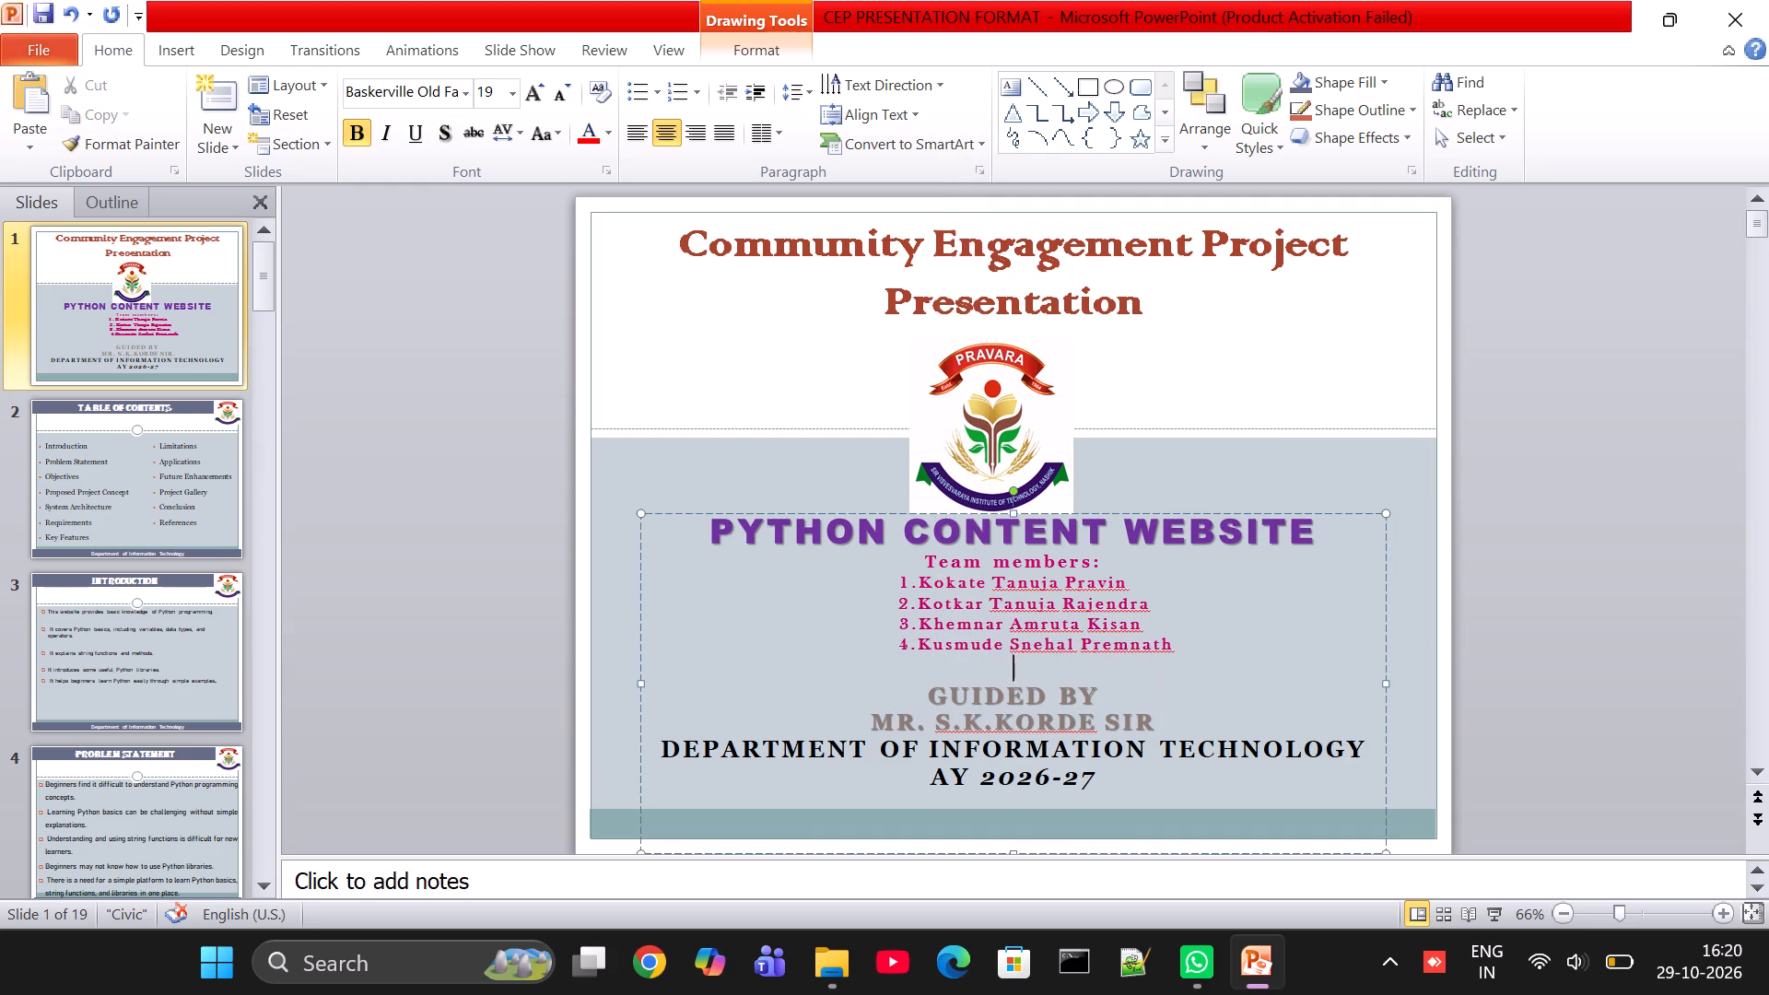
# Set the font size of the "GUIDED BY" line to 16.
pyautogui.moveTo(1112, 693); pyautogui.dragTo(952, 704)
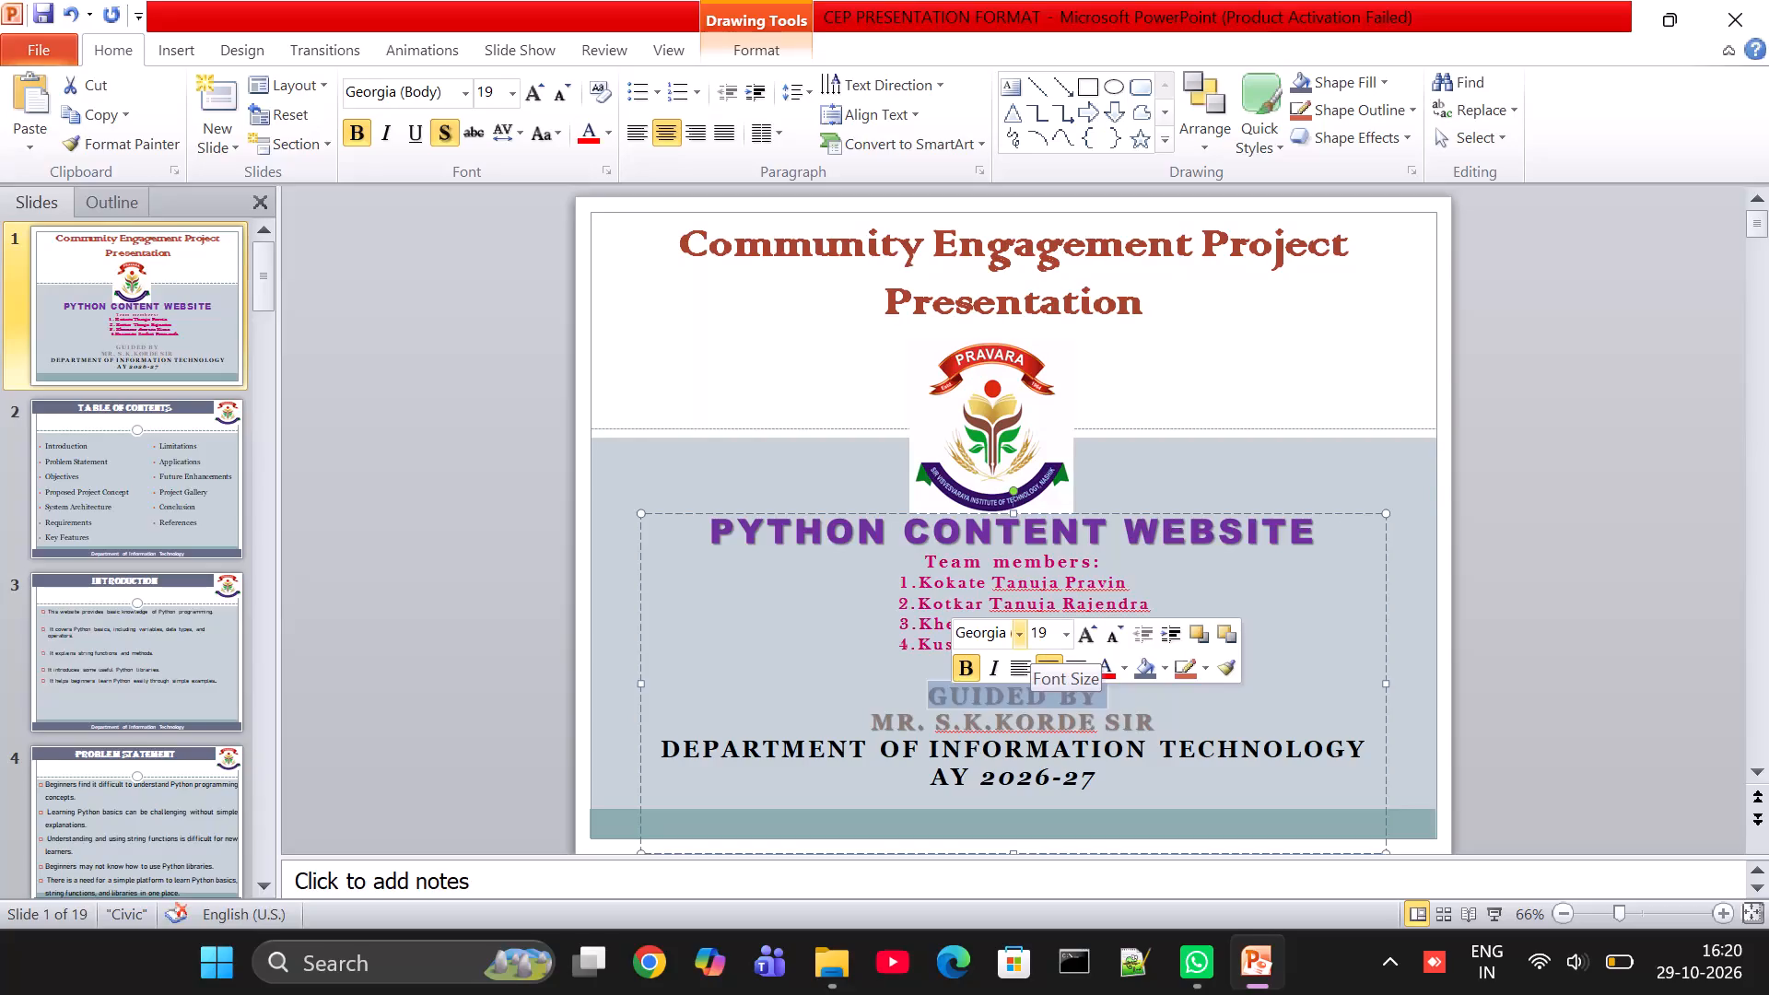
pyautogui.click(1057, 638)
pyautogui.click(1067, 641)
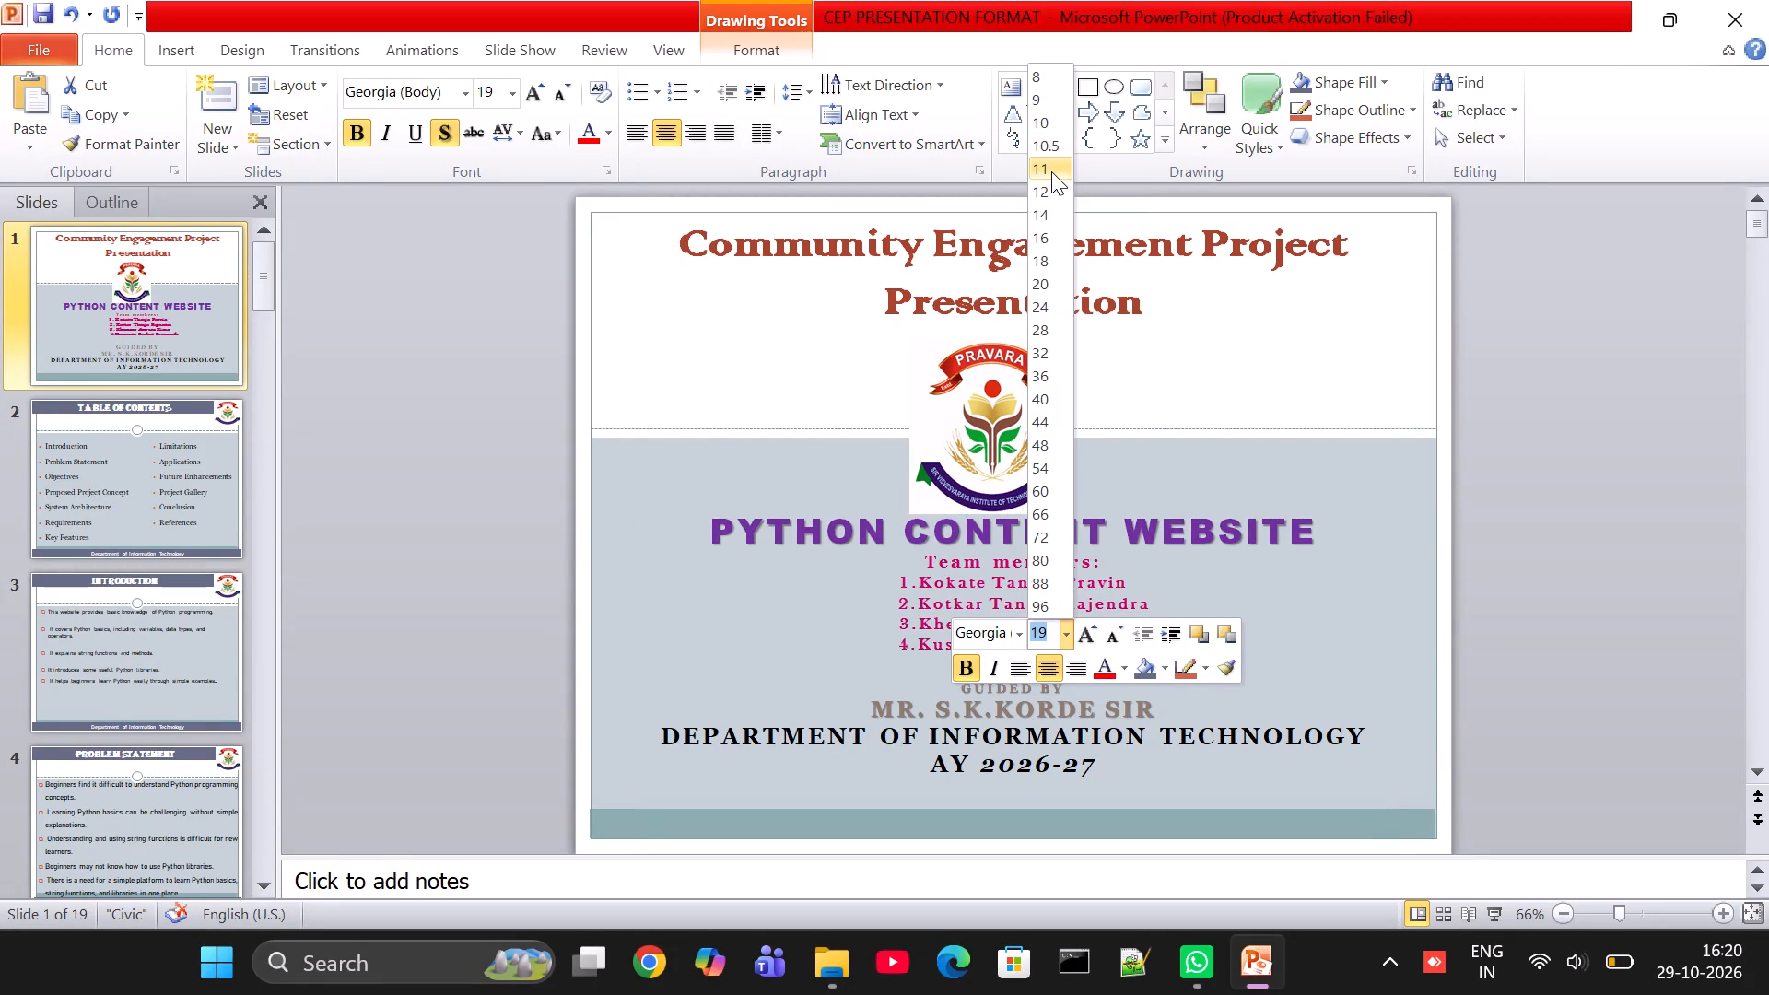
pyautogui.click(1057, 236)
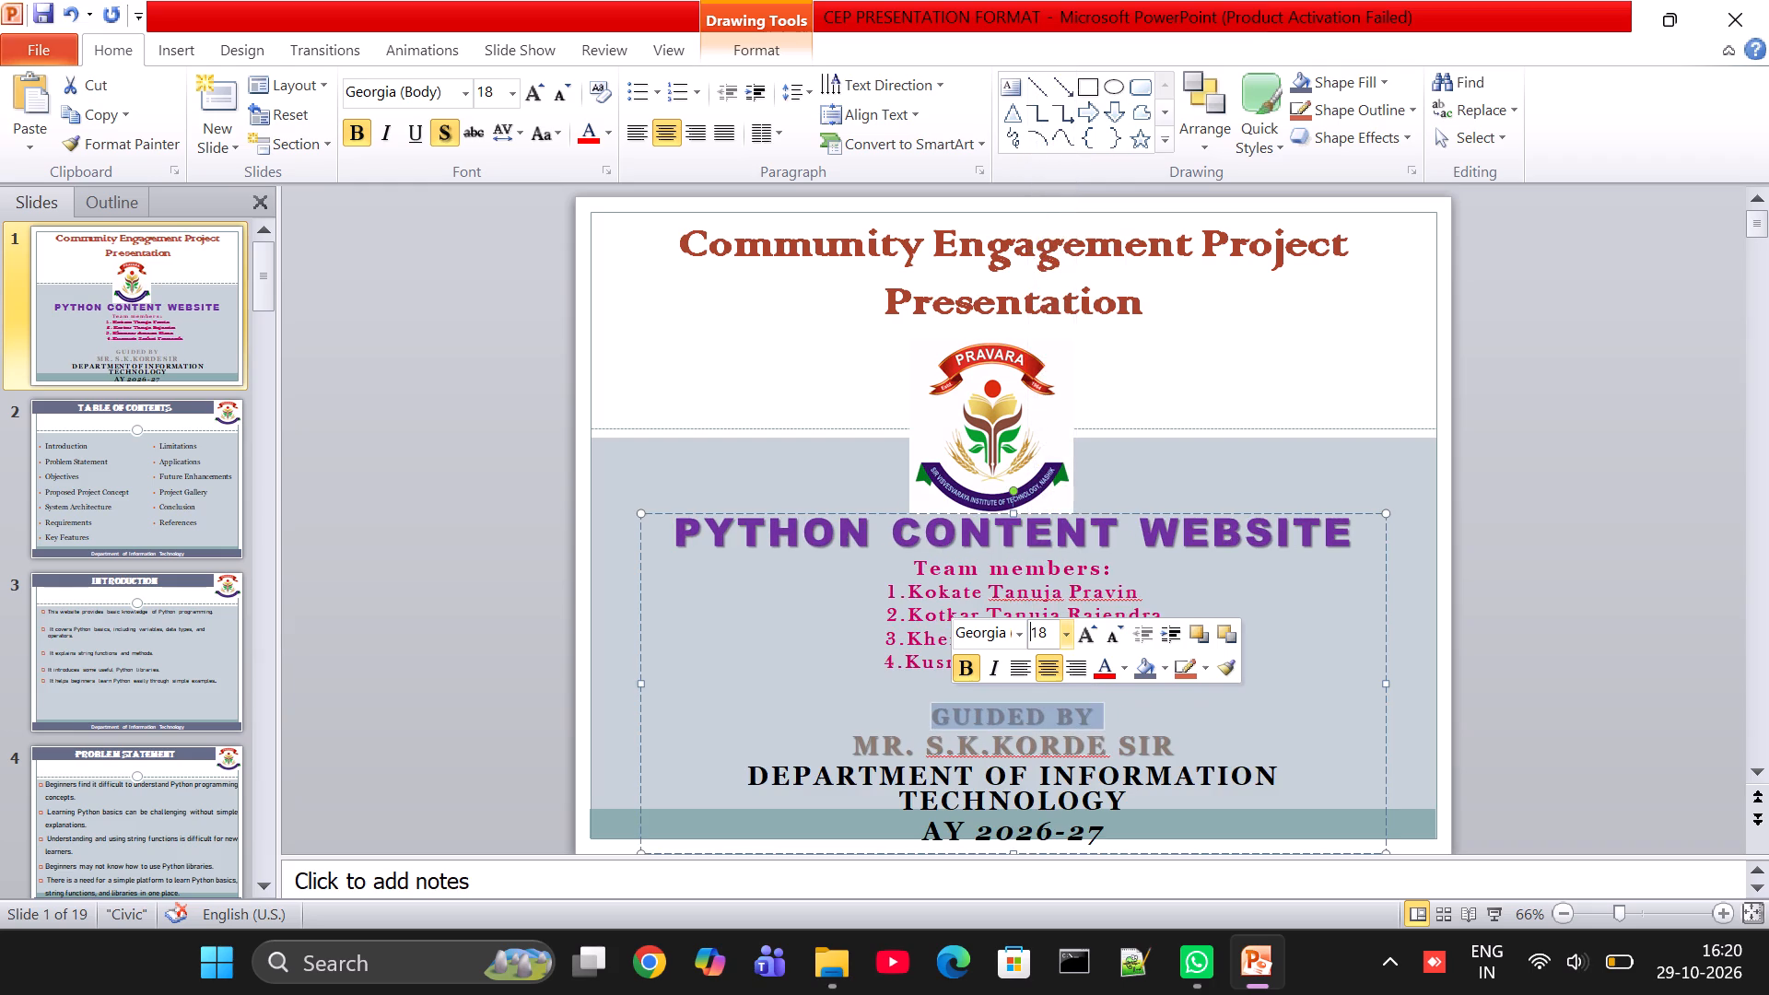
# Set the font size of the guide's name line below "GUIDED BY" to 16.
pyautogui.click(1163, 743)
pyautogui.moveTo(1163, 743); pyautogui.dragTo(1141, 744)
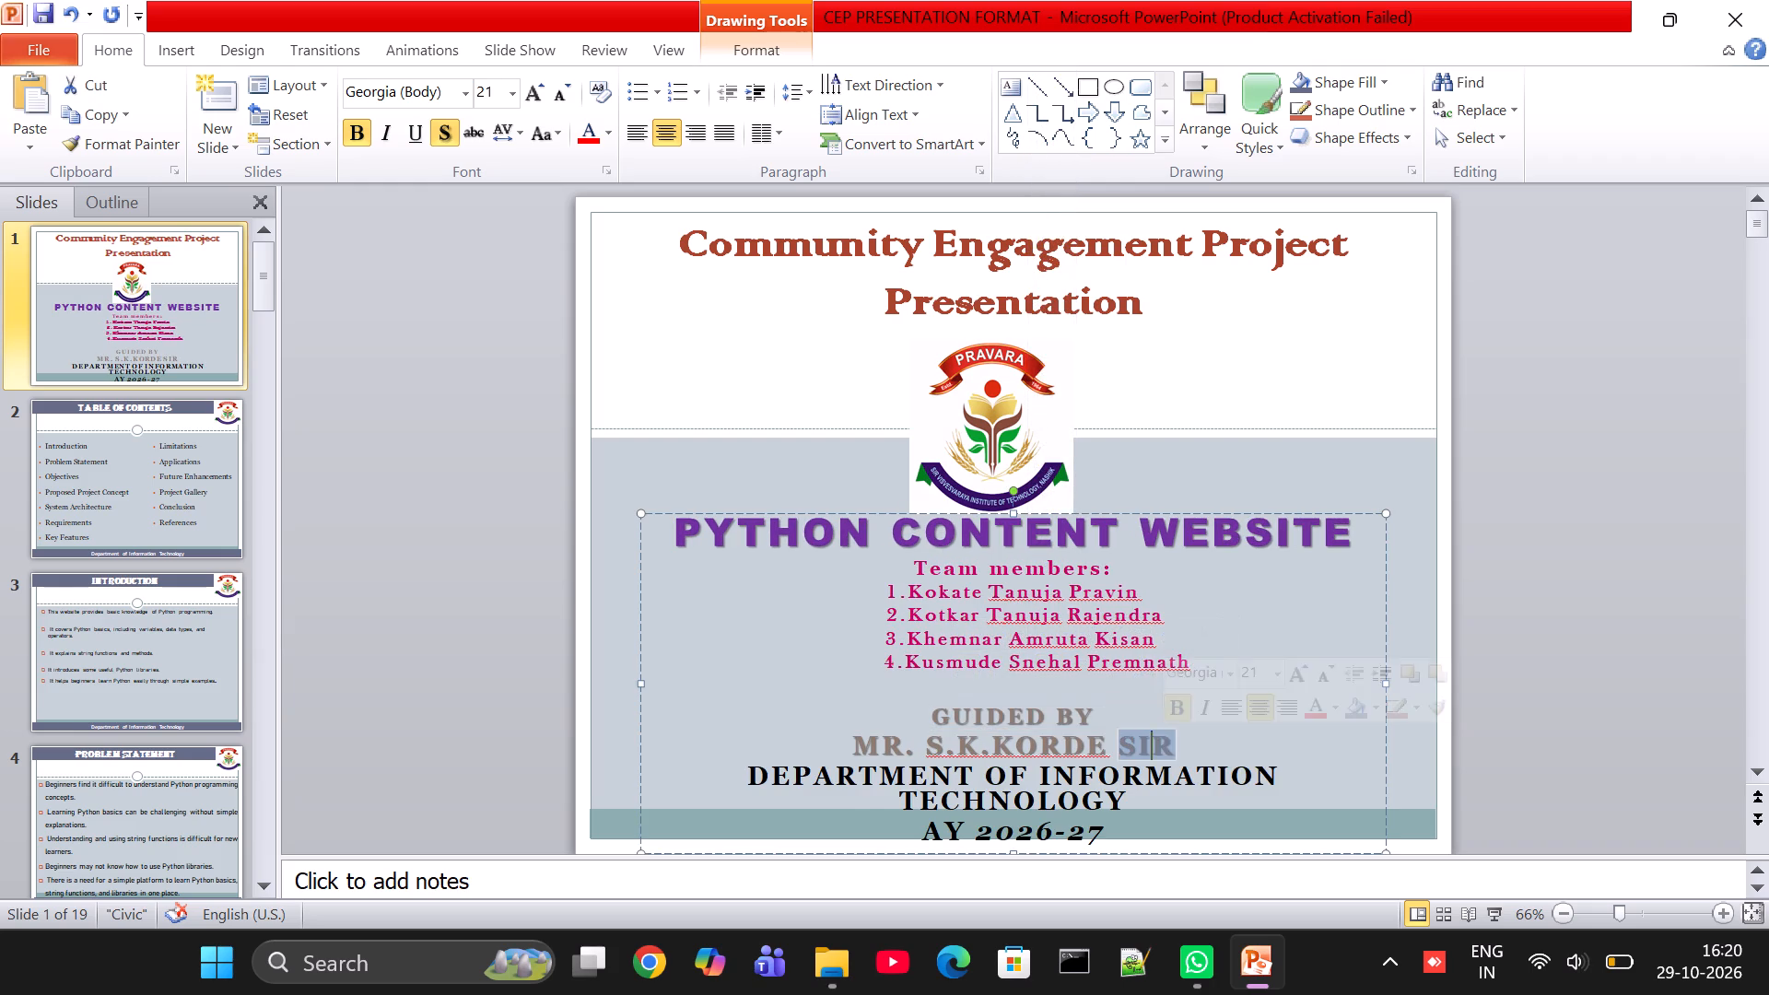
pyautogui.moveTo(1141, 744); pyautogui.dragTo(867, 739)
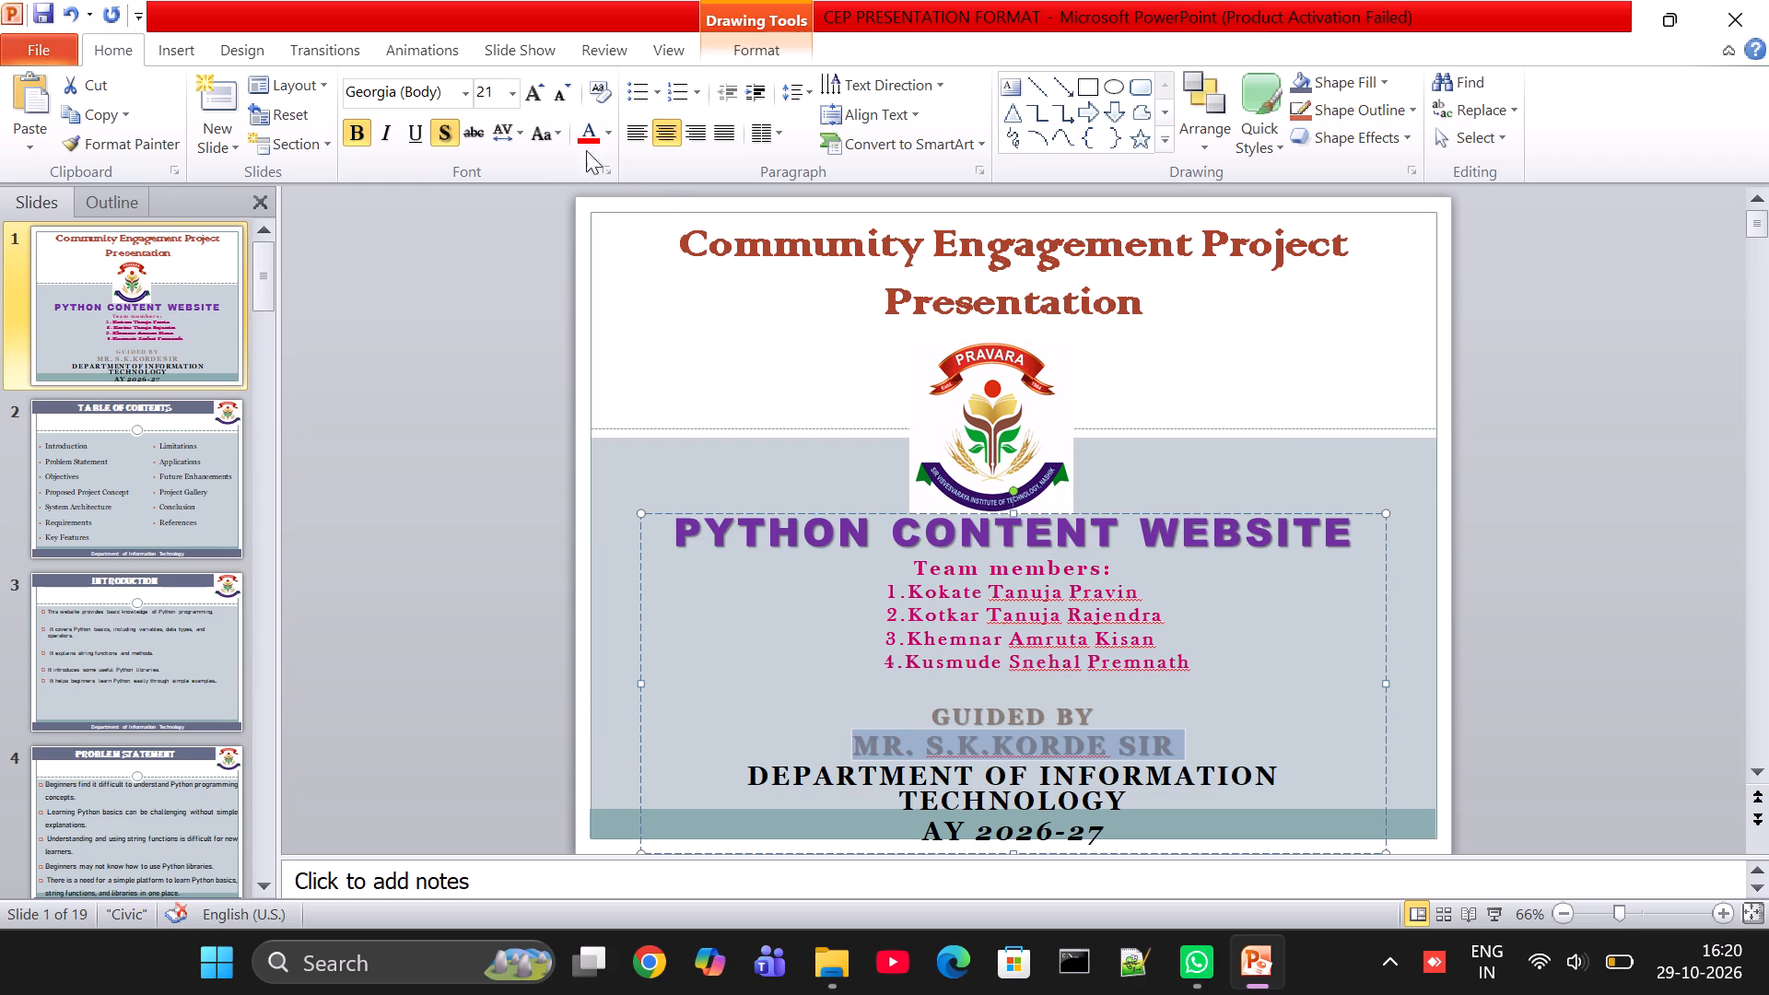
pyautogui.click(514, 89)
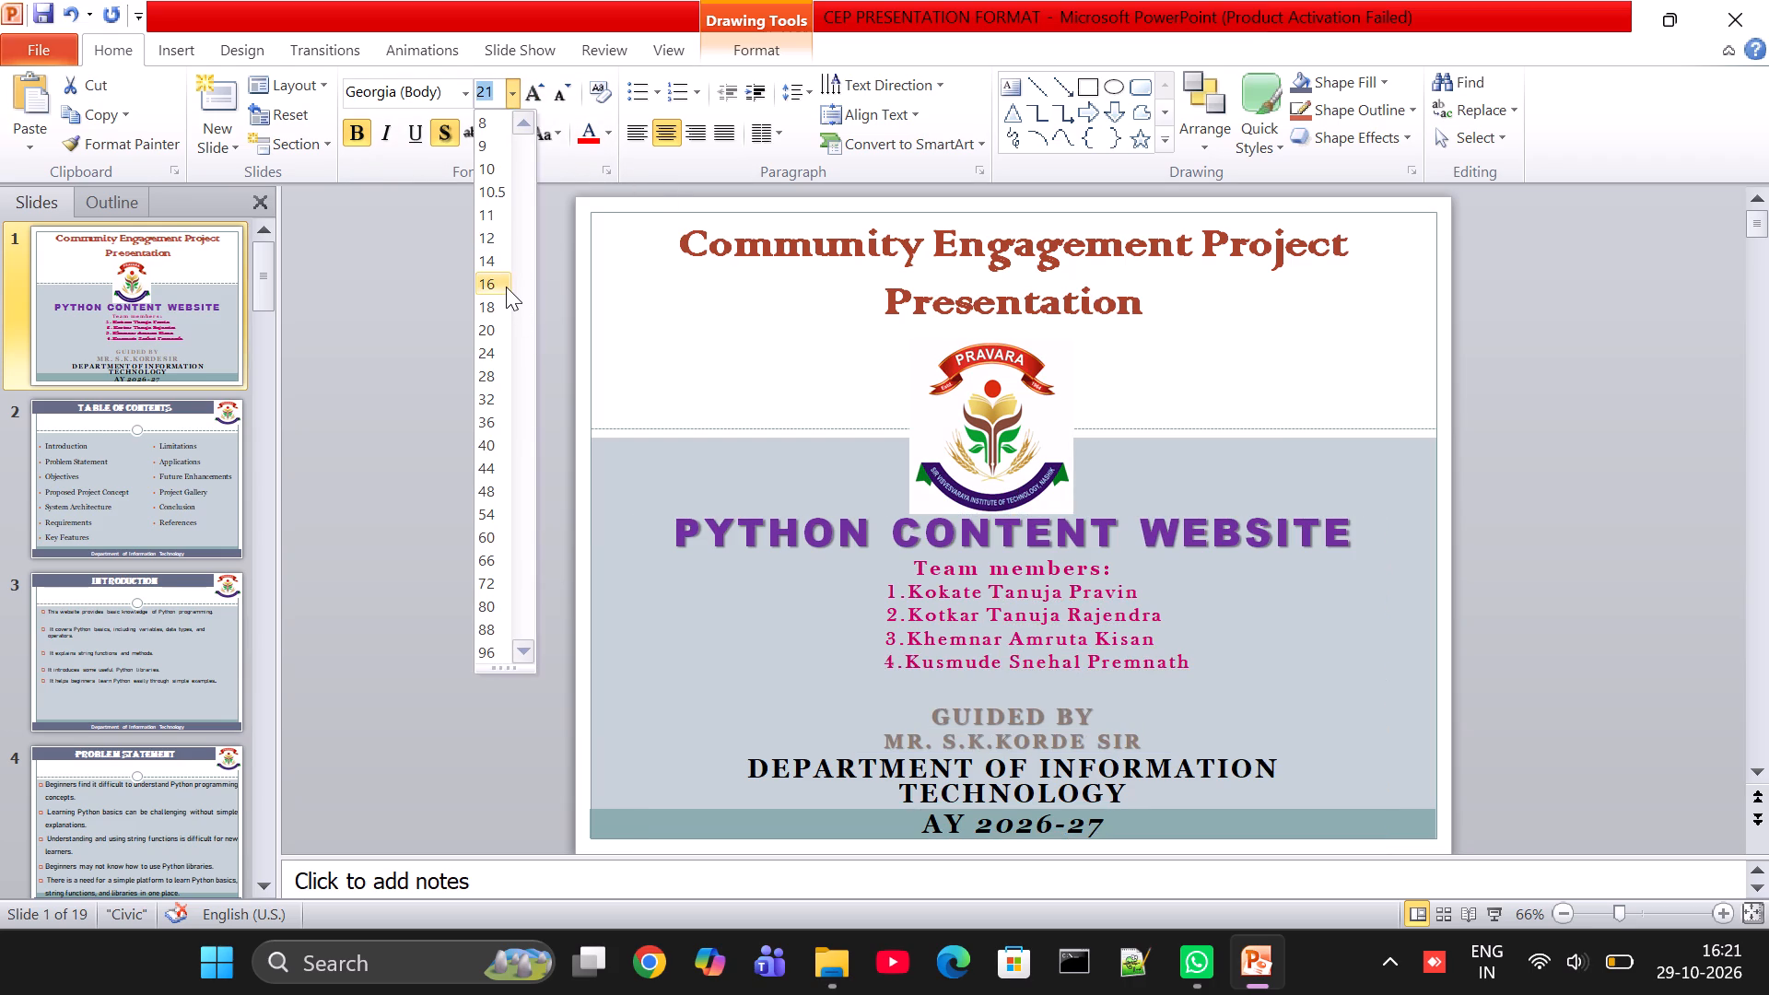
pyautogui.click(506, 287)
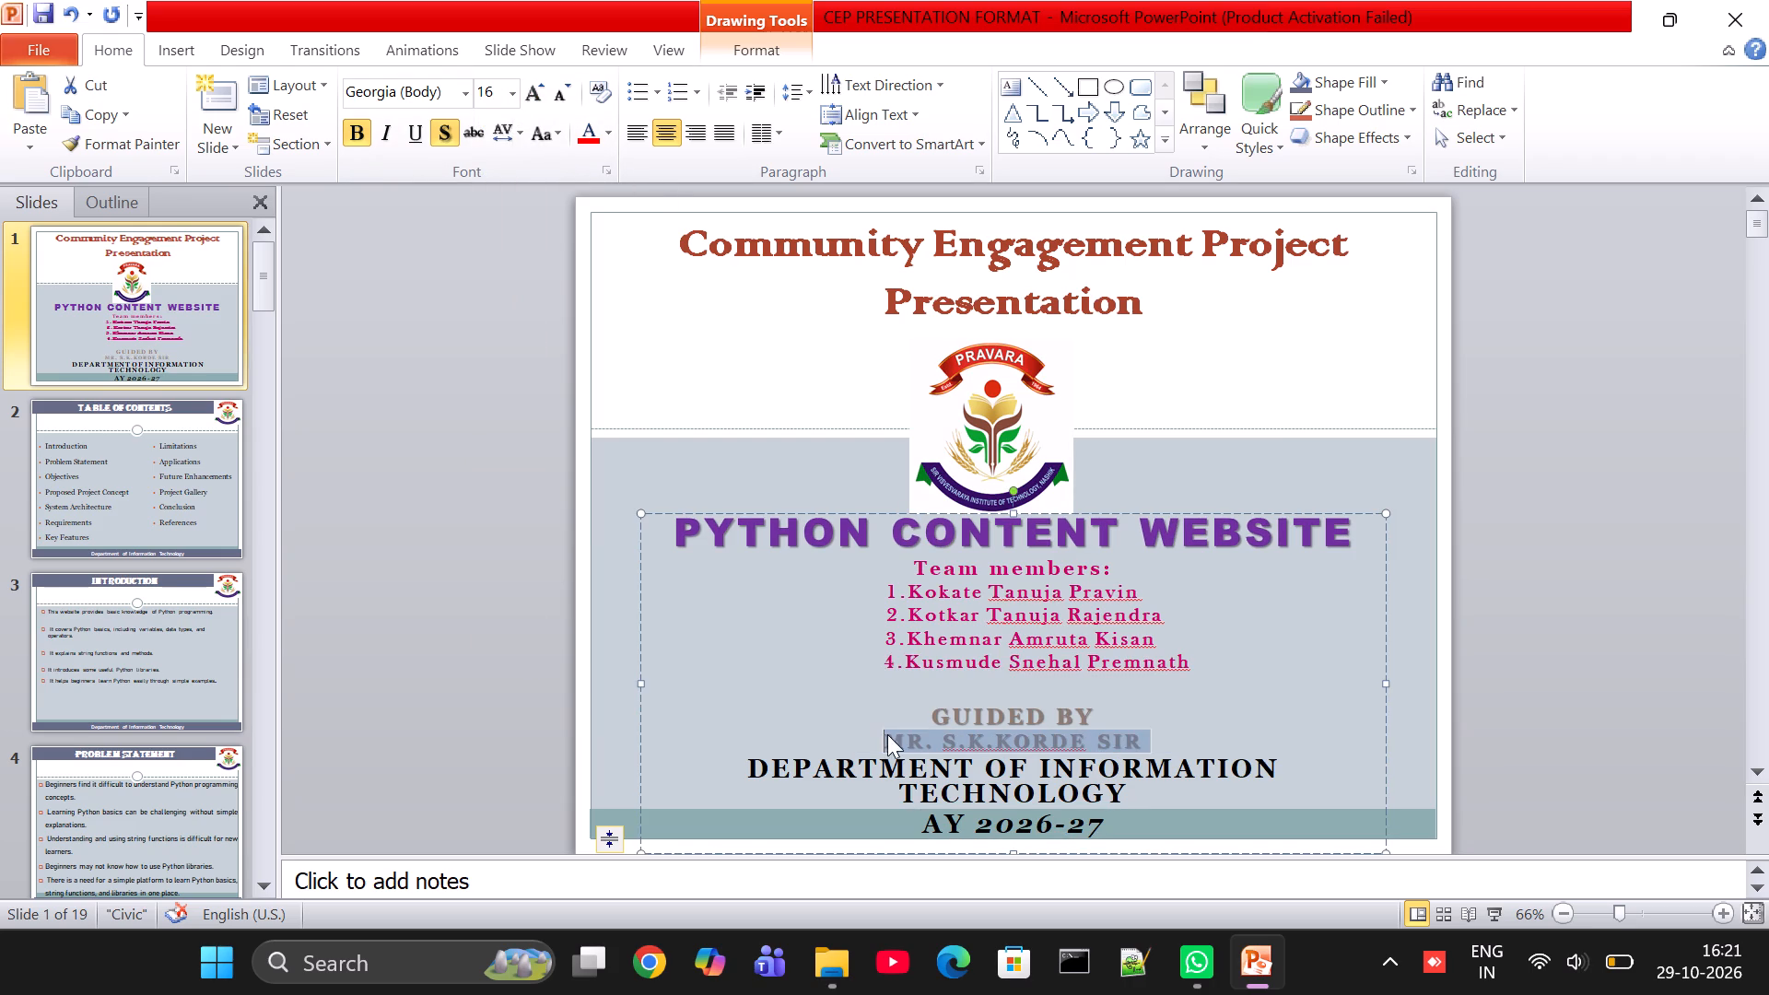
# Join the guide's name onto the "GUIDED BY" line, separated by a colon.
pyautogui.click(887, 734)
pyautogui.press('BackSpace')
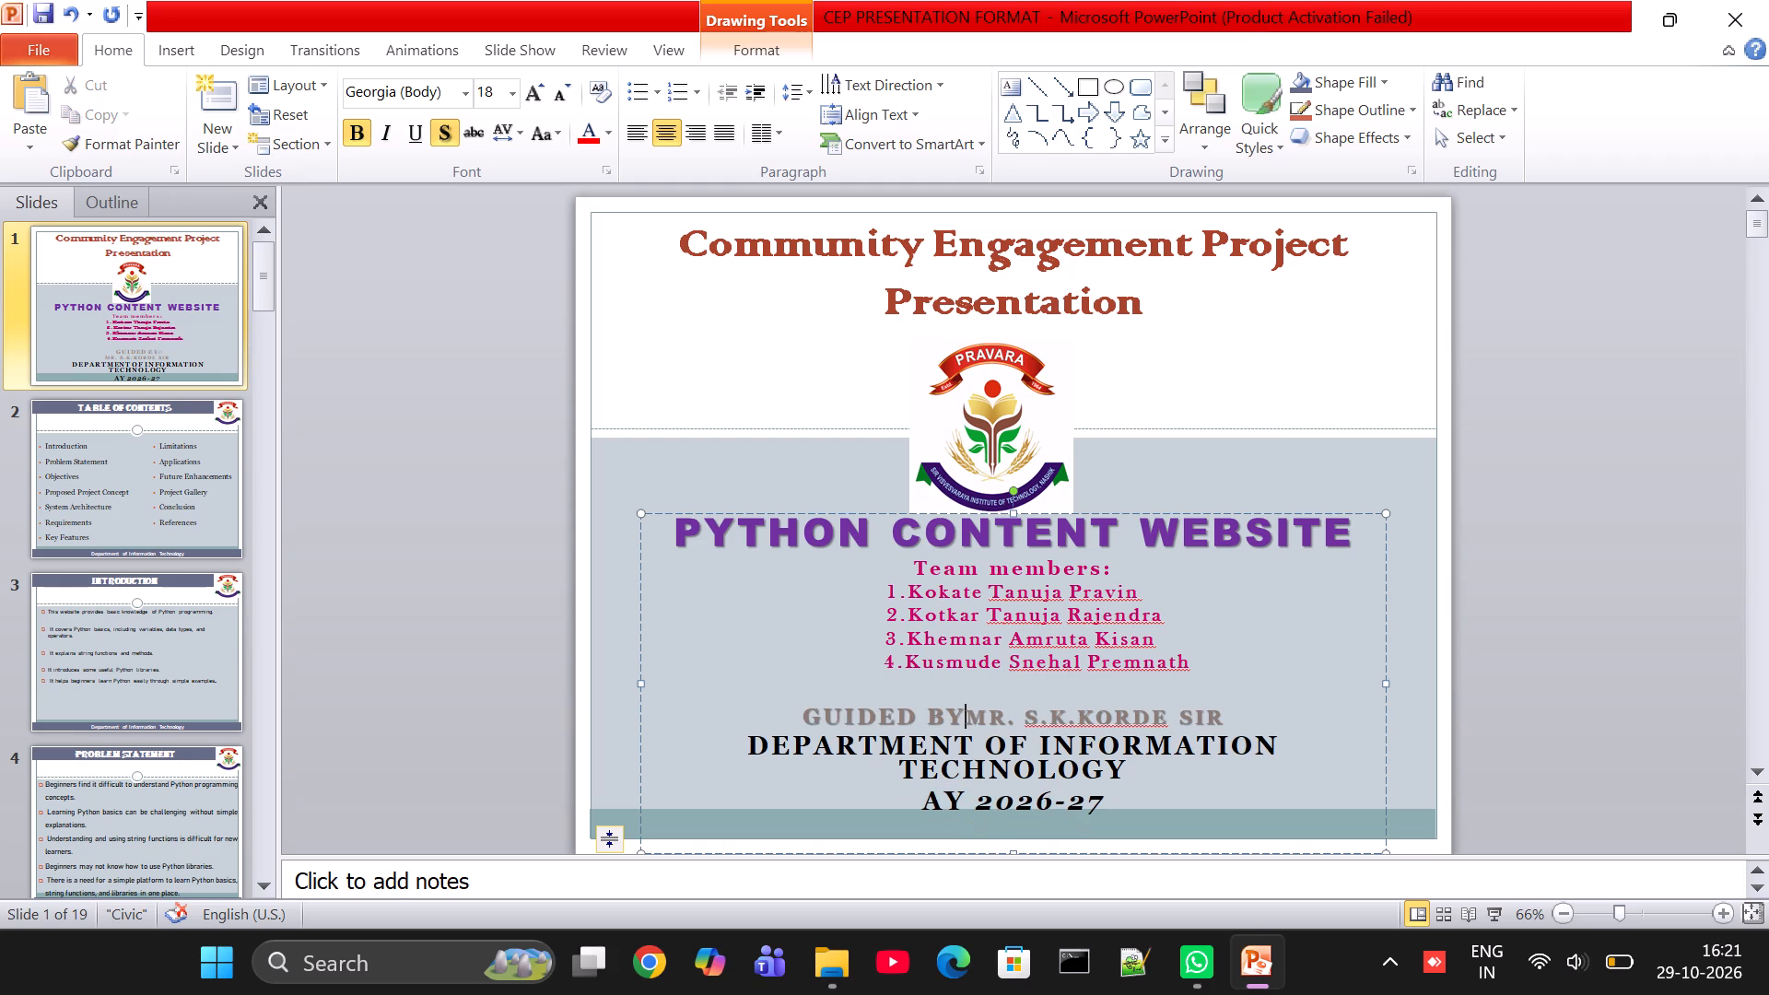
pyautogui.hotkey('shift', '"')
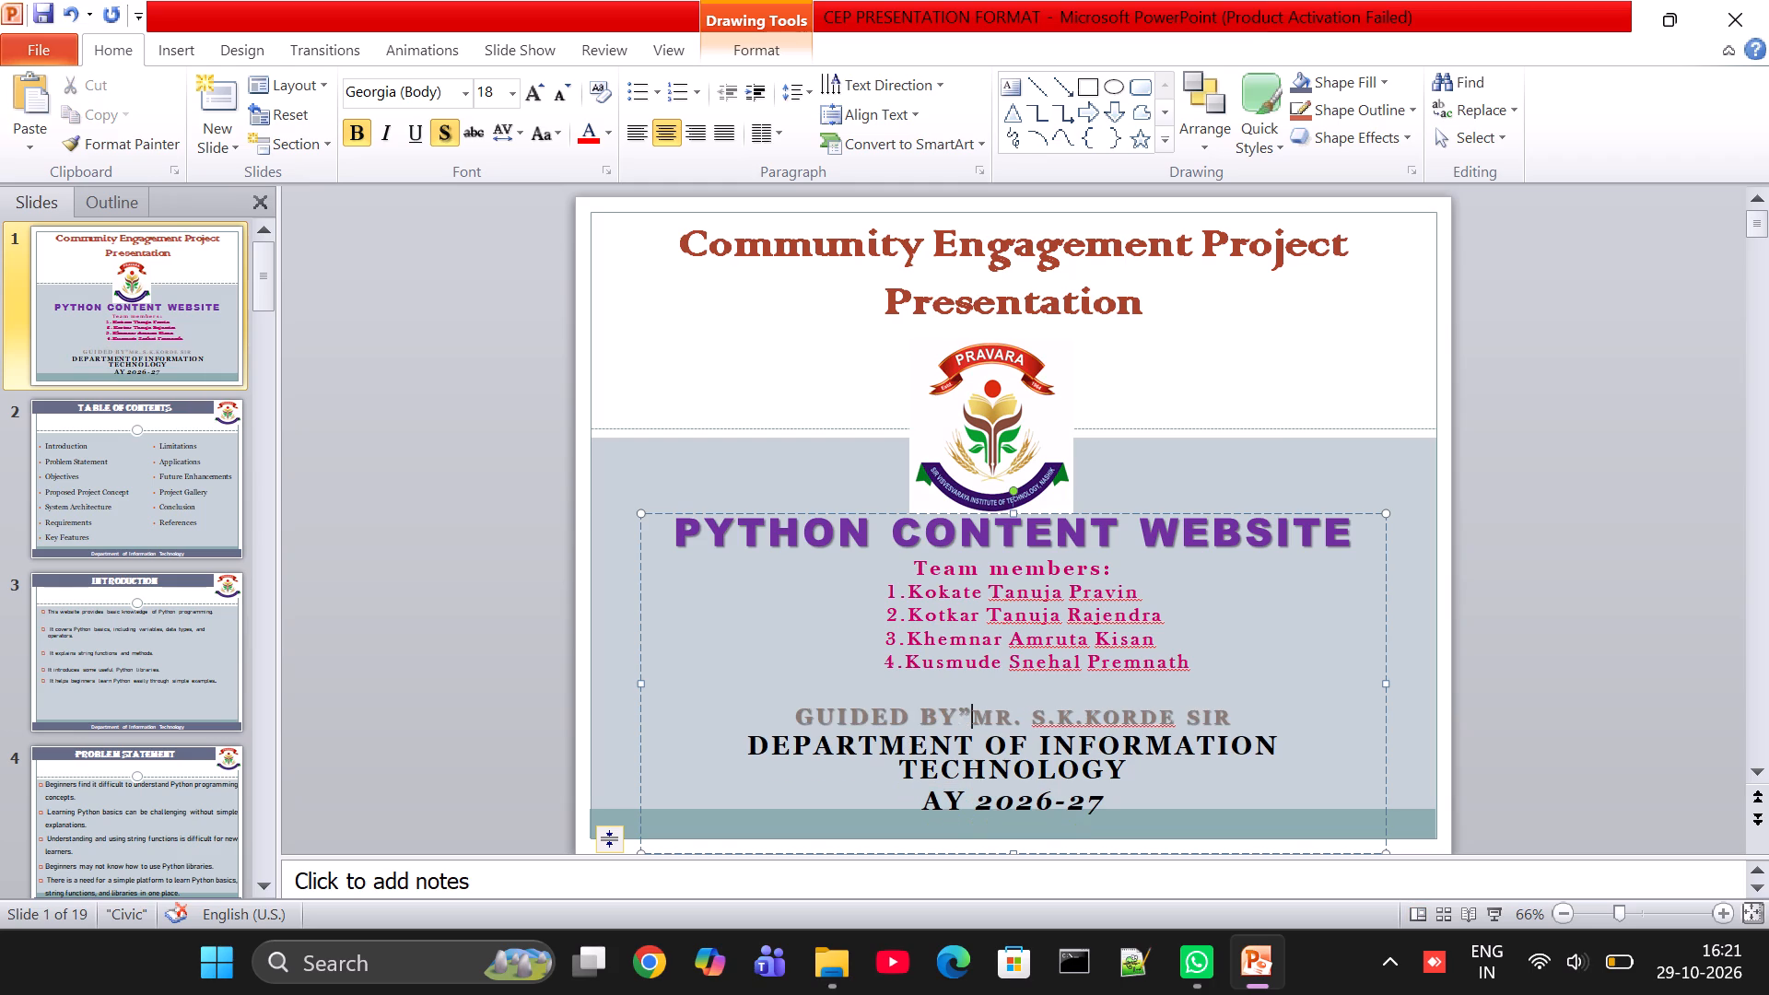
pyautogui.press('BackSpace')
pyautogui.hotkey('shift', ':')
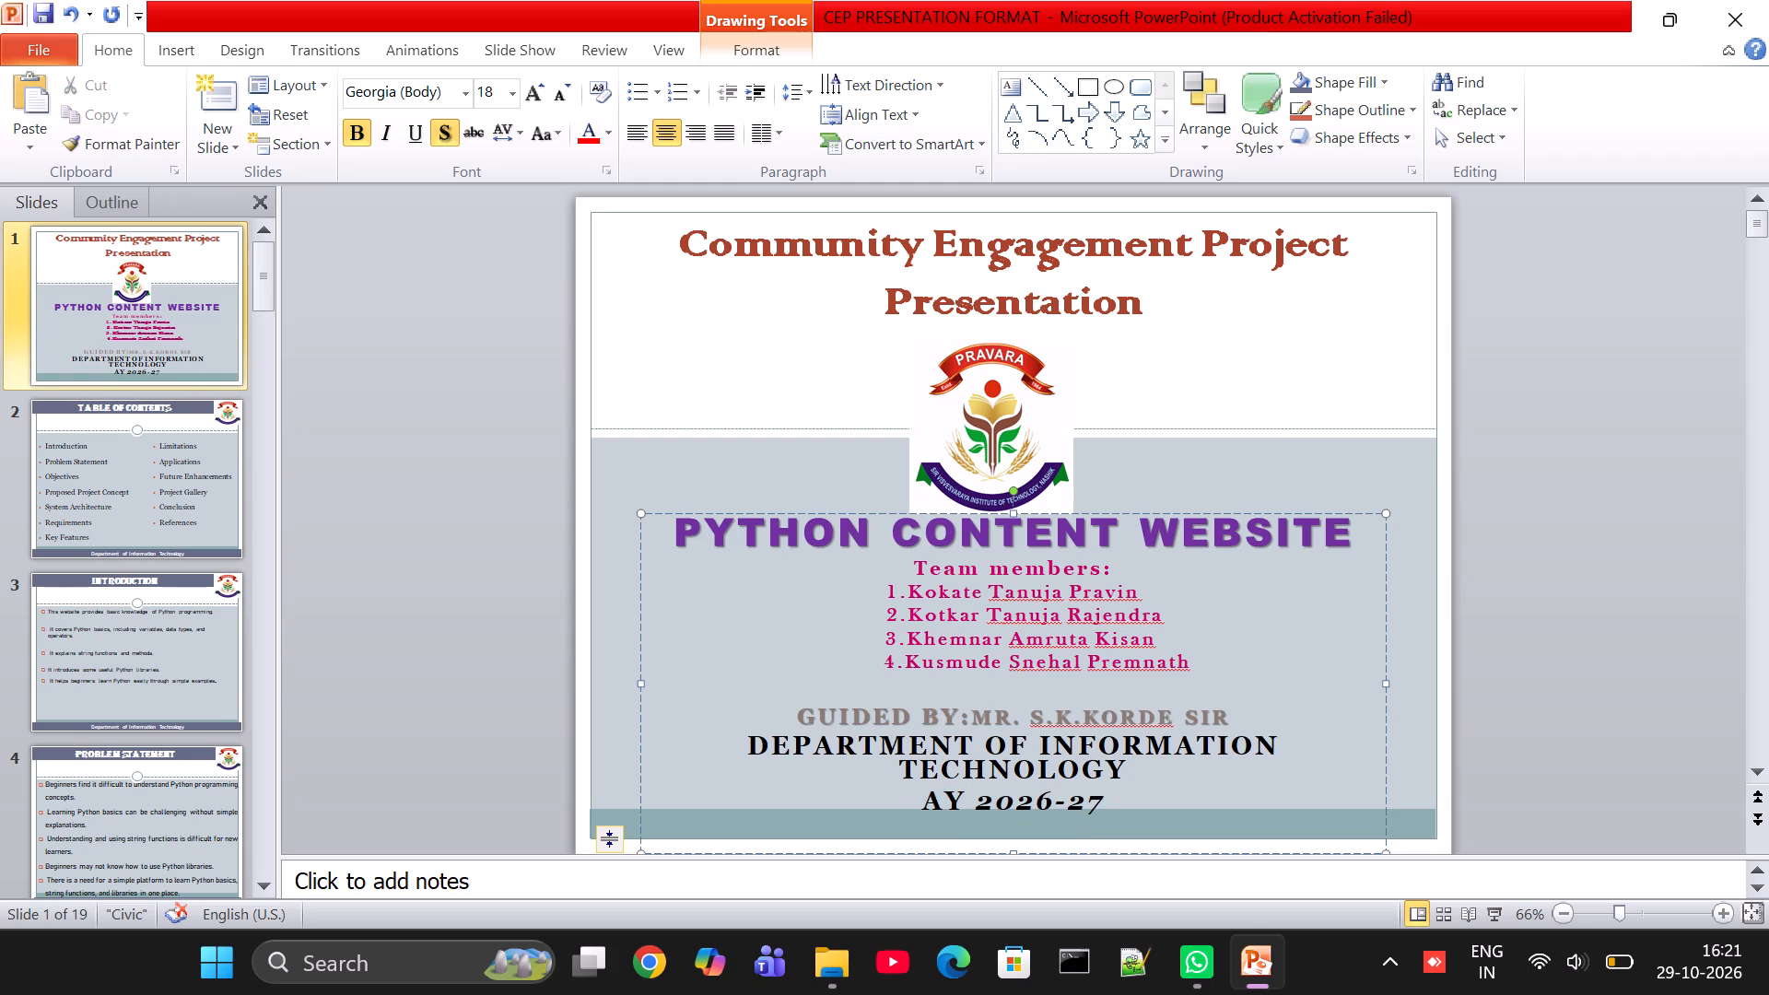
# Try retyping the R of "MR." before the guide's name in lowercase, and delete the letter.
pyautogui.click(1005, 720)
pyautogui.press('BackSpace')
pyautogui.press('r')
pyautogui.press('BackSpace')
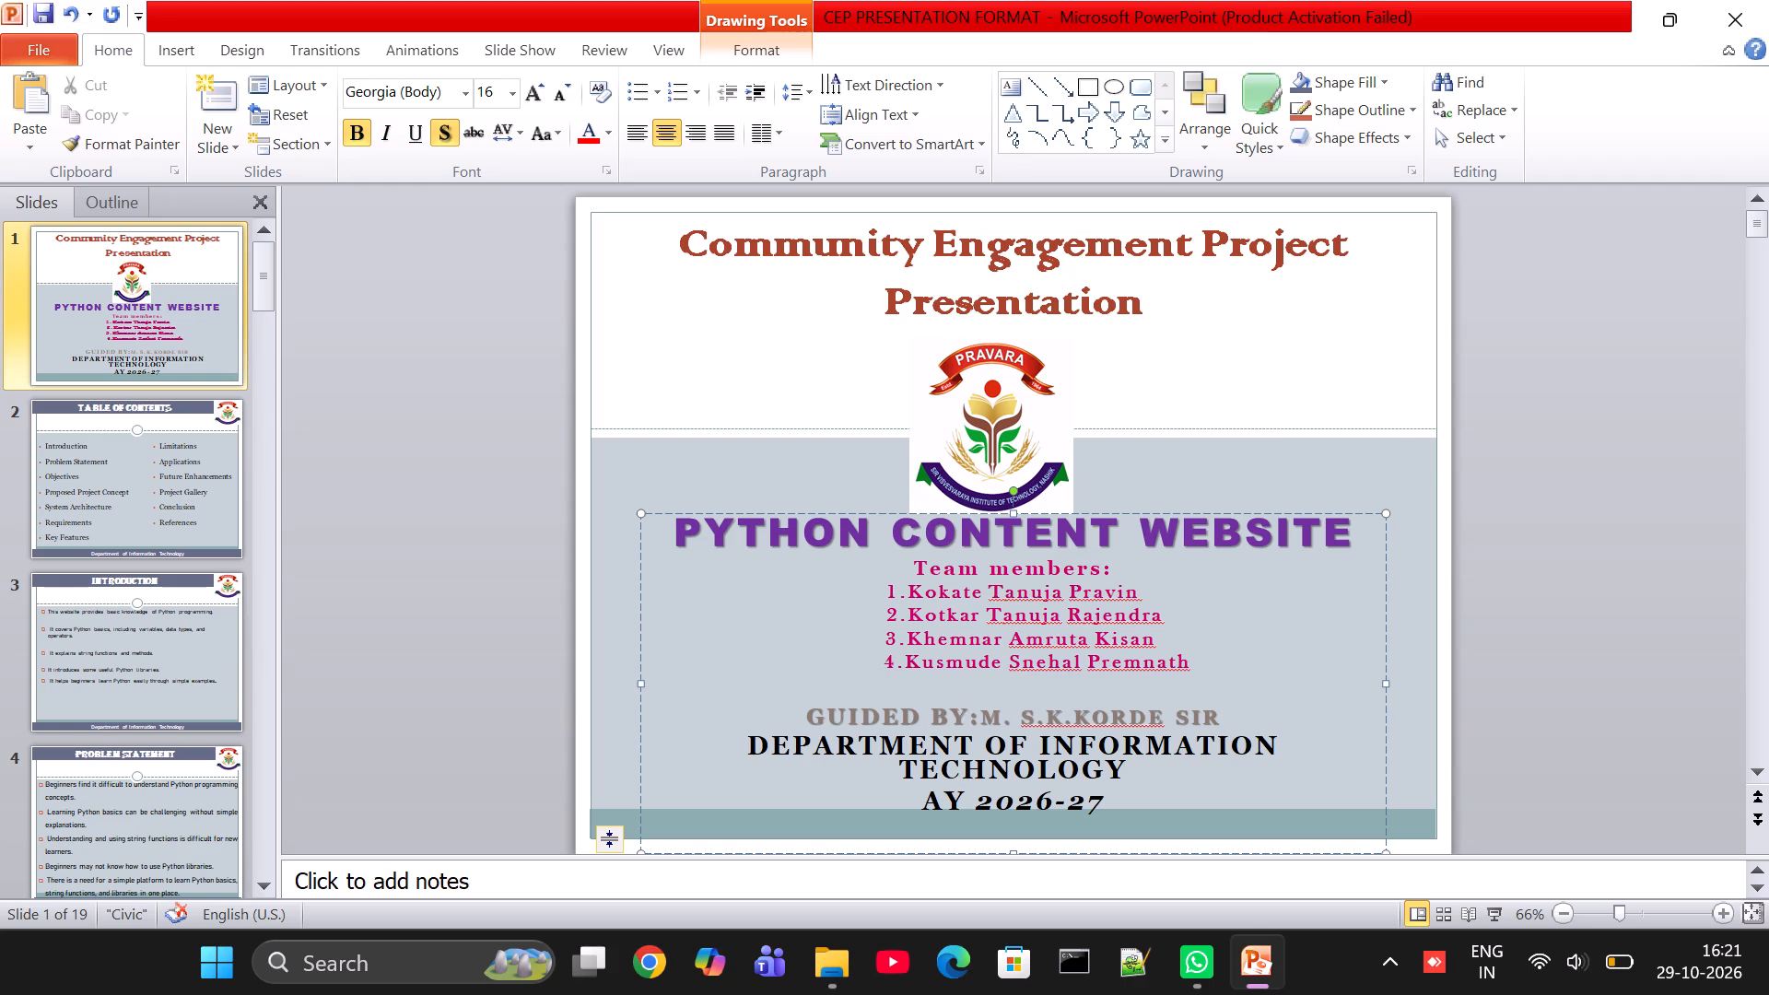
# Delete the Y of "GUIDED BY", trying uppercase and lowercase replacements and removing each one.
pyautogui.click(964, 721)
pyautogui.press('BackSpace')
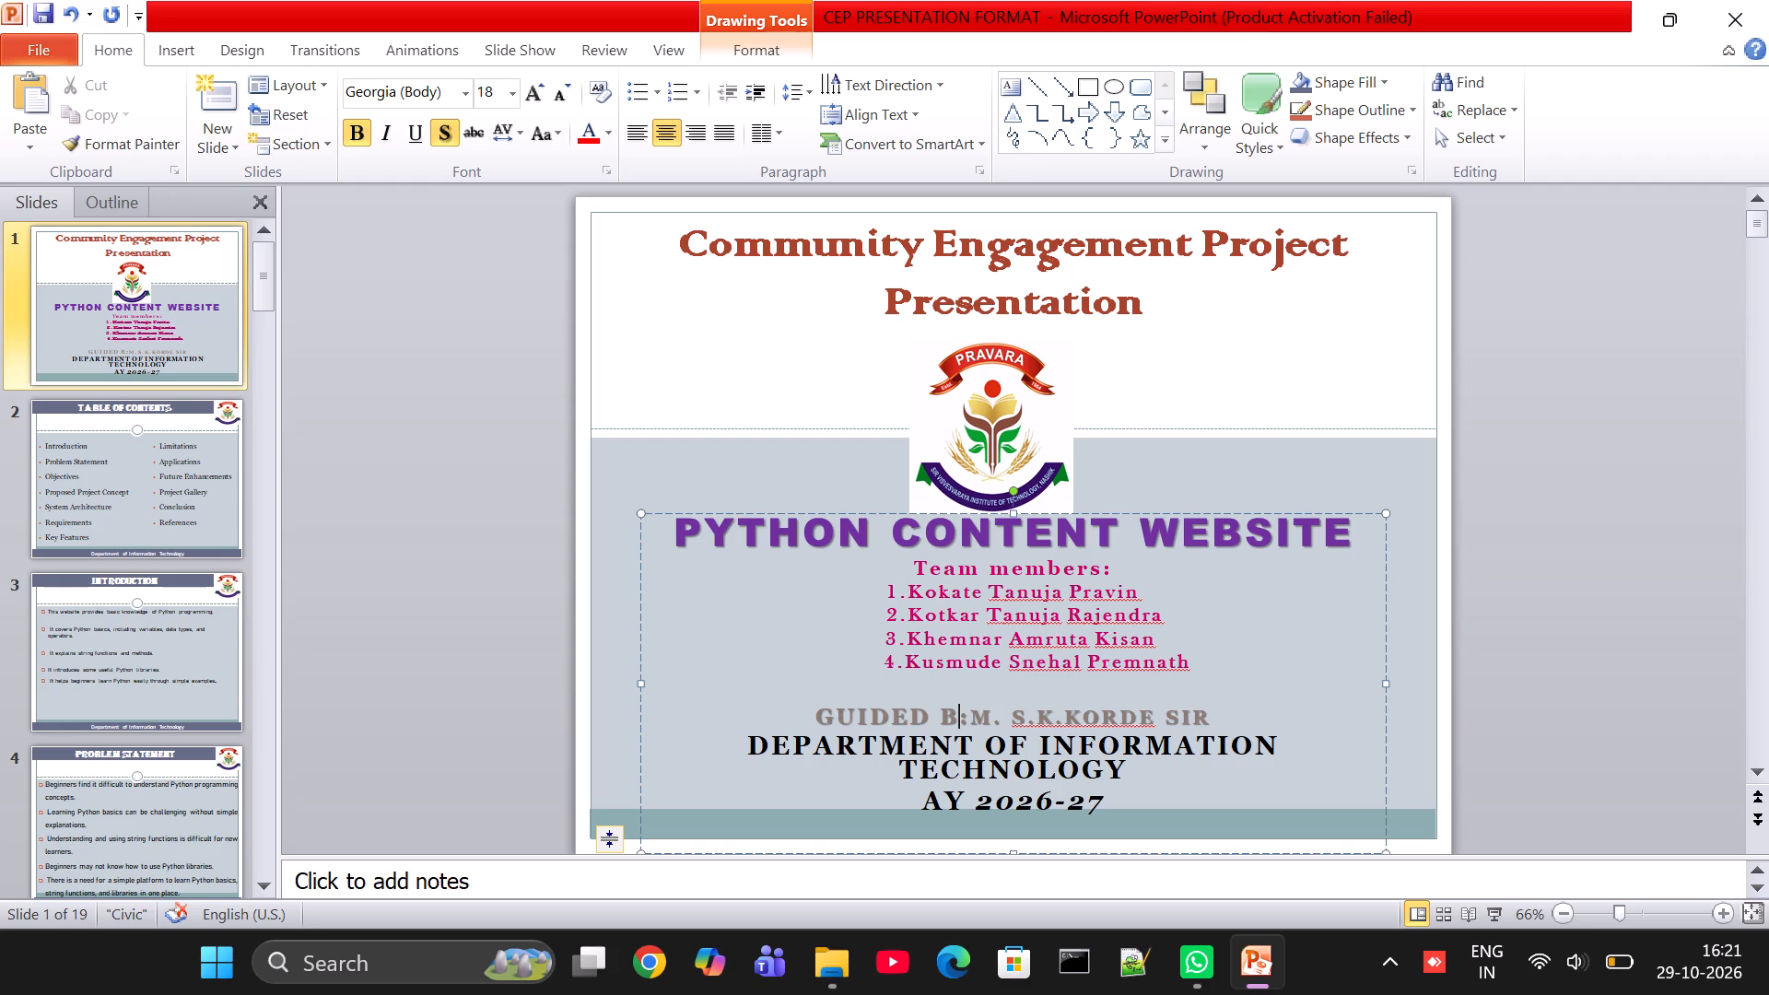
pyautogui.hotkey('shift', 'y')
pyautogui.press('BackSpace')
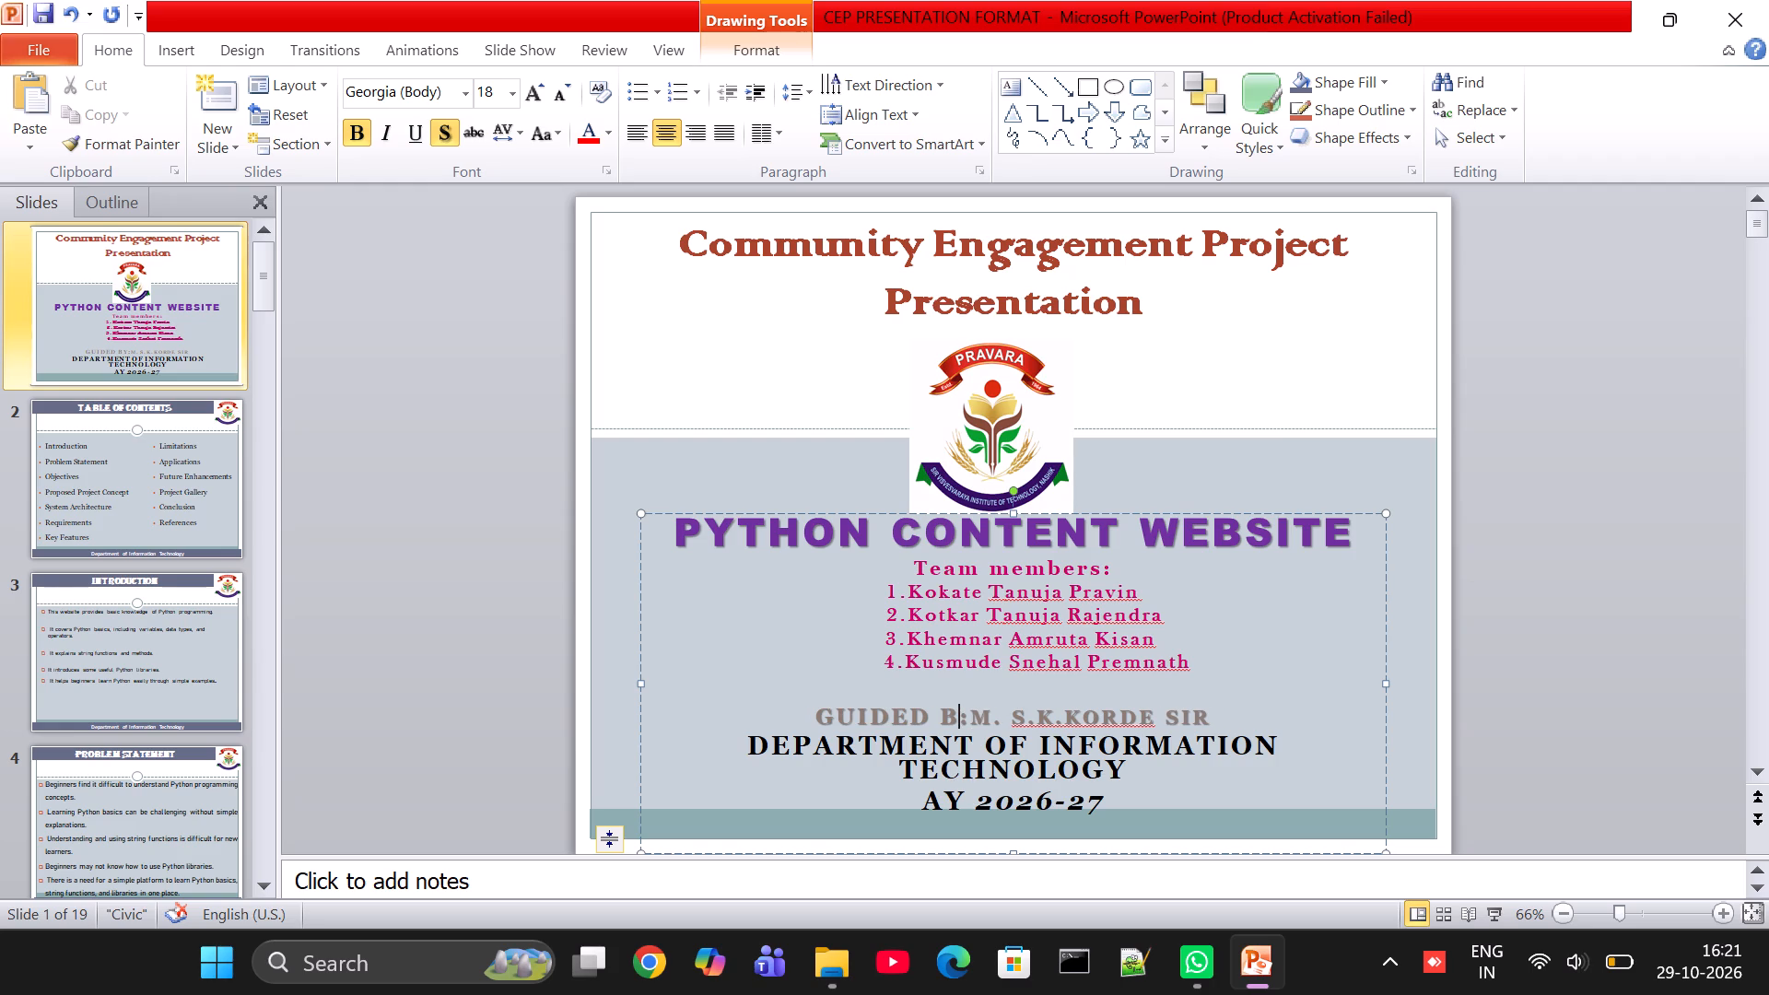
pyautogui.press('y')
pyautogui.press('BackSpace')
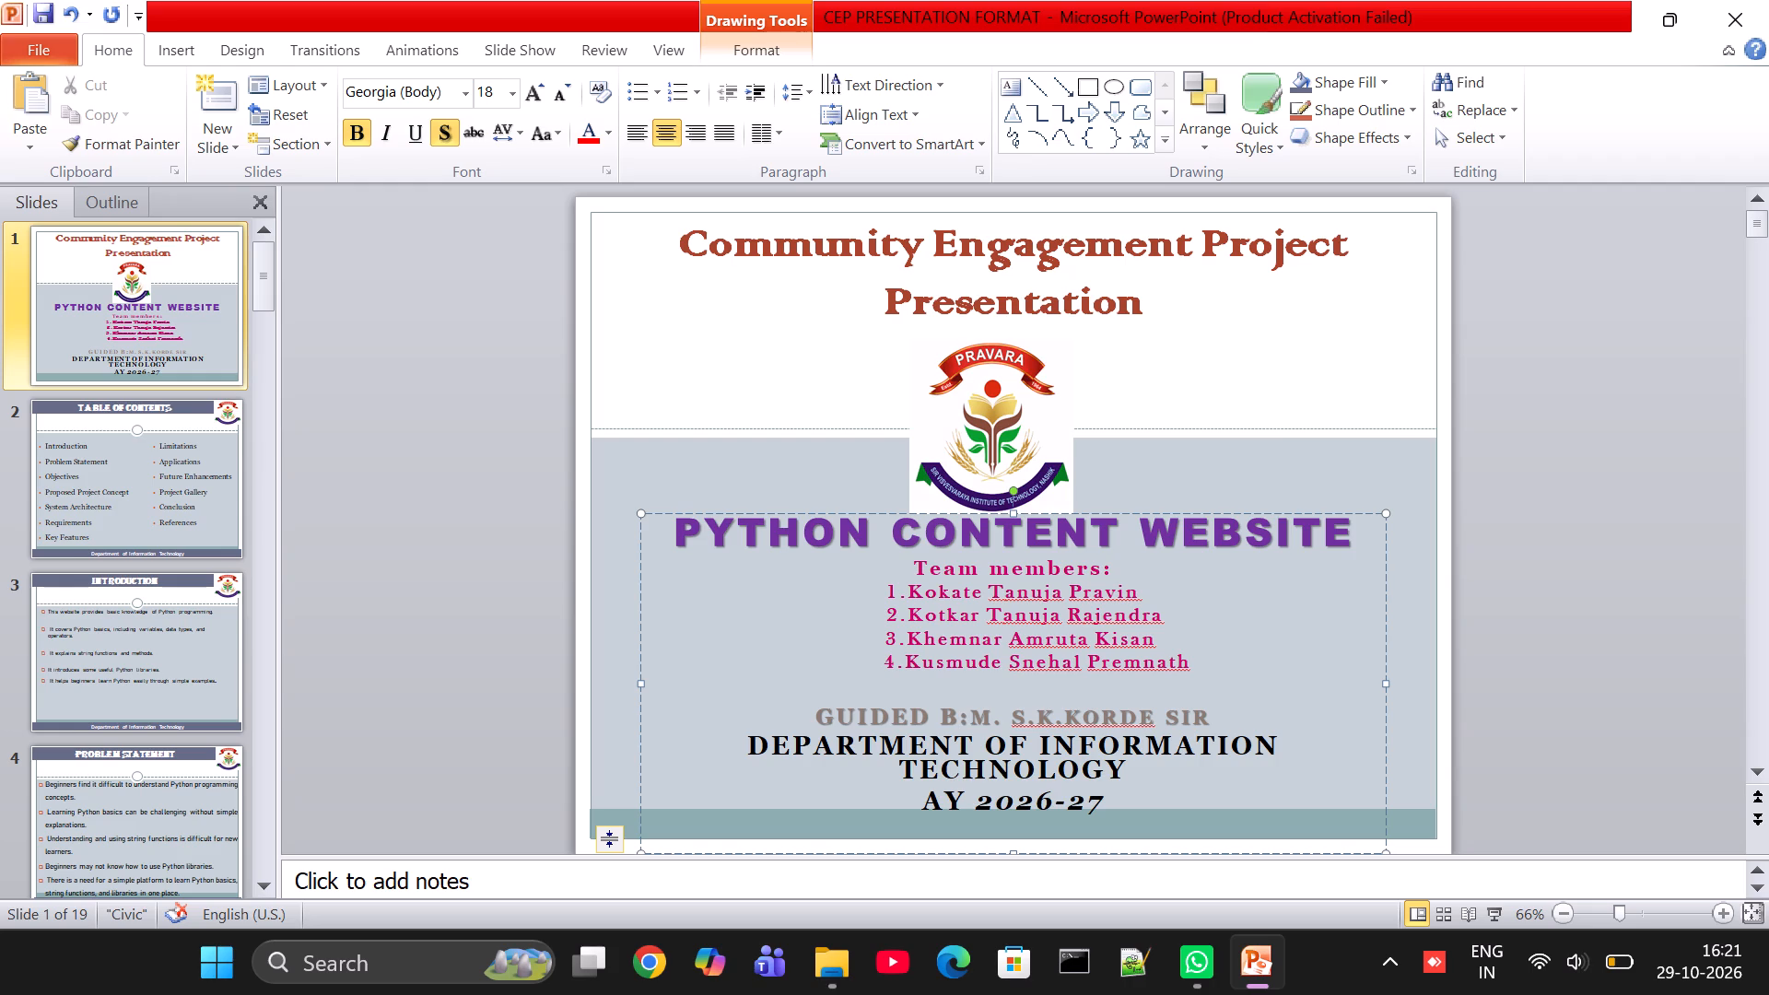
# Change the department and "AY 2026-27" lines on the title slide to Capitalize Each Word.
pyautogui.click(753, 739)
pyautogui.moveTo(753, 739); pyautogui.dragTo(1103, 816)
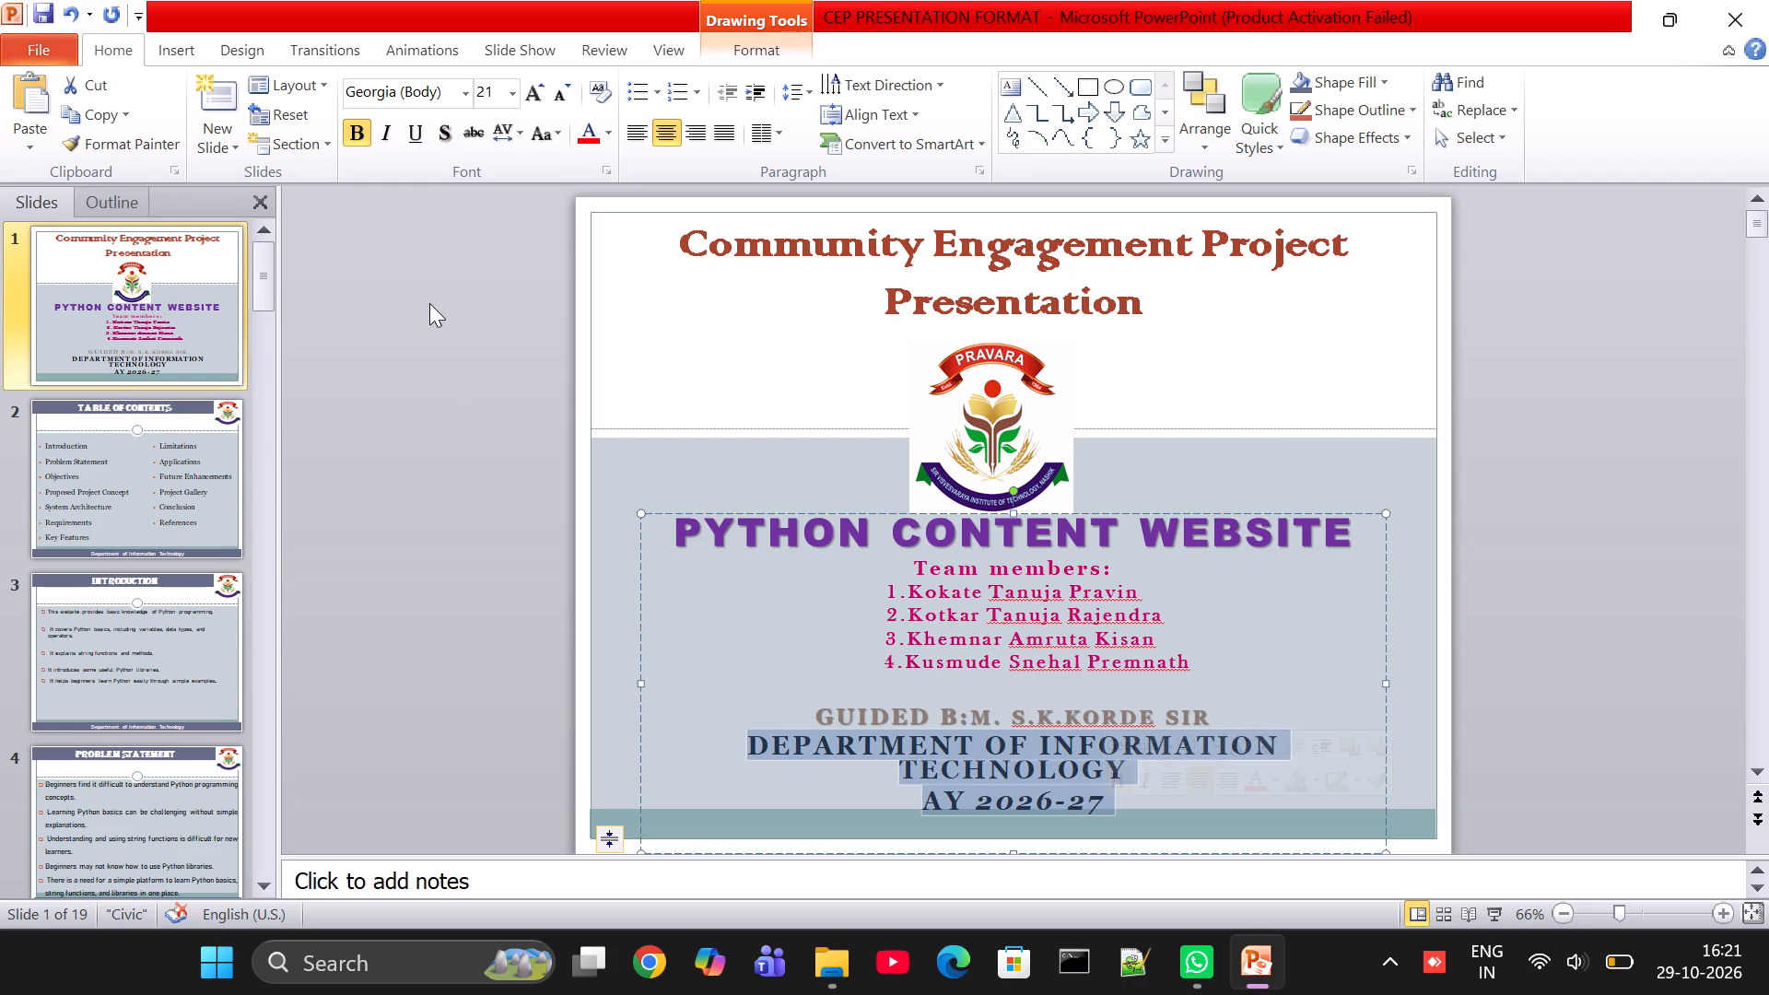
pyautogui.click(555, 130)
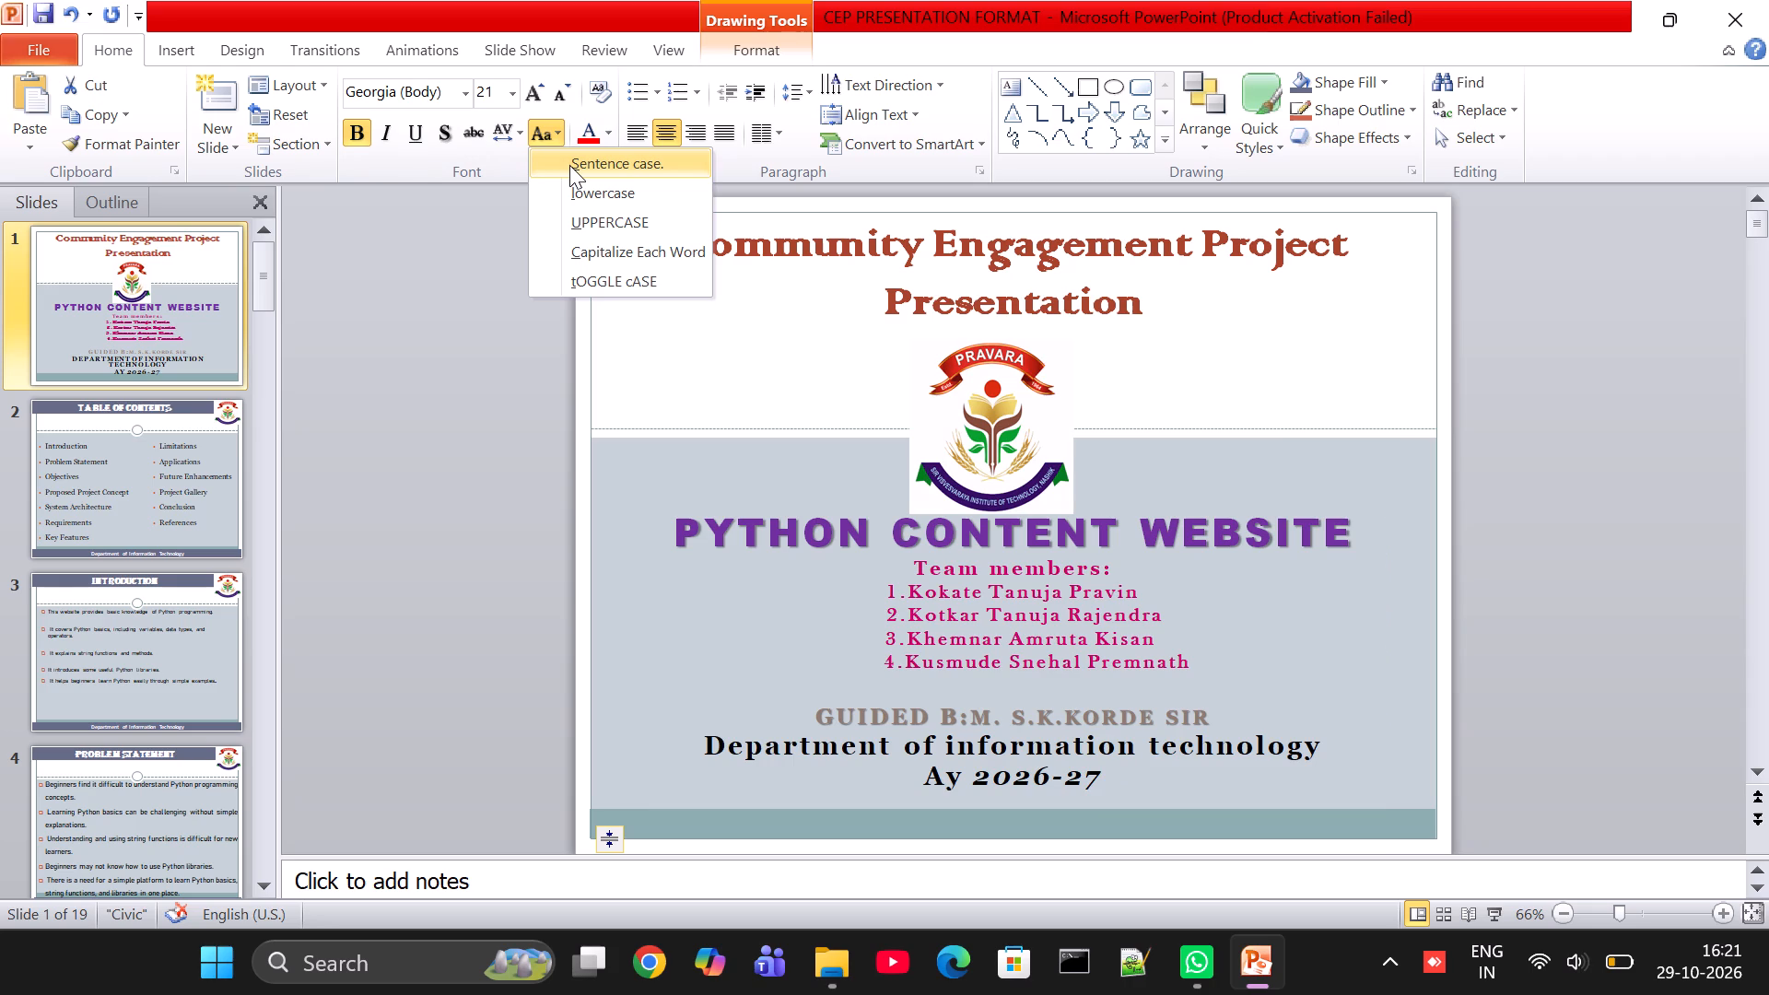
pyautogui.click(601, 255)
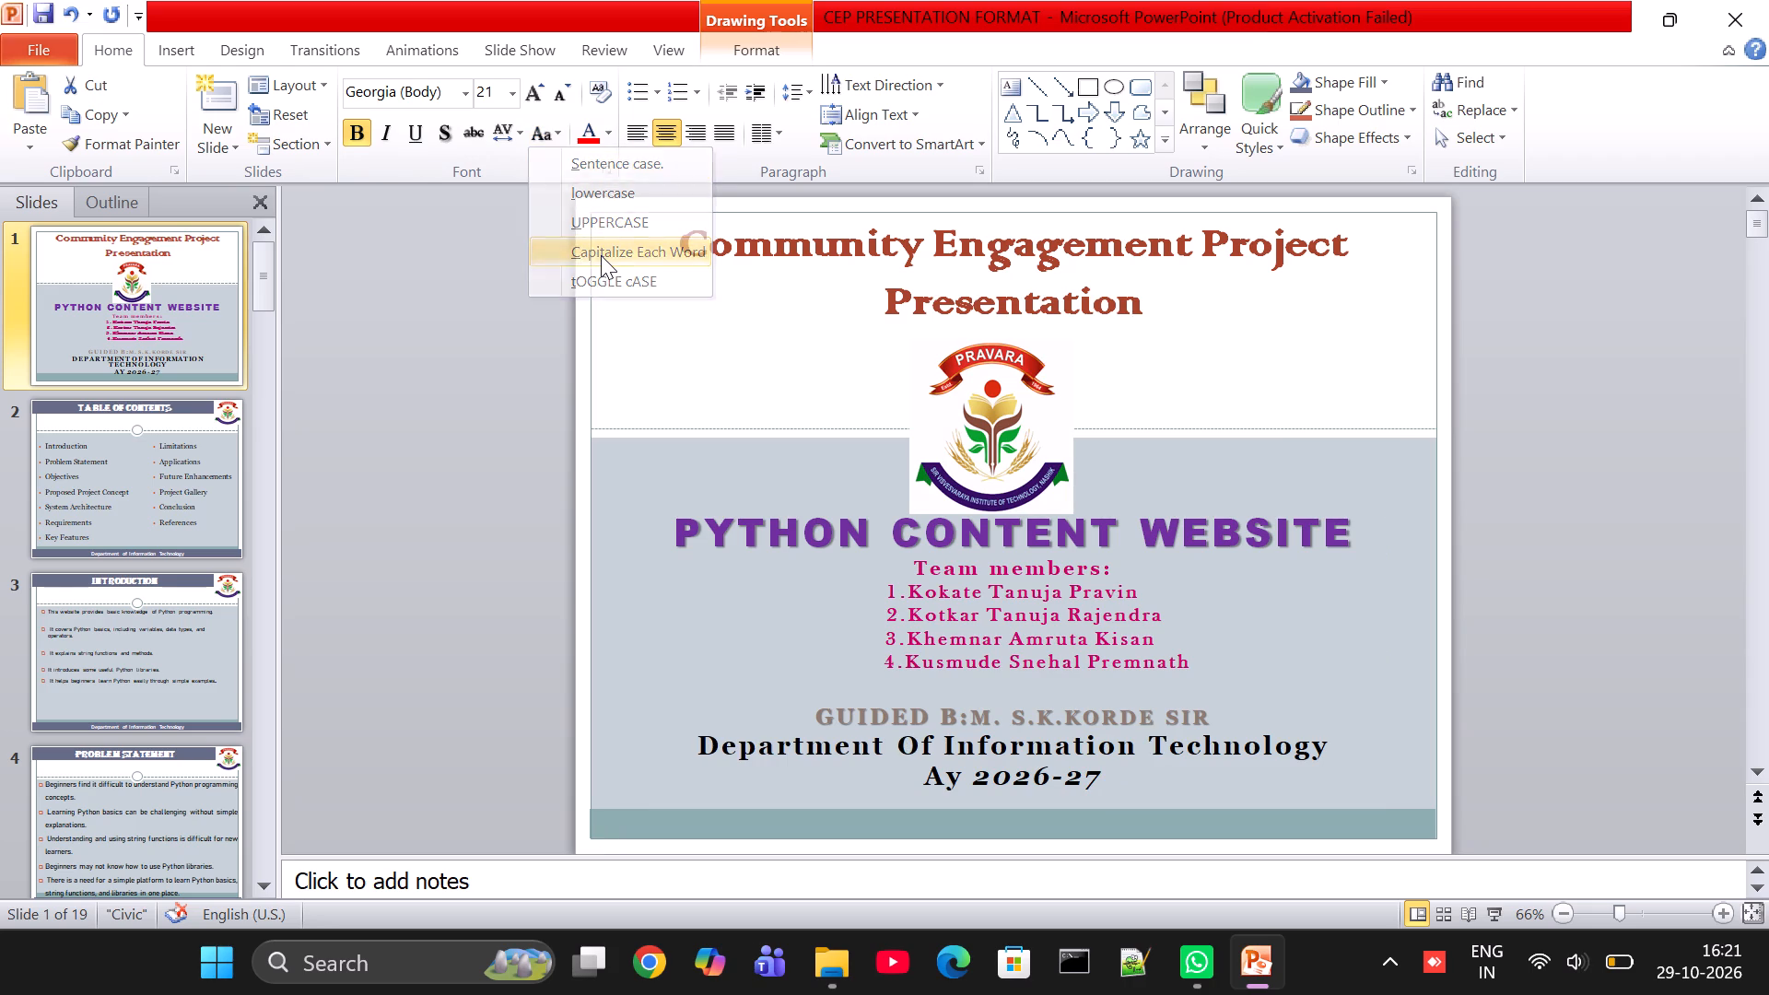
pyautogui.click(715, 629)
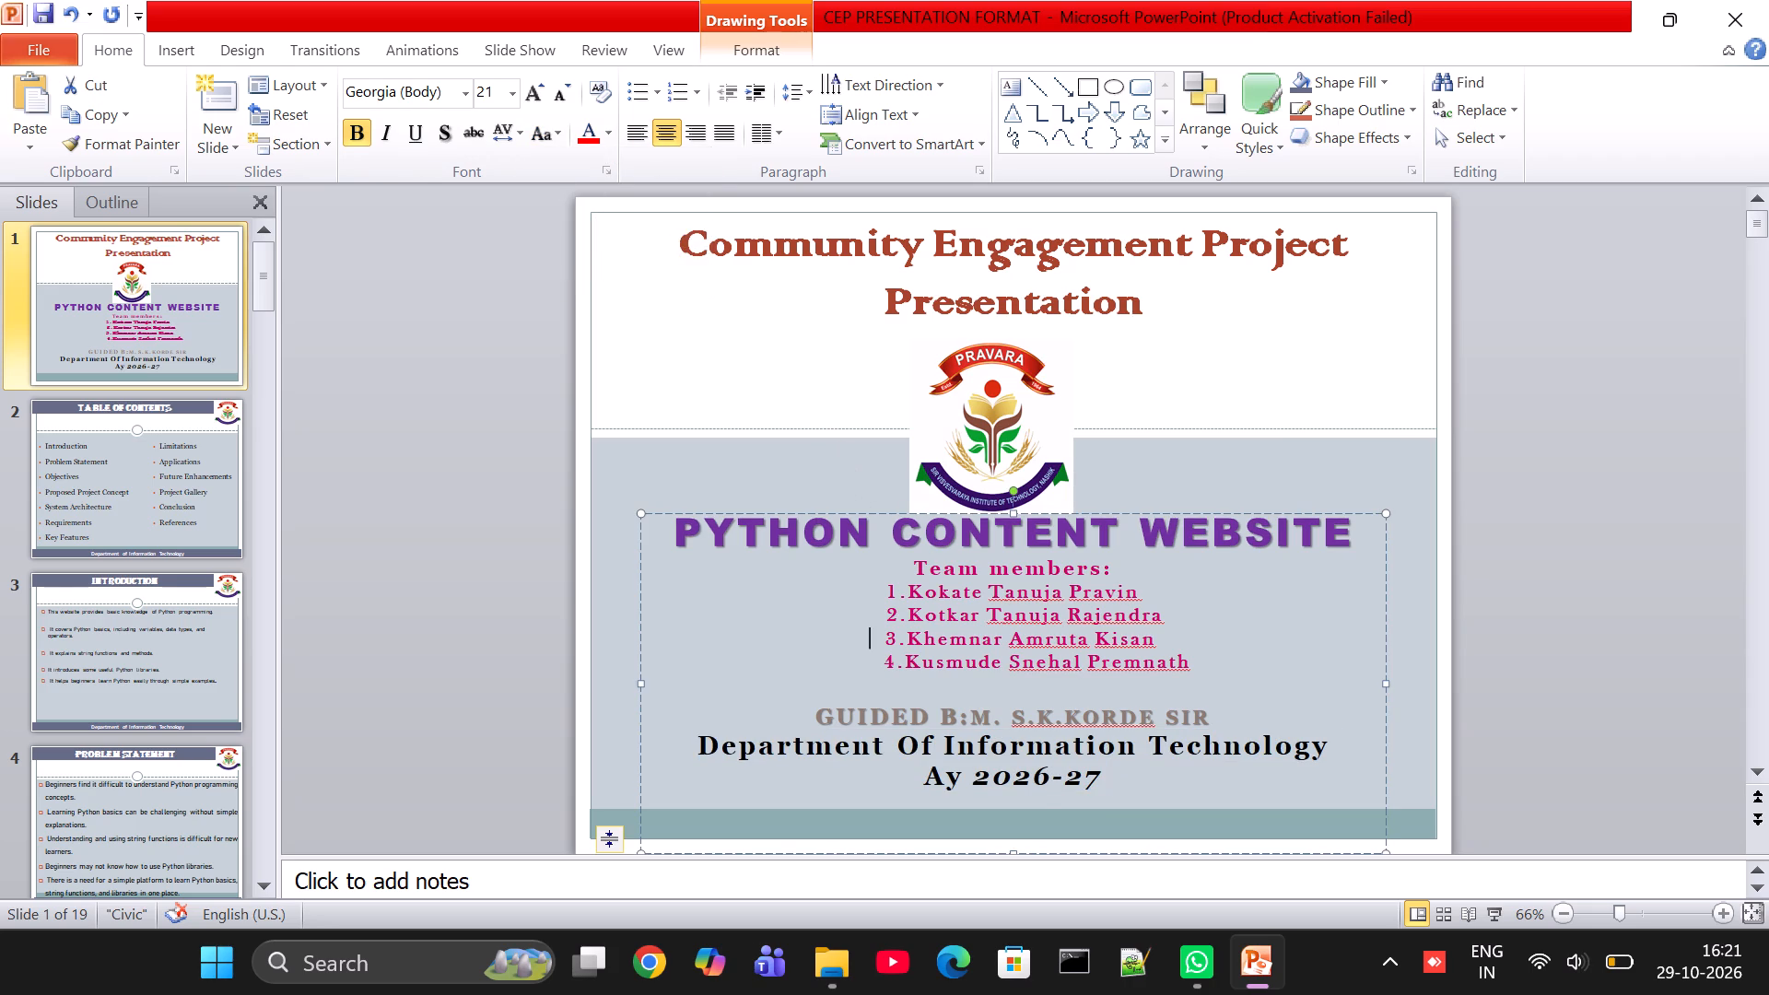
# Apply Capitalize Each Word to the guide line and the department line below it.
pyautogui.click(819, 721)
pyautogui.moveTo(819, 721); pyautogui.dragTo(1172, 730)
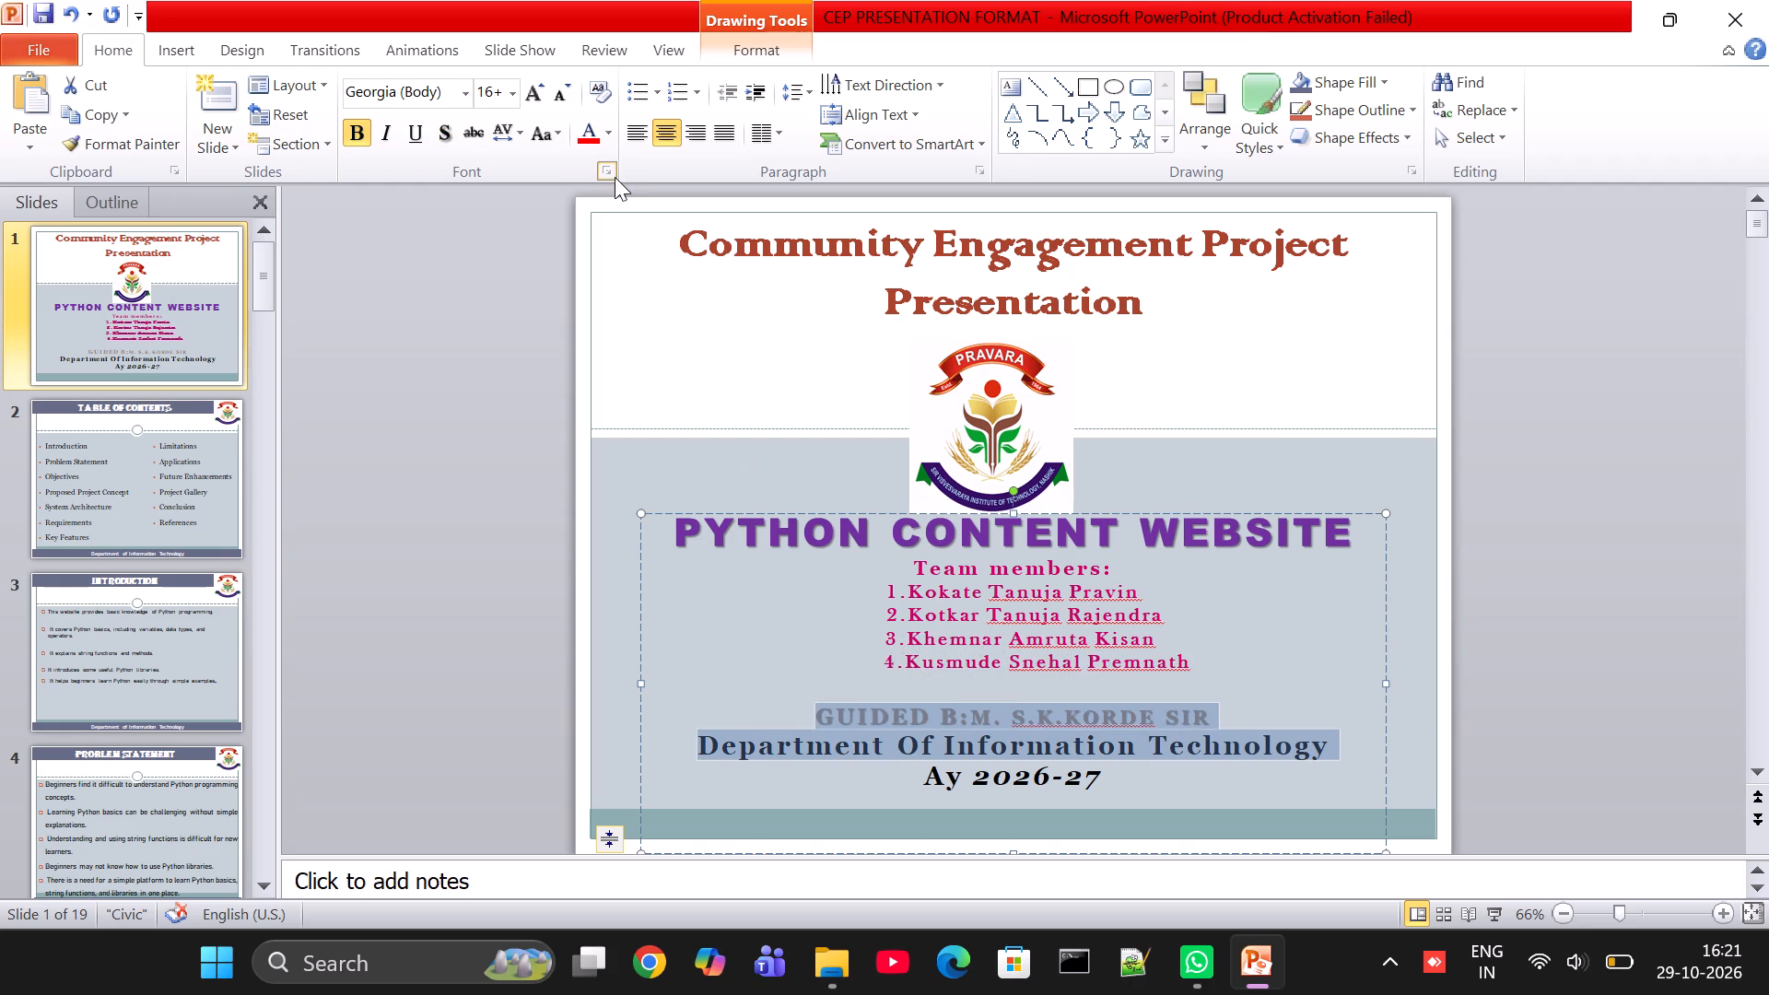
pyautogui.click(558, 134)
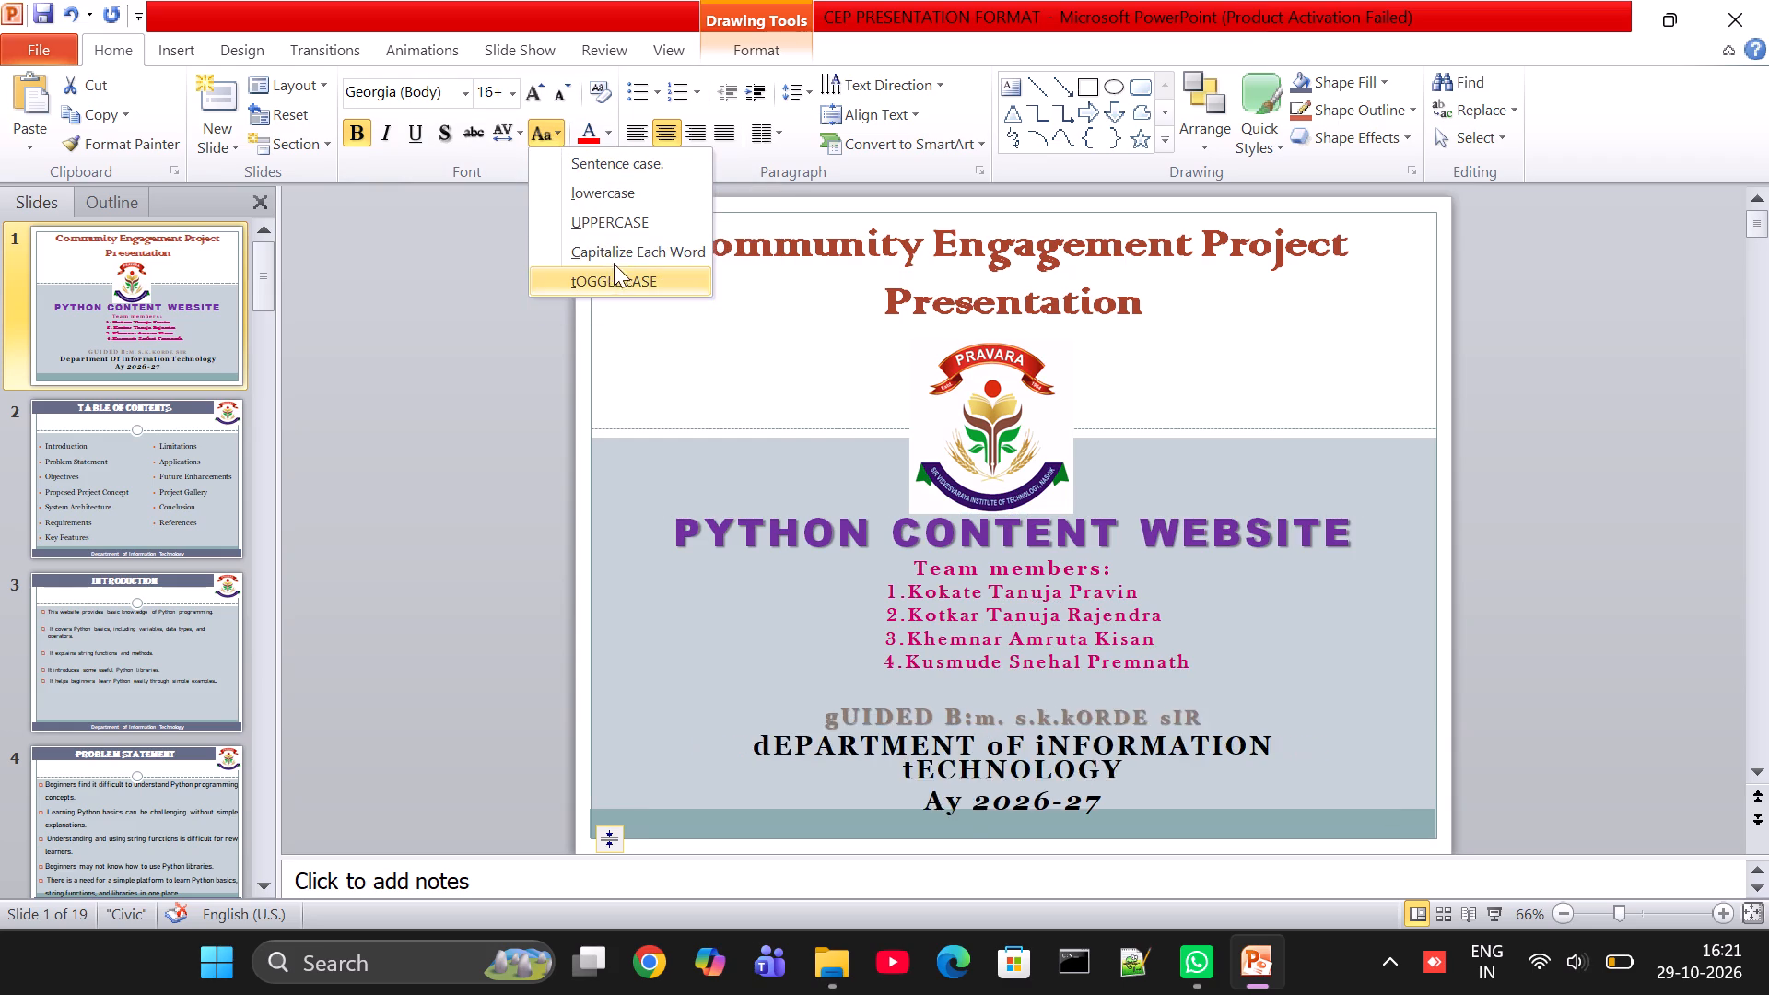
pyautogui.click(625, 247)
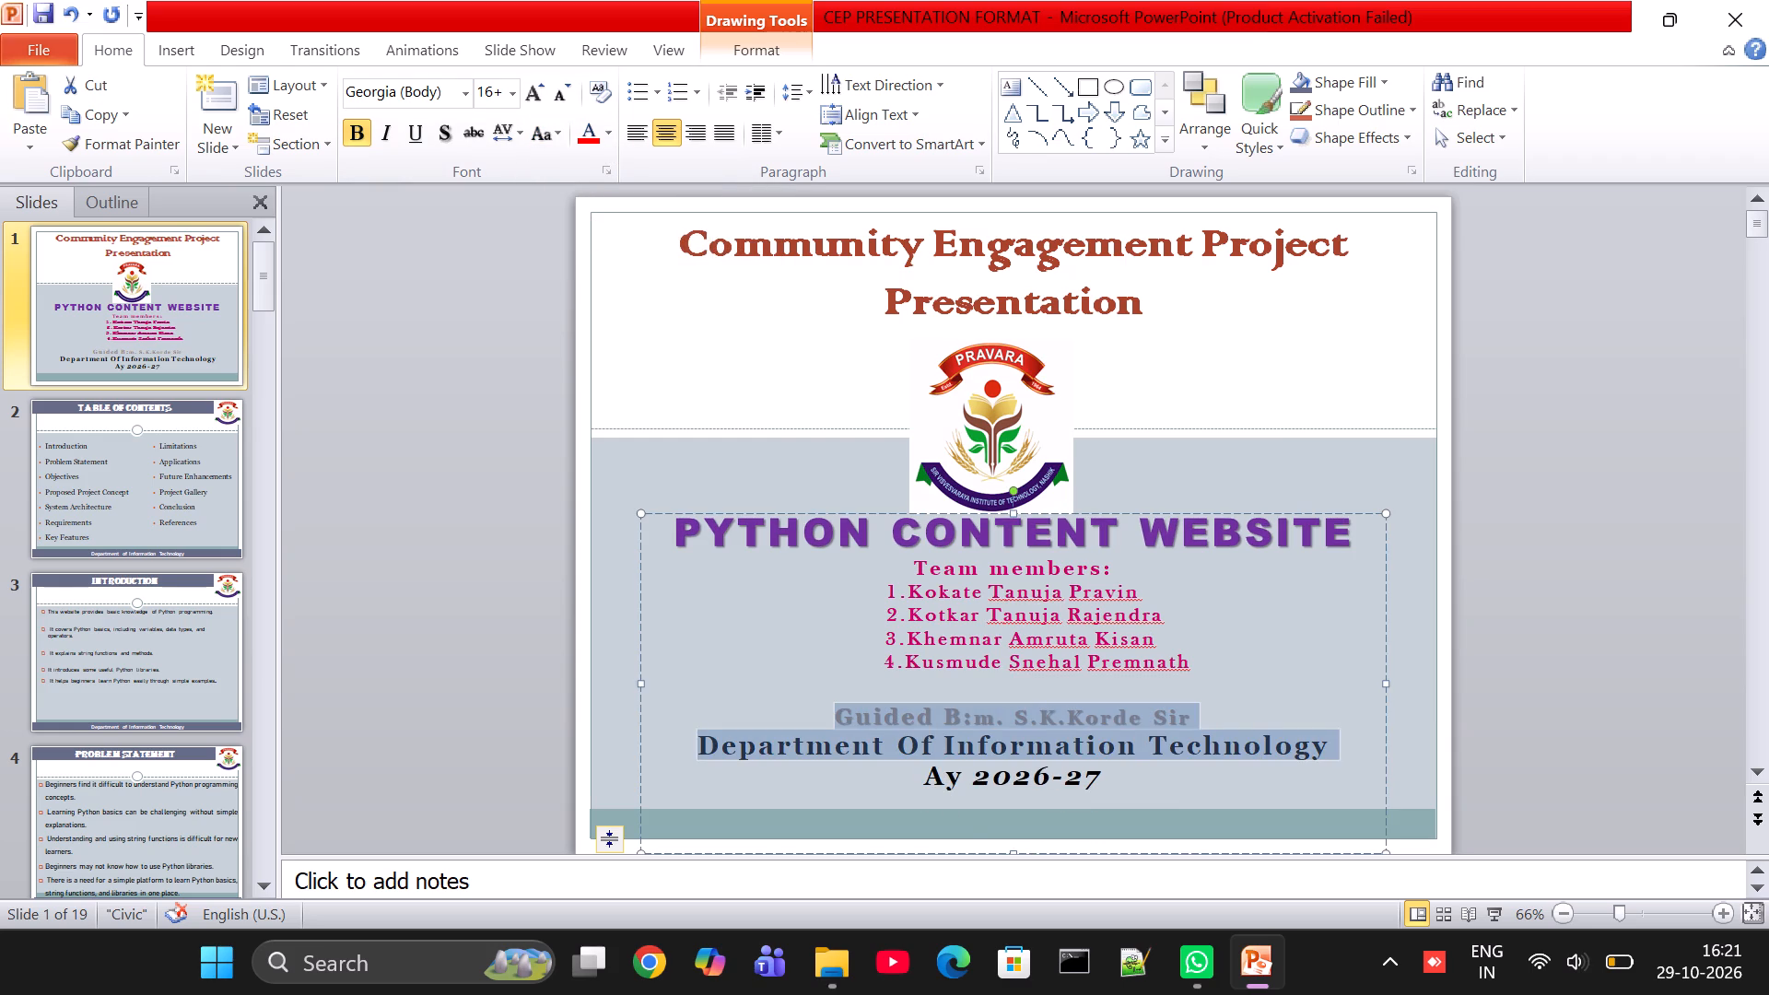
# Replace "Ay" before 2026-27 with "Year".
pyautogui.click(942, 771)
pyautogui.press('BackSpace')
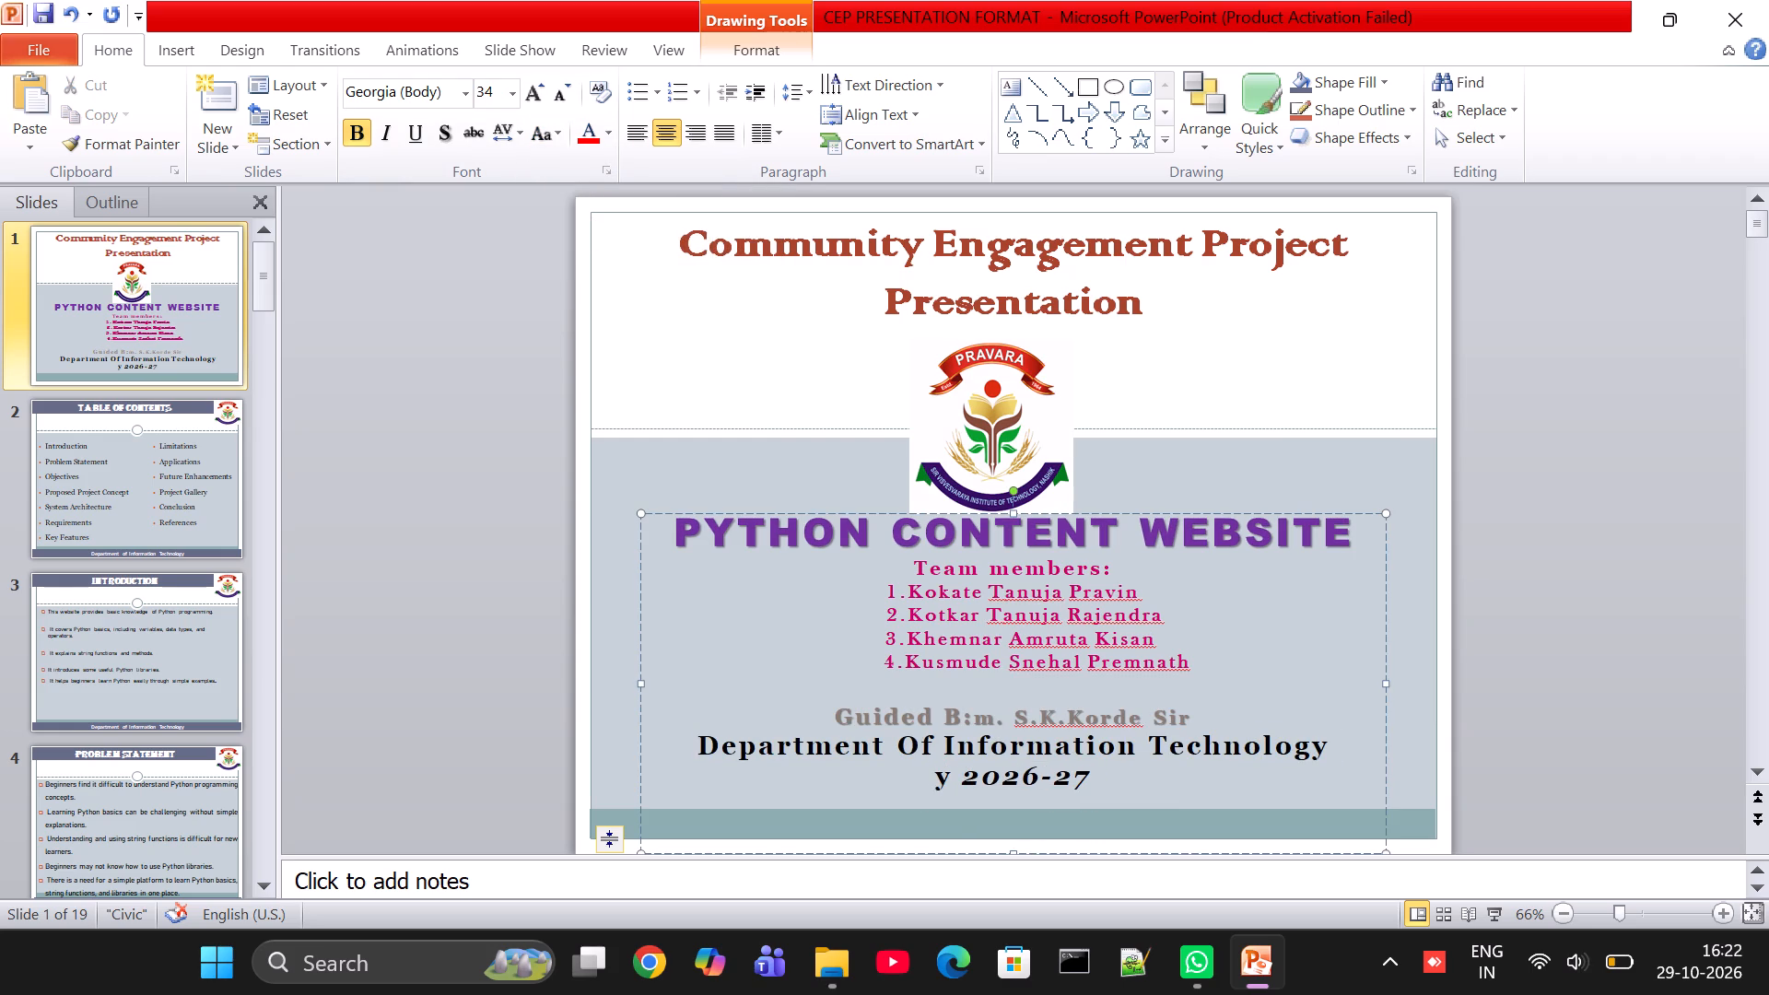
pyautogui.press('Right')
pyautogui.press('BackSpace')
pyautogui.write('Year')
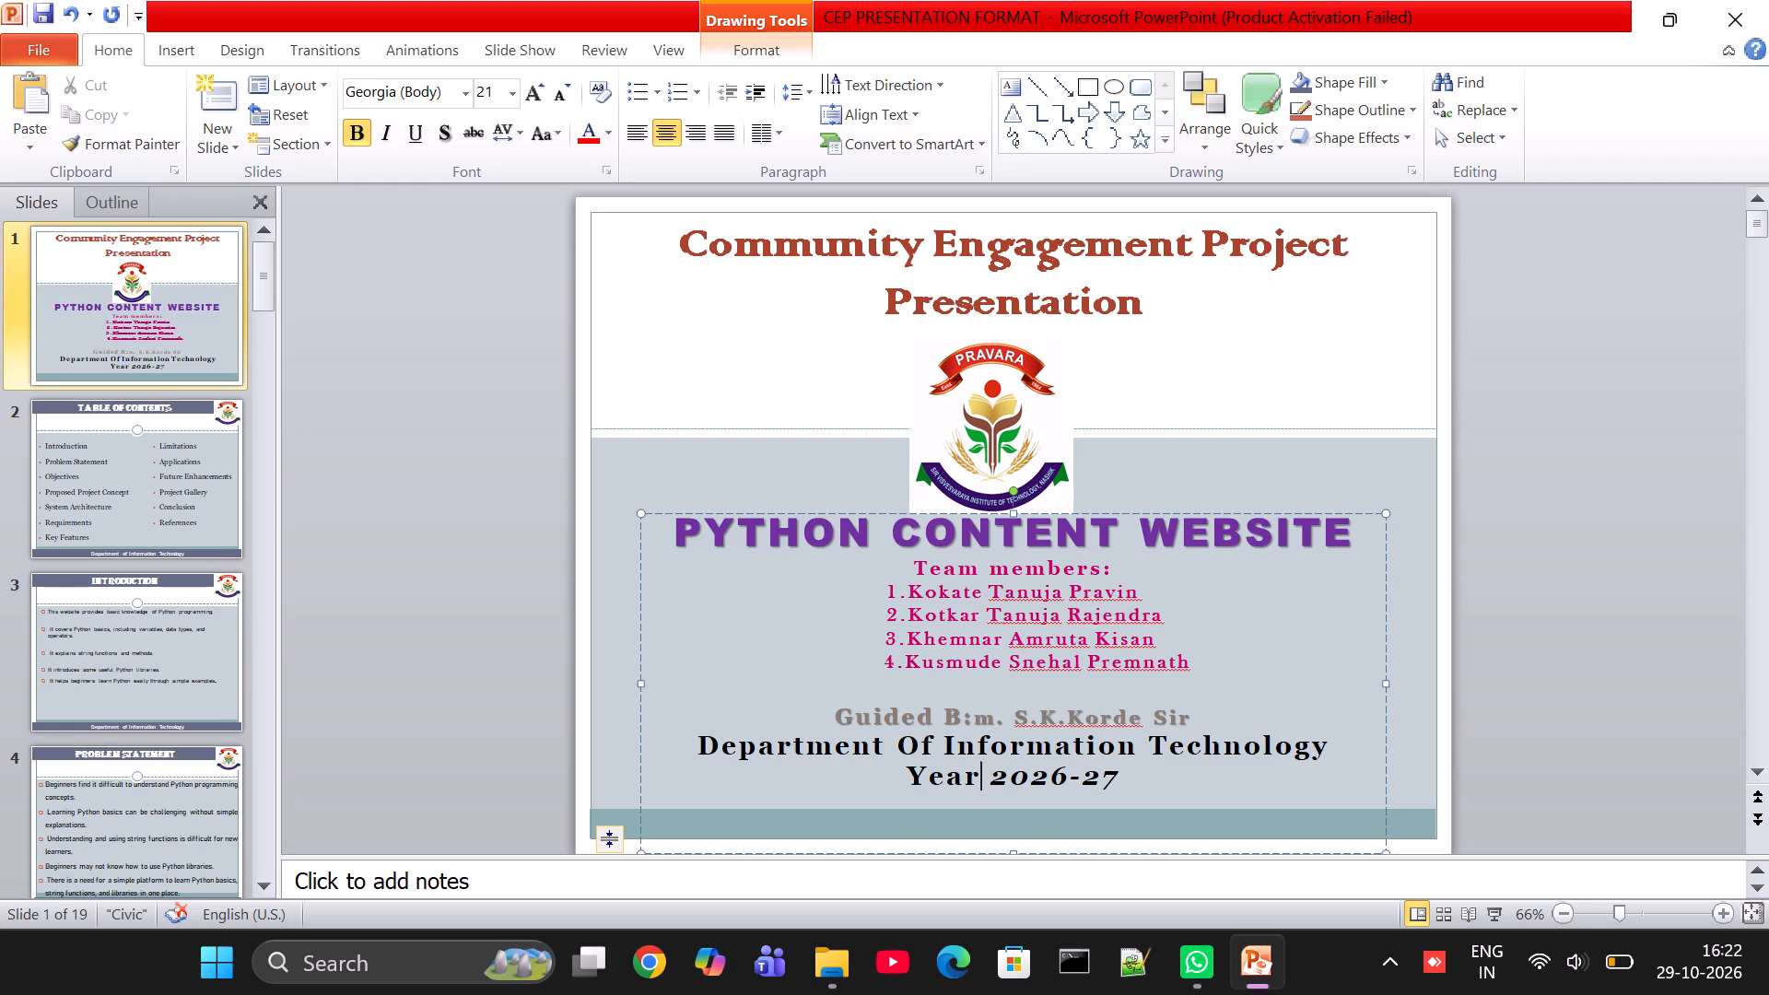
# Insert an "a" before the d in the guide's surname.
pyautogui.click(1199, 715)
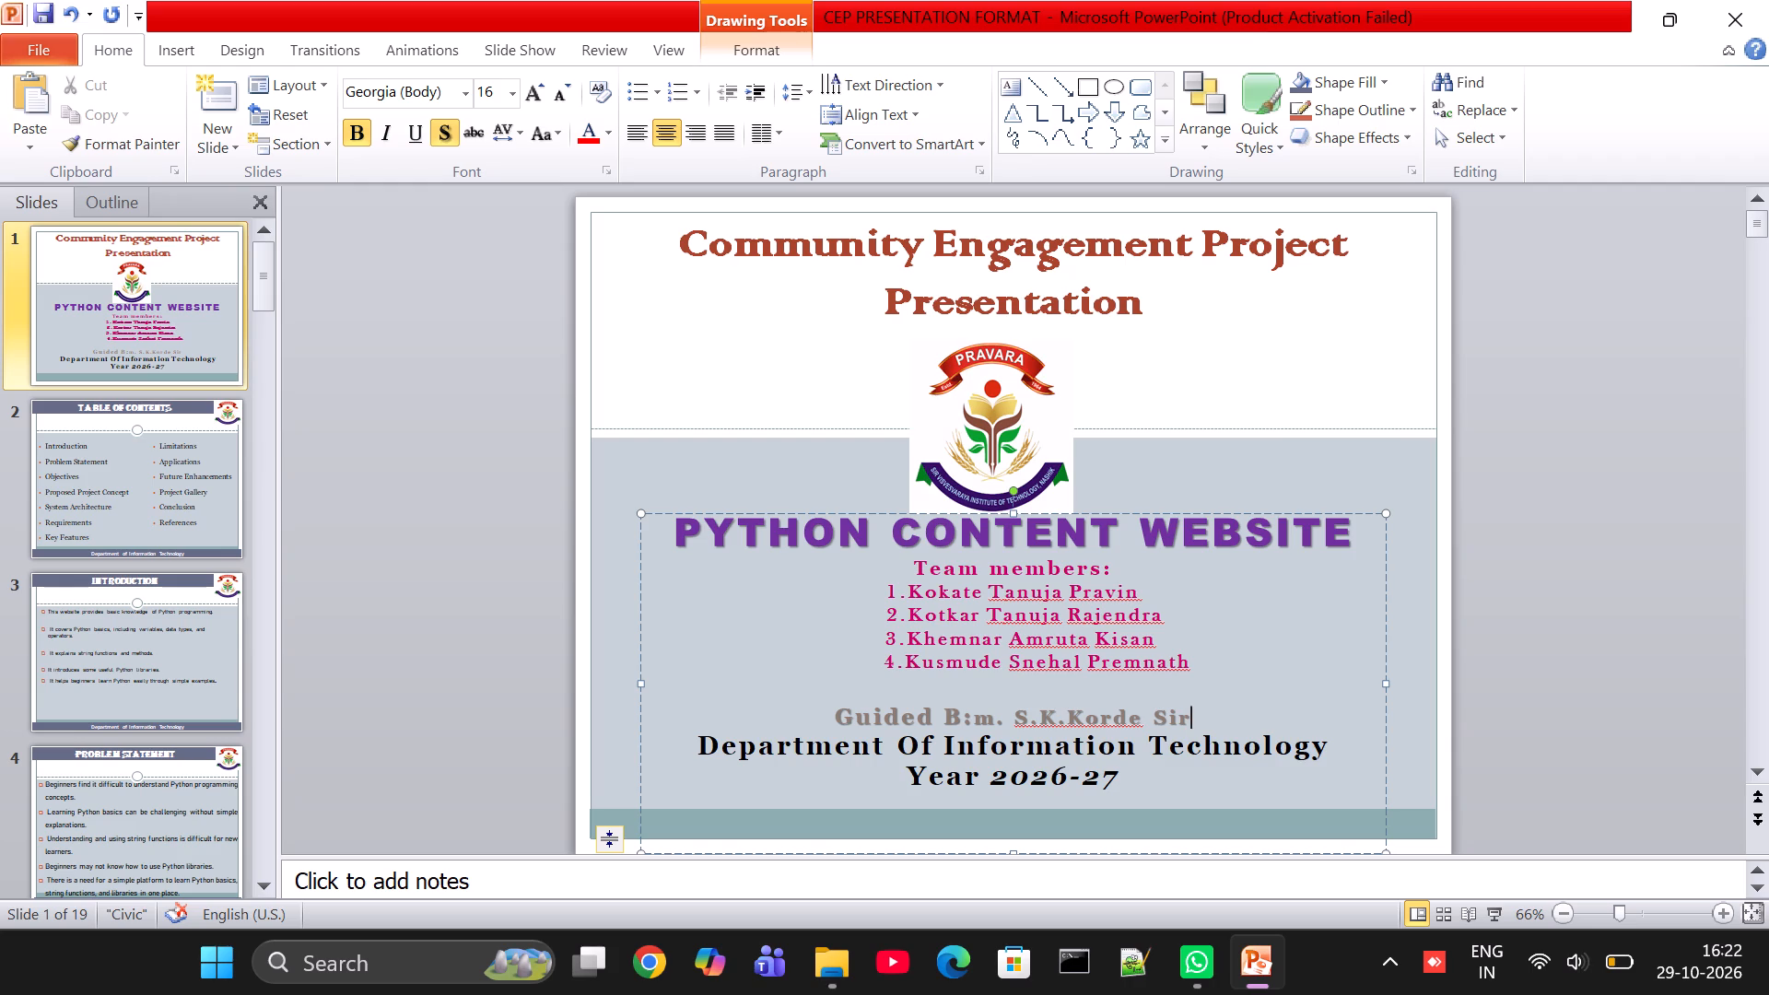
pyautogui.click(1108, 722)
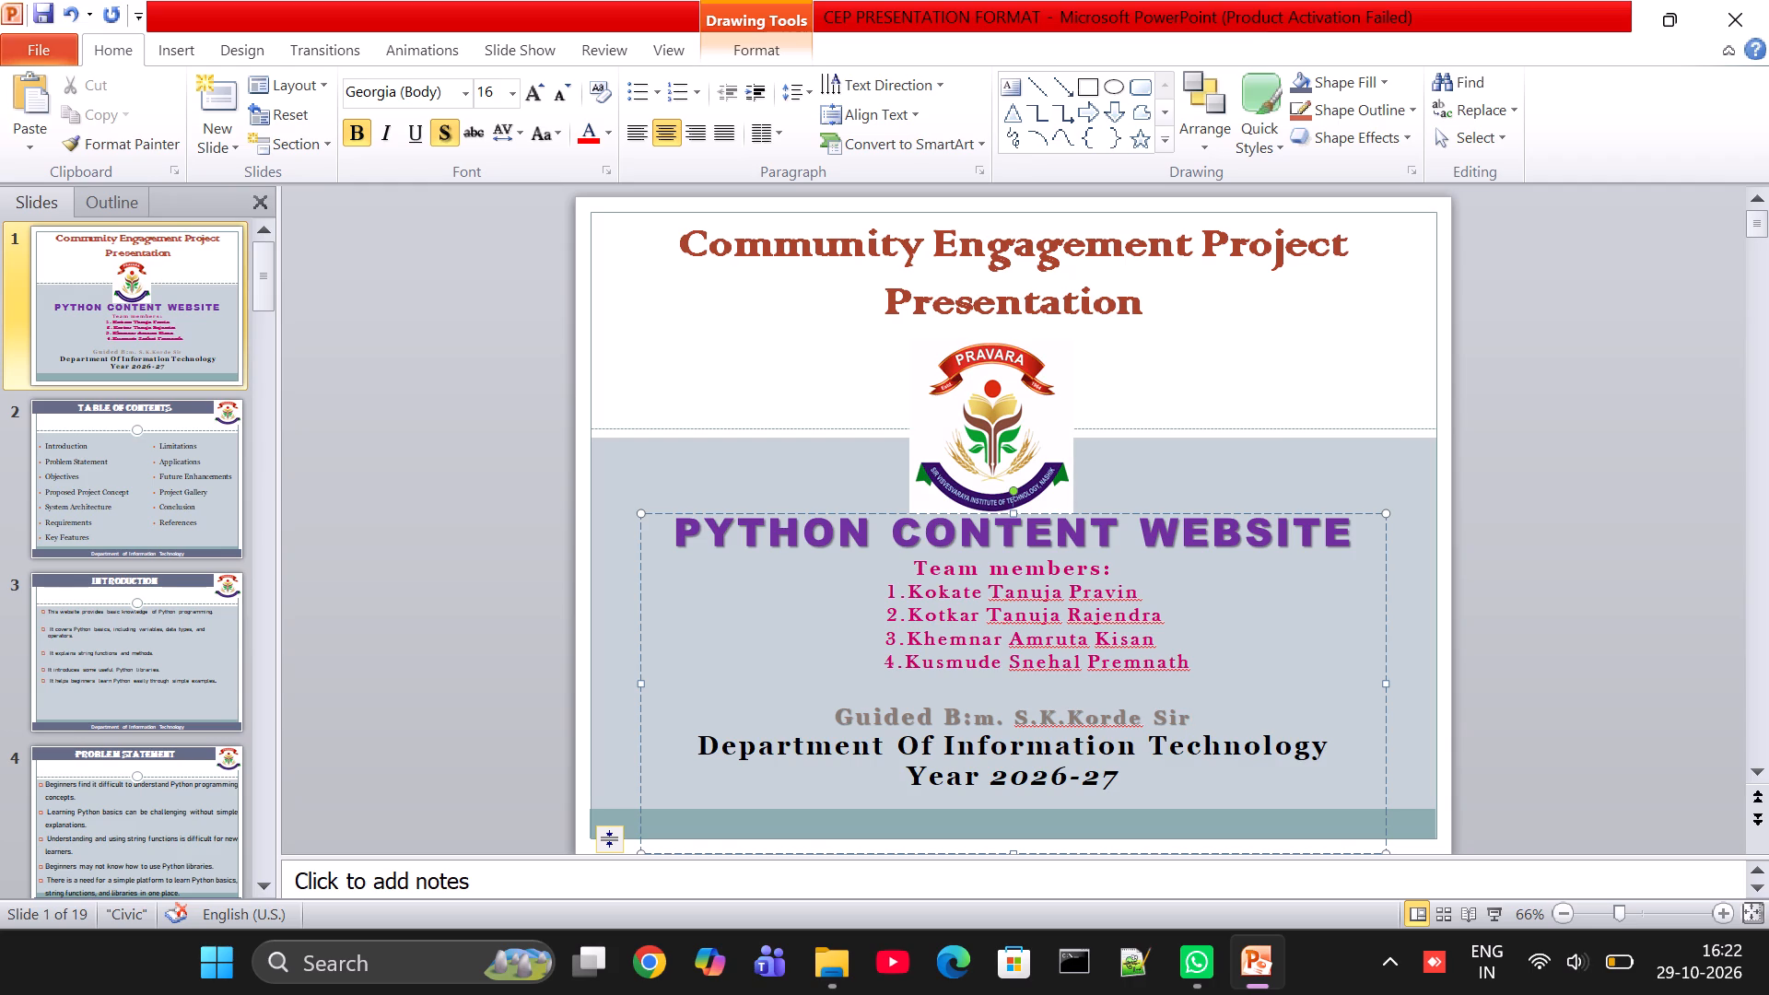
pyautogui.click(1109, 724)
pyautogui.press('a')
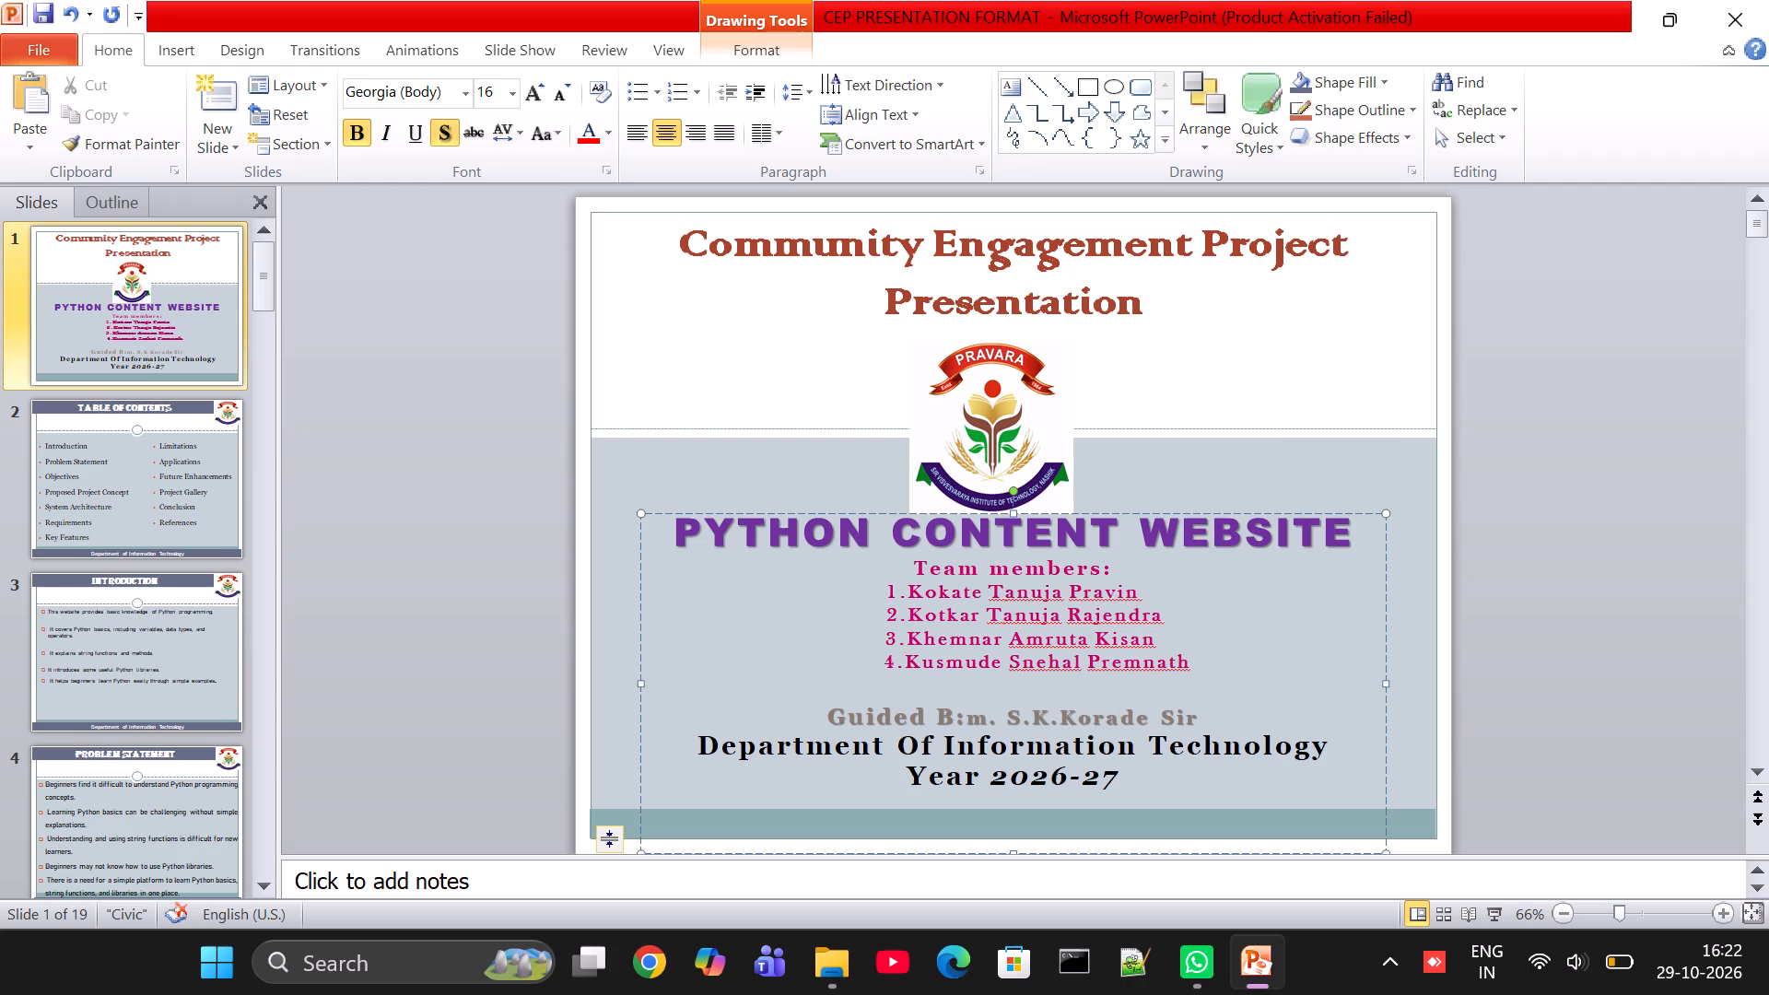
pyautogui.click(1189, 712)
# Correct the start of the guide line to read "Guided By: Mr.", with a space after the colon.
pyautogui.click(958, 724)
pyautogui.press('y')
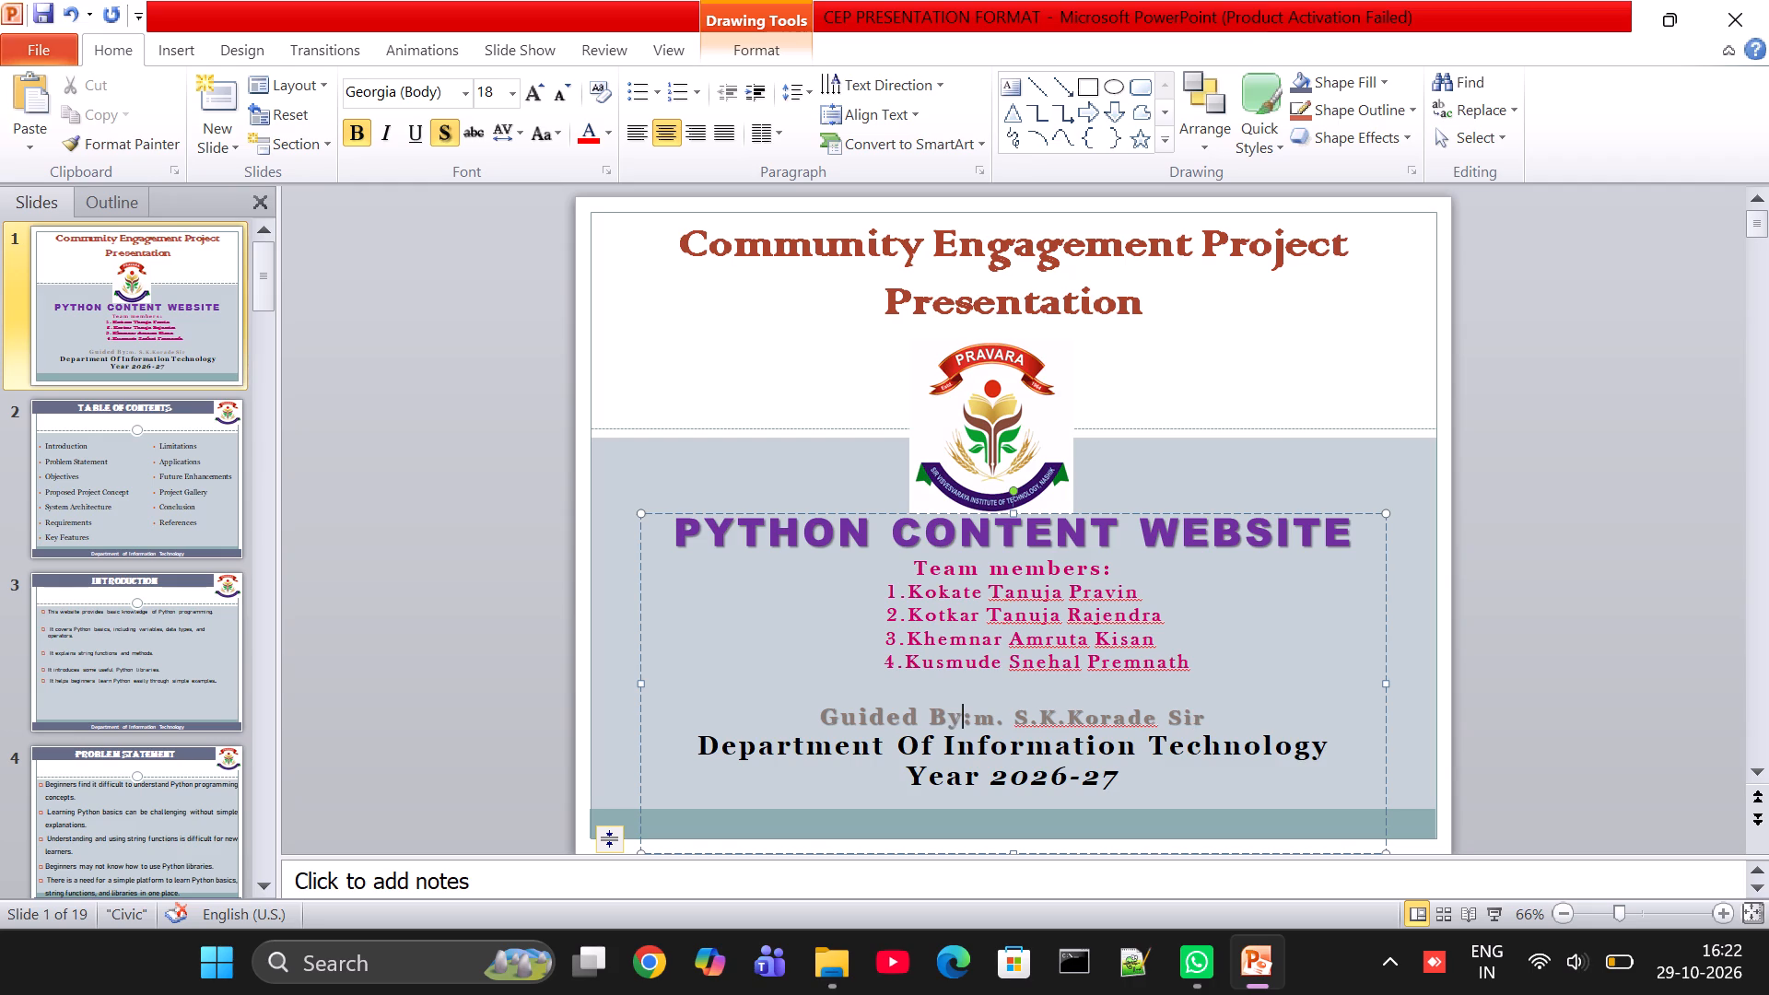
pyautogui.click(996, 724)
pyautogui.press('BackSpace')
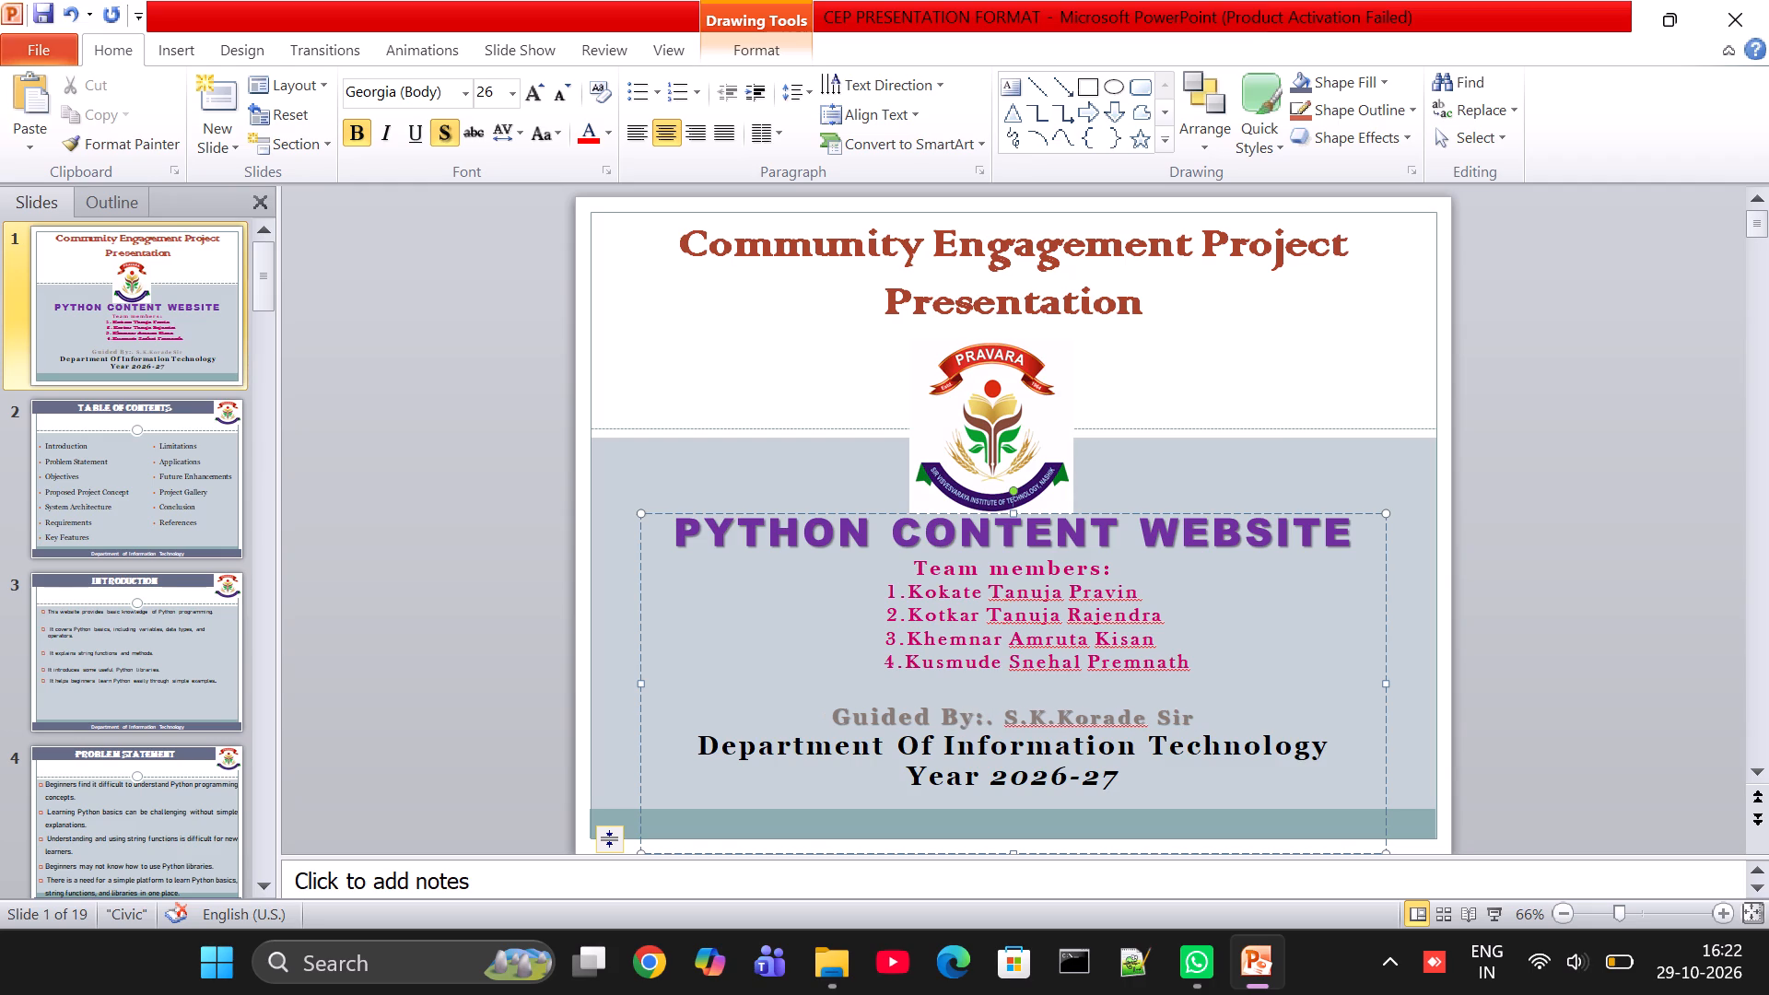
pyautogui.write('Mr')
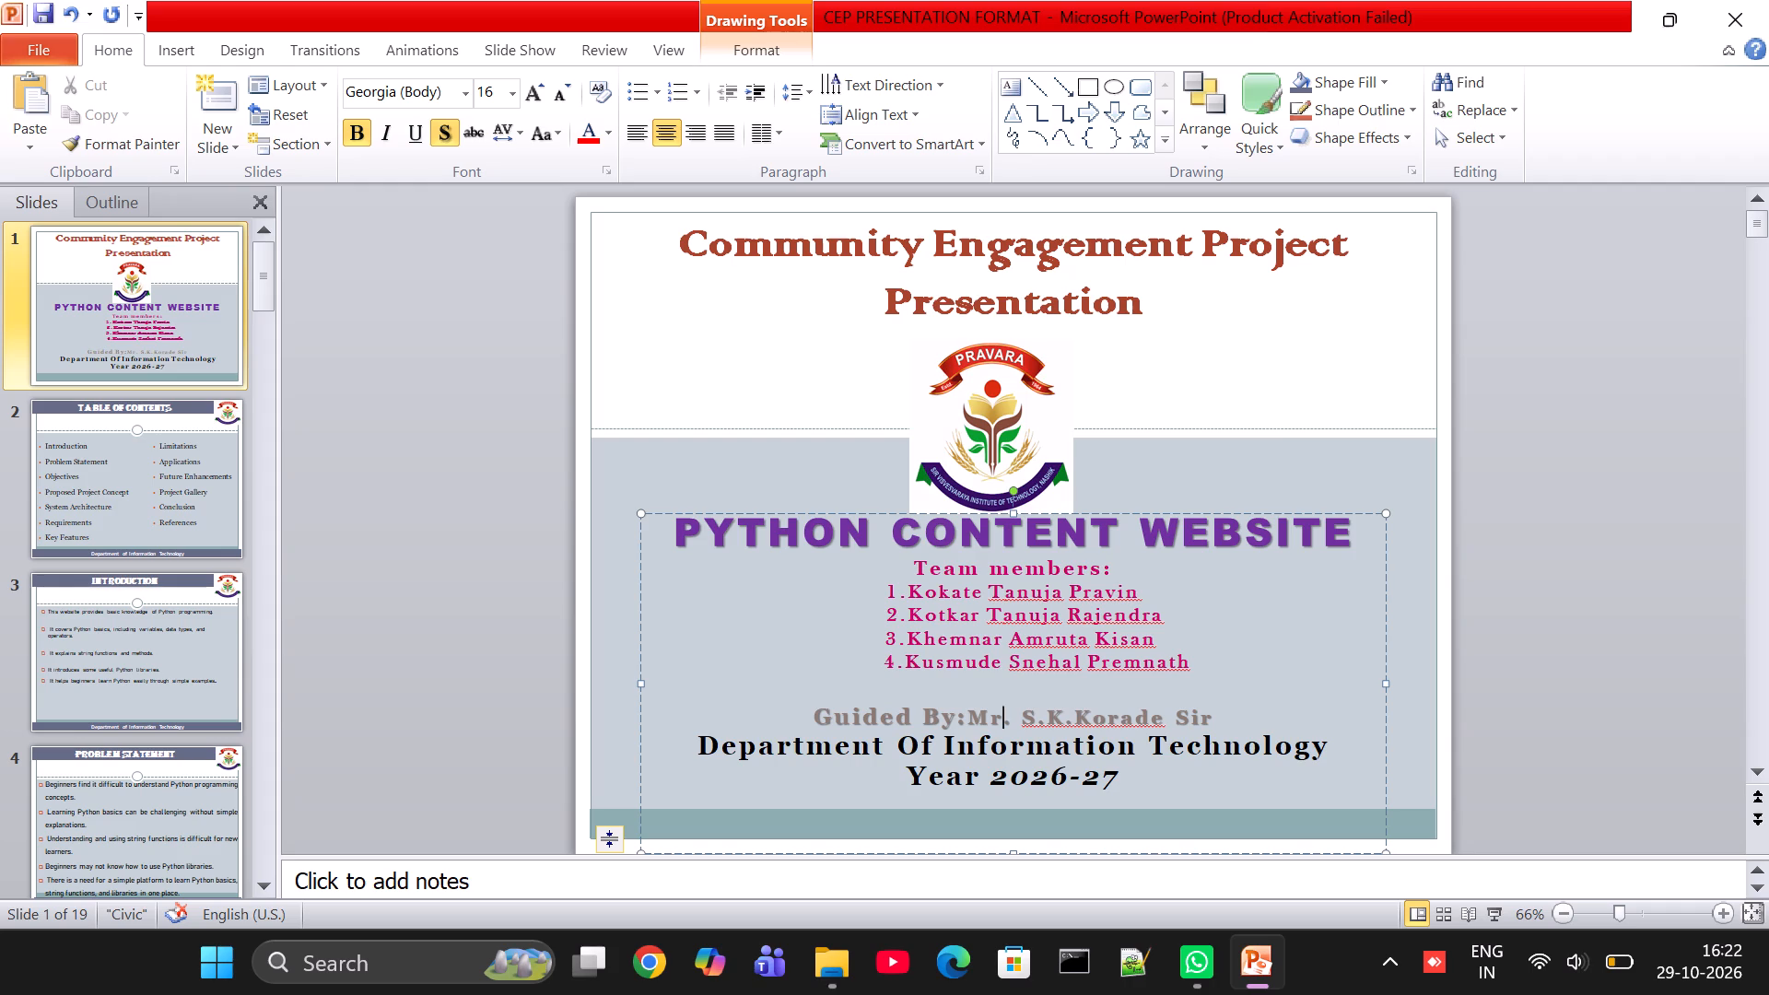
pyautogui.click(968, 715)
pyautogui.press('space')
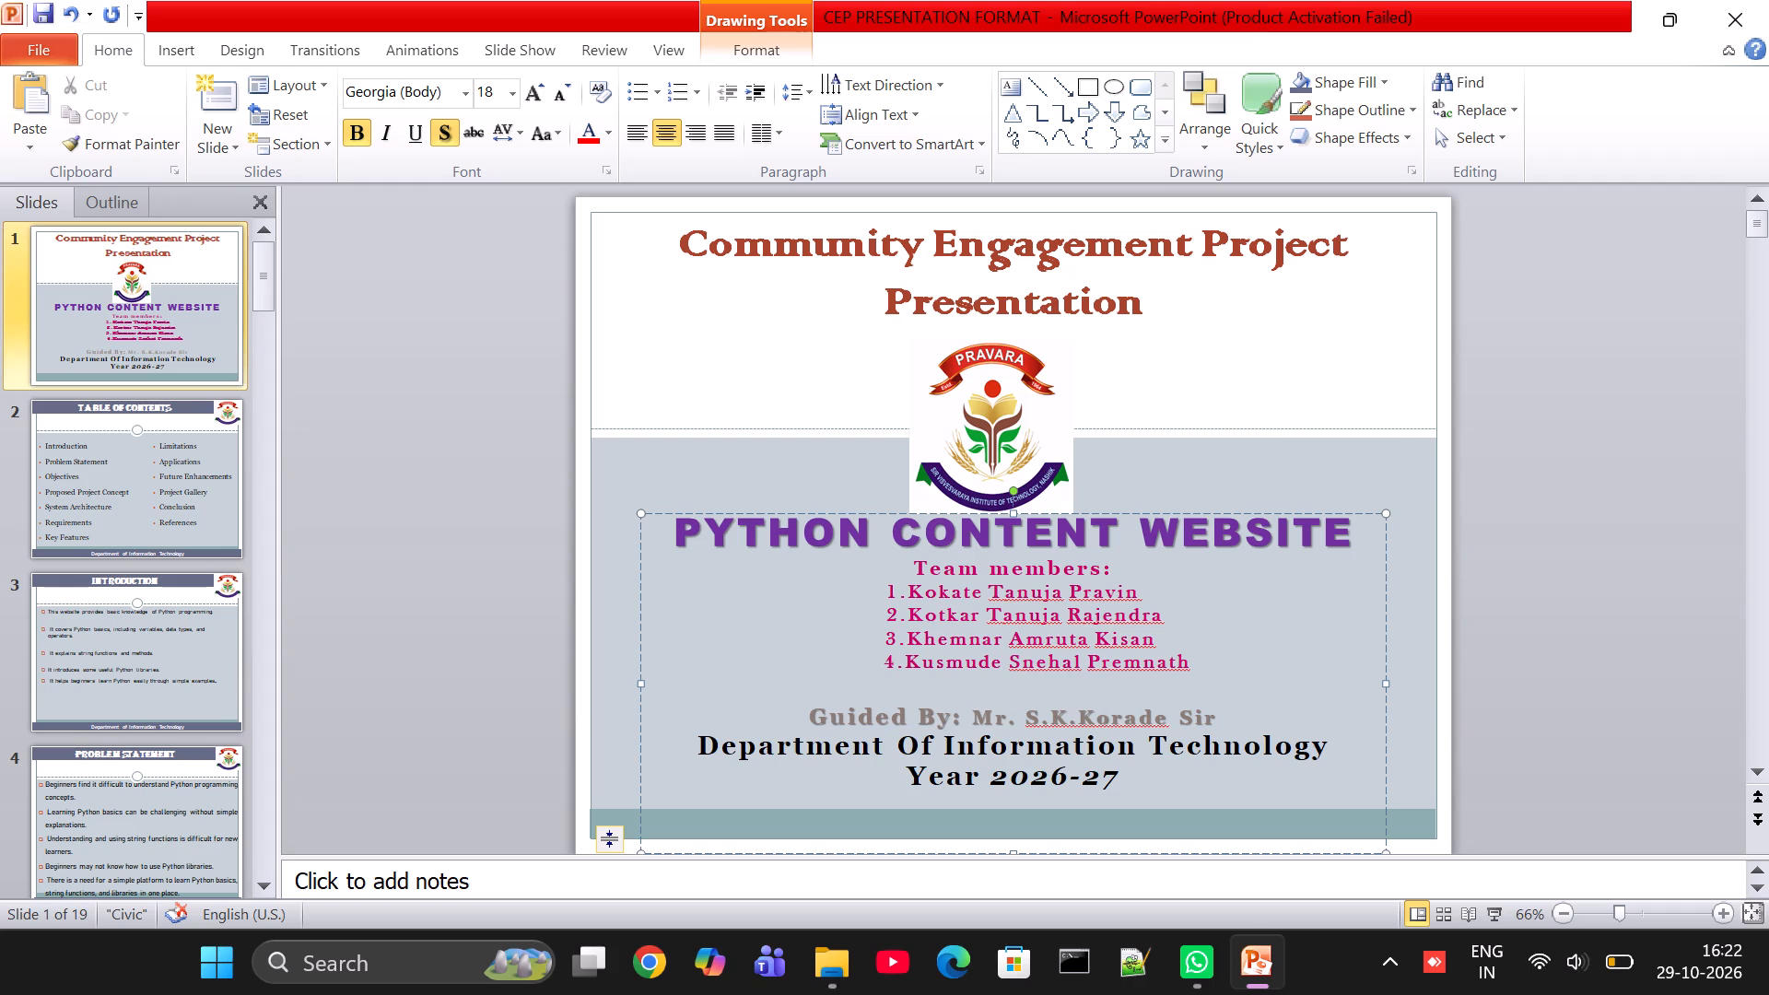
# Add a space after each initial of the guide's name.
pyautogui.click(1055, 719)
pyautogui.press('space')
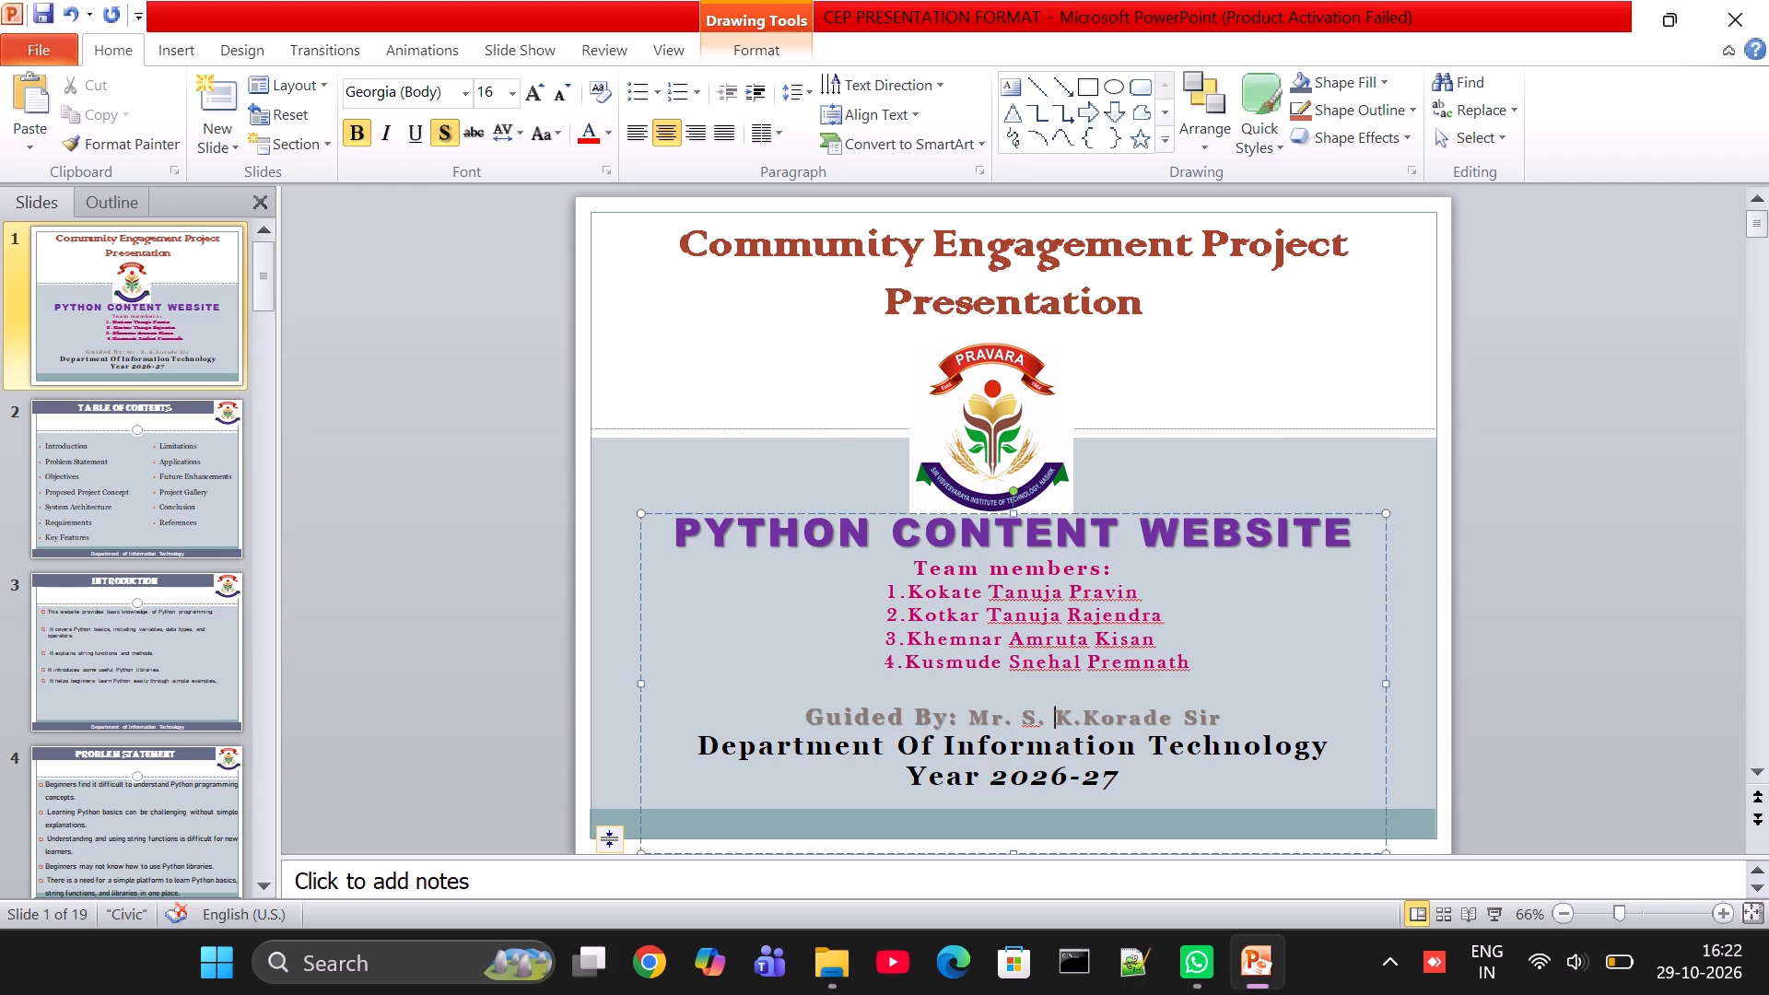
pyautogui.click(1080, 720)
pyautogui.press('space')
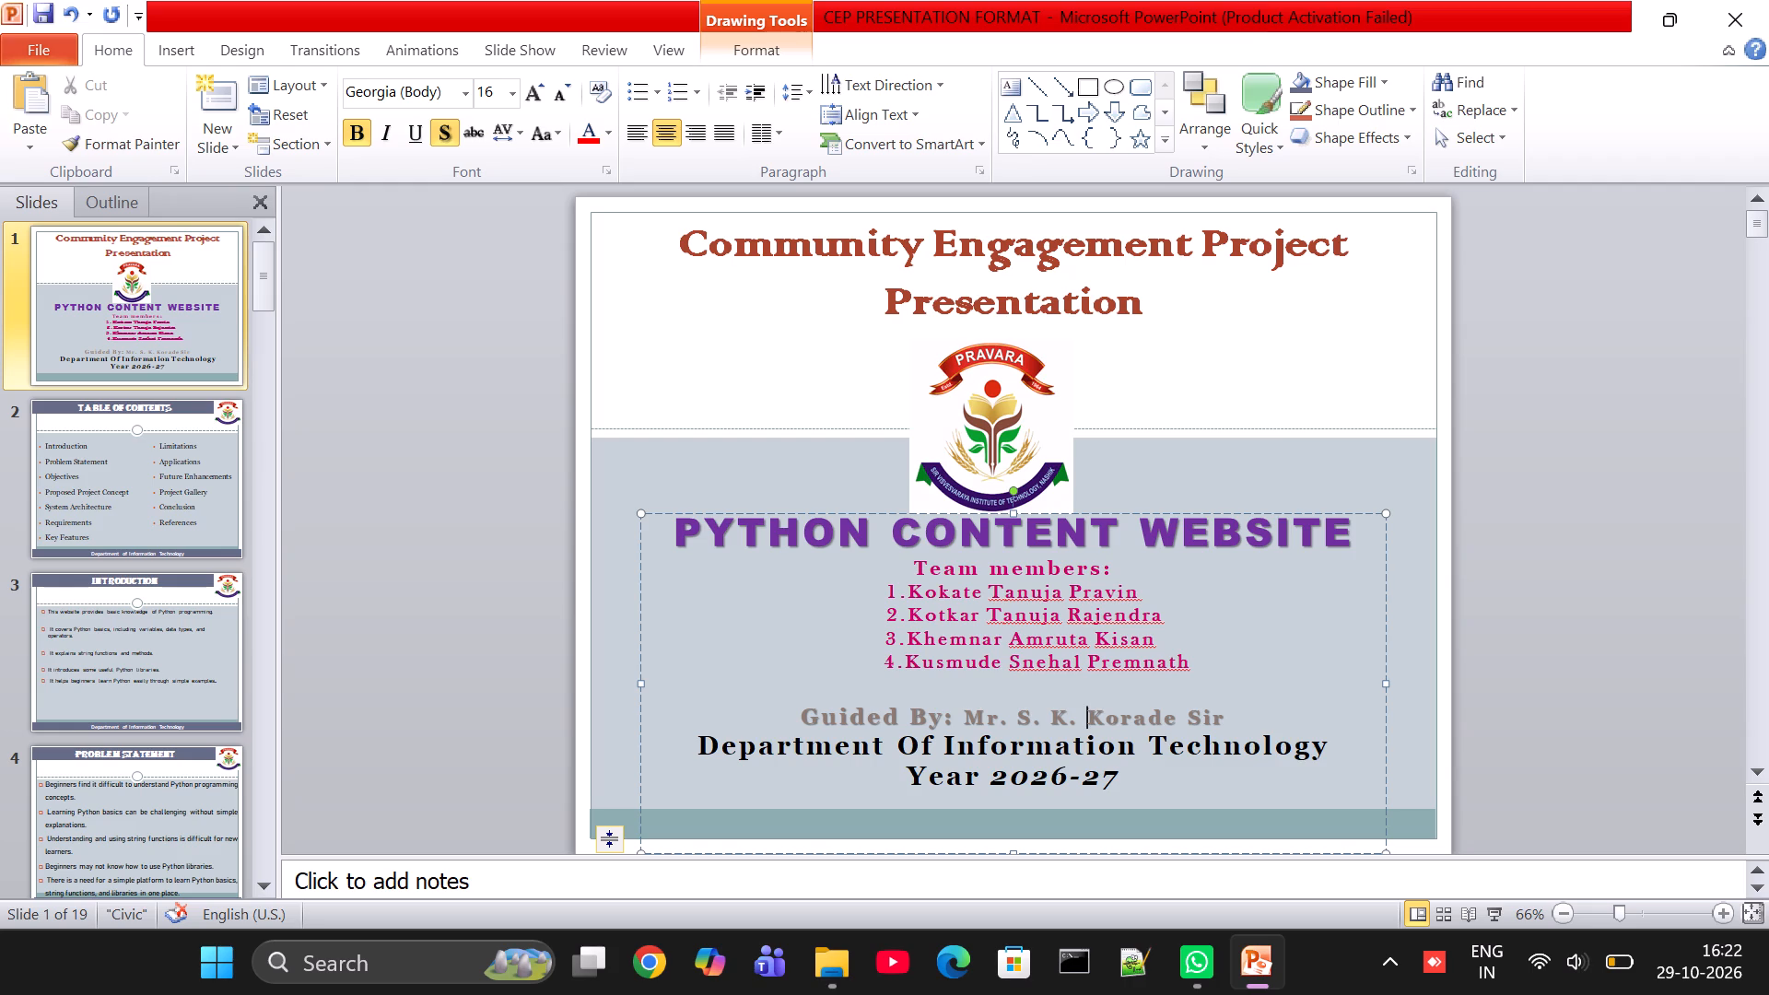
# Remove the spaces after "Mr." and after each of the guide's initials.
pyautogui.click(1020, 717)
pyautogui.press('BackSpace')
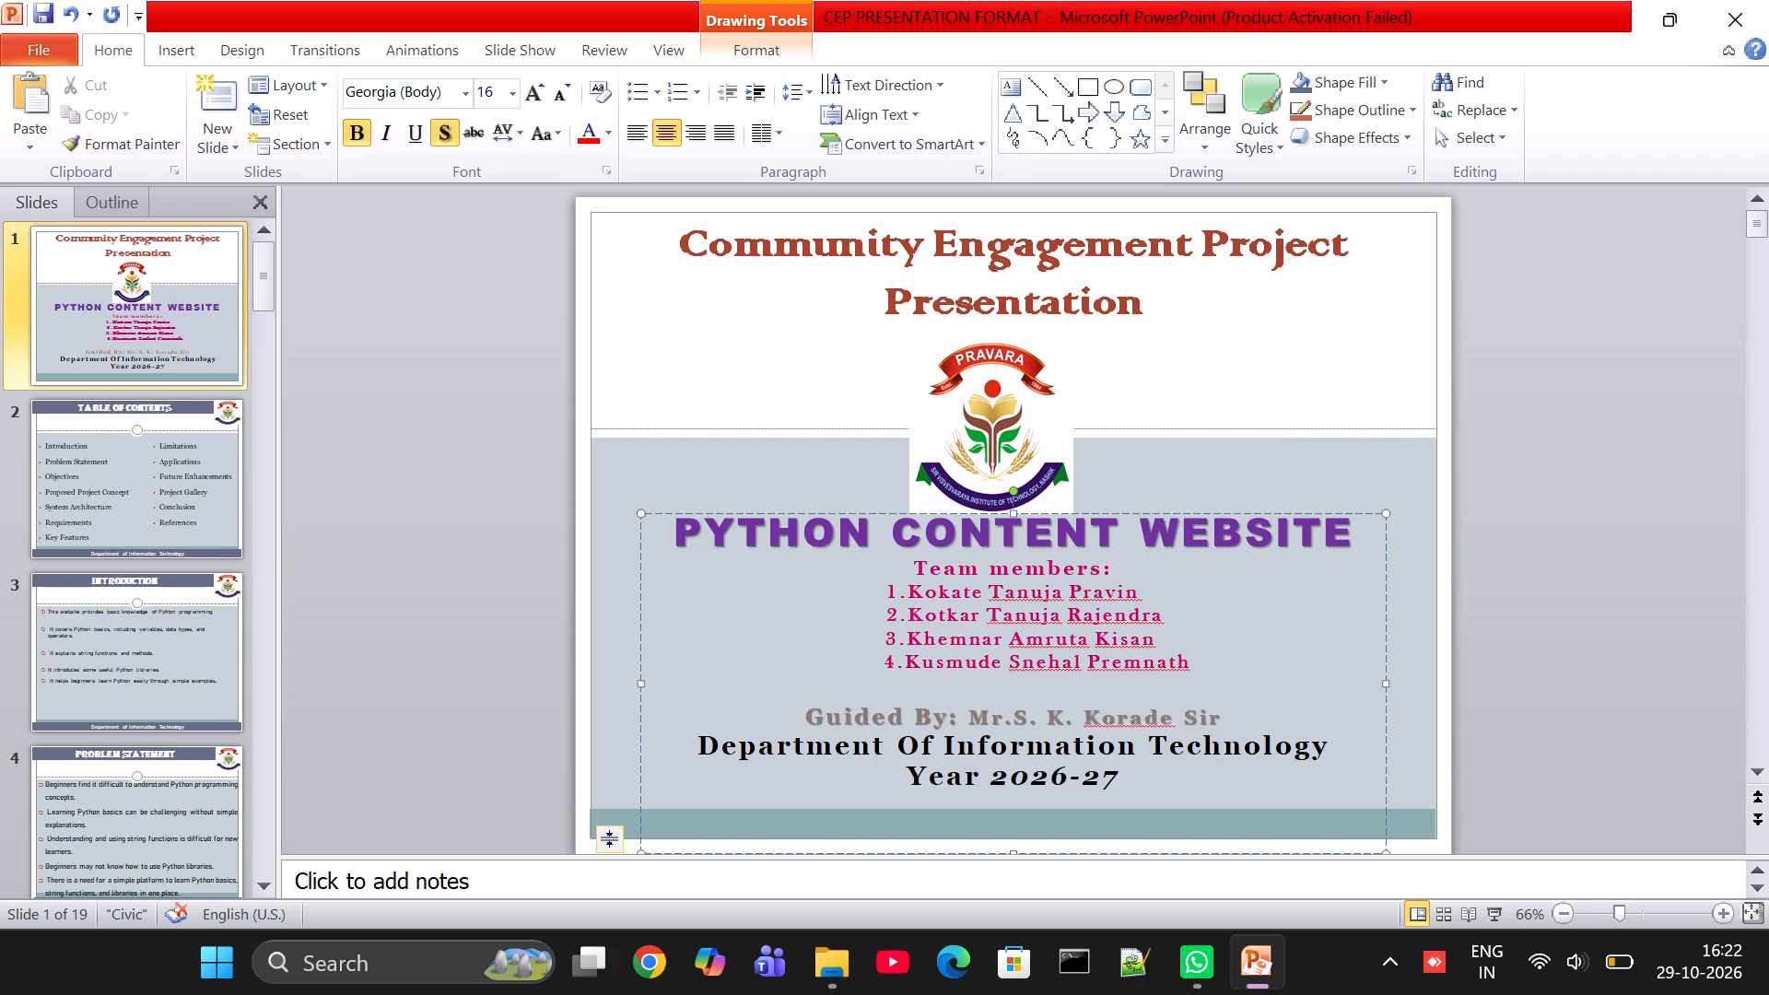
pyautogui.click(1047, 717)
pyautogui.press('BackSpace')
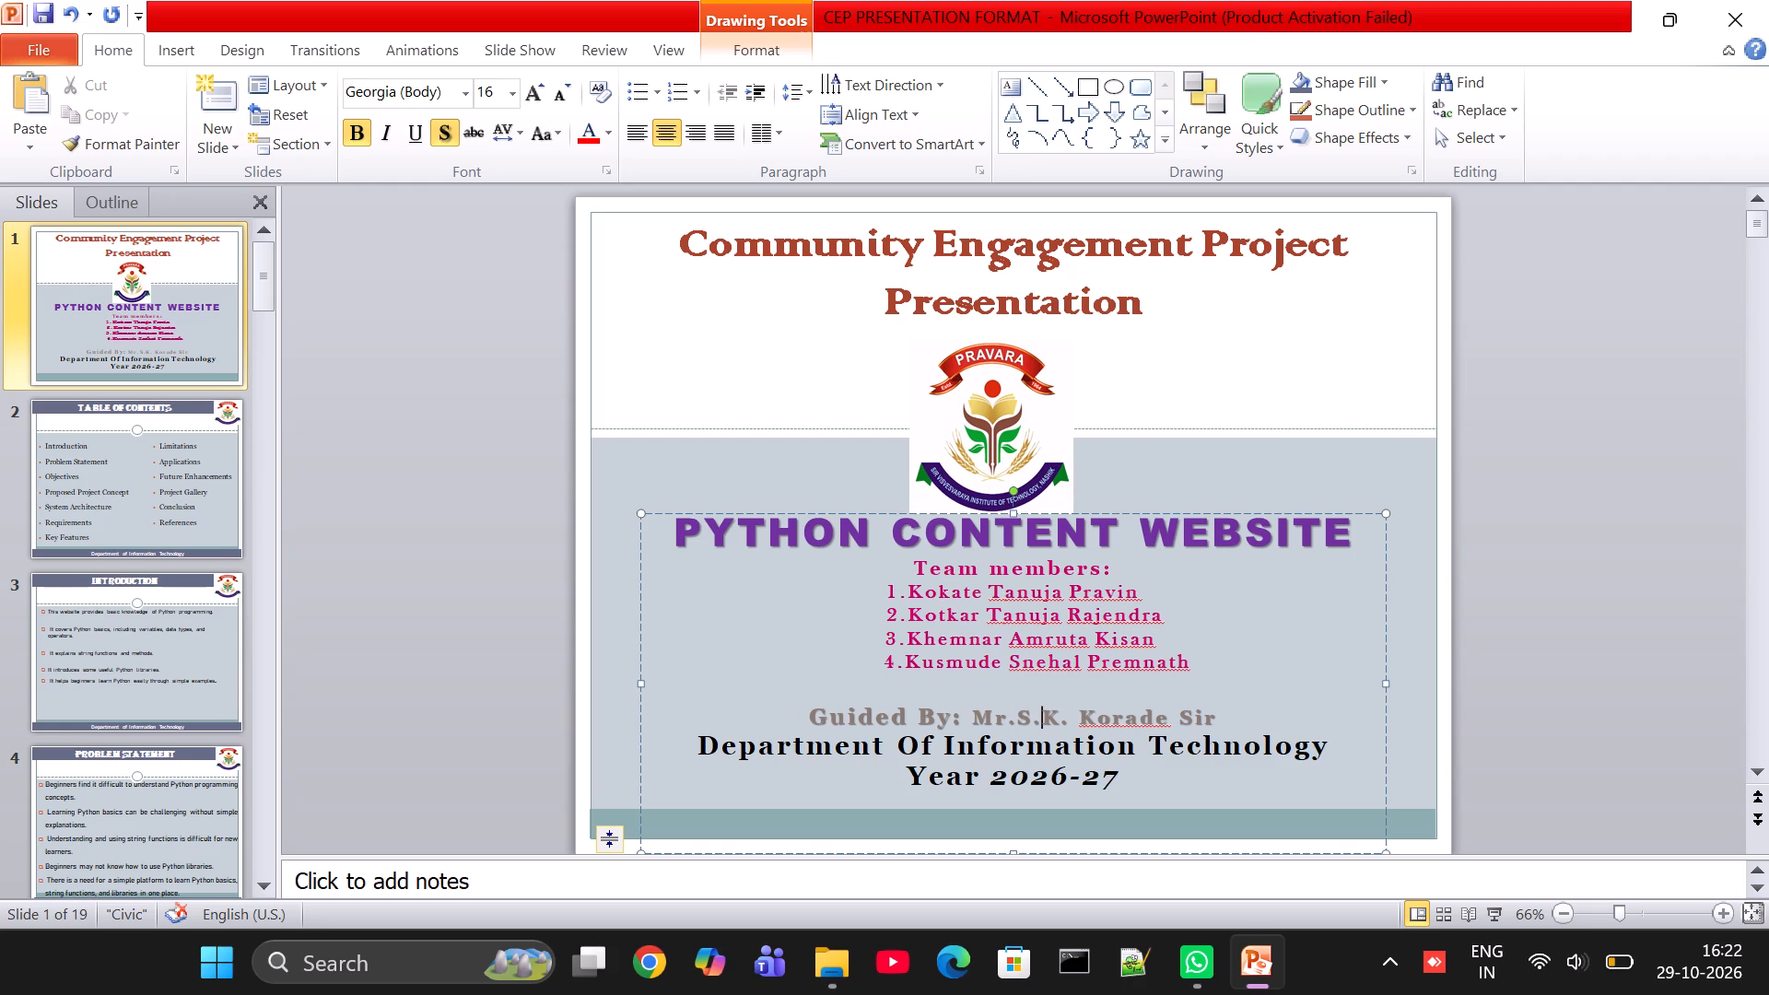
pyautogui.click(1084, 724)
pyautogui.press('BackSpace')
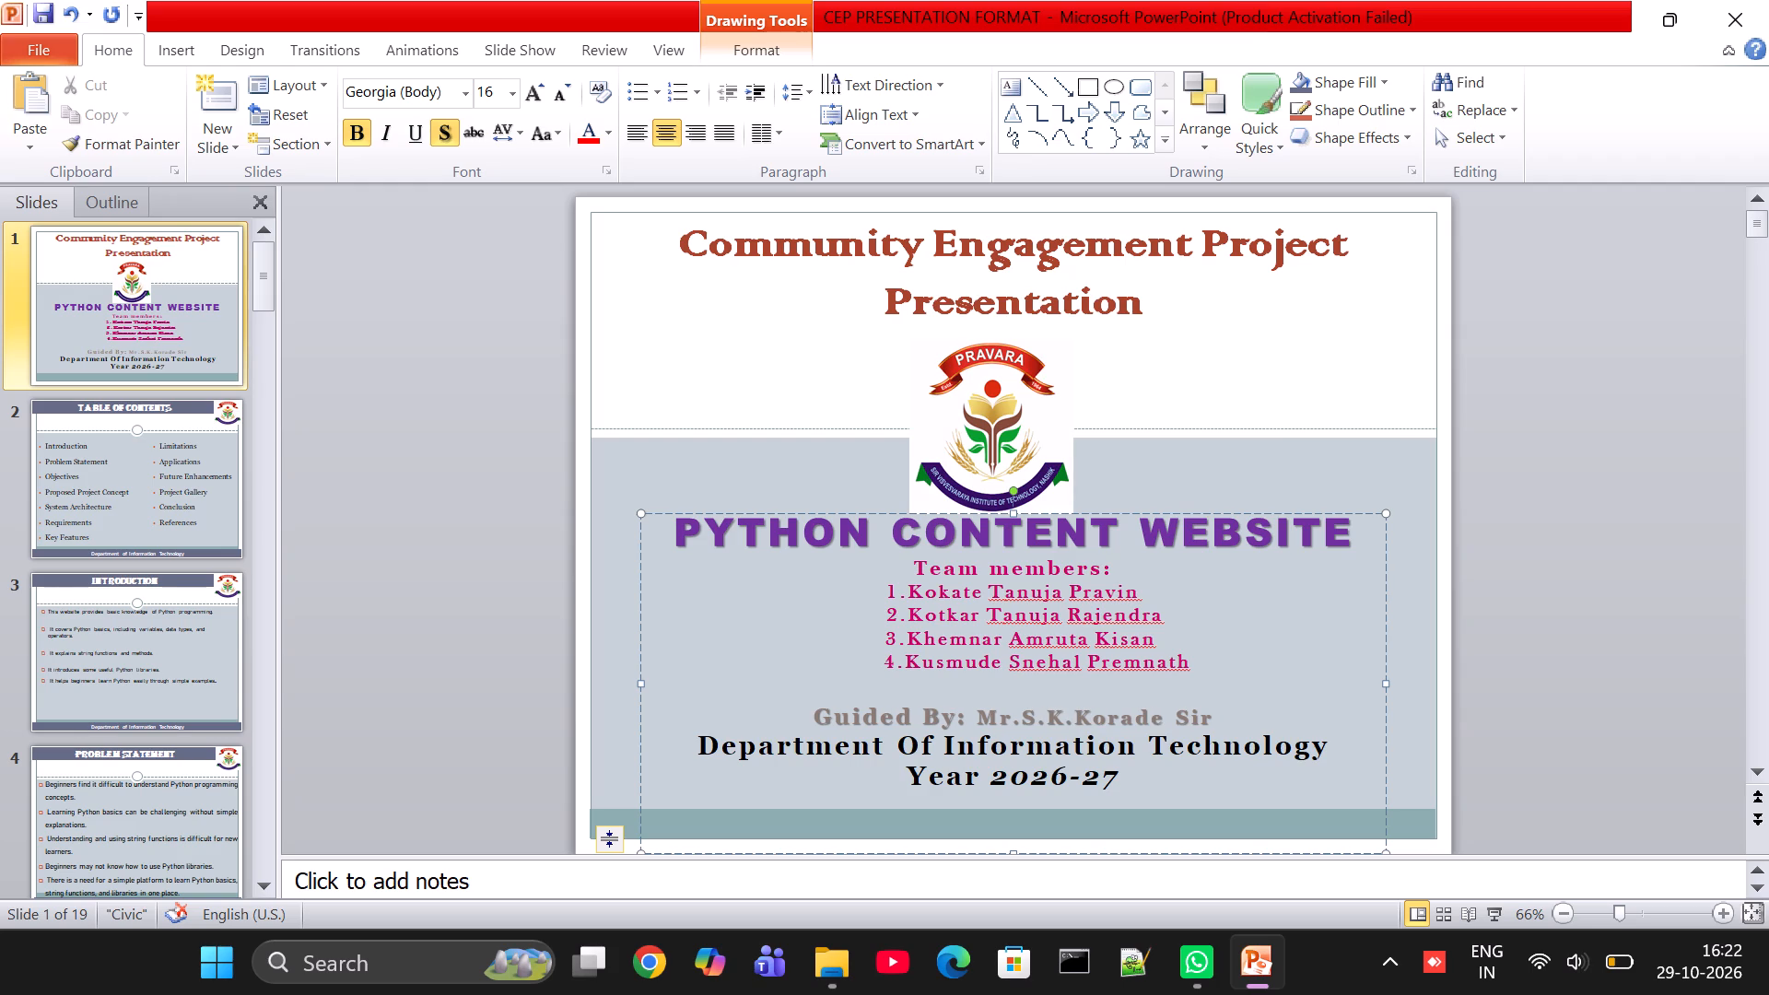
# Italicize the guide's title and name after "Guided By:".
pyautogui.click(1283, 692)
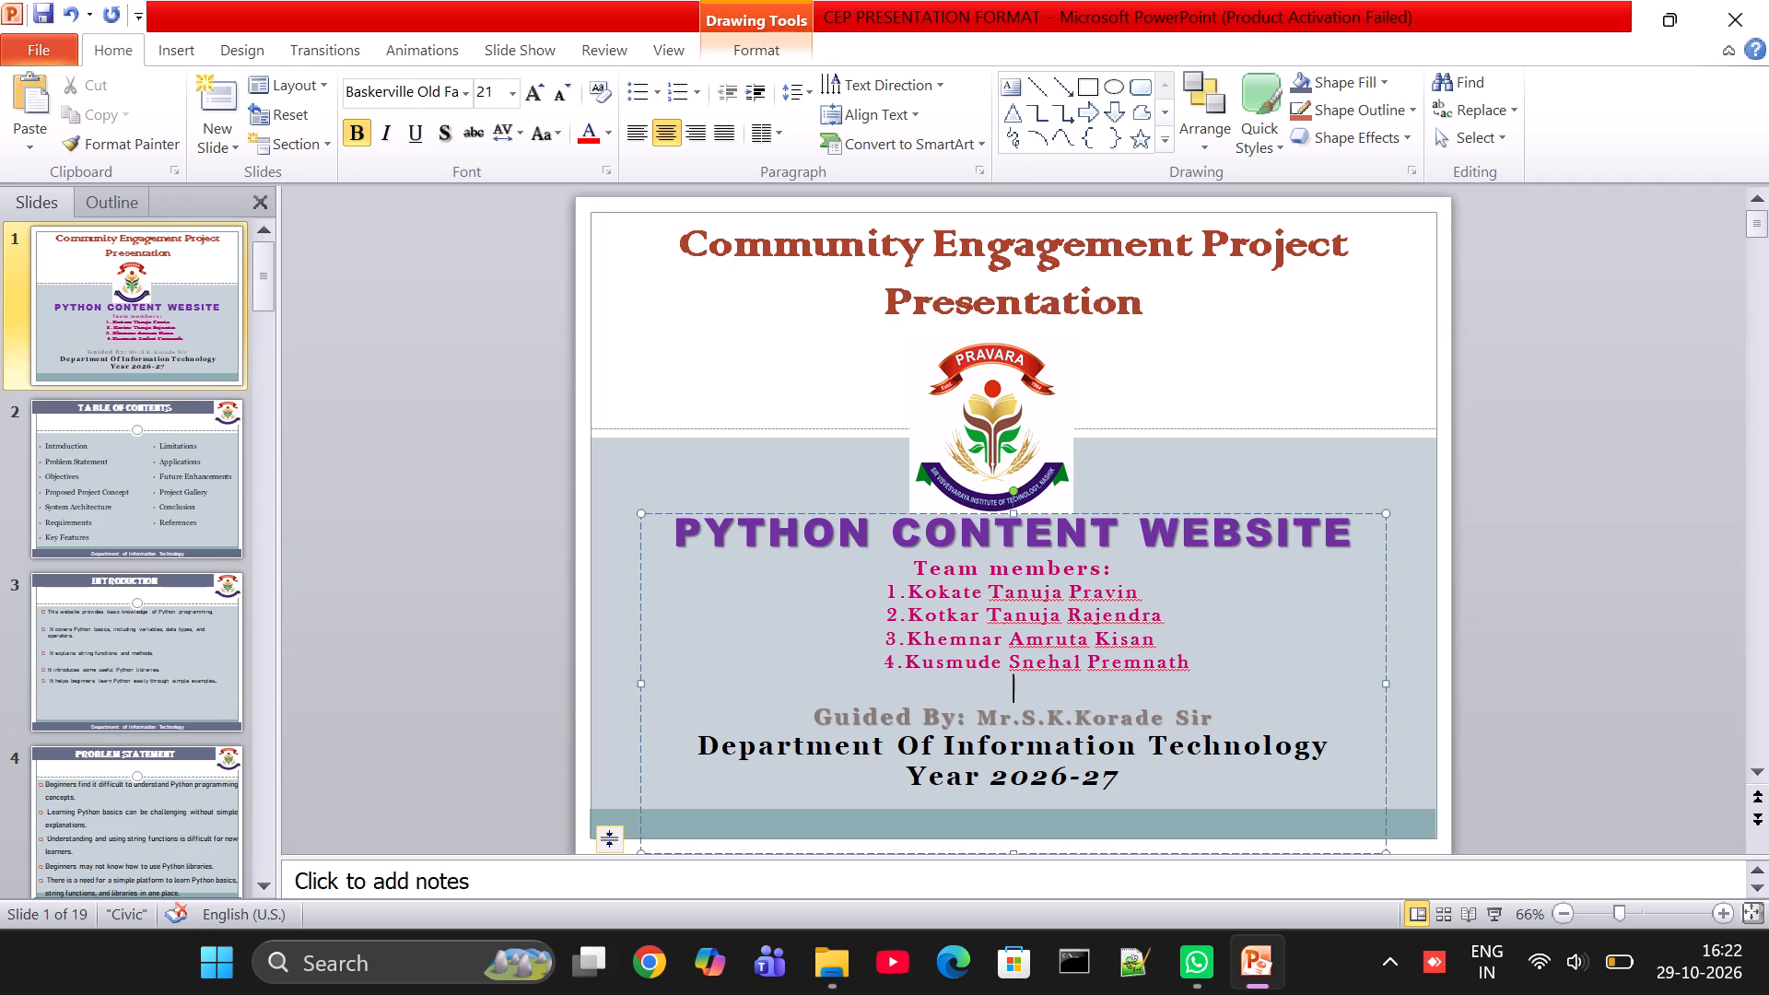
pyautogui.click(983, 723)
pyautogui.moveTo(983, 723); pyautogui.dragTo(998, 723)
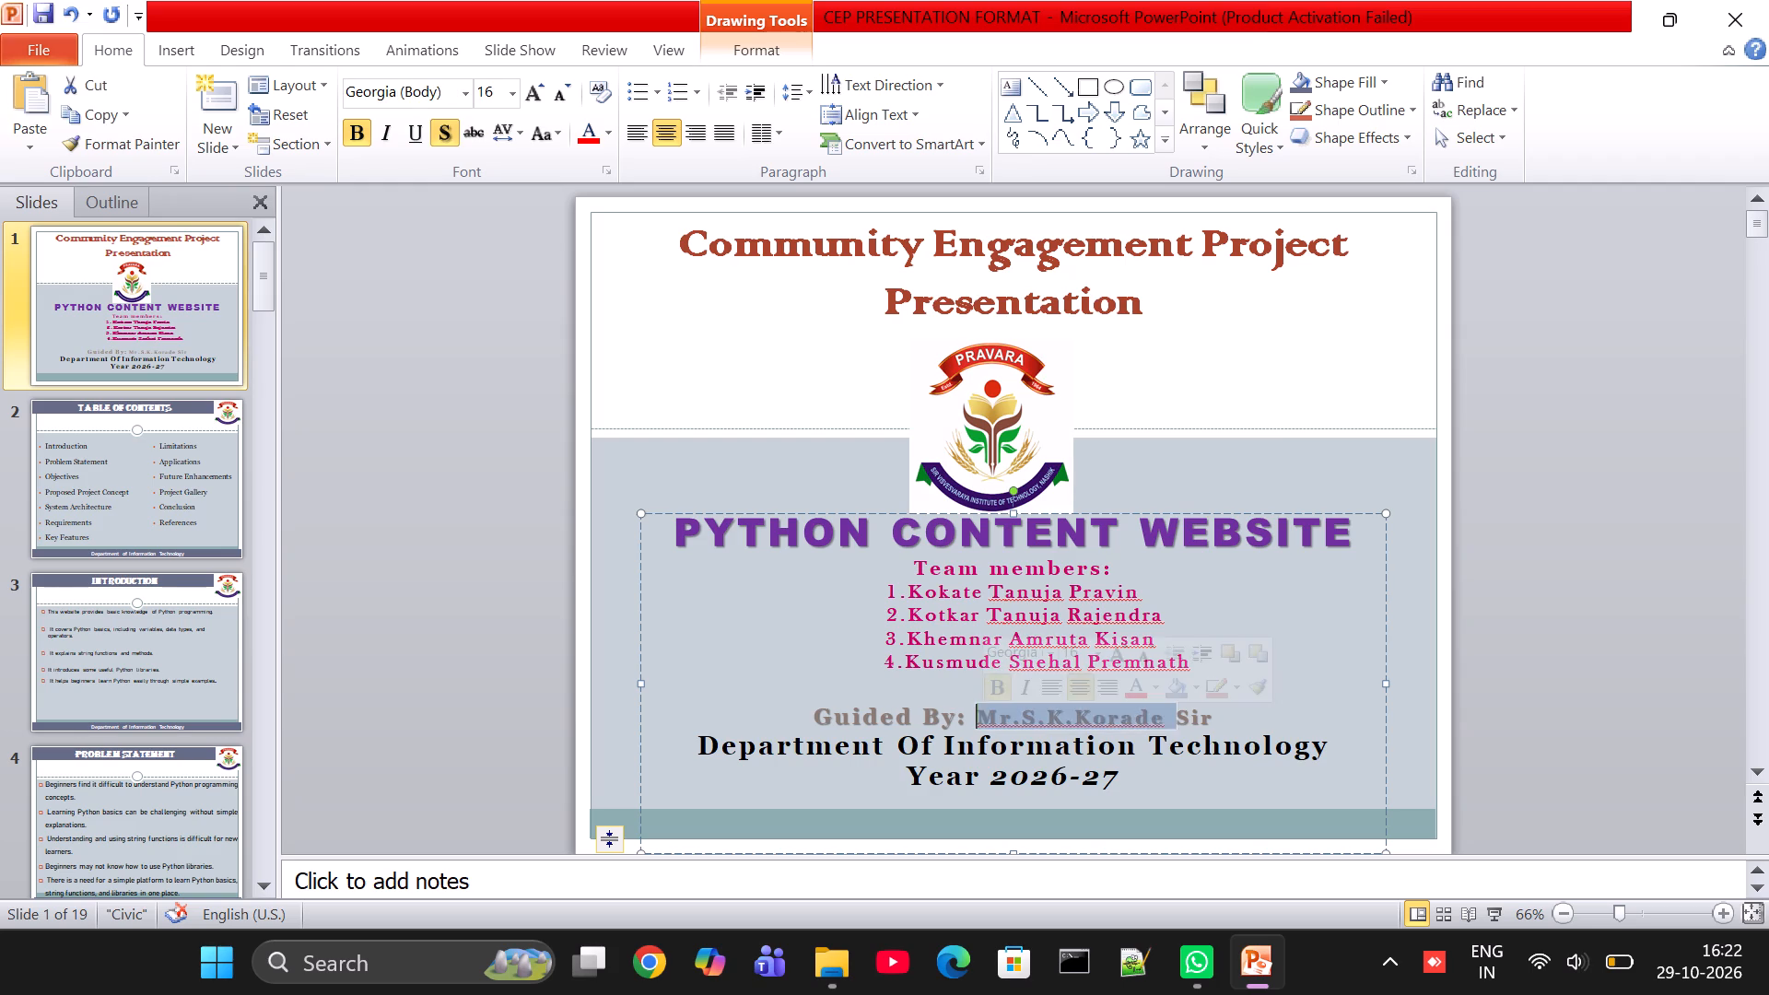
pyautogui.moveTo(998, 723); pyautogui.dragTo(1219, 715)
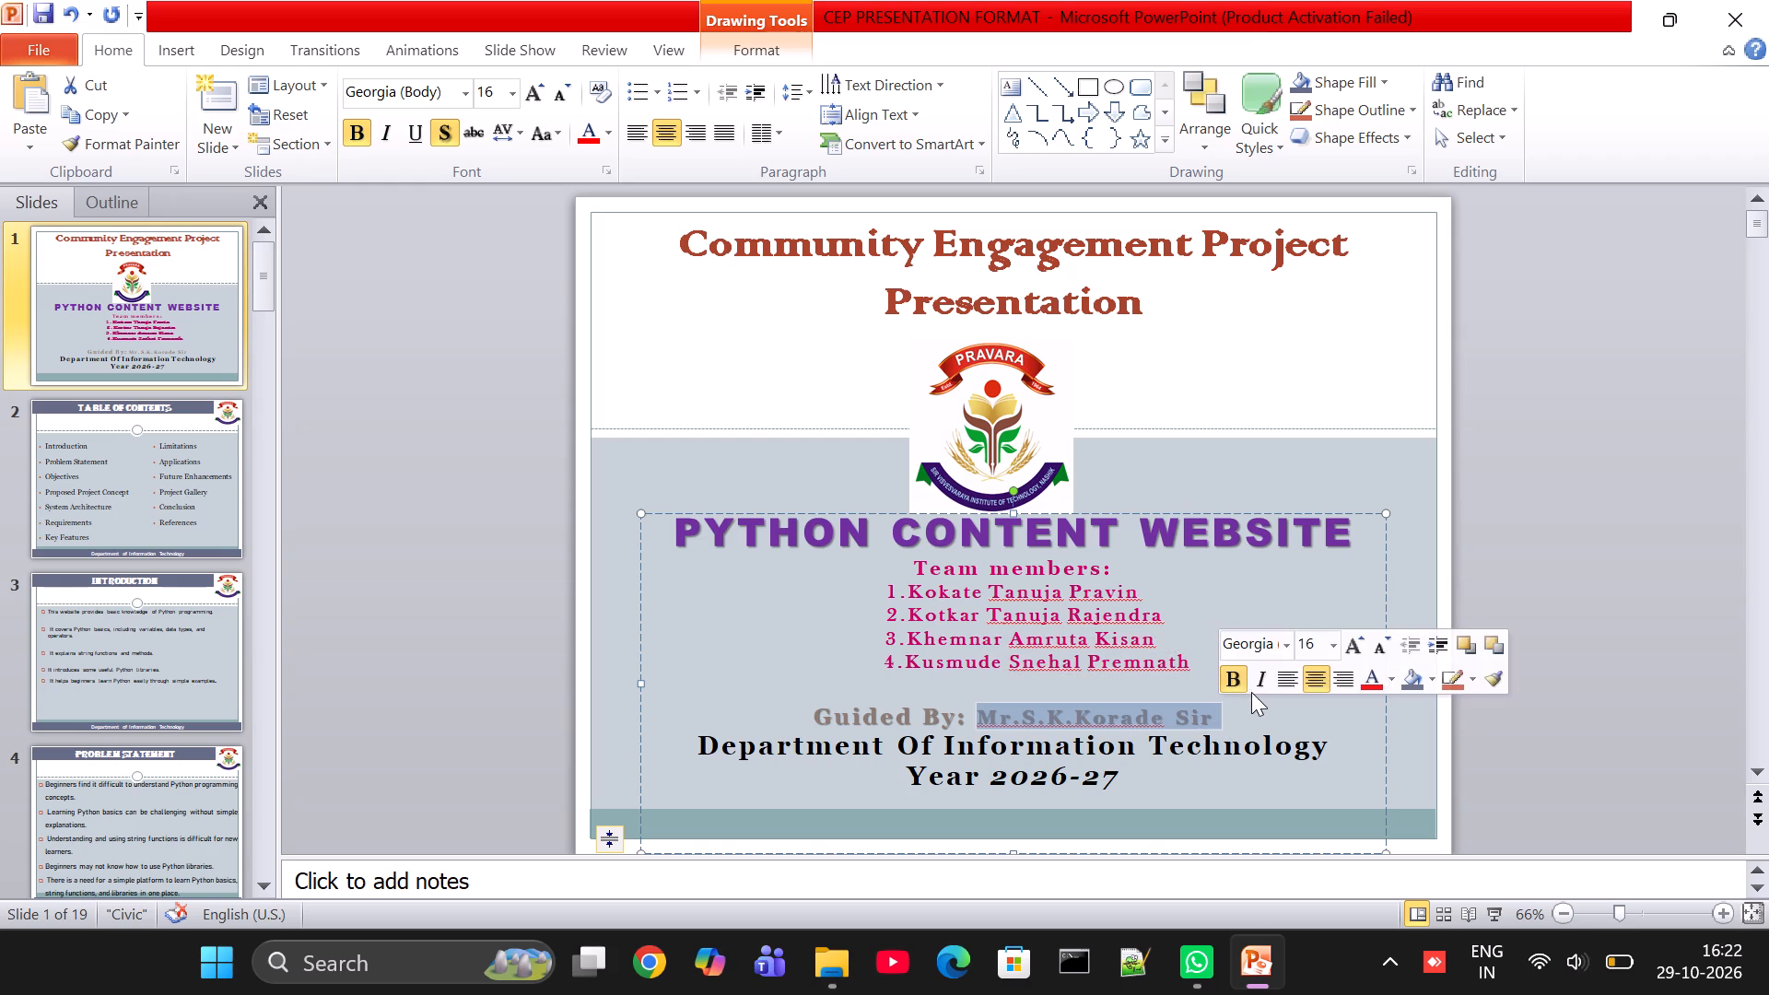
pyautogui.click(1255, 687)
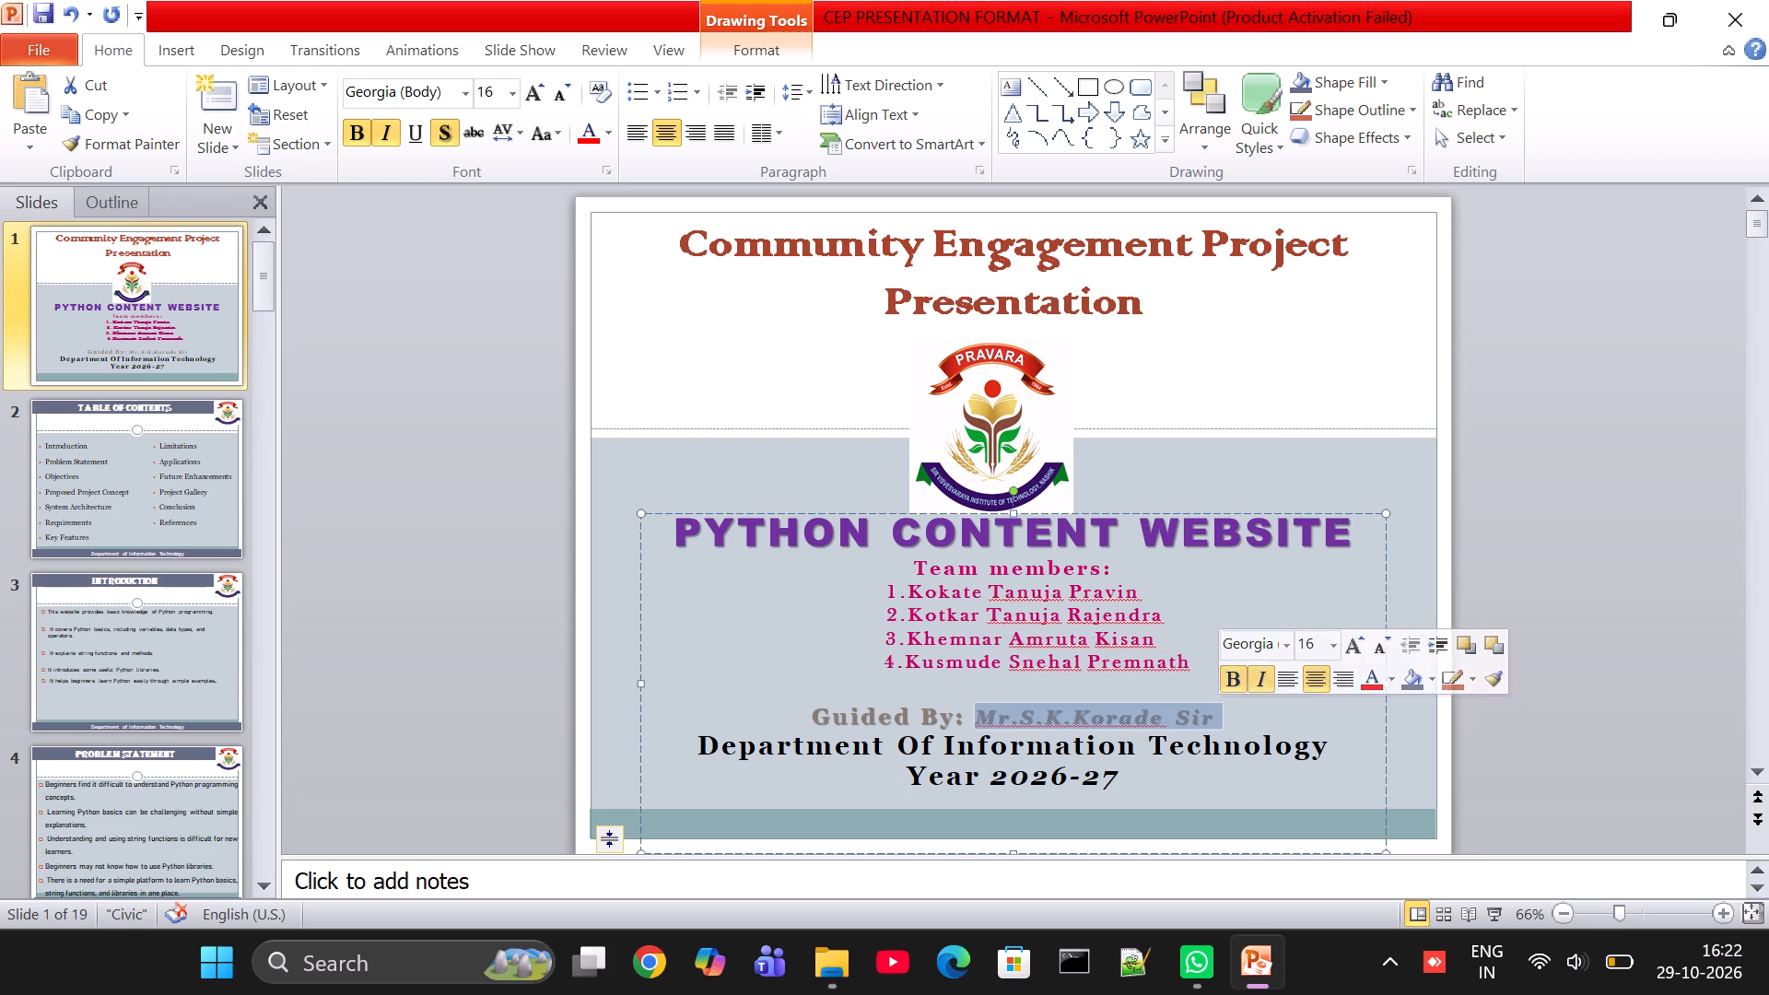
pyautogui.click(1272, 721)
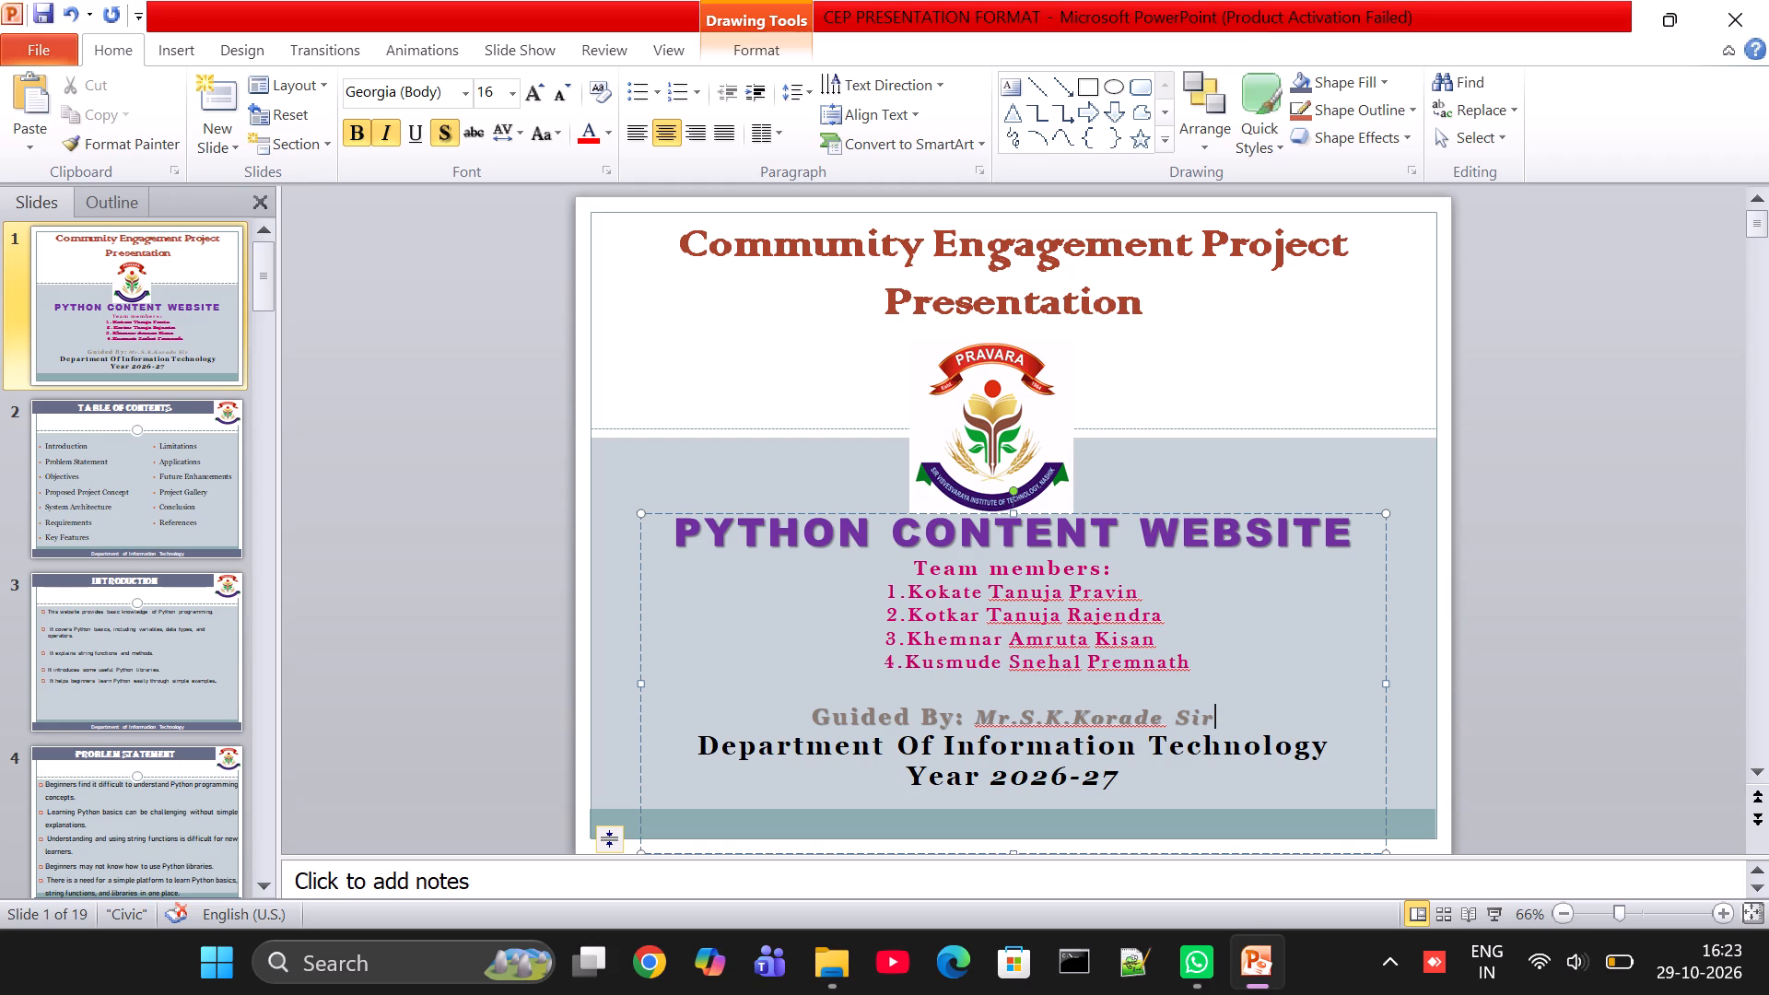
# Move the college logo slightly up and to the left, above the "PYTHON CONTENT WEBSITE" heading.
pyautogui.click(1011, 411)
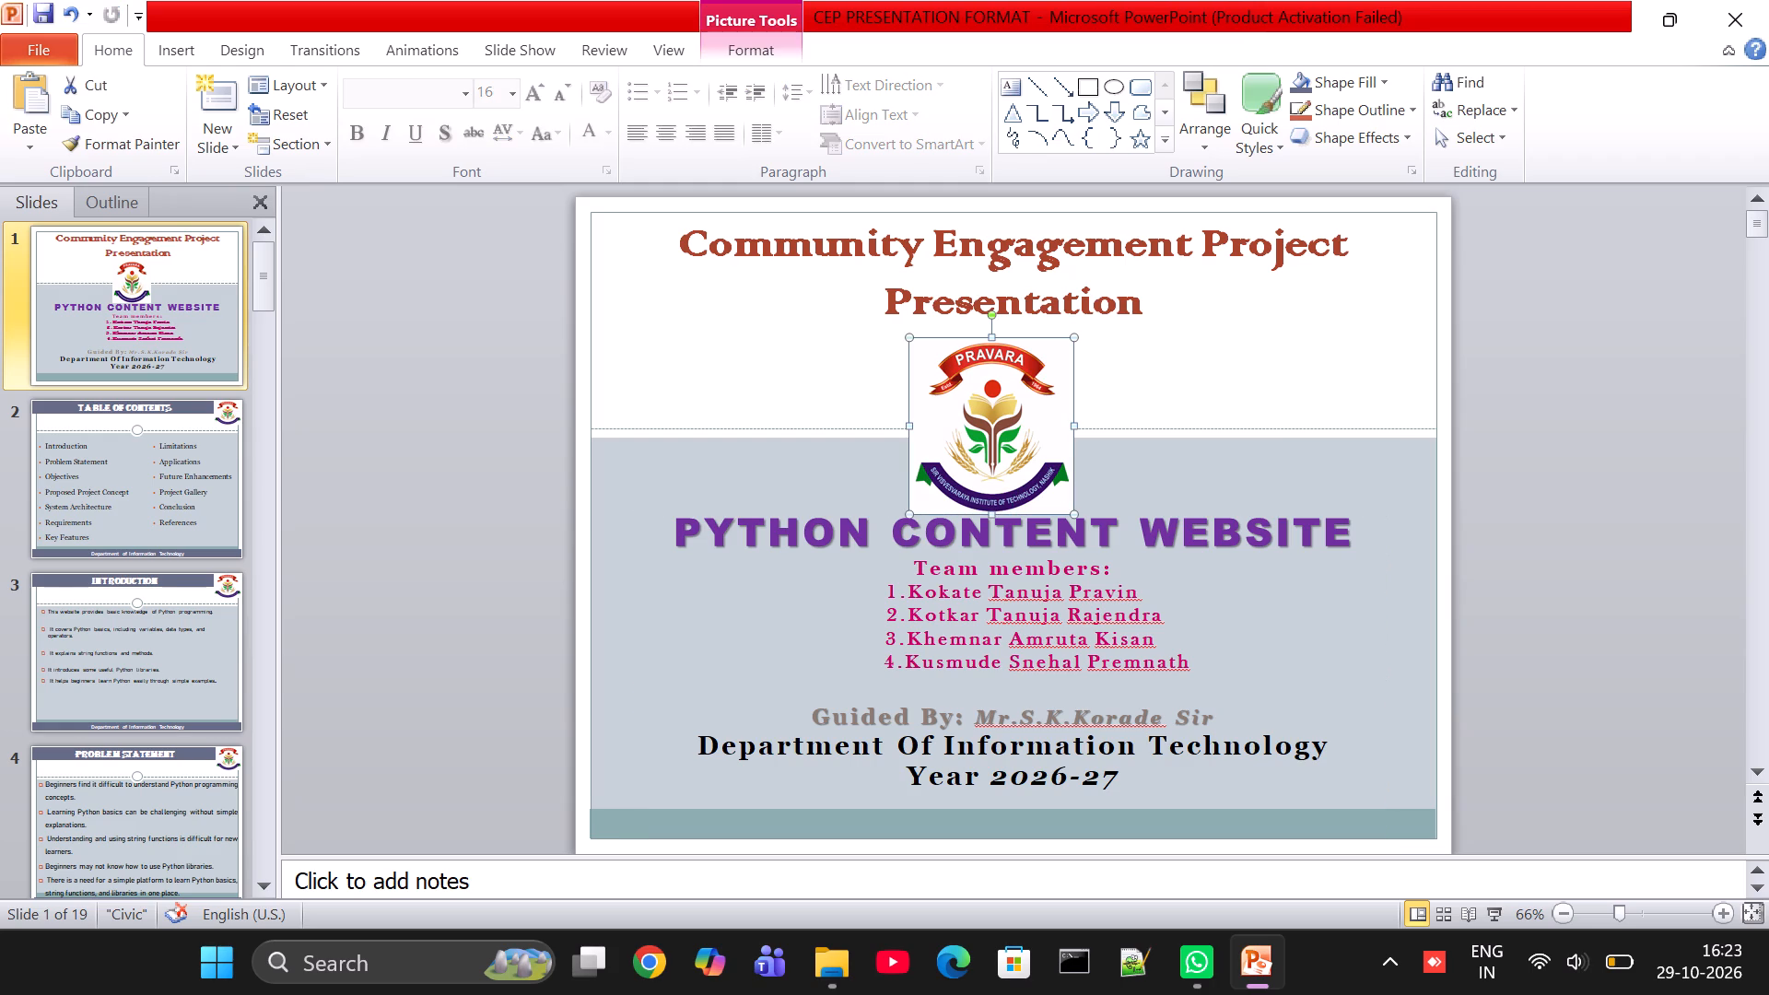
pyautogui.click(996, 334)
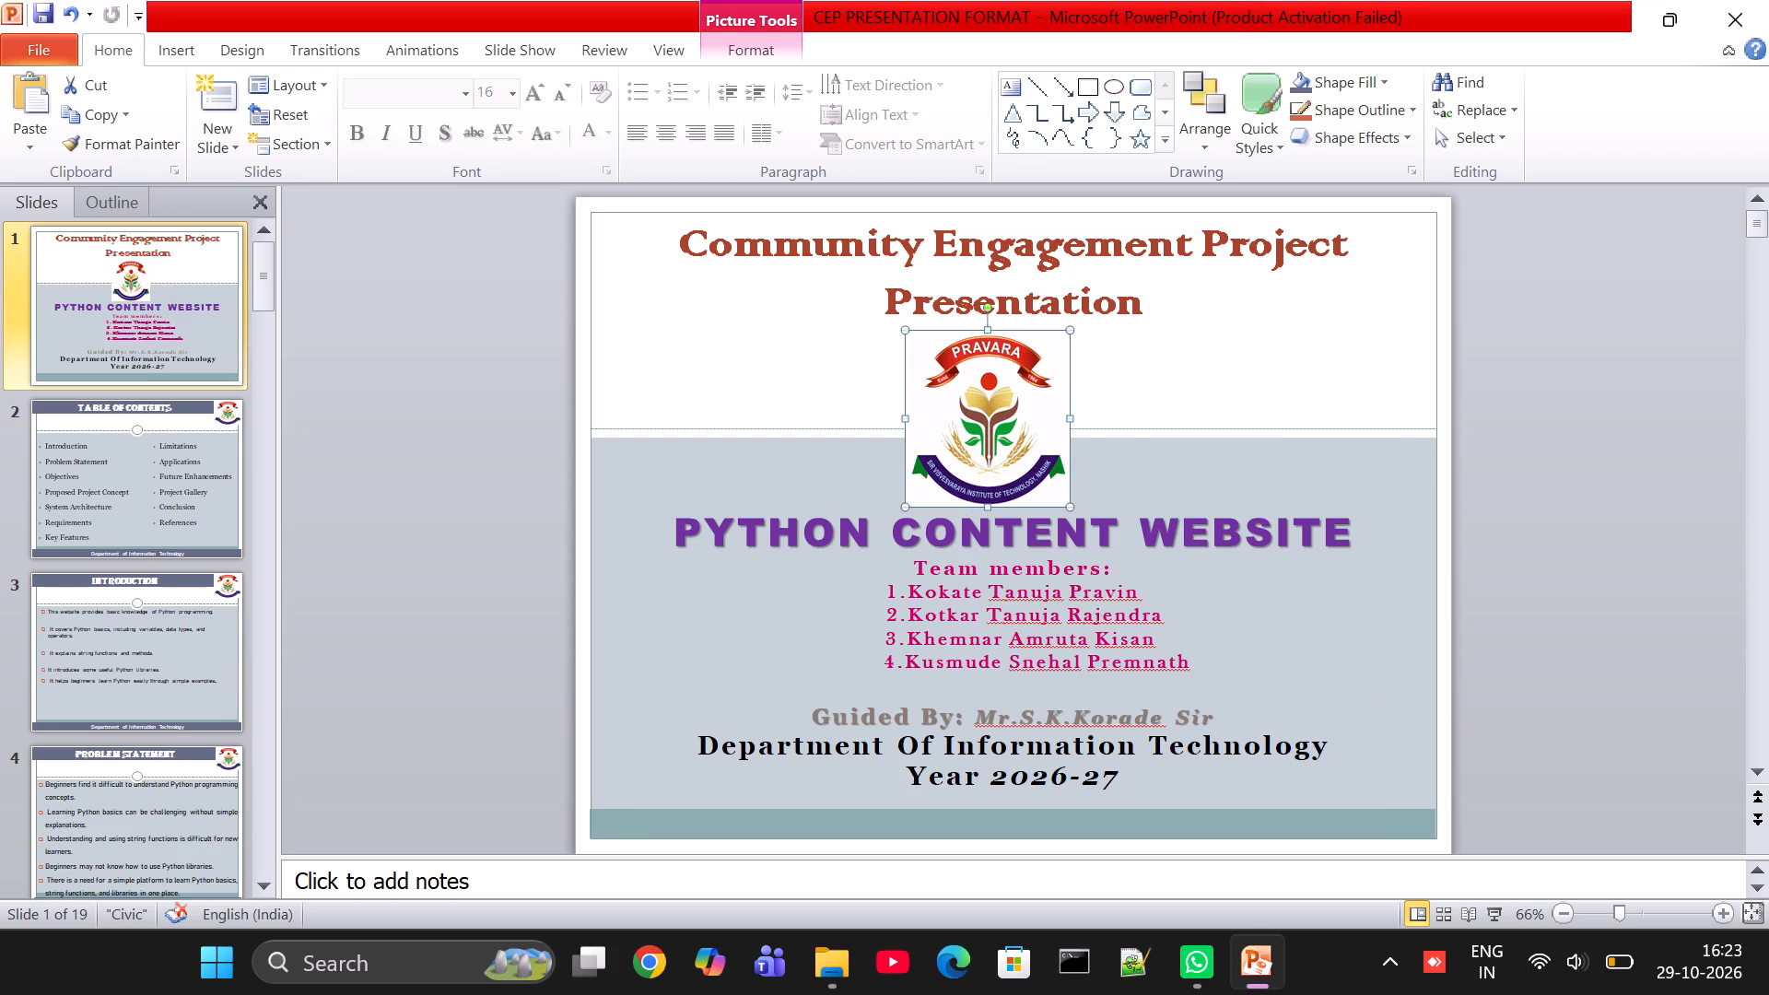
pyautogui.click(1159, 391)
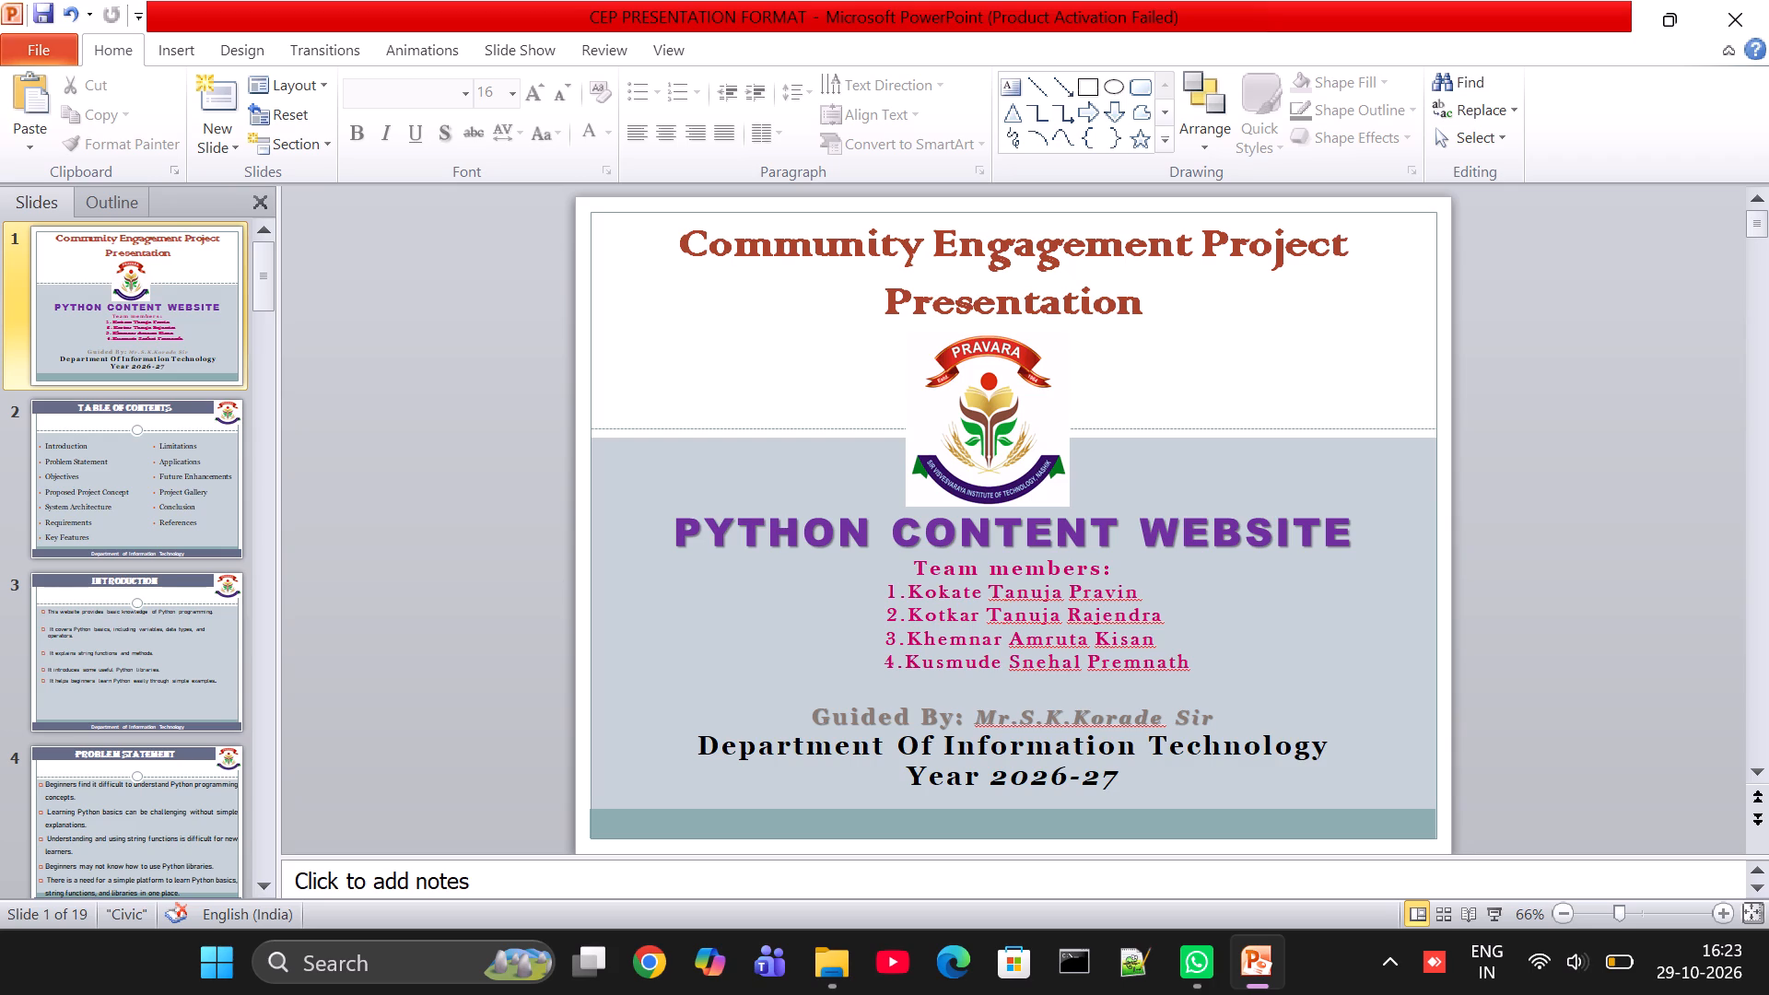
# Look through the slides from the table of contents to the closing slide to check their layout.
pyautogui.click(150, 539)
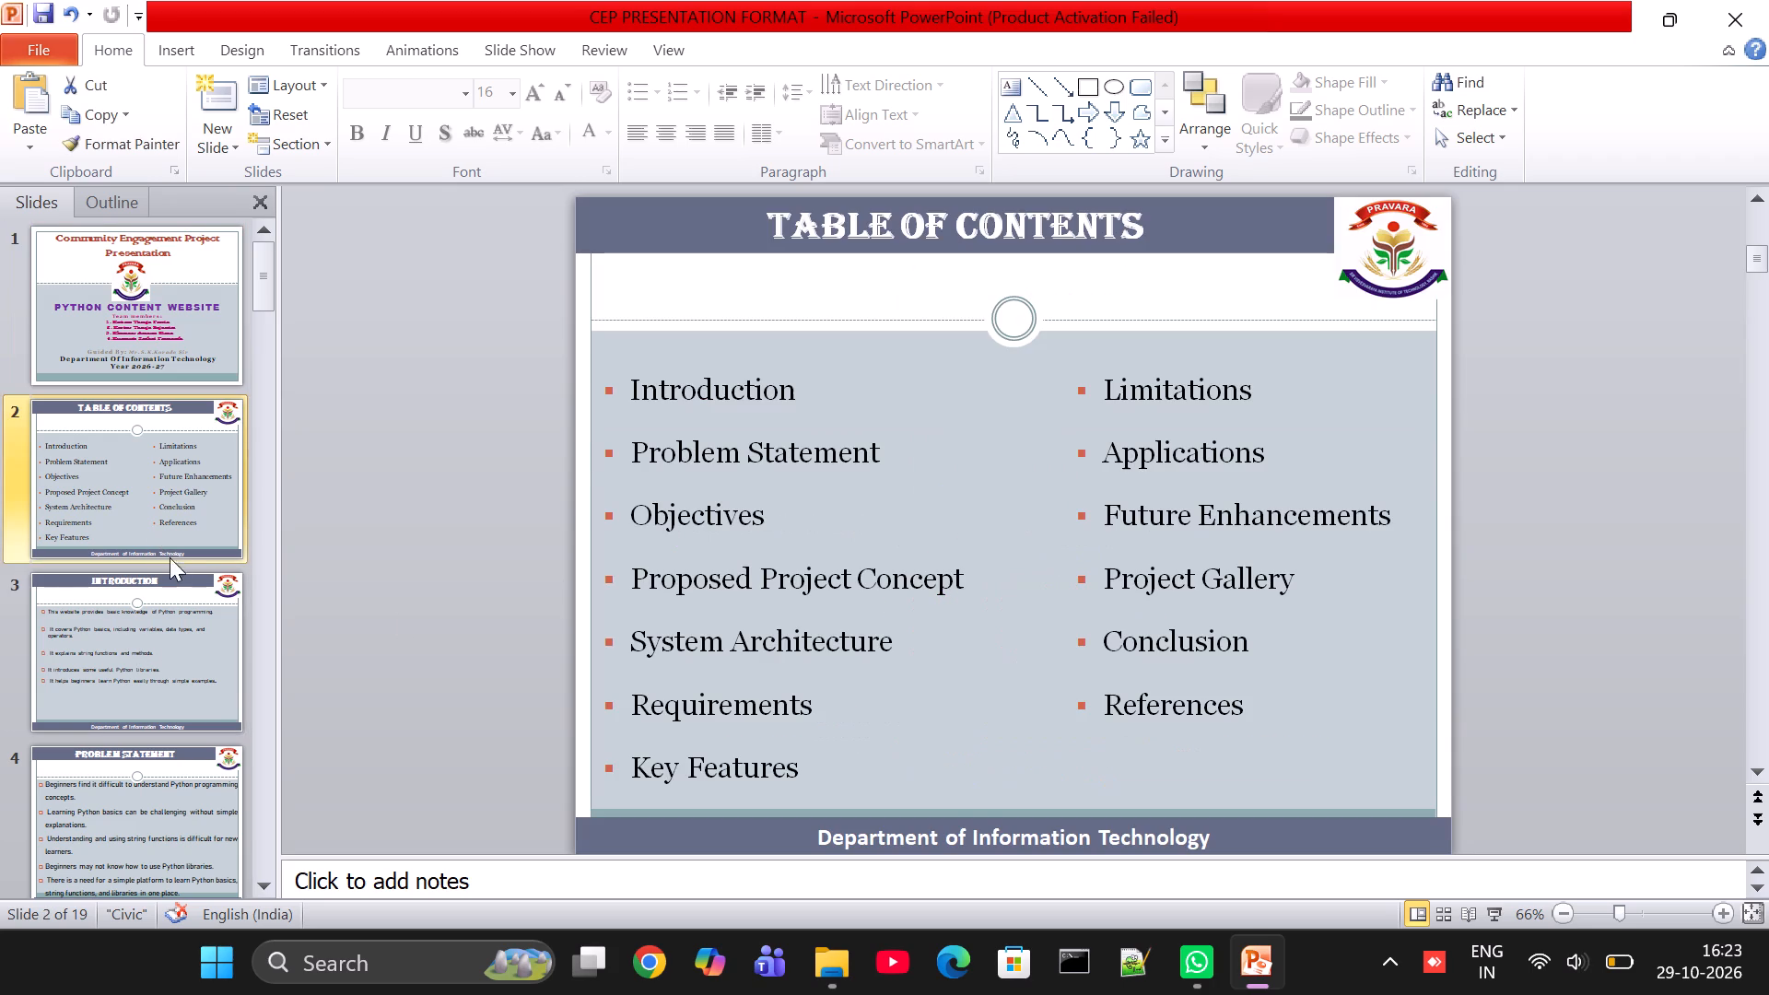
pyautogui.click(148, 649)
pyautogui.scroll(-1, 148, 649)
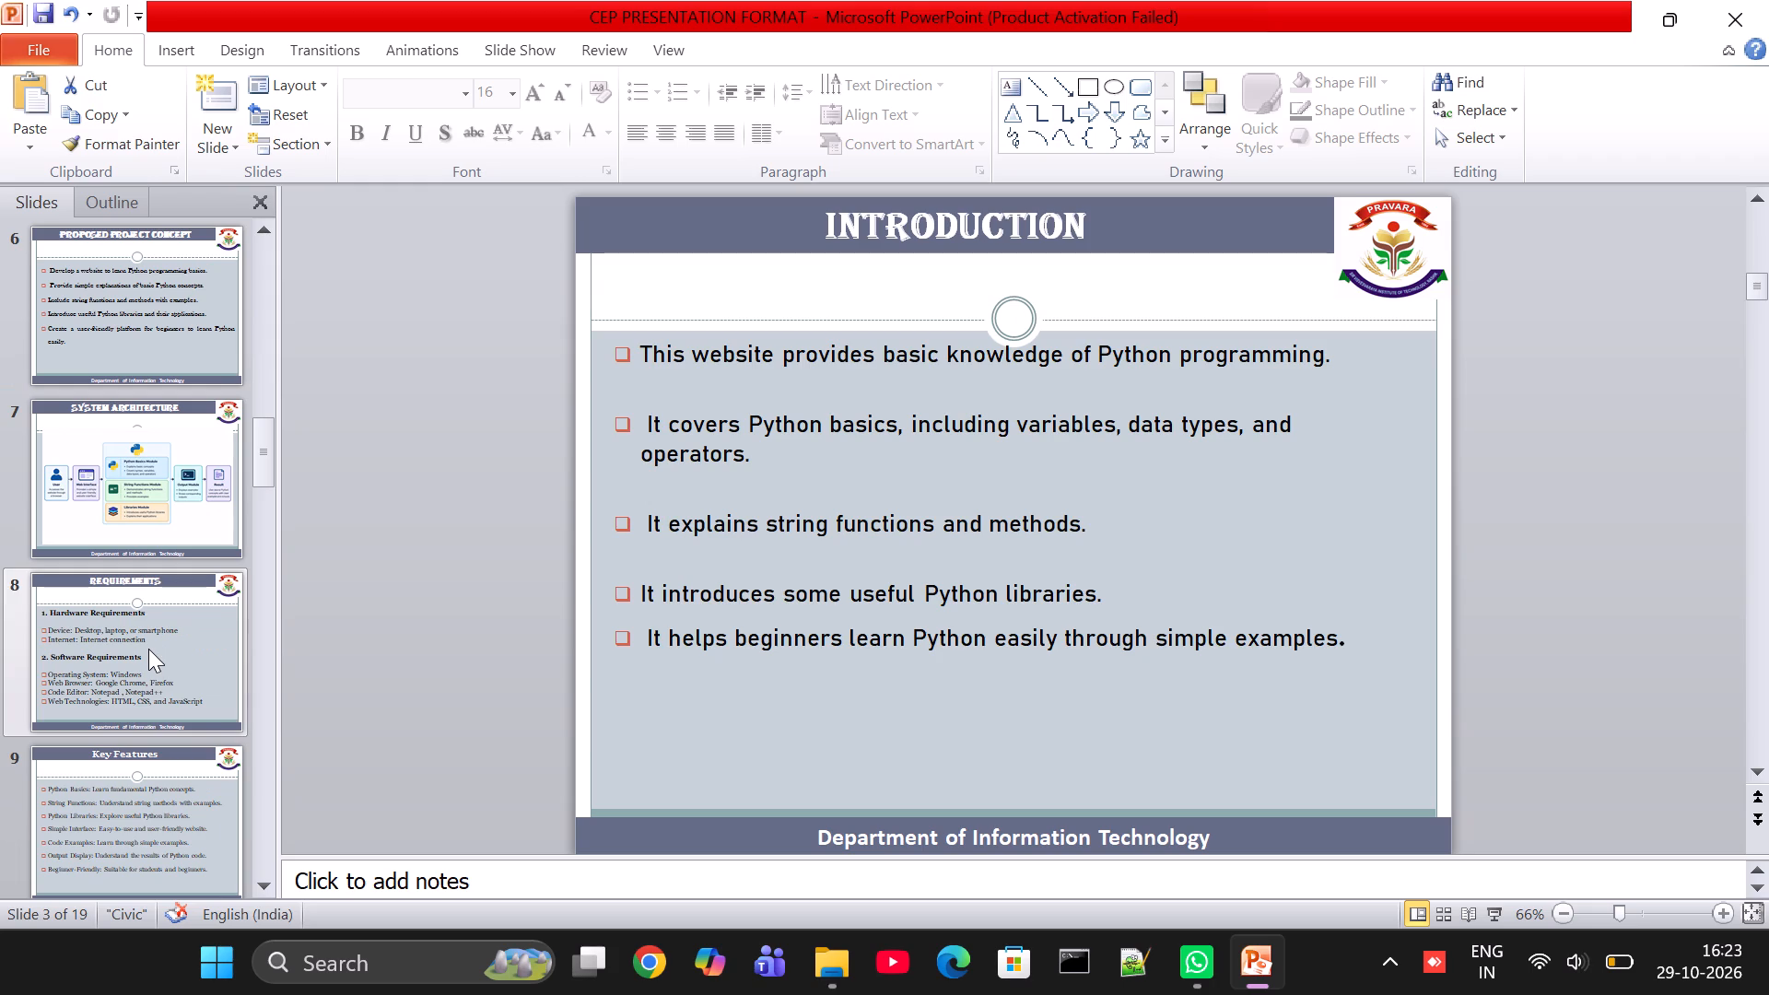
pyautogui.click(145, 447)
pyautogui.click(151, 612)
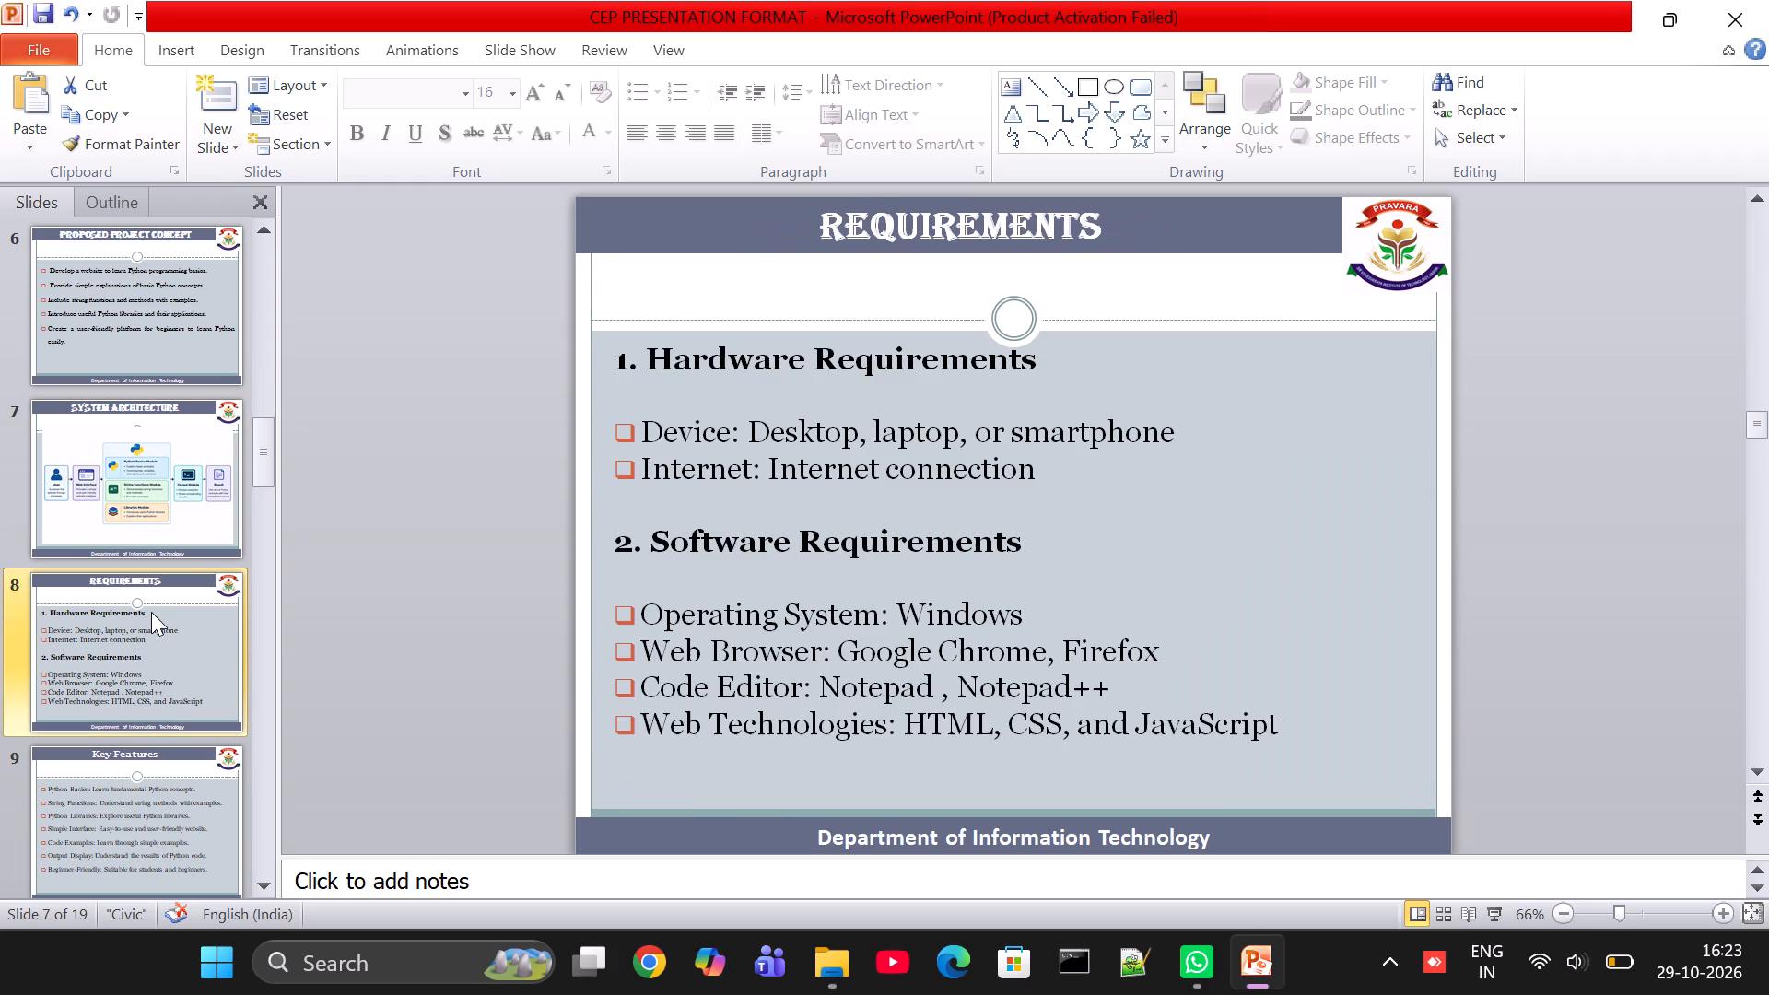
pyautogui.click(154, 824)
pyautogui.click(119, 693)
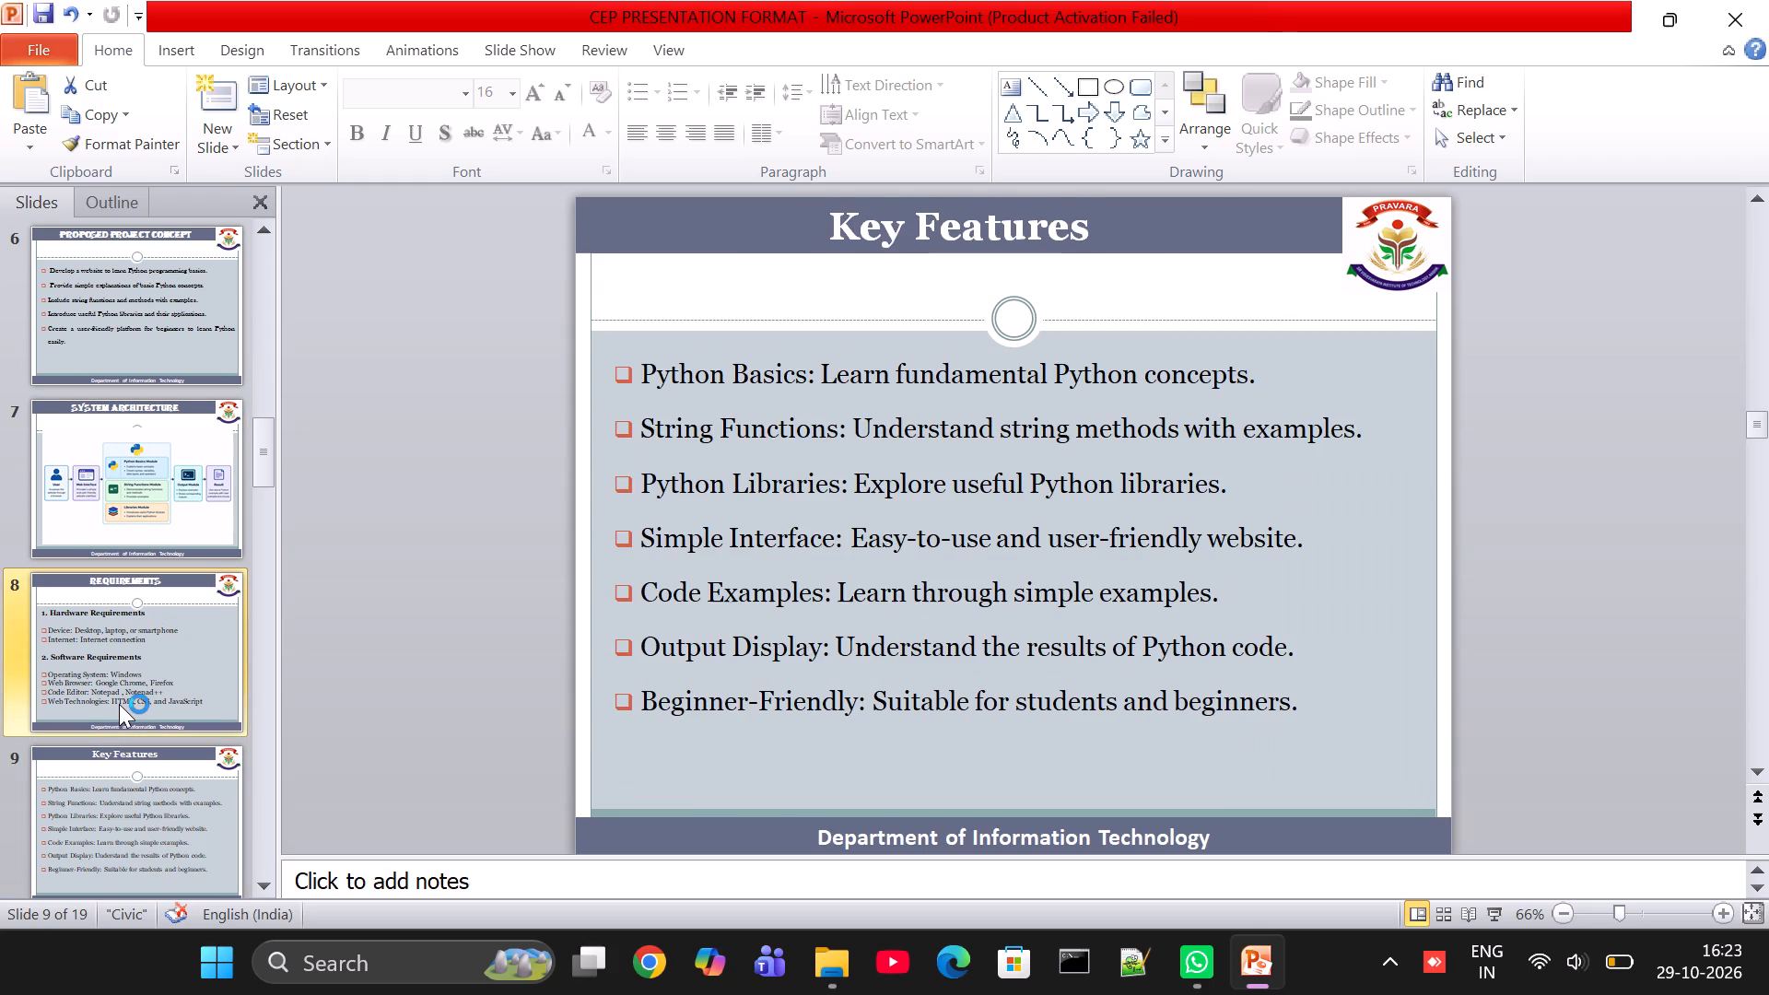
pyautogui.scroll(-1, 119, 693)
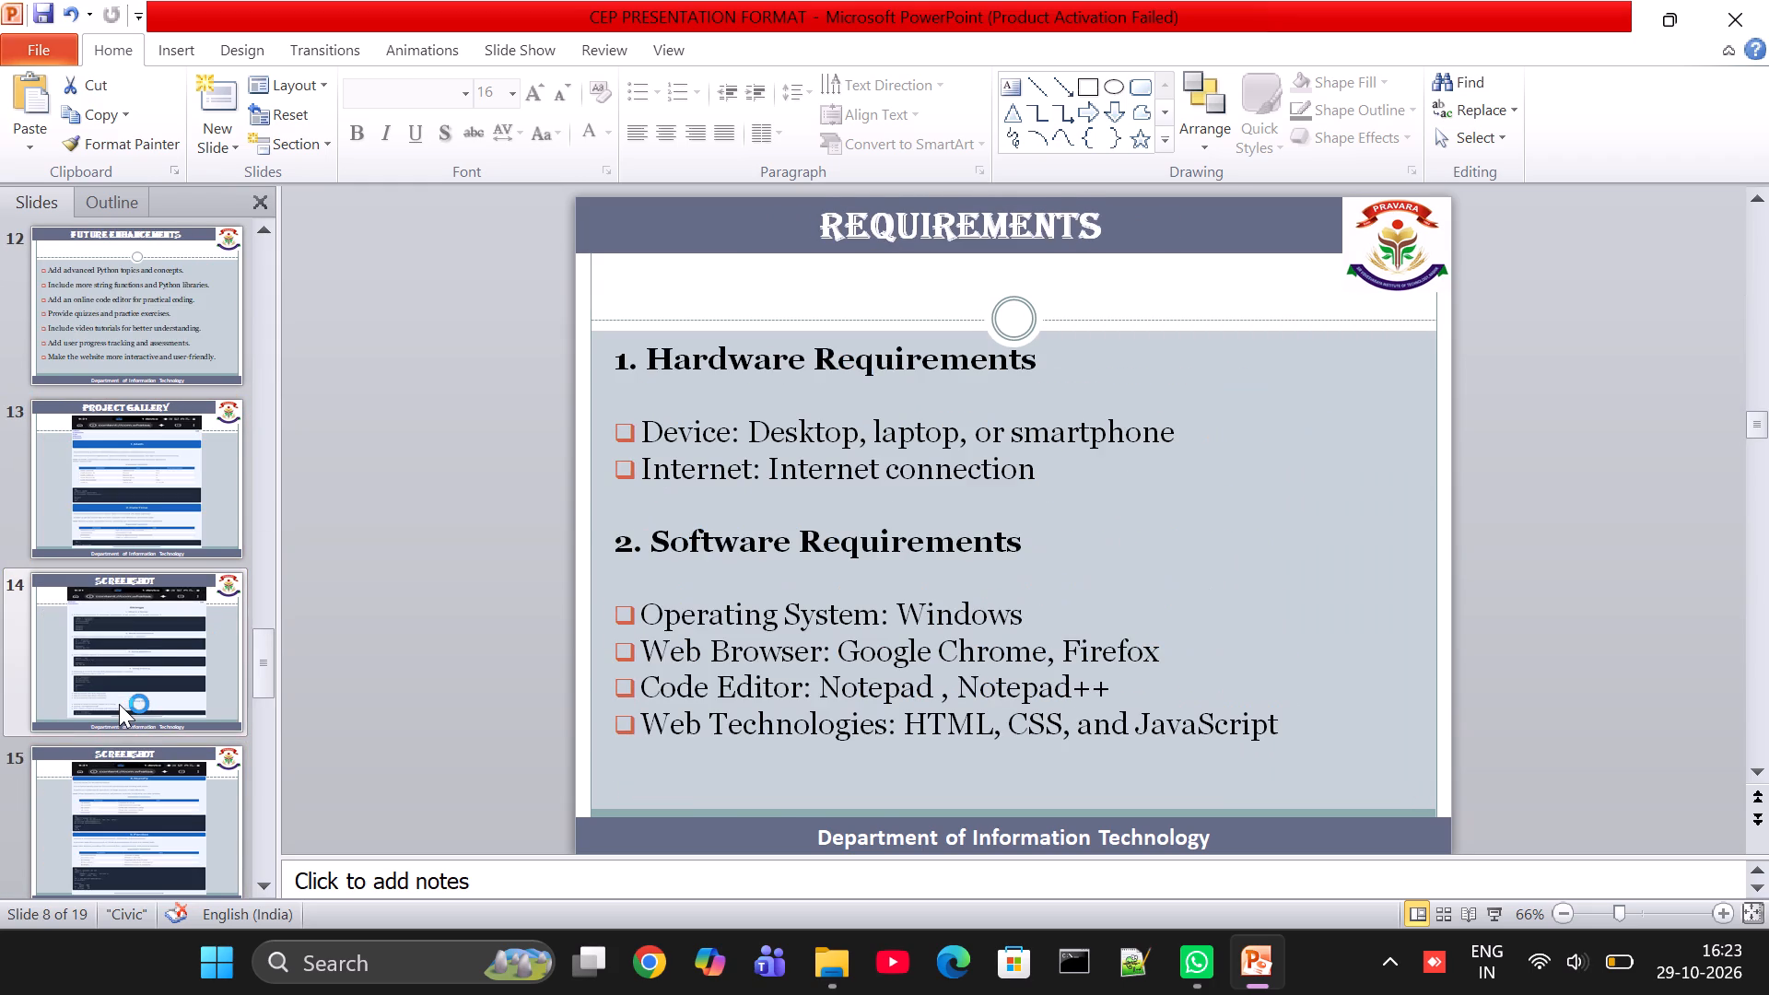
pyautogui.click(145, 629)
pyautogui.scroll(-2, 145, 629)
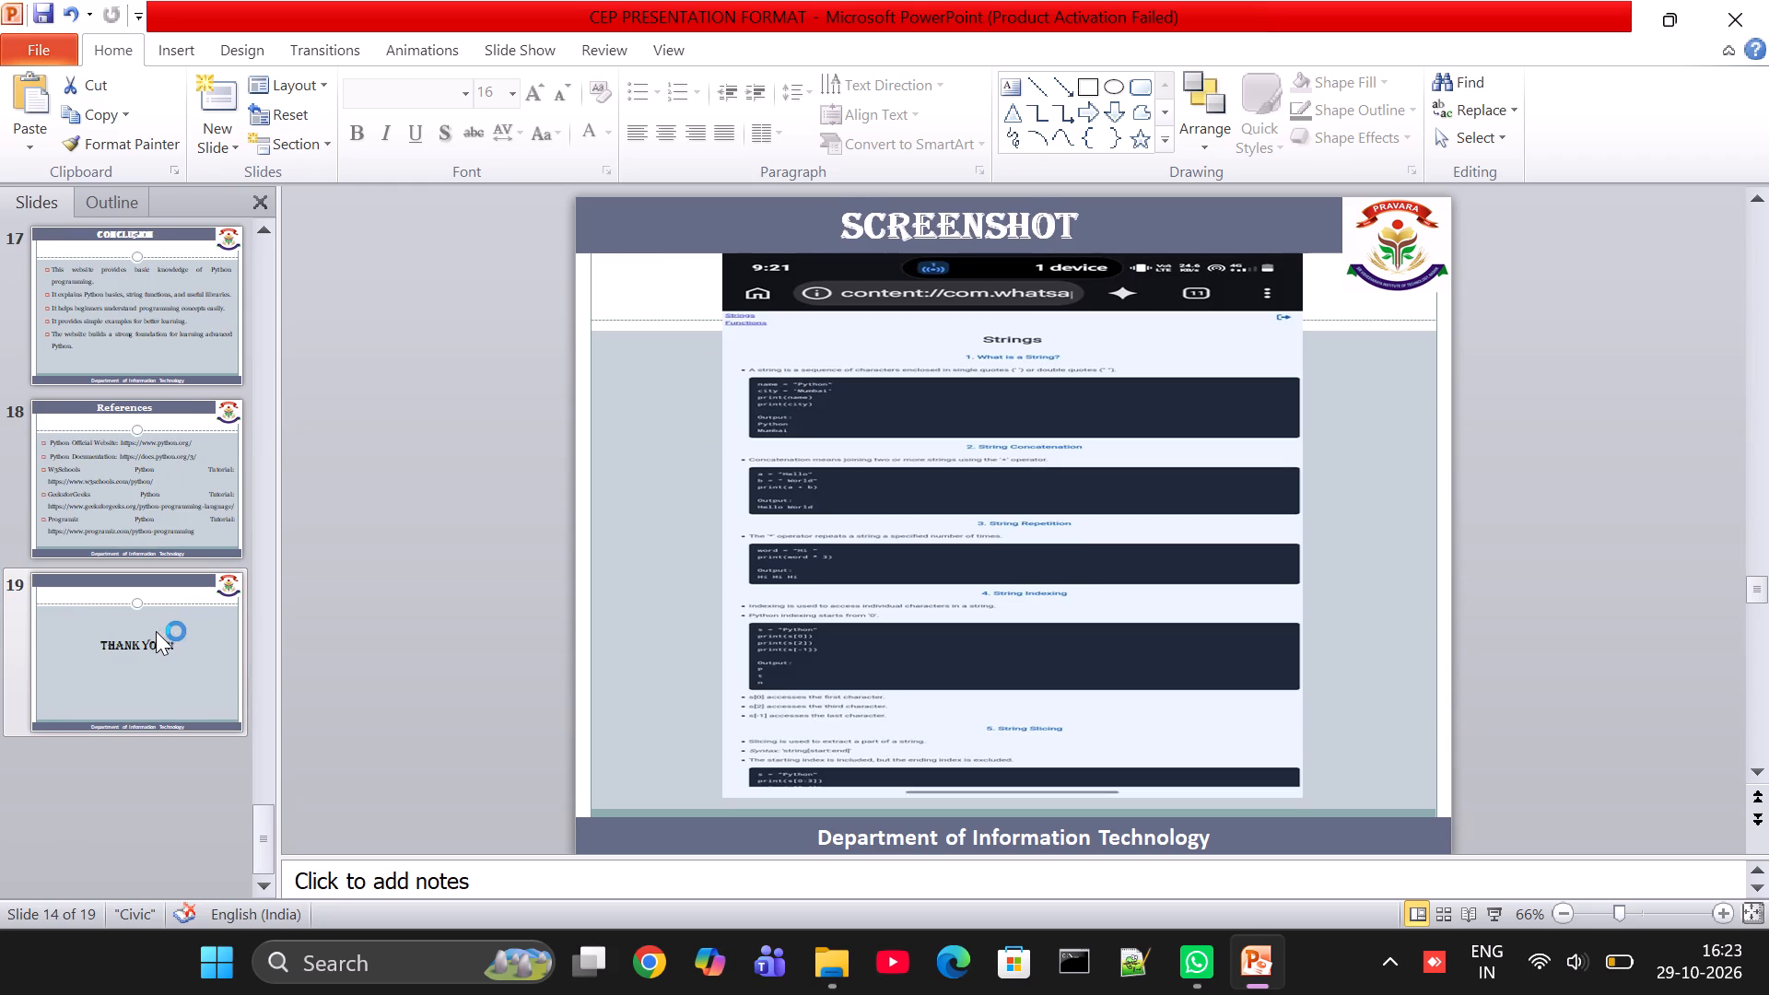
pyautogui.click(156, 663)
pyautogui.click(151, 519)
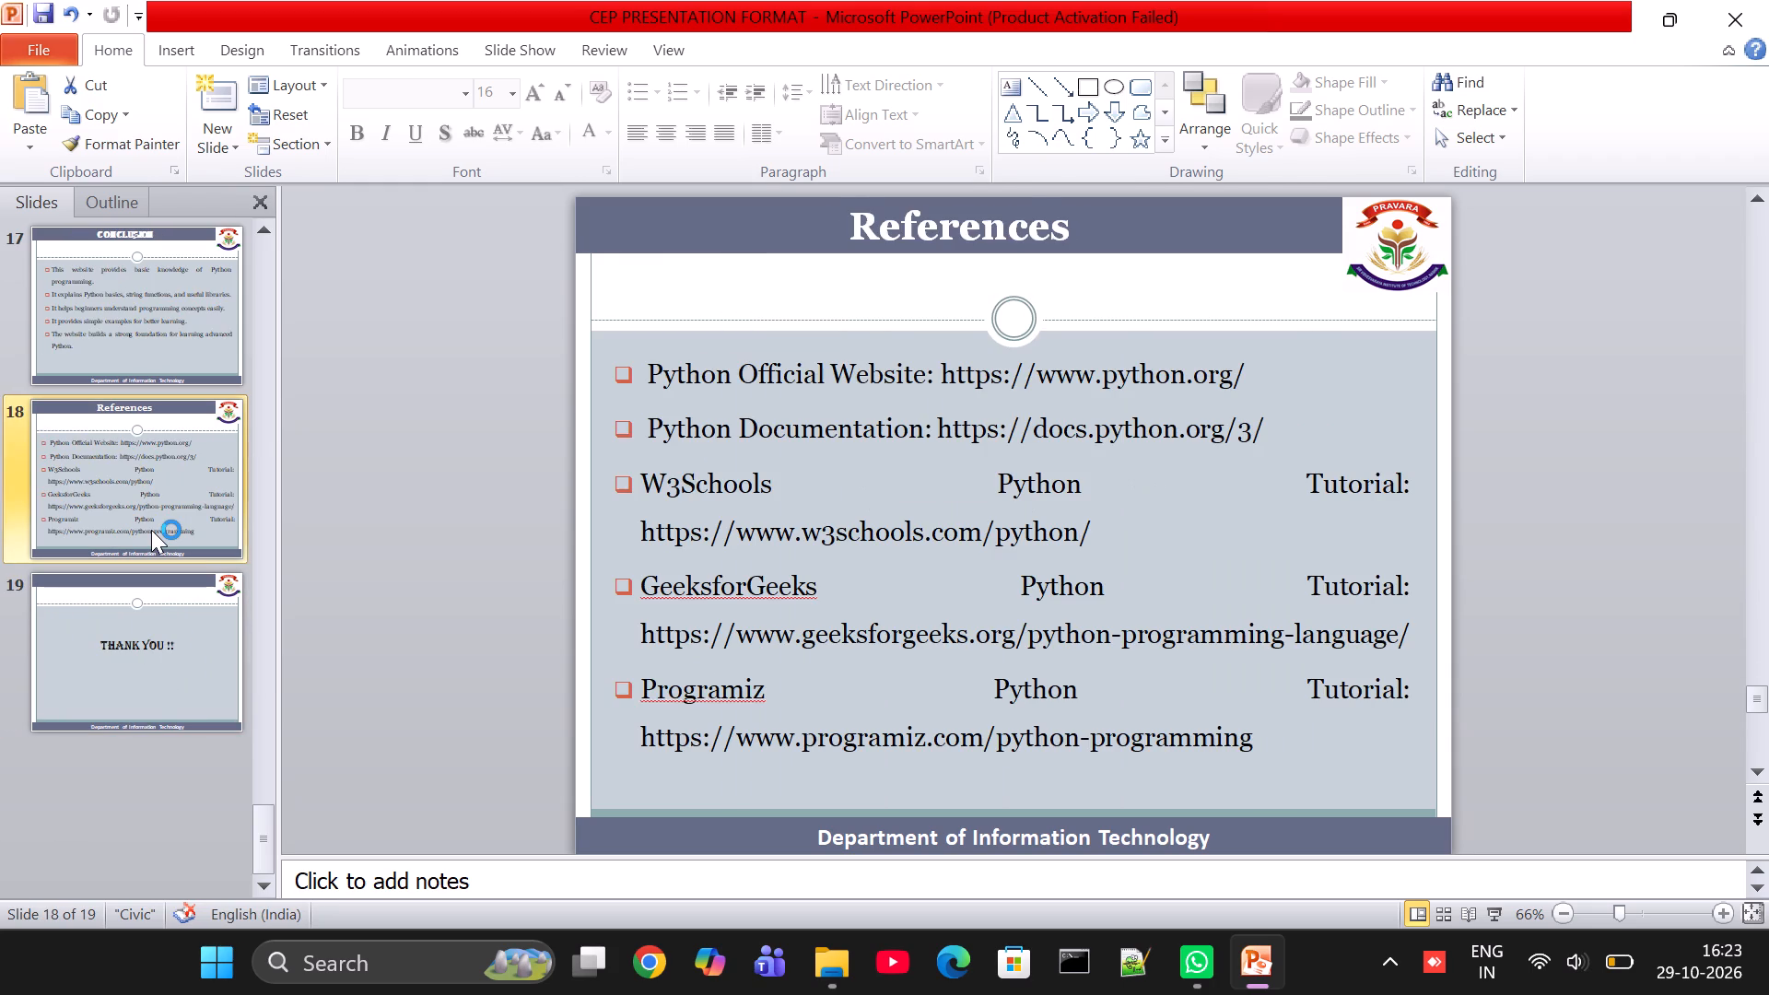
pyautogui.click(162, 634)
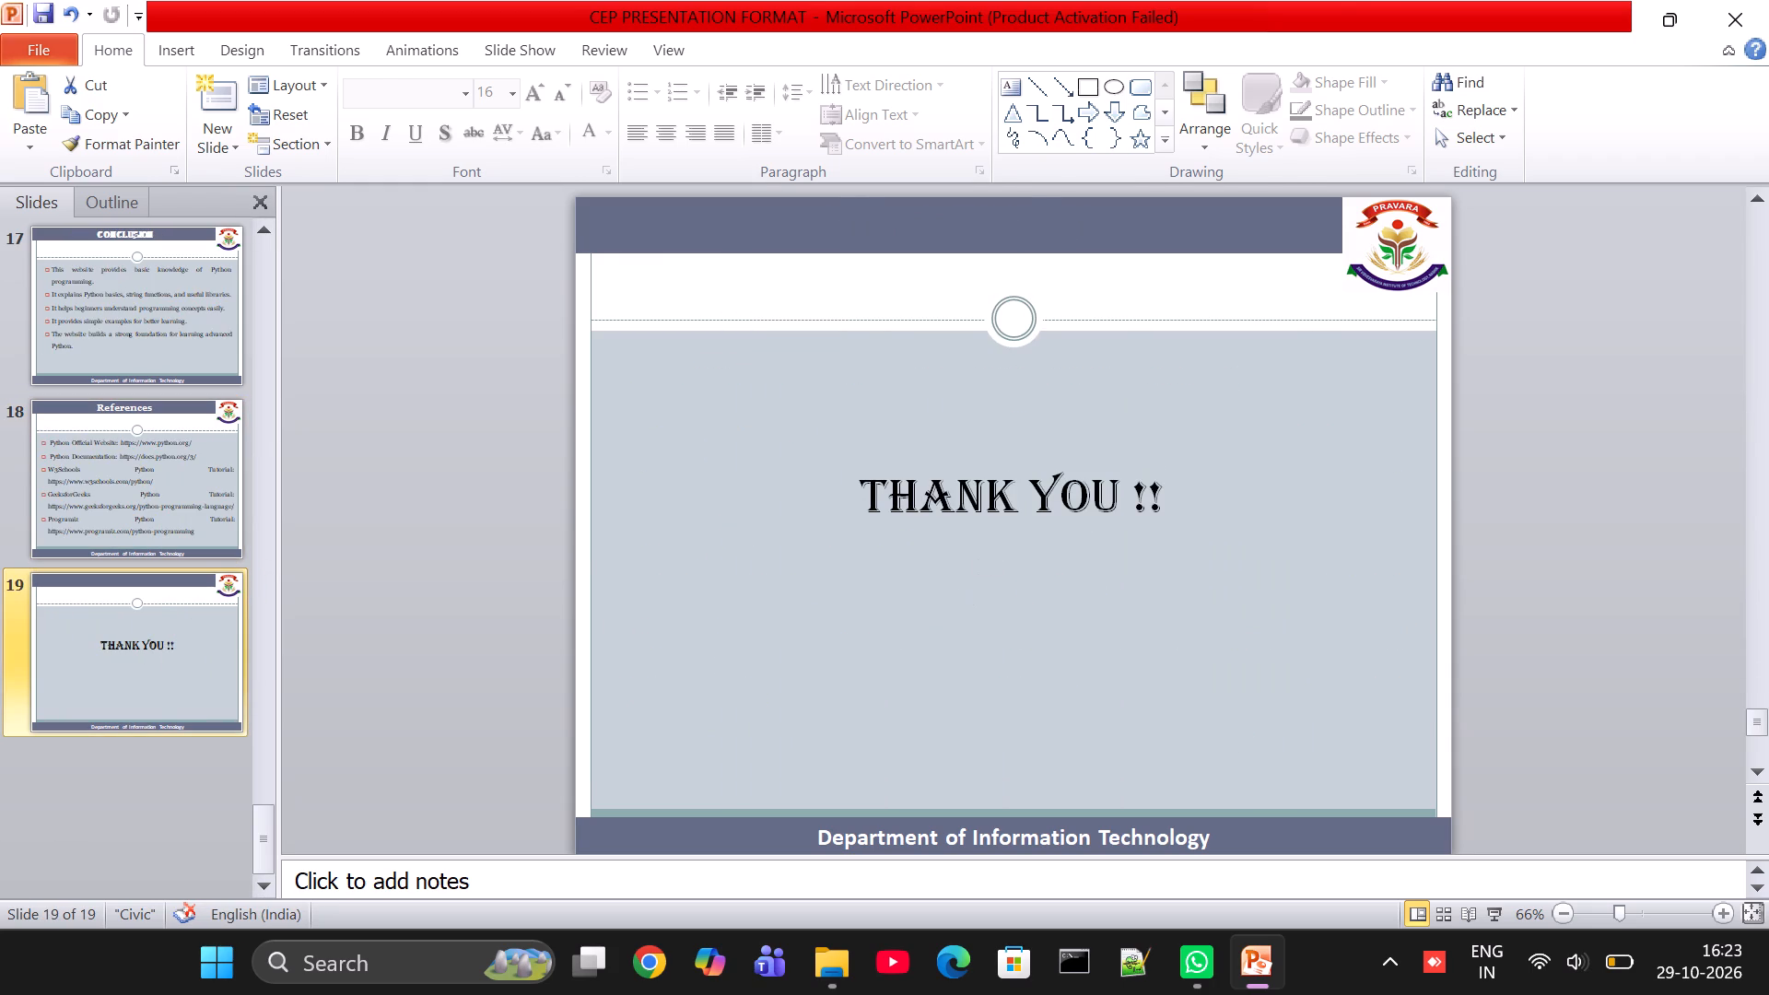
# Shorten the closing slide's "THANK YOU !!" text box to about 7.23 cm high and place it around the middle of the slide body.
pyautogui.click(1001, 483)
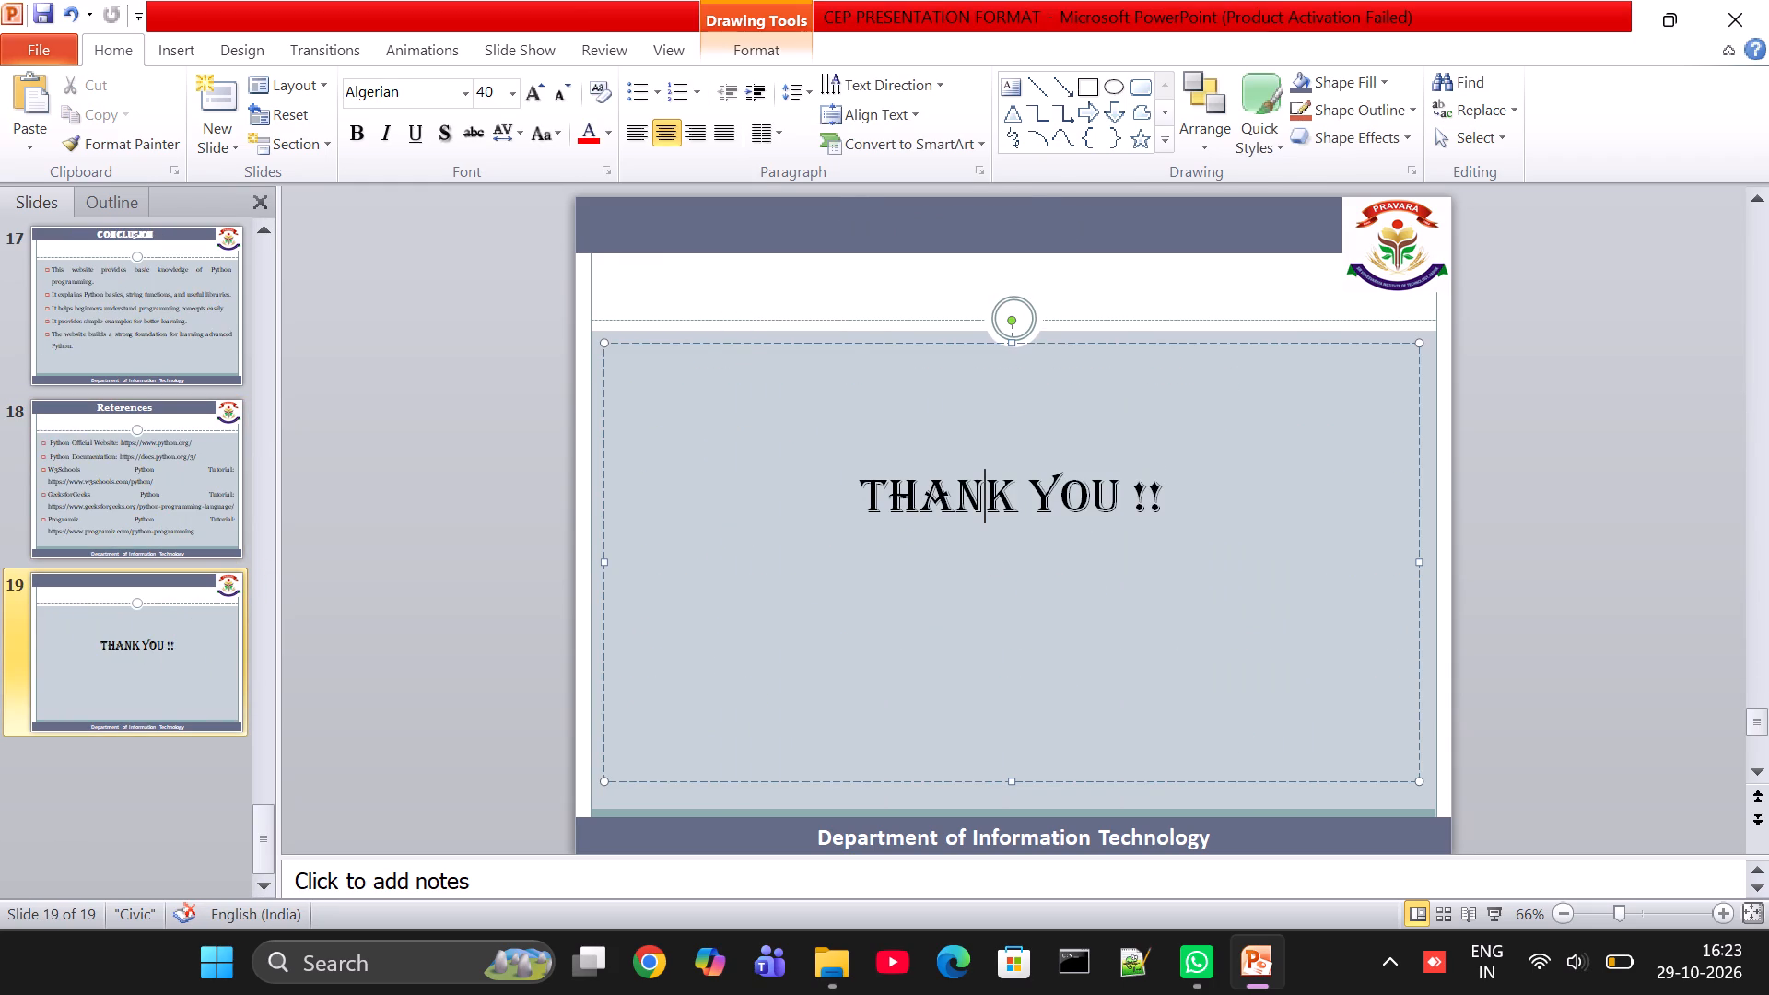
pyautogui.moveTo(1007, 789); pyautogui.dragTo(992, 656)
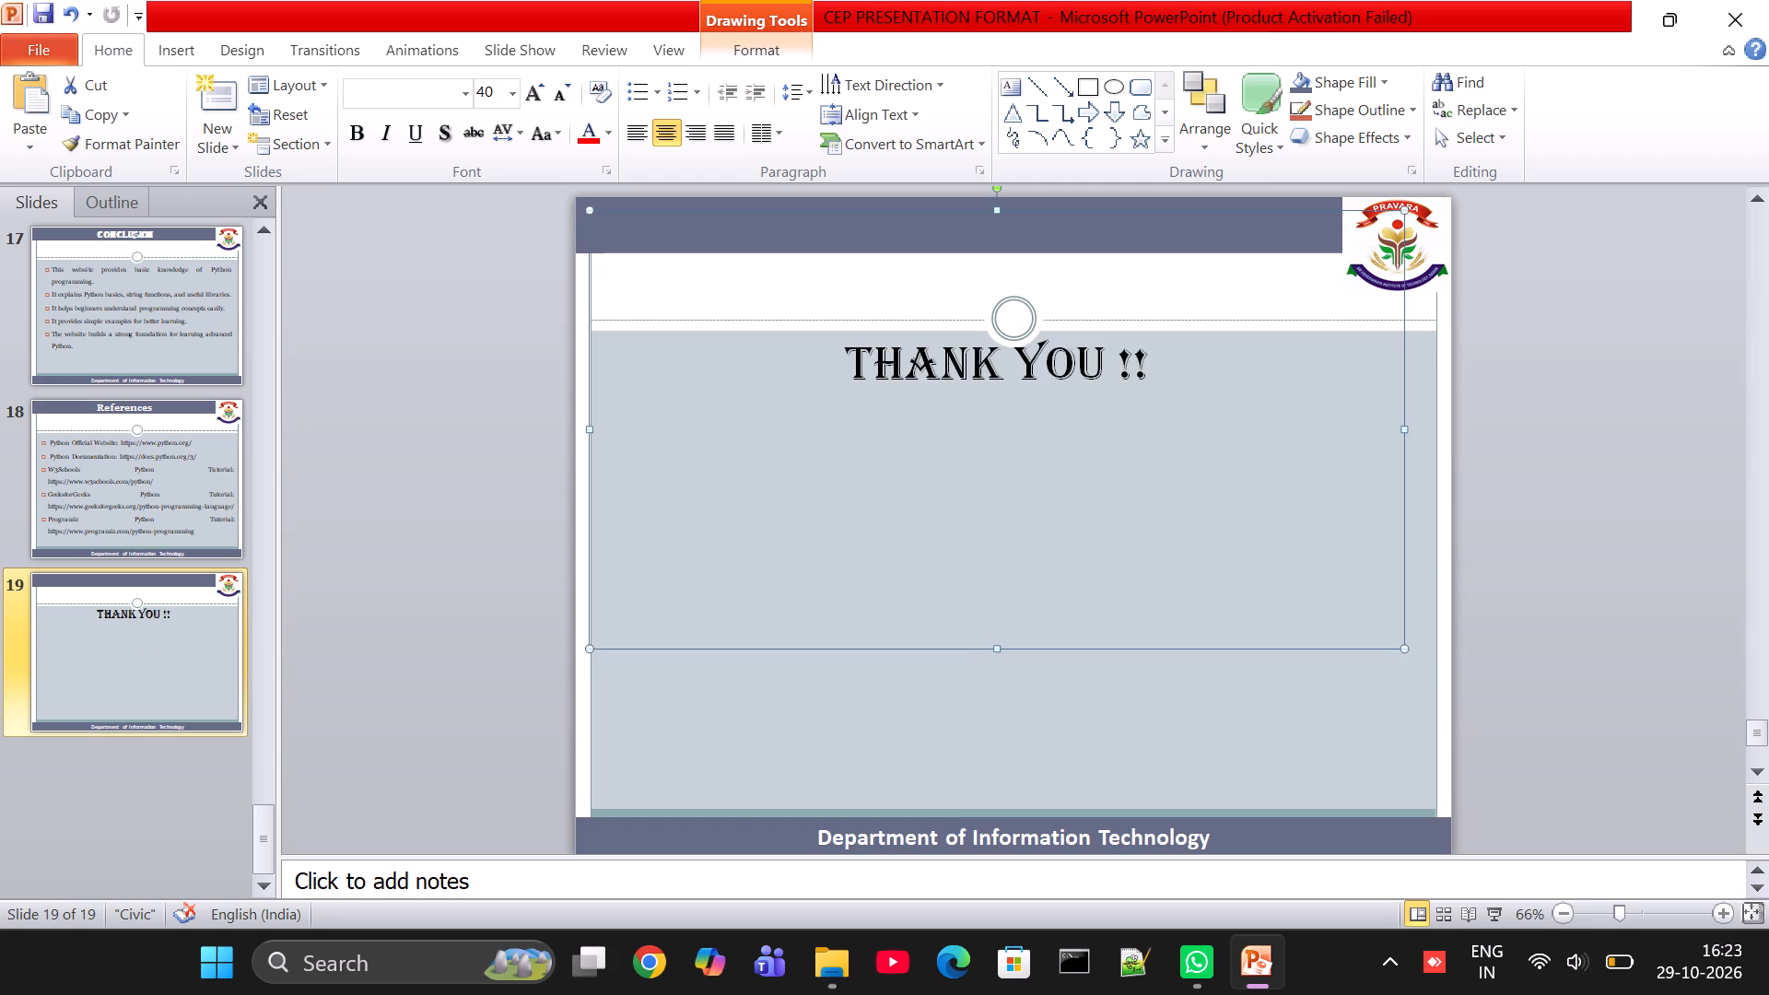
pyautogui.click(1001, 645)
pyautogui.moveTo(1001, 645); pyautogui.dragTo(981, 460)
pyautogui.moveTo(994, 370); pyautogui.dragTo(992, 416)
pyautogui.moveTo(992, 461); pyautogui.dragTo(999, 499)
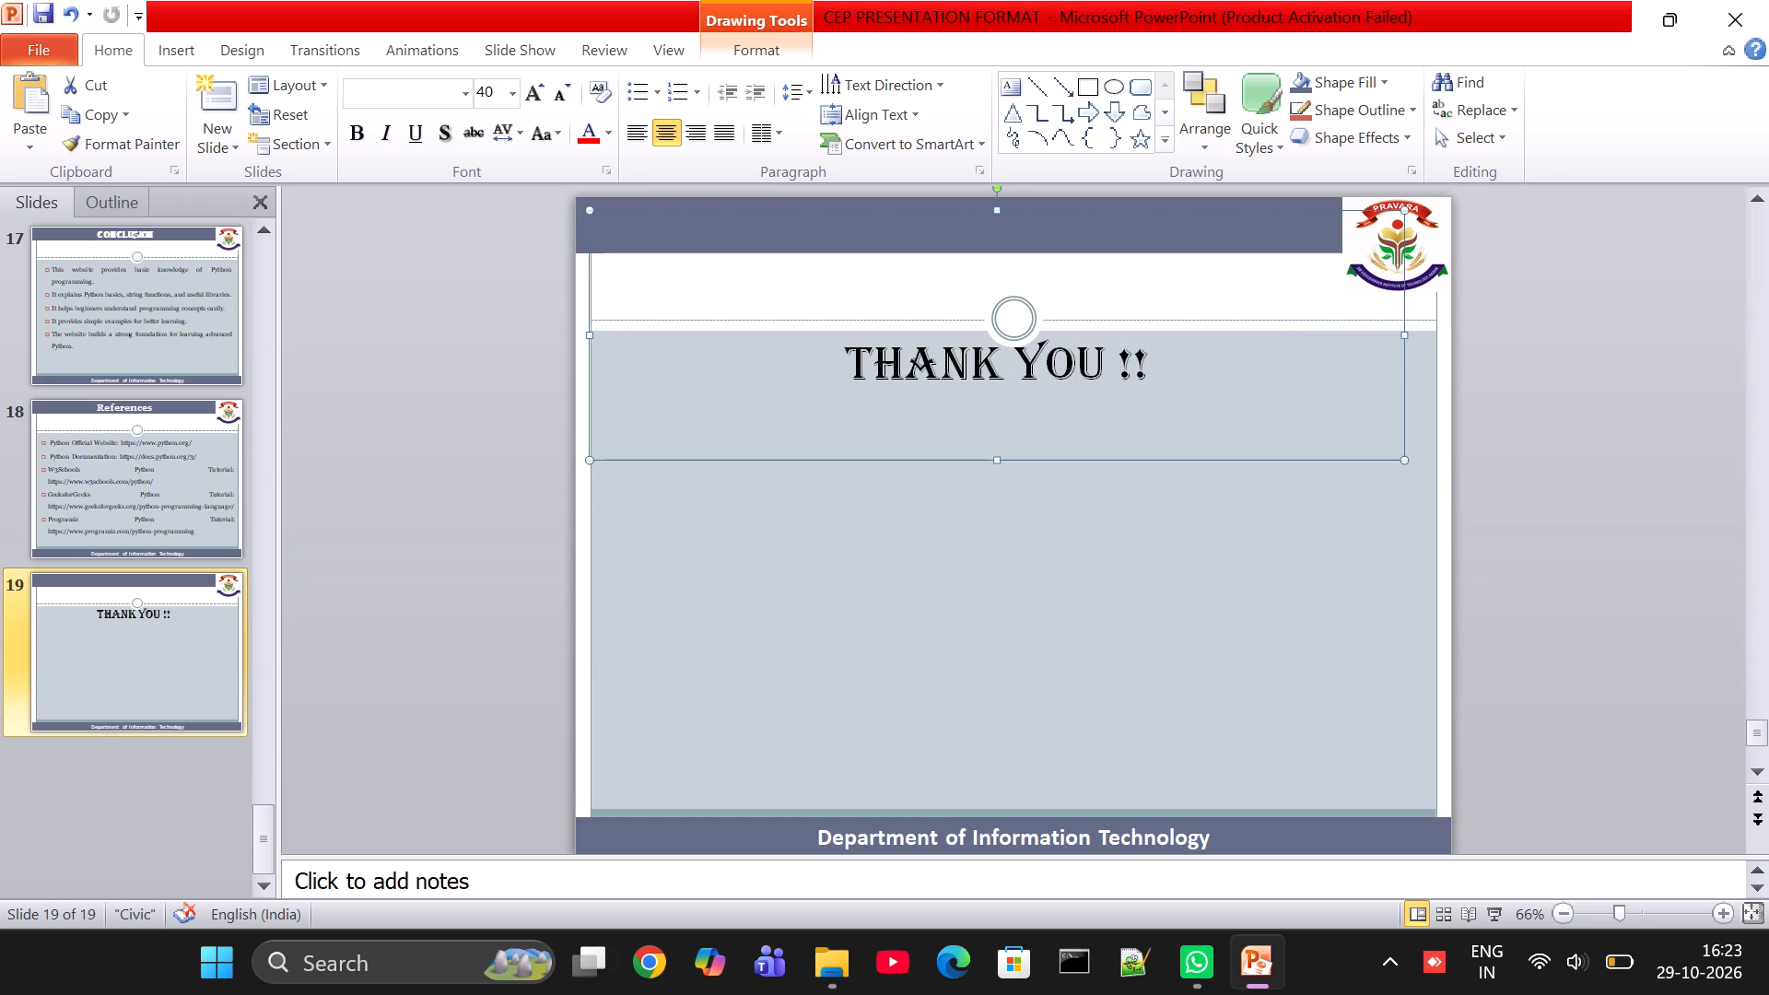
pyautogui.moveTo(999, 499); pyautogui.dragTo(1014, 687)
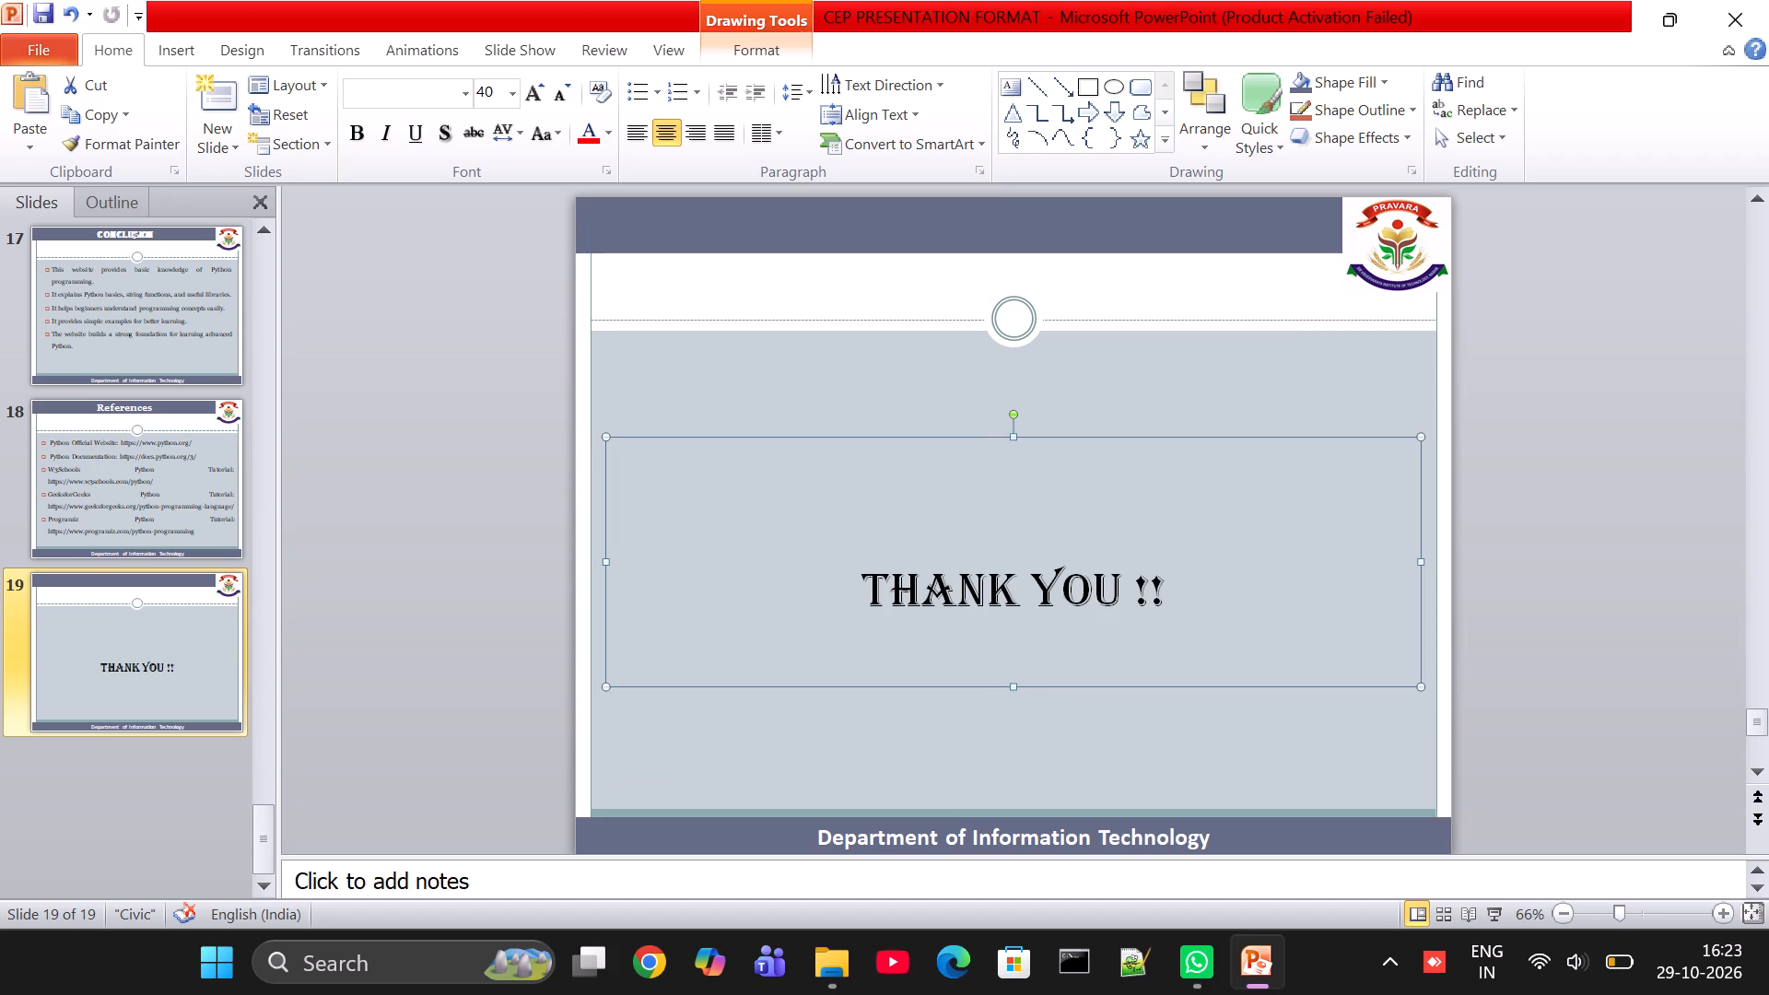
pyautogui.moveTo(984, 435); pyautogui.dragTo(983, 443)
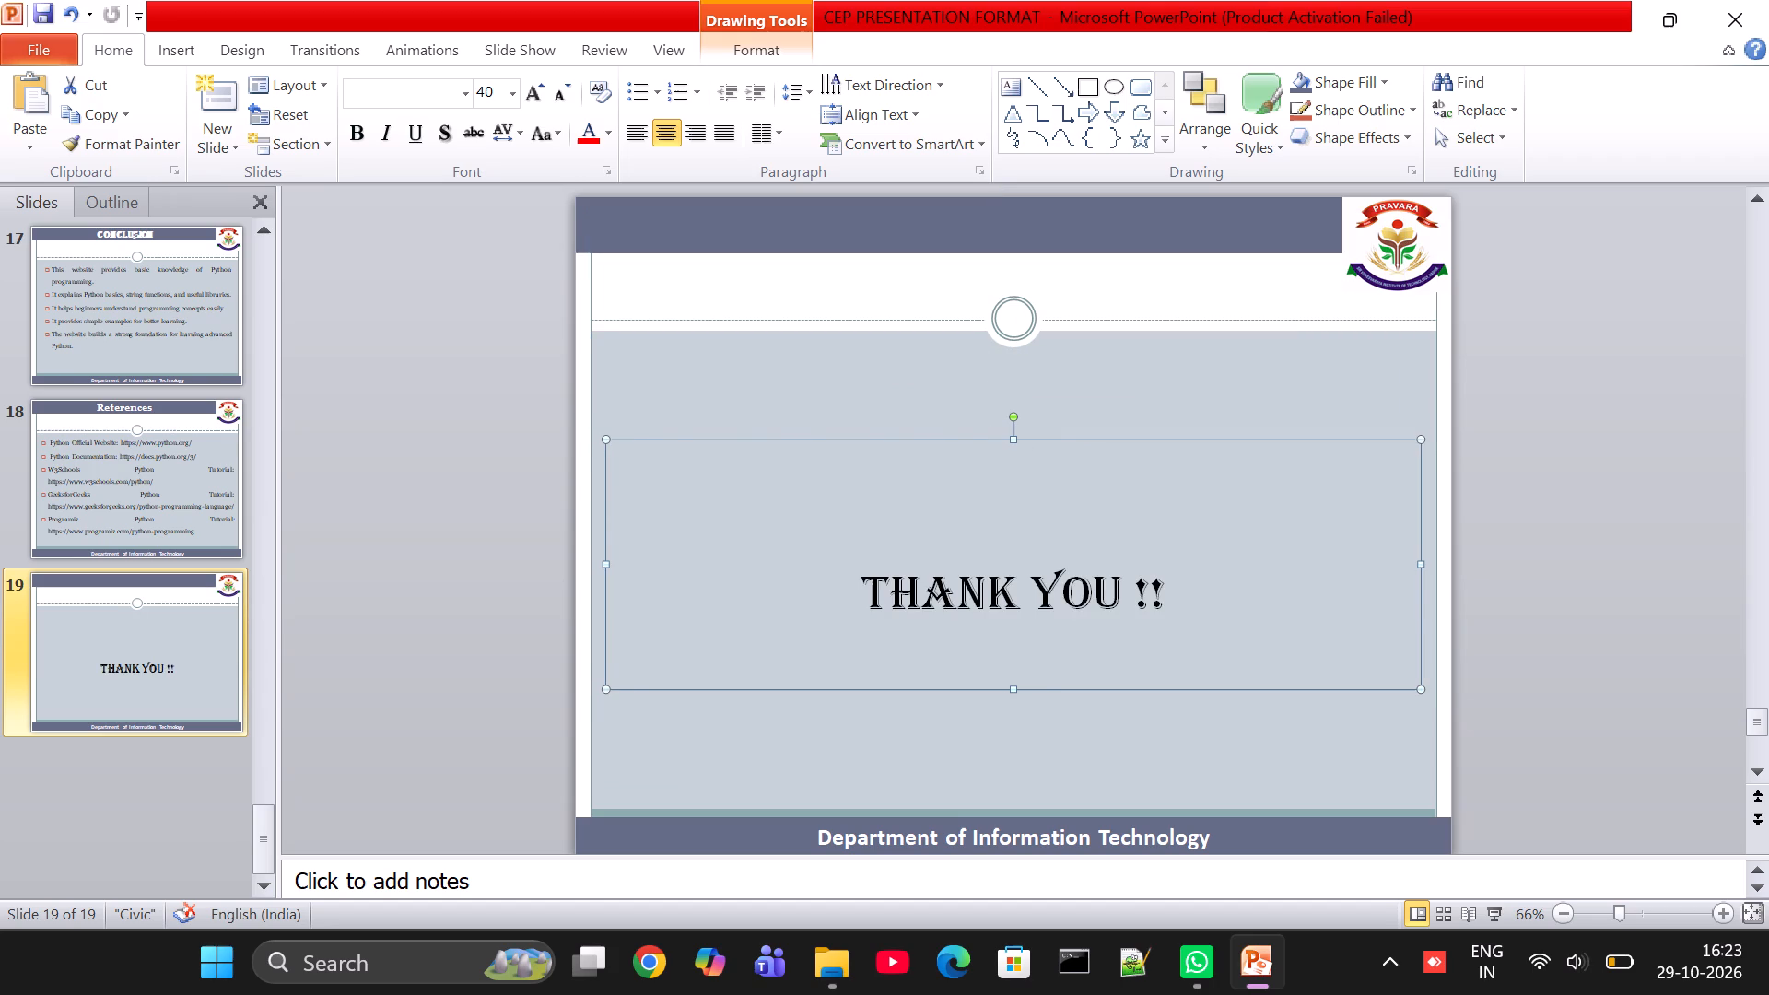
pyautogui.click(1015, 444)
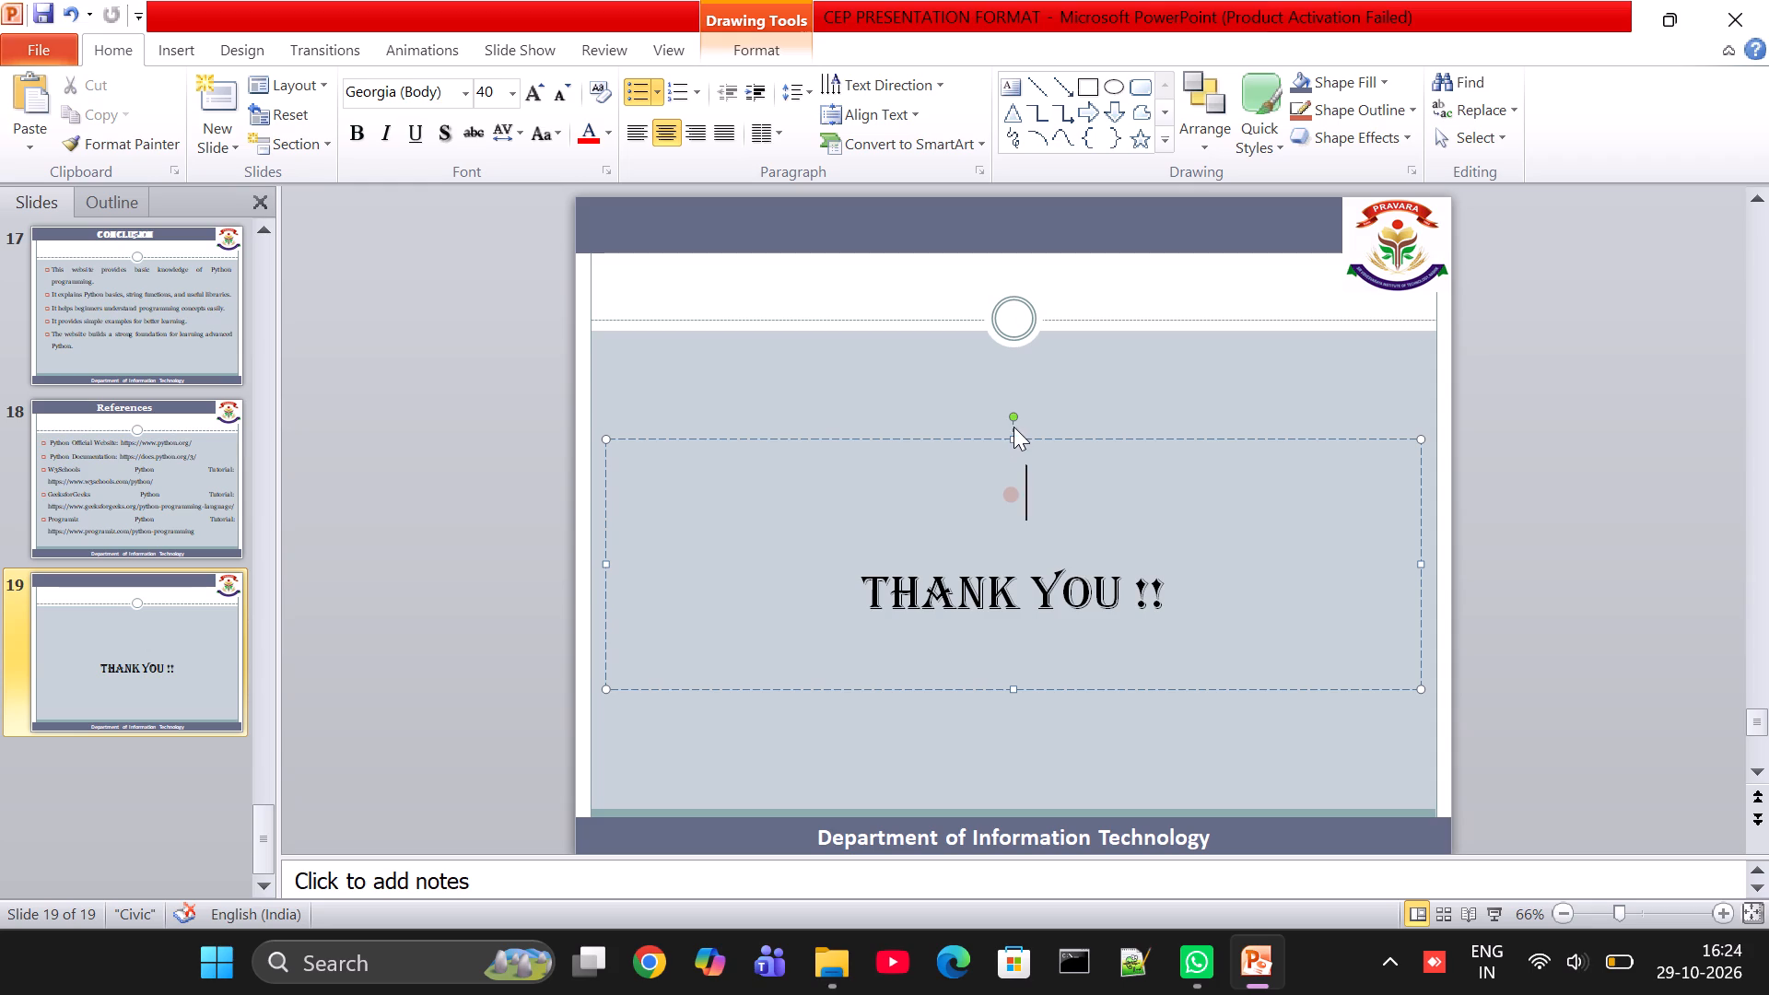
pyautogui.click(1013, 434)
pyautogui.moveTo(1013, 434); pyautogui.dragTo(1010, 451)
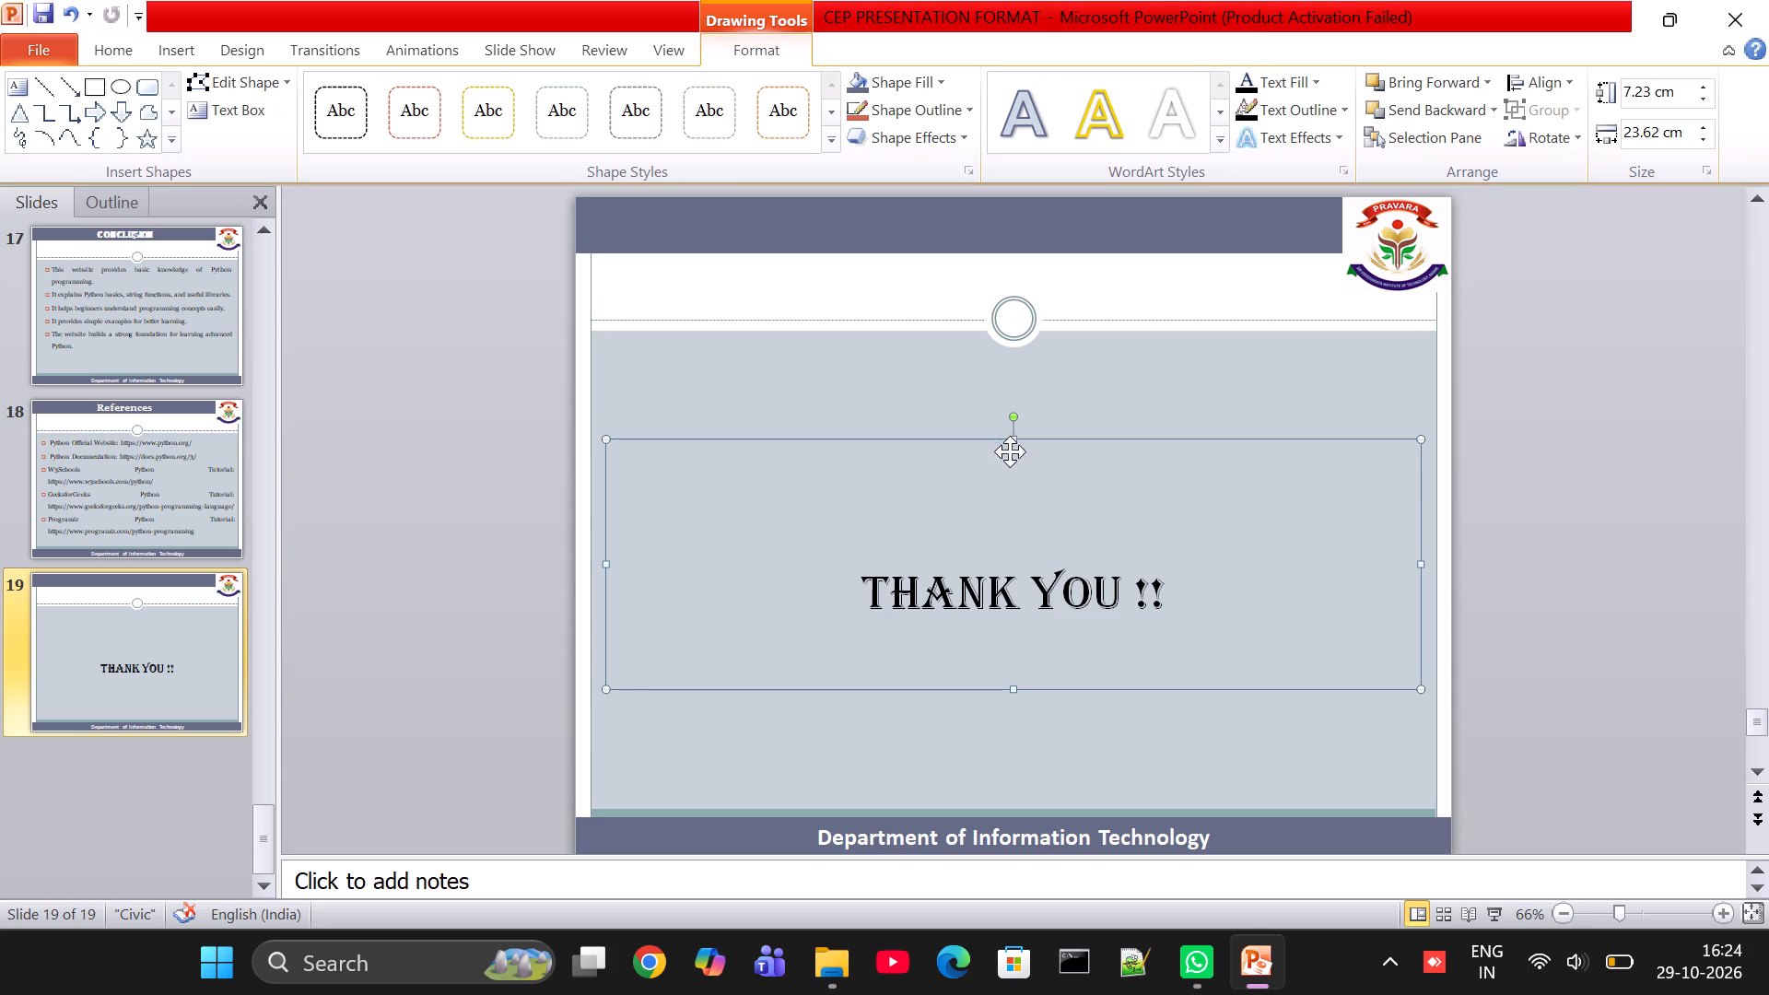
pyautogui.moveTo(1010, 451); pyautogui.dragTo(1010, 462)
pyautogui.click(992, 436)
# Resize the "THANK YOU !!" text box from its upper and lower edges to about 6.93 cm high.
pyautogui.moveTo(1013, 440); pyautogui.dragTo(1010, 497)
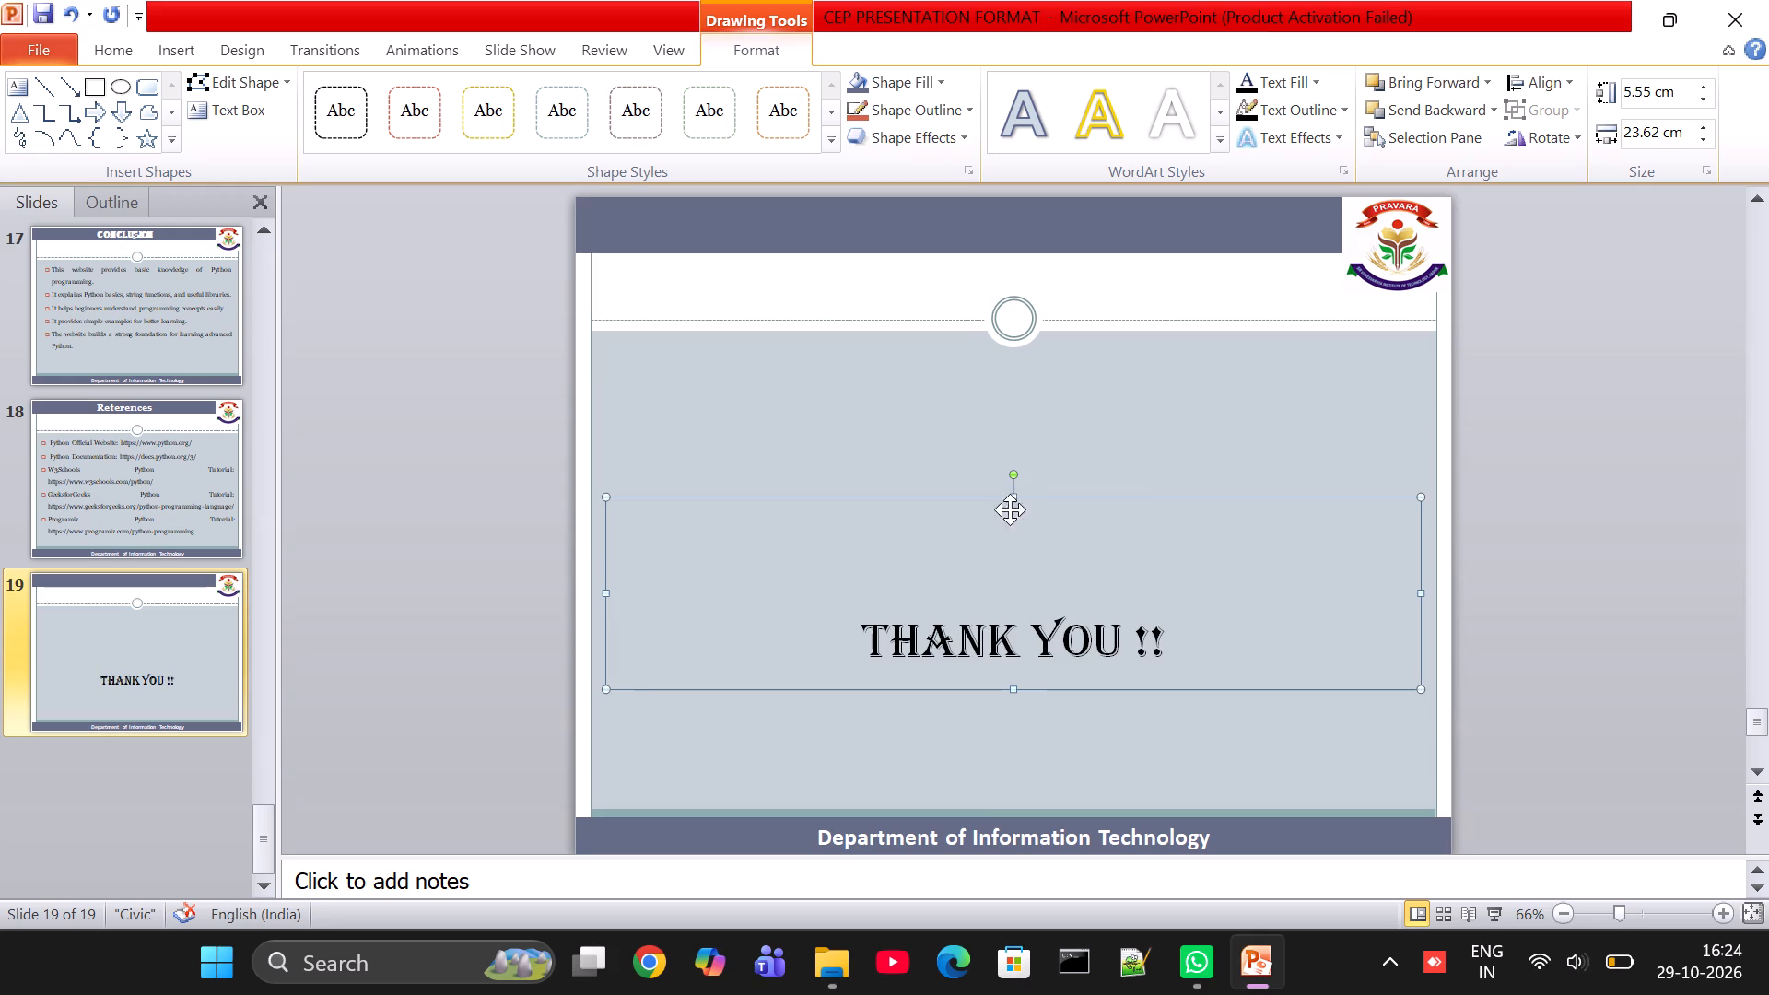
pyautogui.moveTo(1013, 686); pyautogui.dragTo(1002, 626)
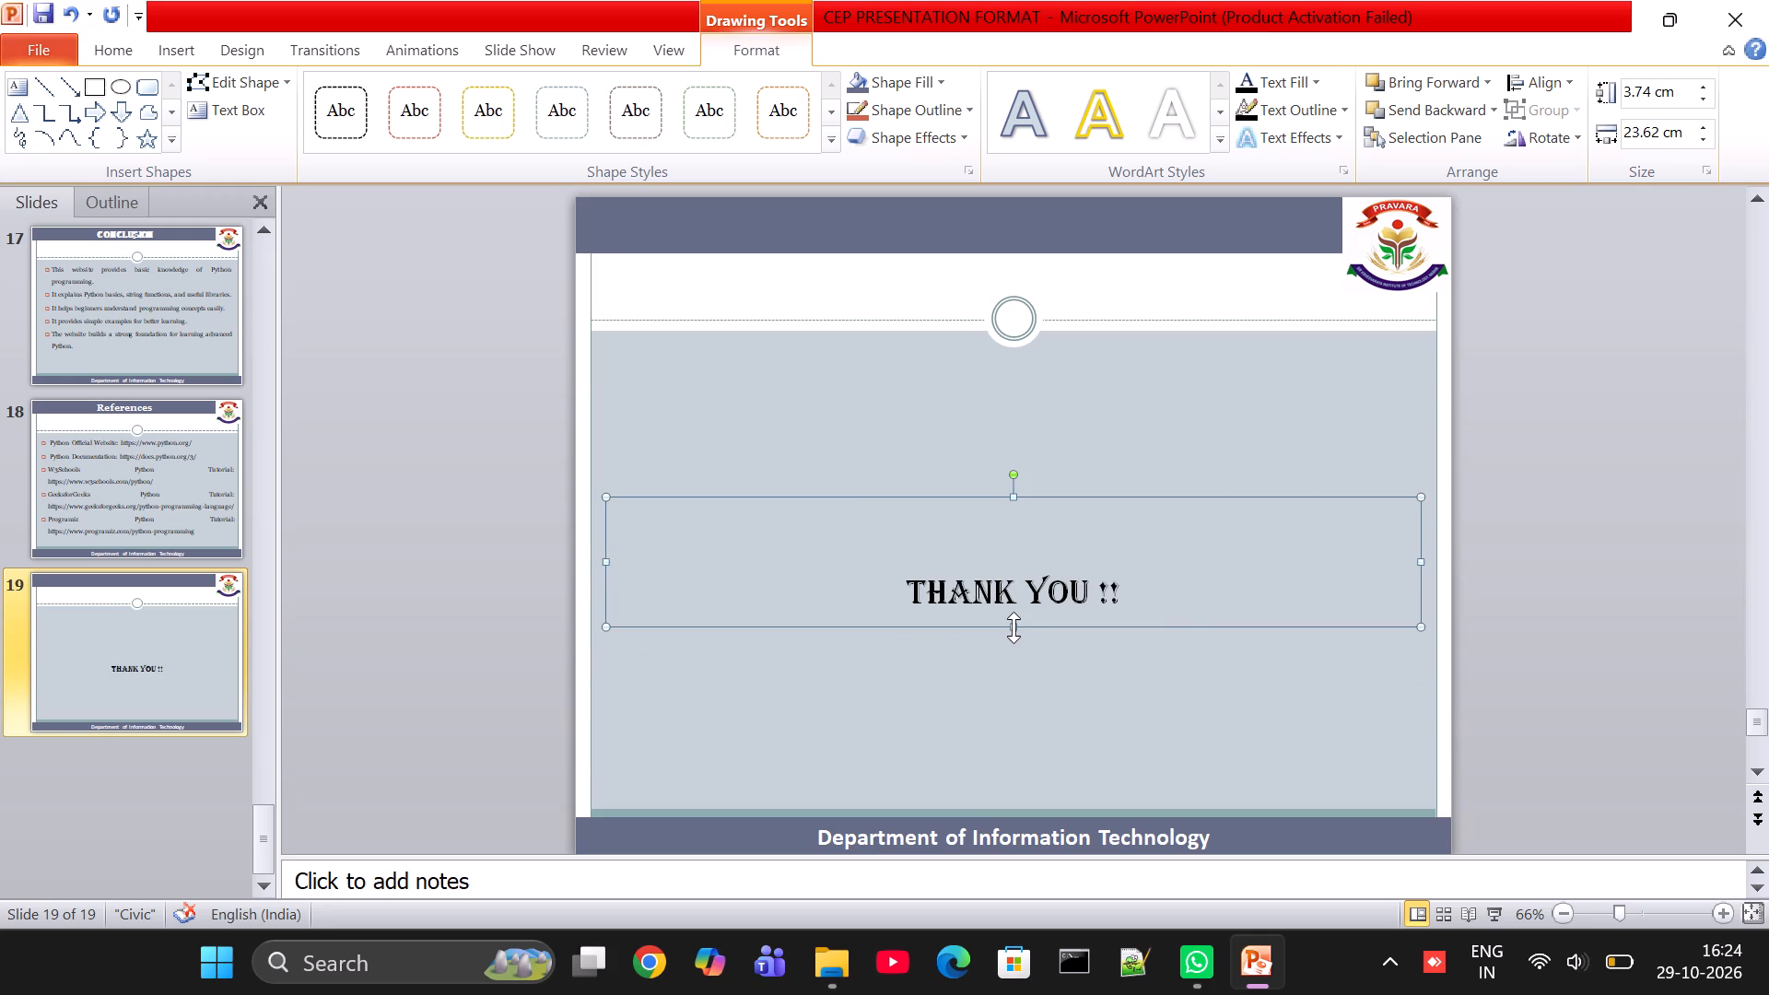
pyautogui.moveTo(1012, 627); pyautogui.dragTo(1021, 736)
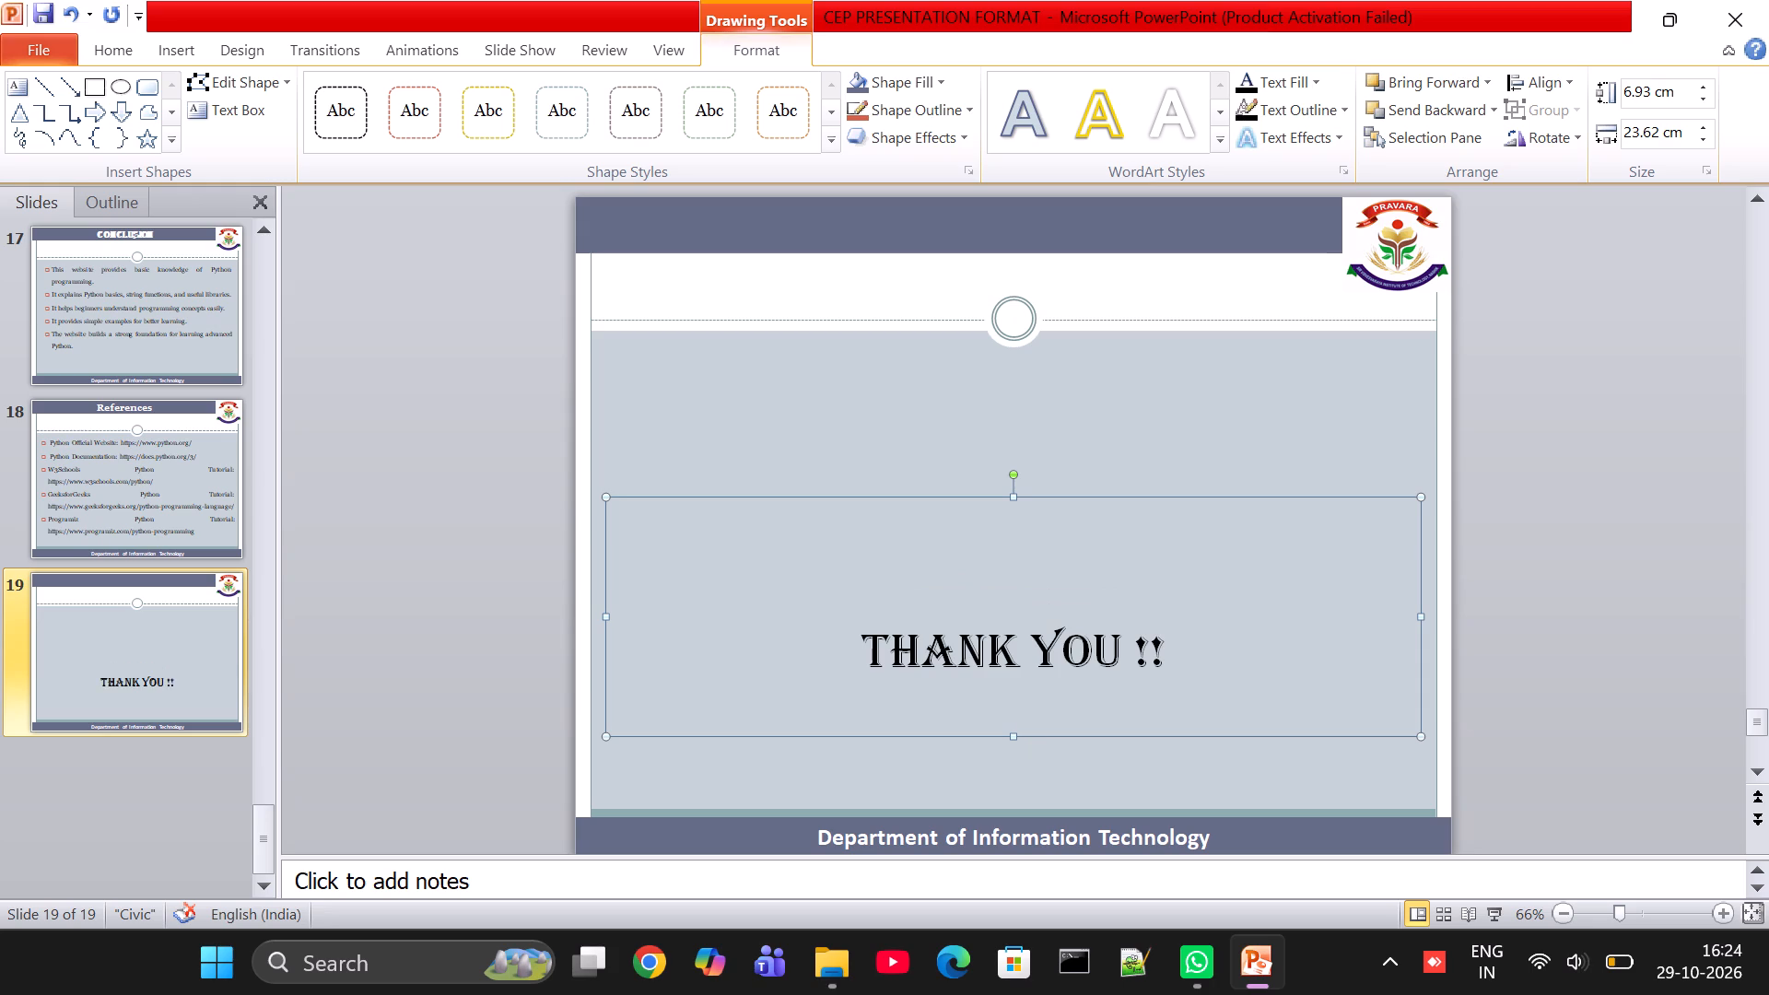
# Stretch the "THANK YOU !!" text box up and down to fill the slide body, about 13.53 cm high.
pyautogui.moveTo(1014, 497); pyautogui.dragTo(972, 337)
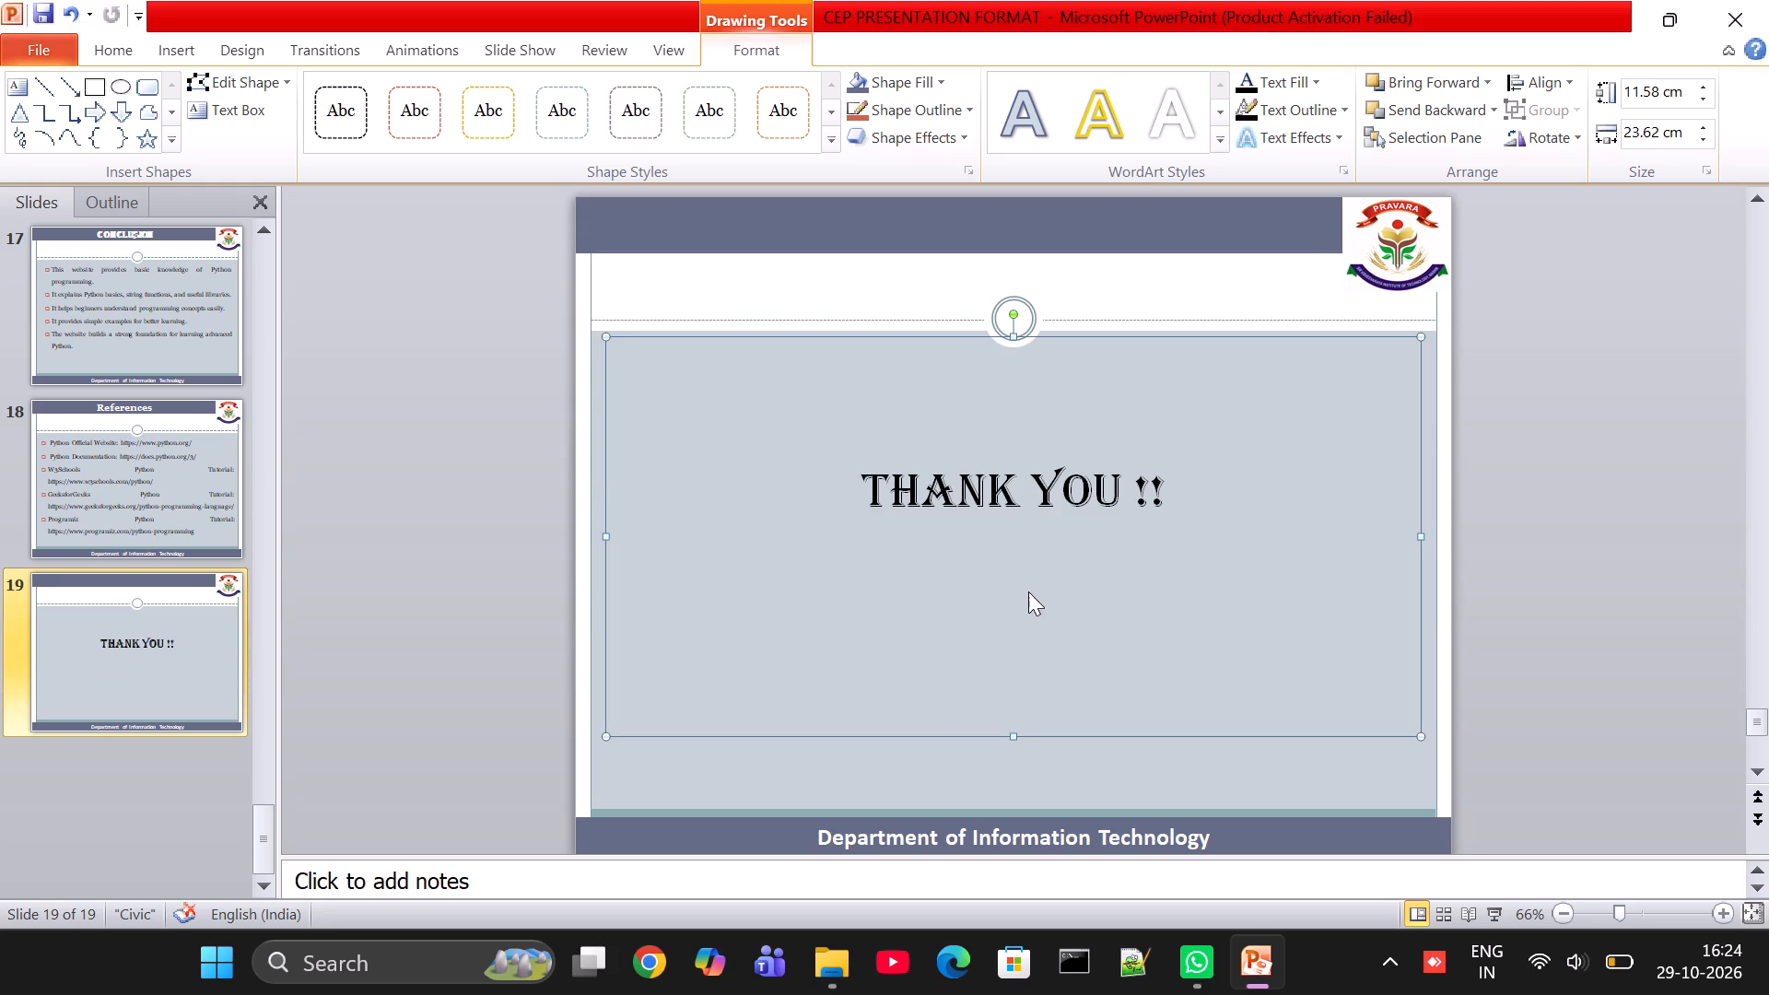
pyautogui.moveTo(1011, 733); pyautogui.dragTo(1009, 754)
pyautogui.moveTo(1009, 754); pyautogui.dragTo(1009, 803)
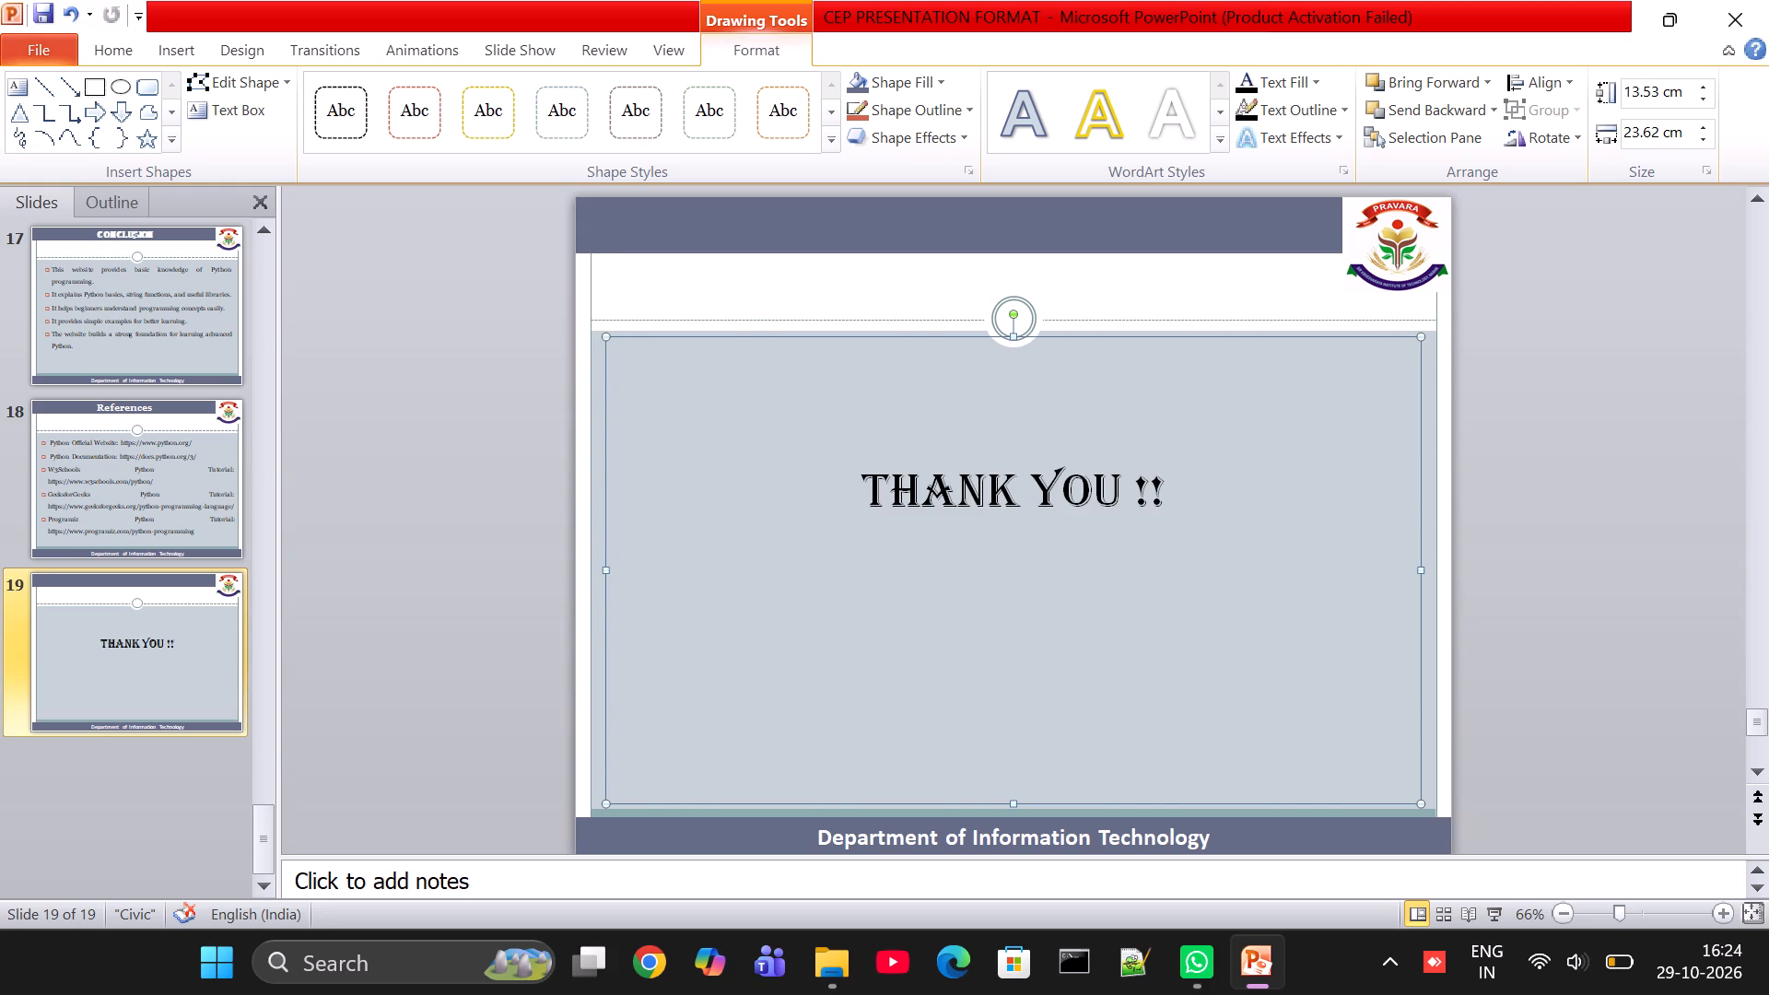
# Move the "THANK YOU !!" text box down so its text sits near the vertical centre of the closing slide.
pyautogui.click(995, 424)
pyautogui.click(965, 318)
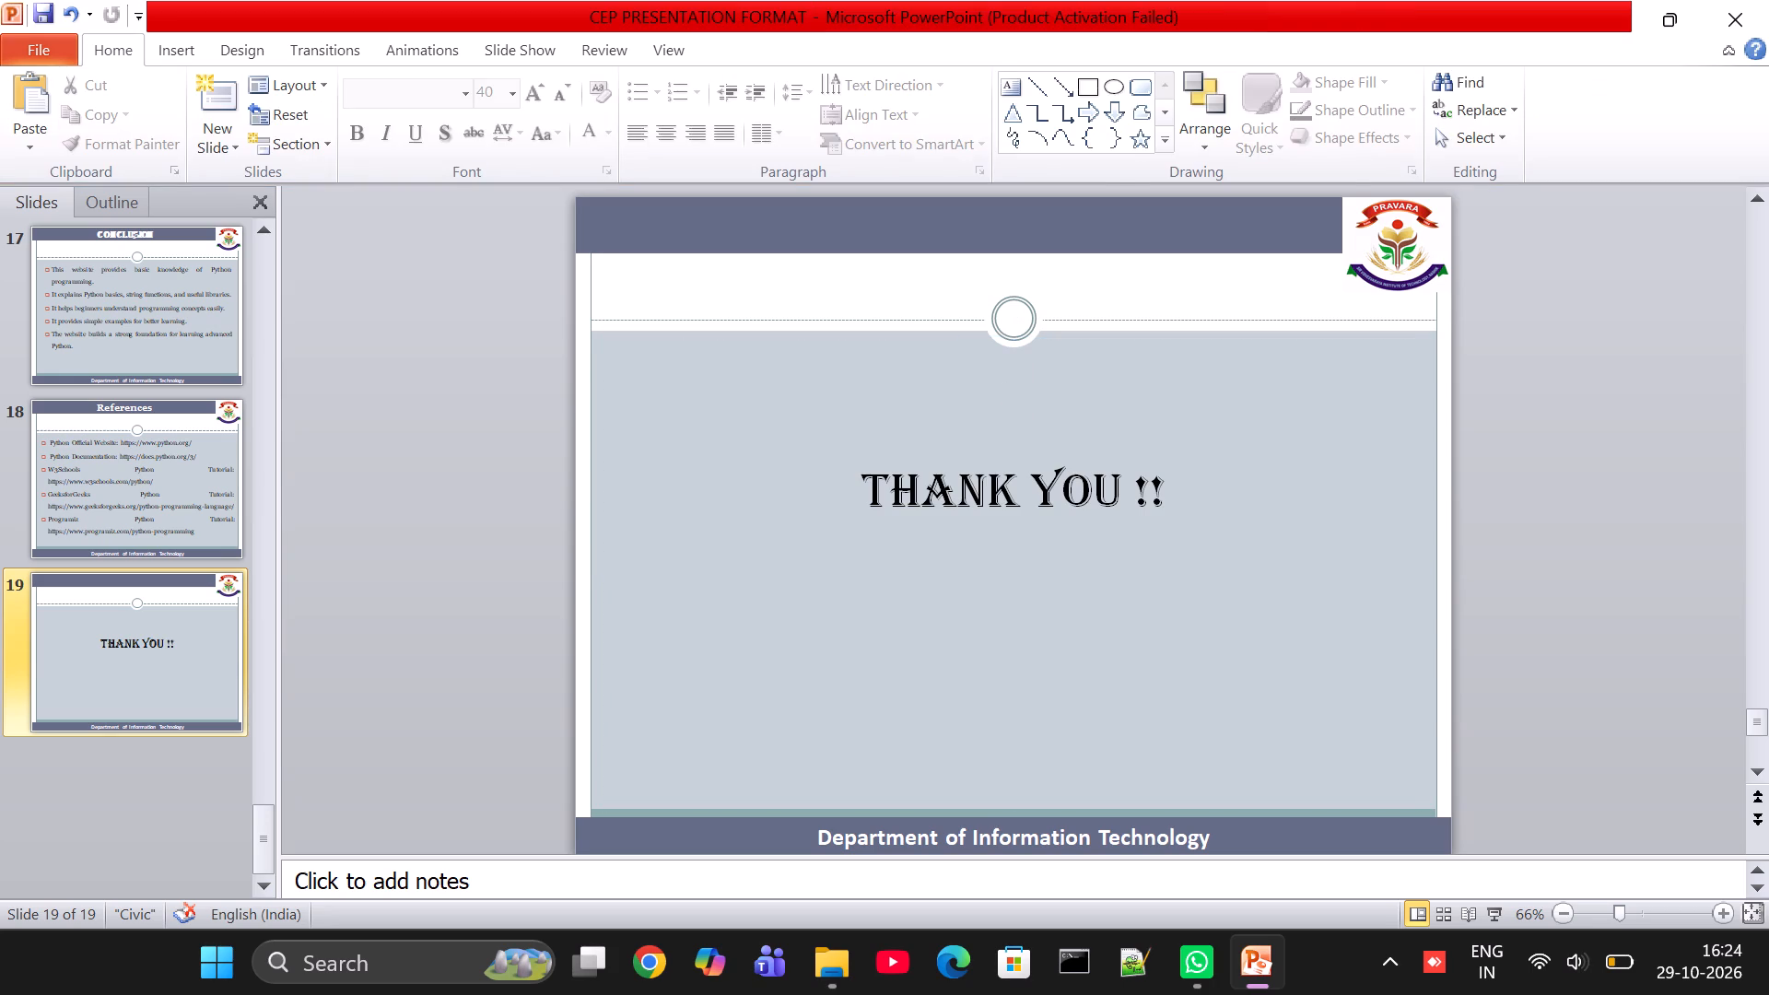
pyautogui.click(965, 338)
pyautogui.click(960, 345)
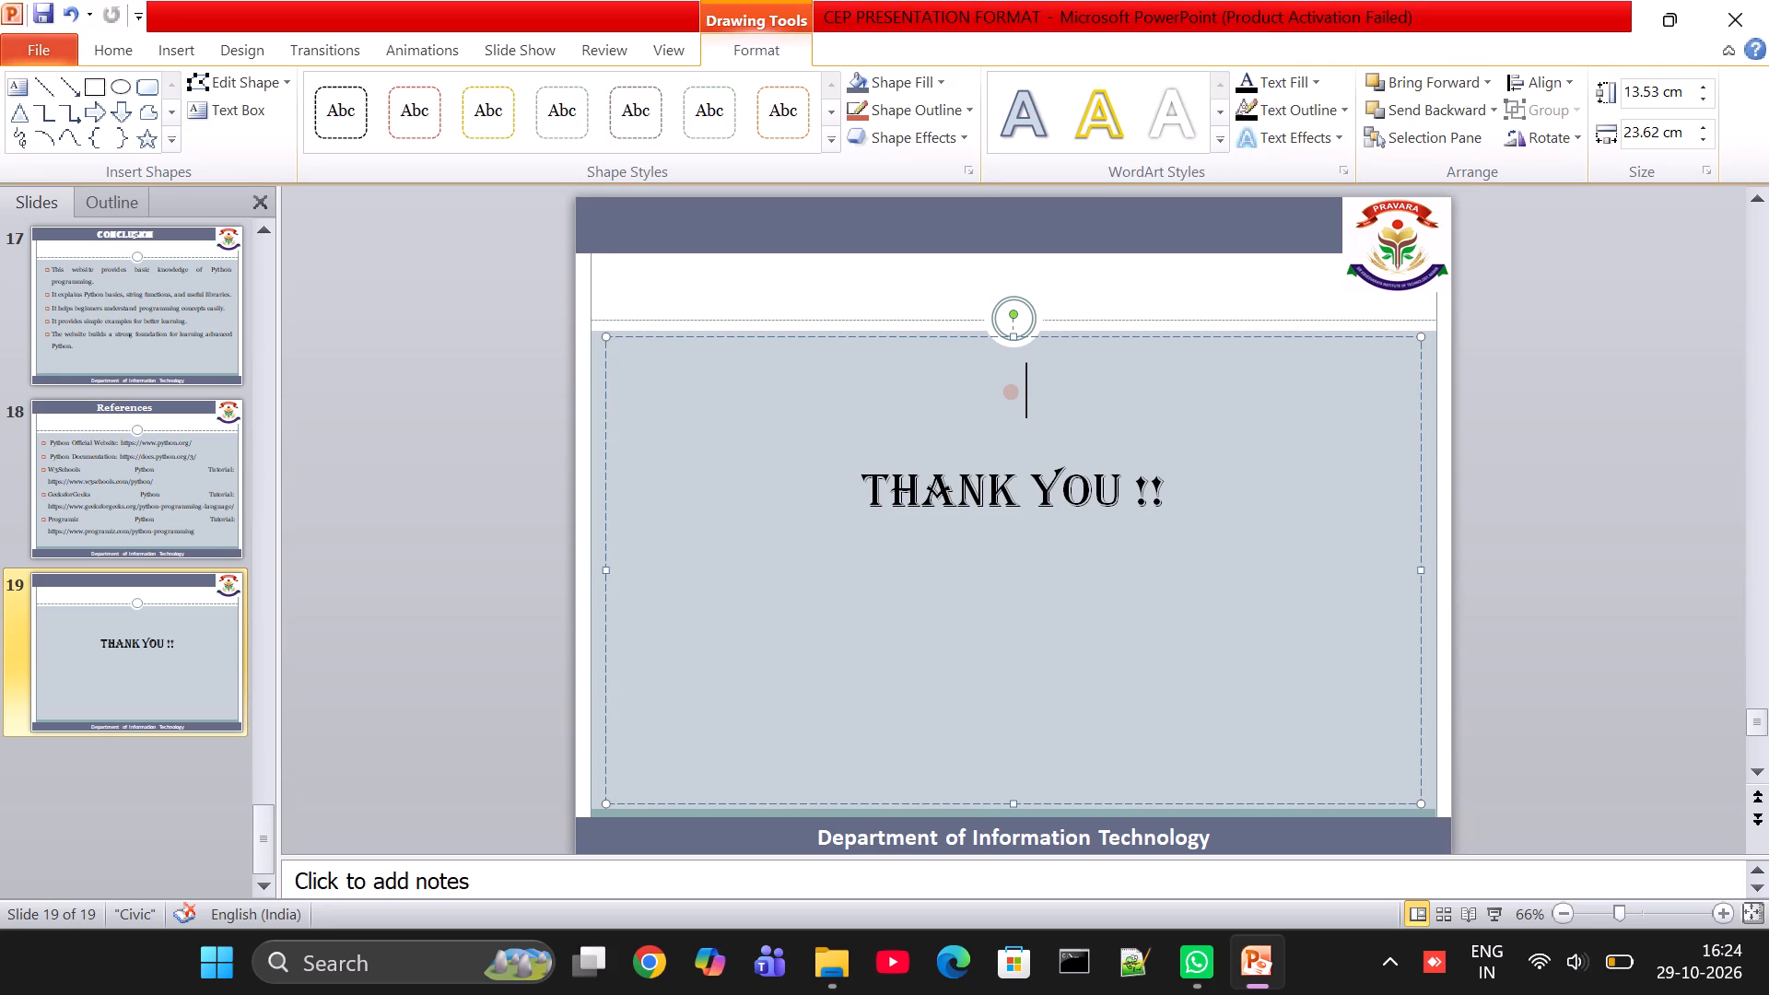
pyautogui.moveTo(731, 338); pyautogui.dragTo(728, 369)
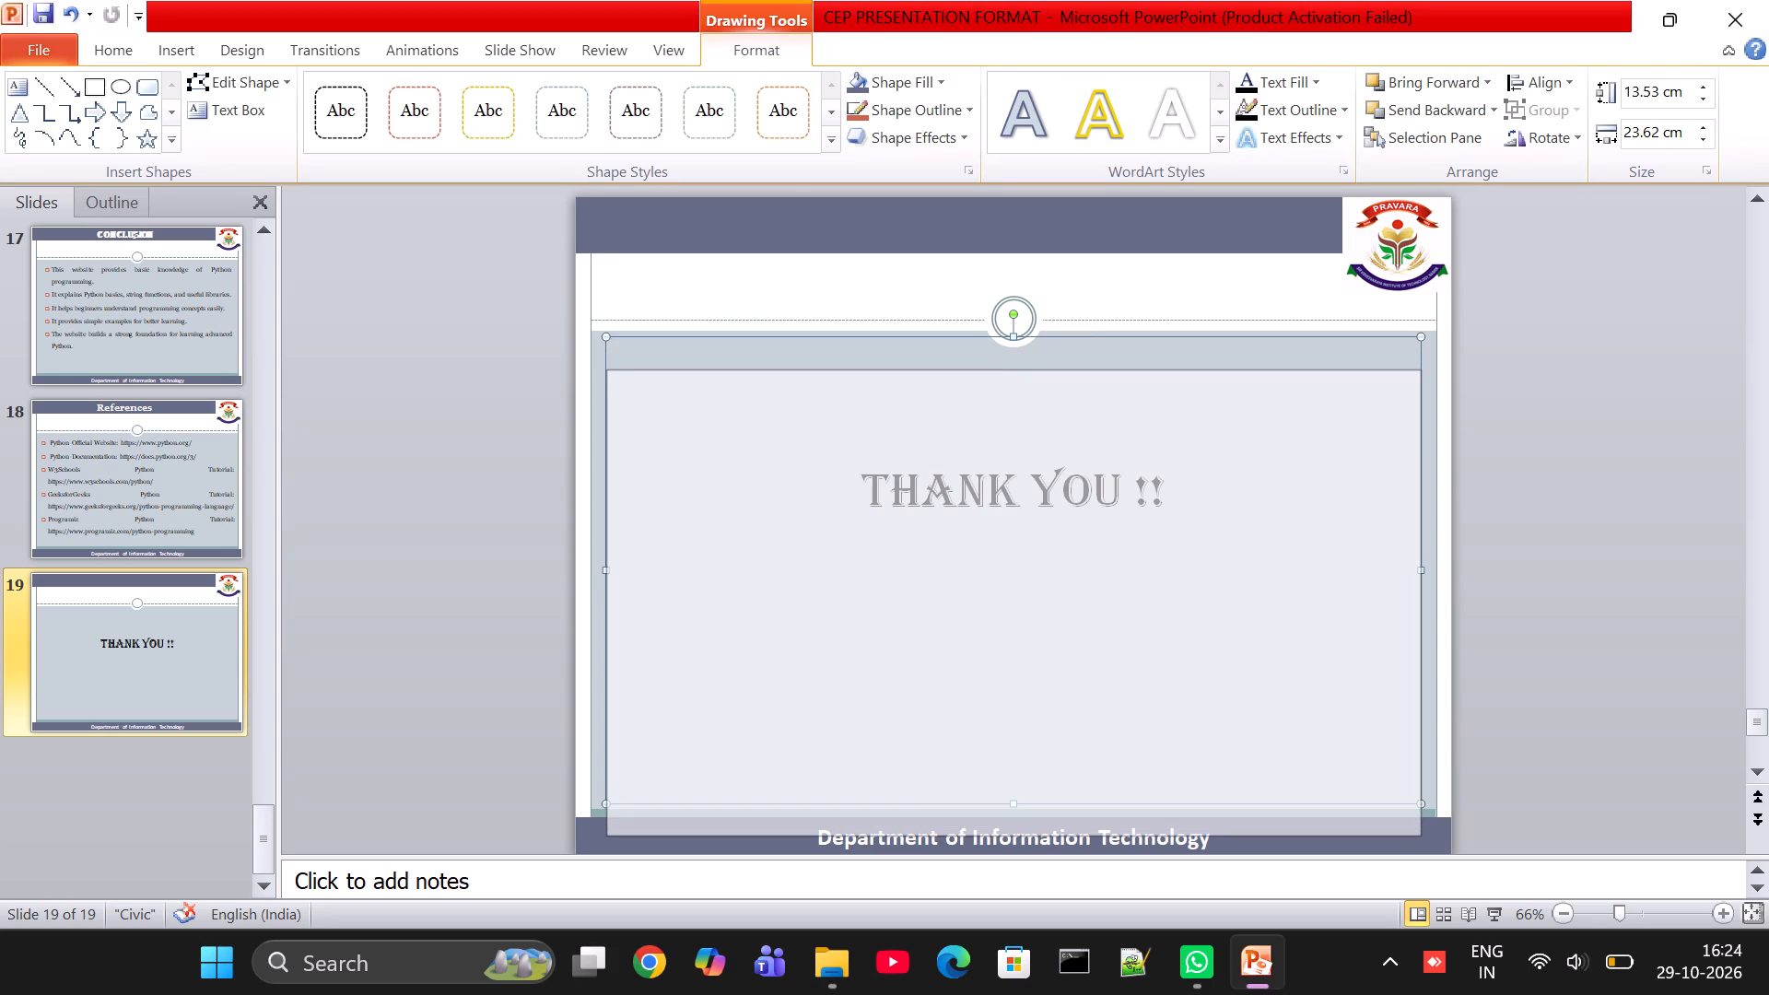
pyautogui.moveTo(728, 369); pyautogui.dragTo(727, 369)
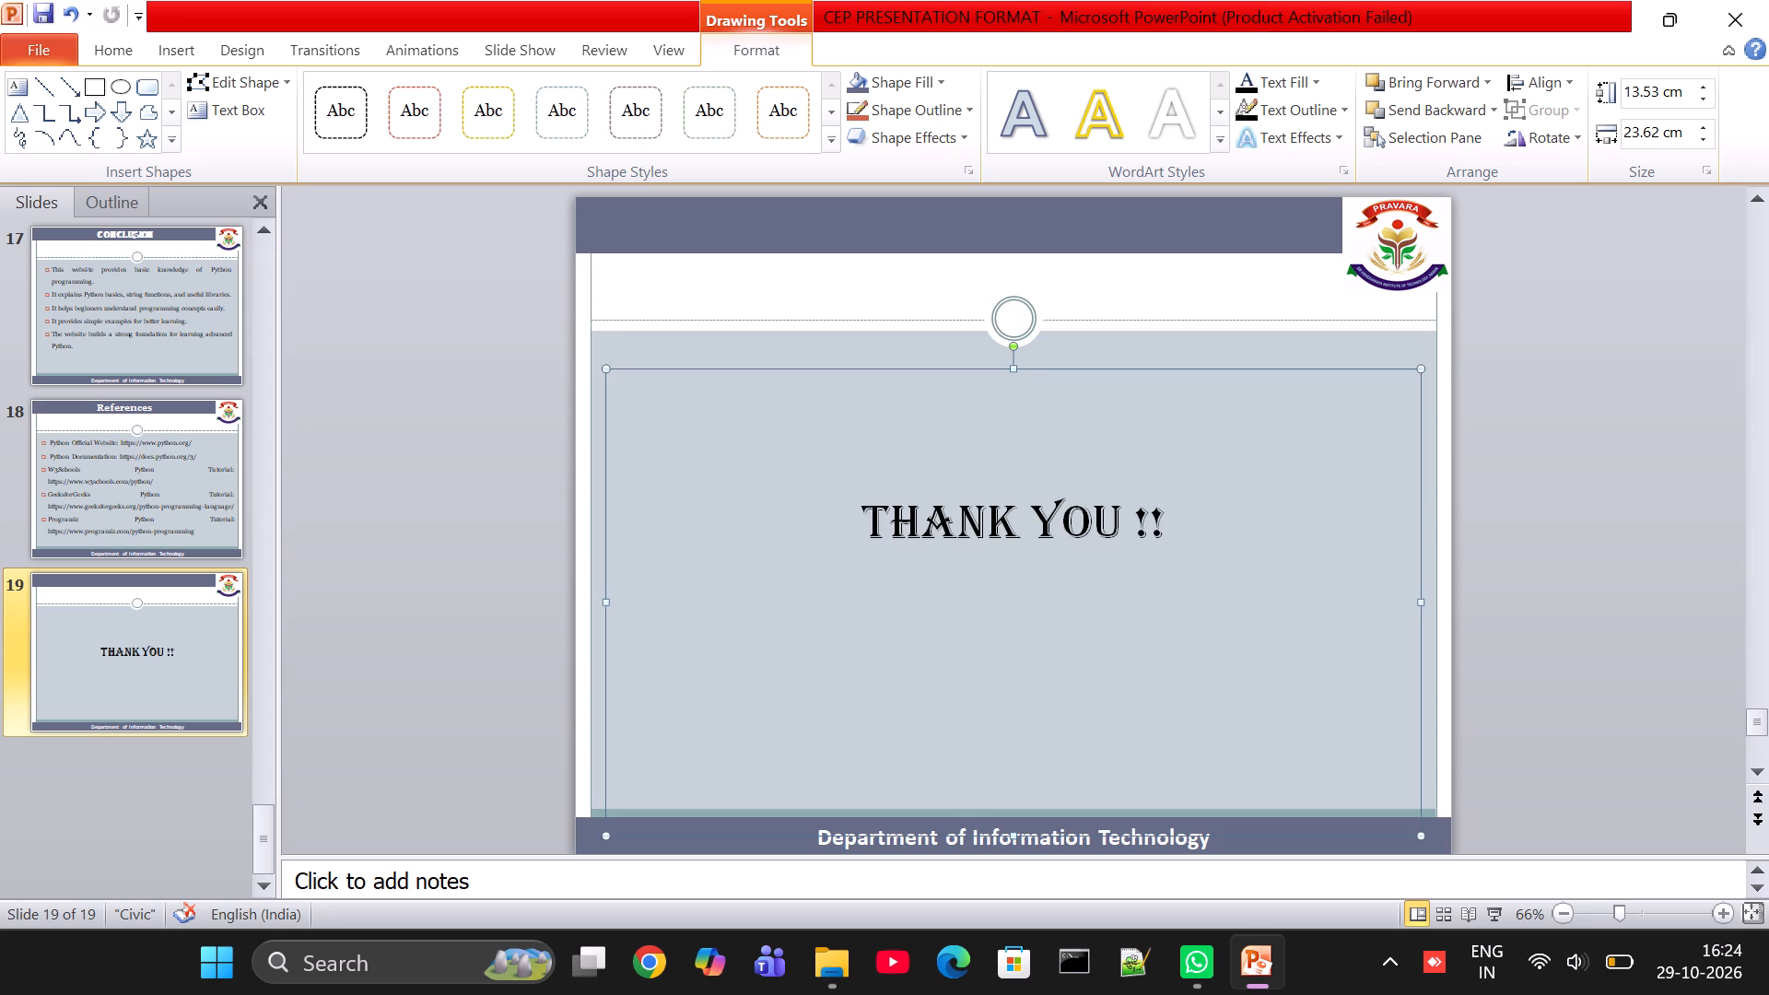
pyautogui.moveTo(727, 369); pyautogui.dragTo(727, 390)
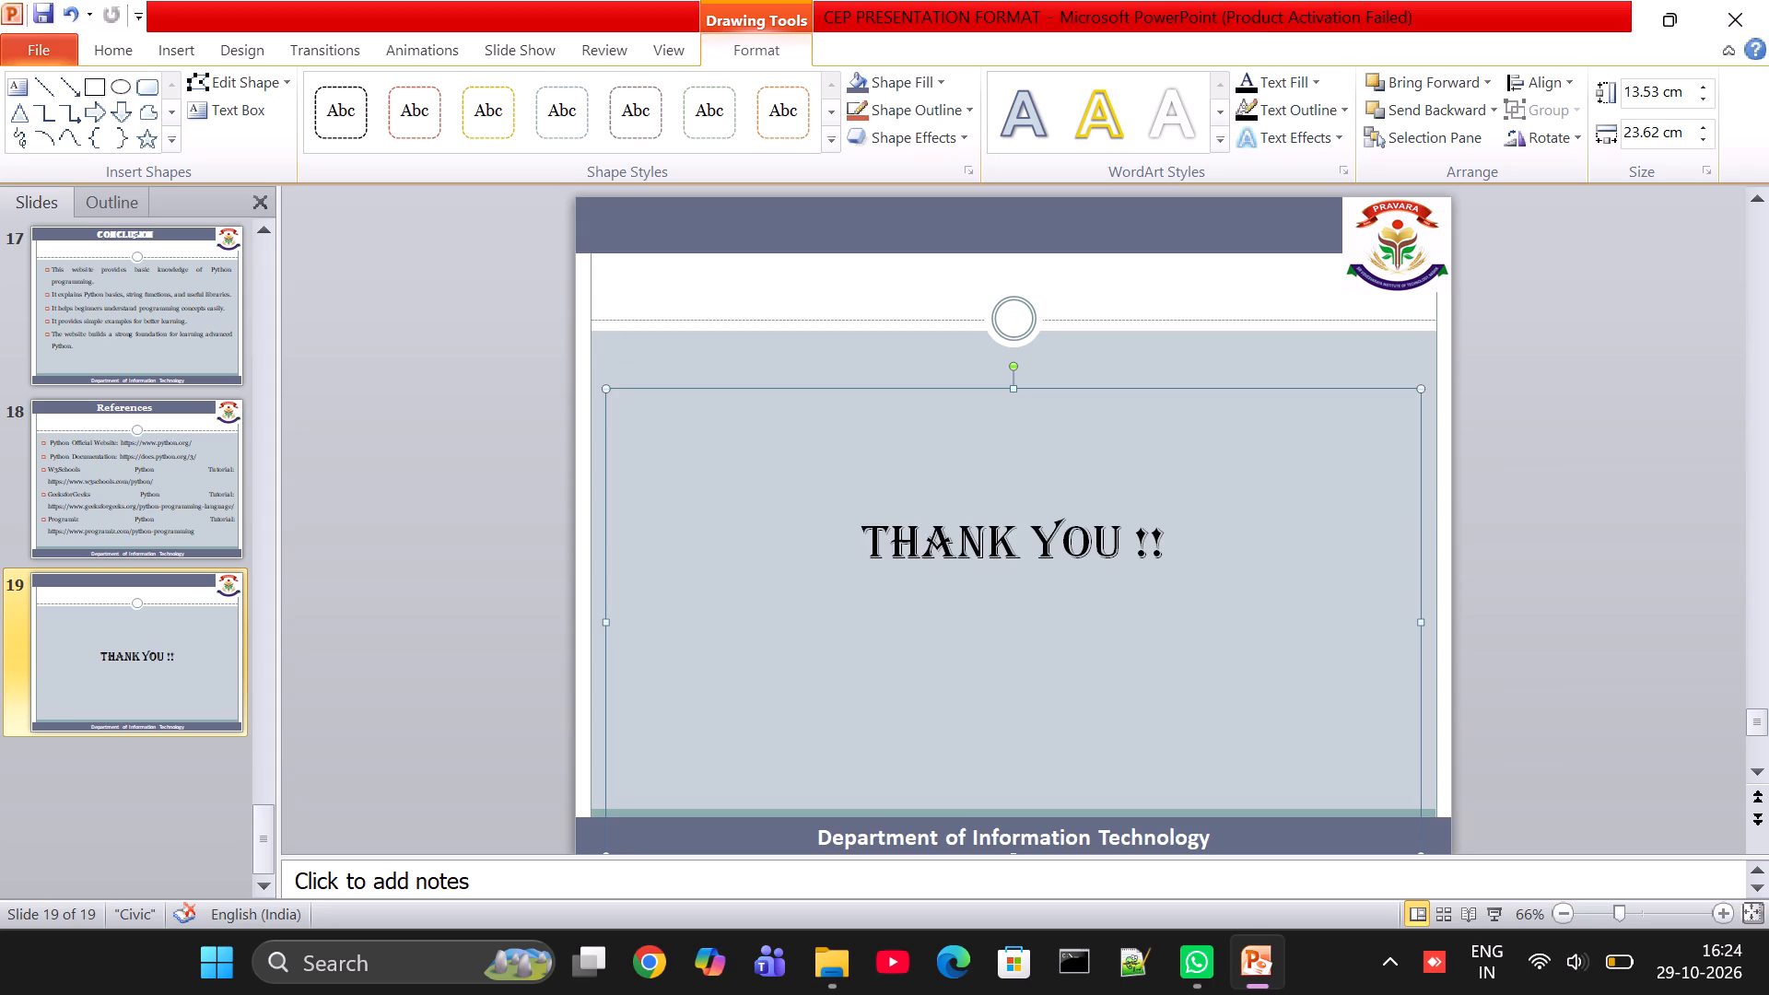
pyautogui.click(1355, 437)
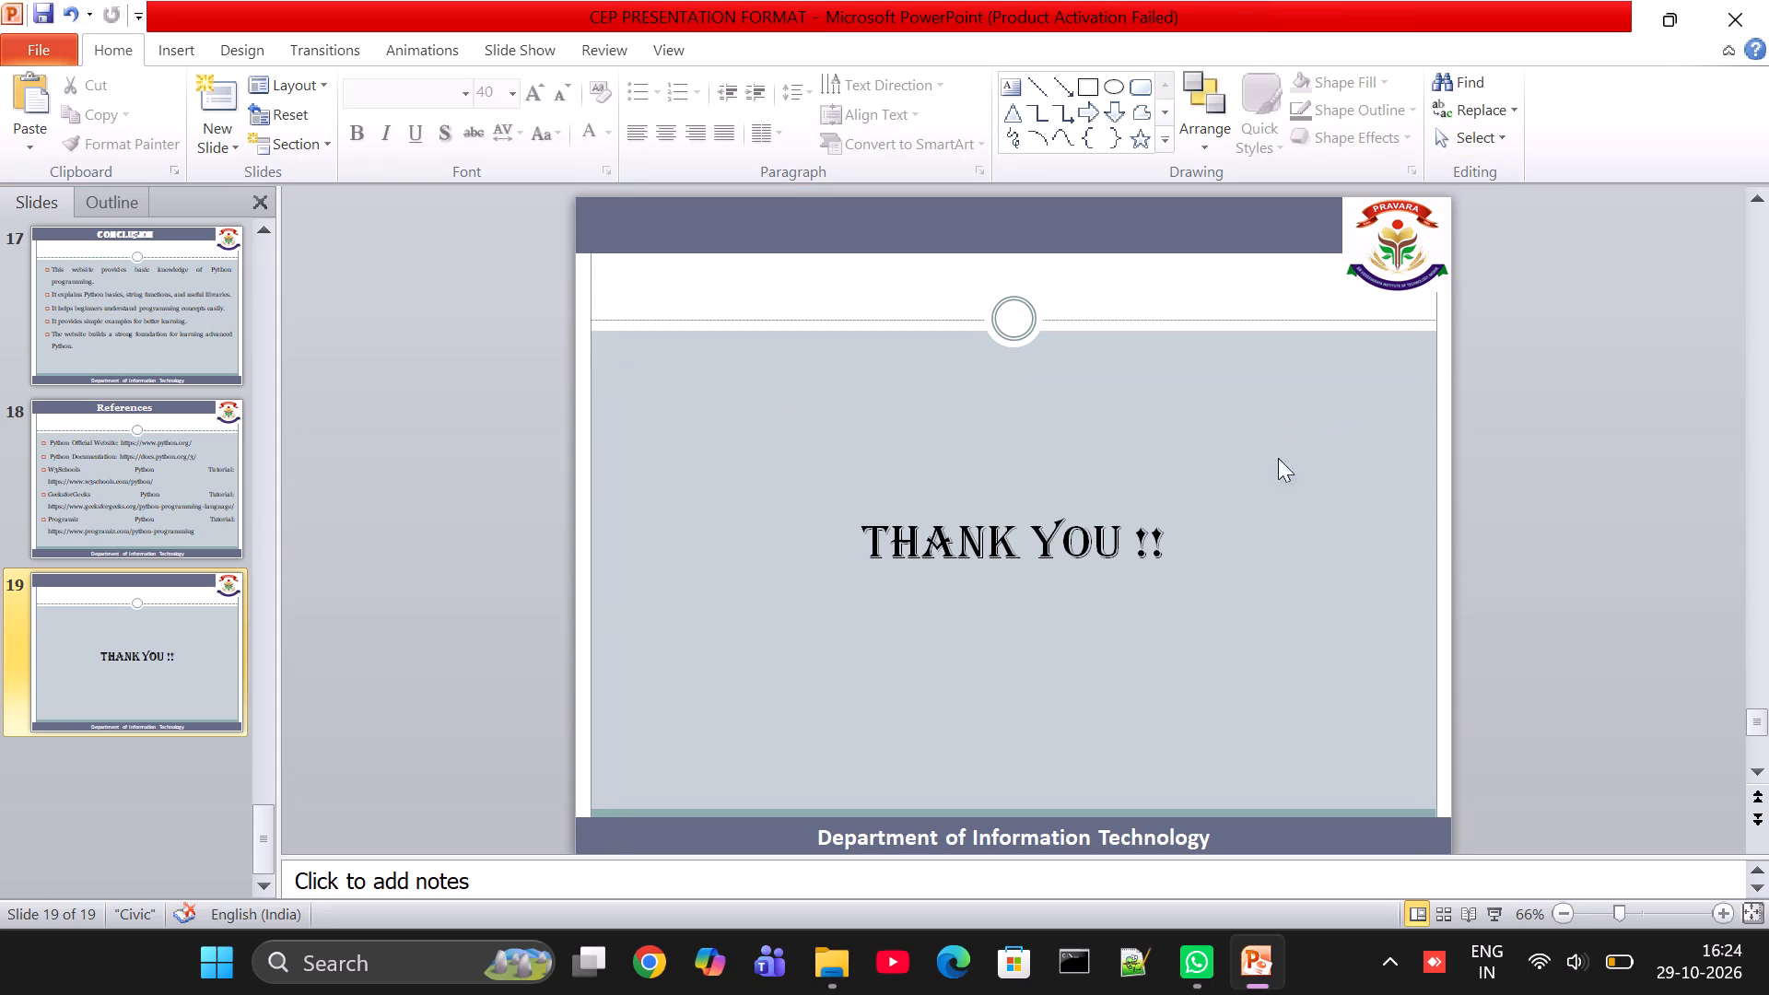
# Apply the Fade transition to the "Table of Contents" slide.
pyautogui.scroll(17, 205, 424)
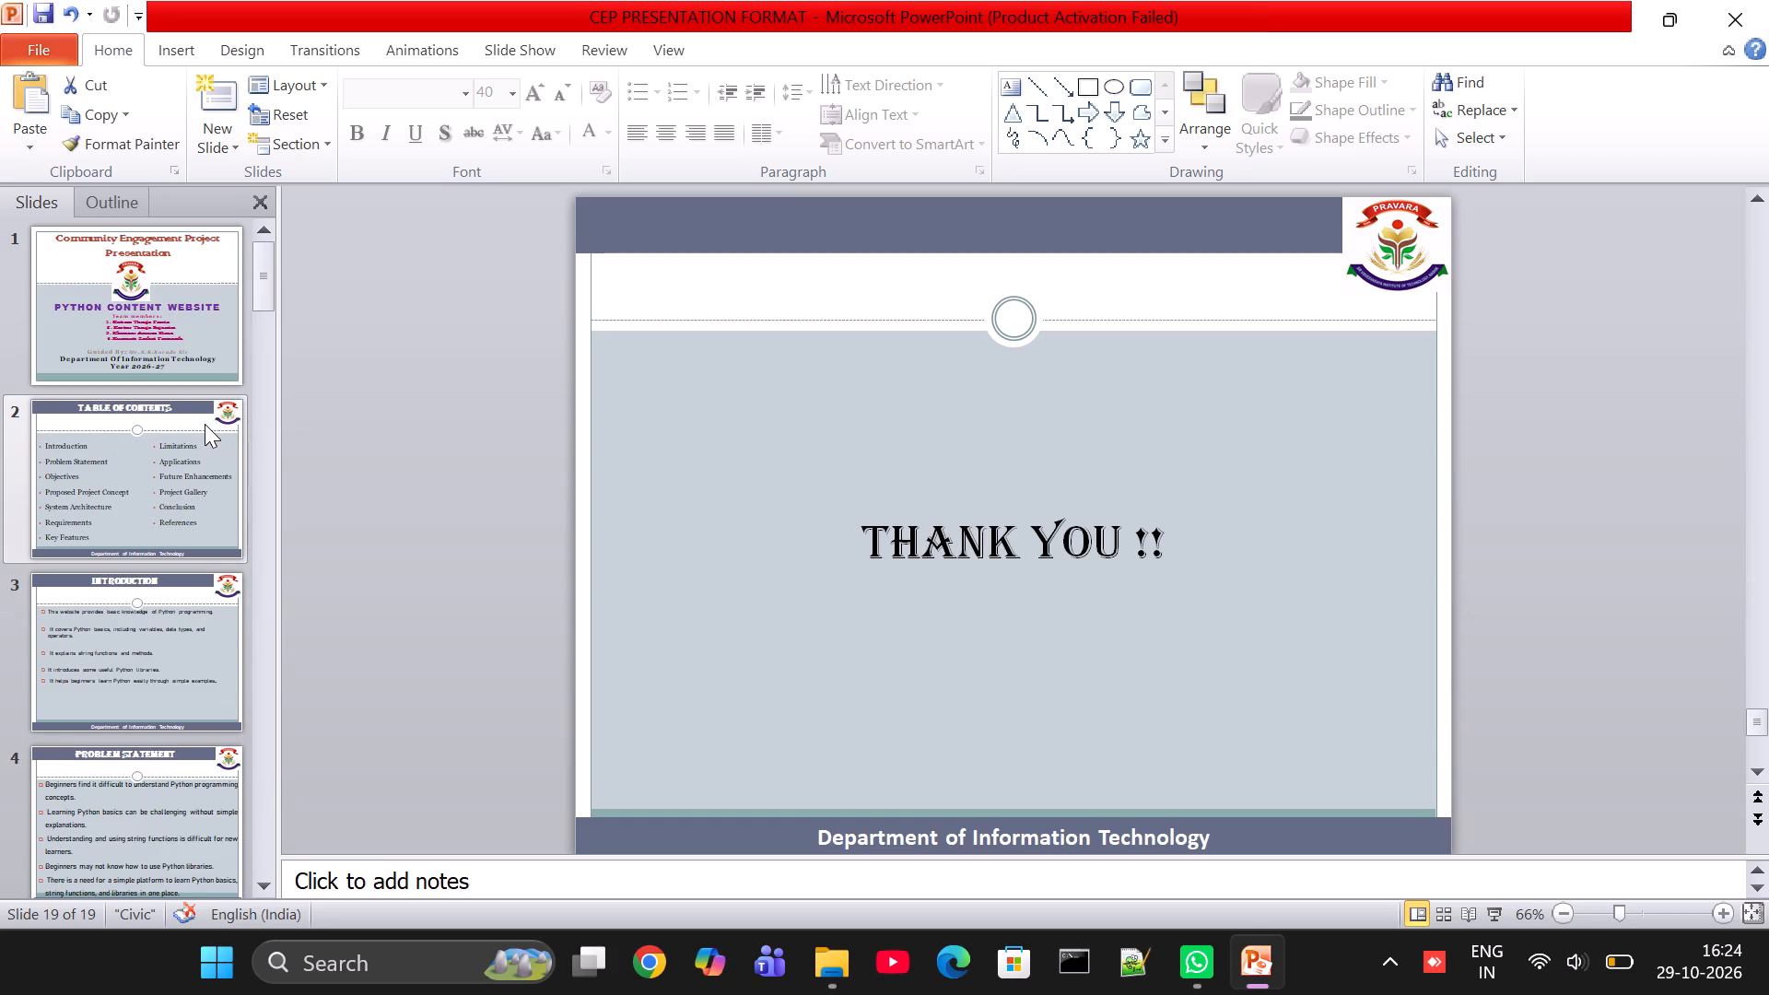
pyautogui.click(157, 274)
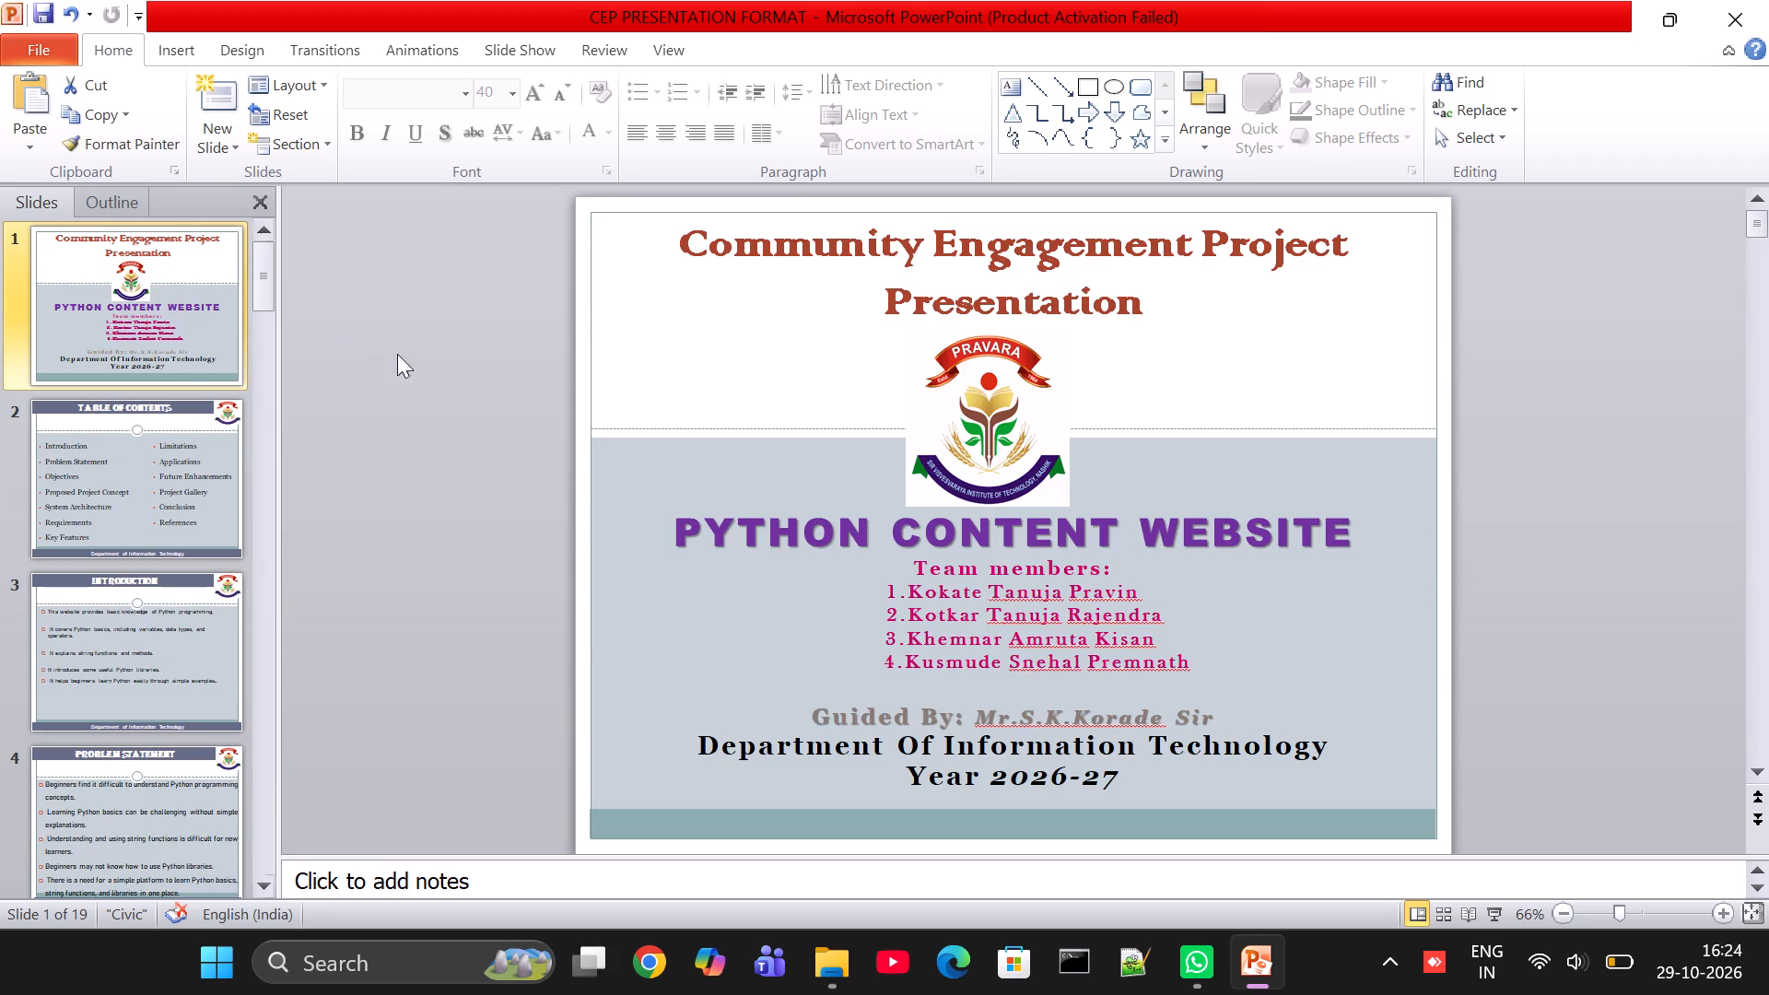
pyautogui.click(113, 484)
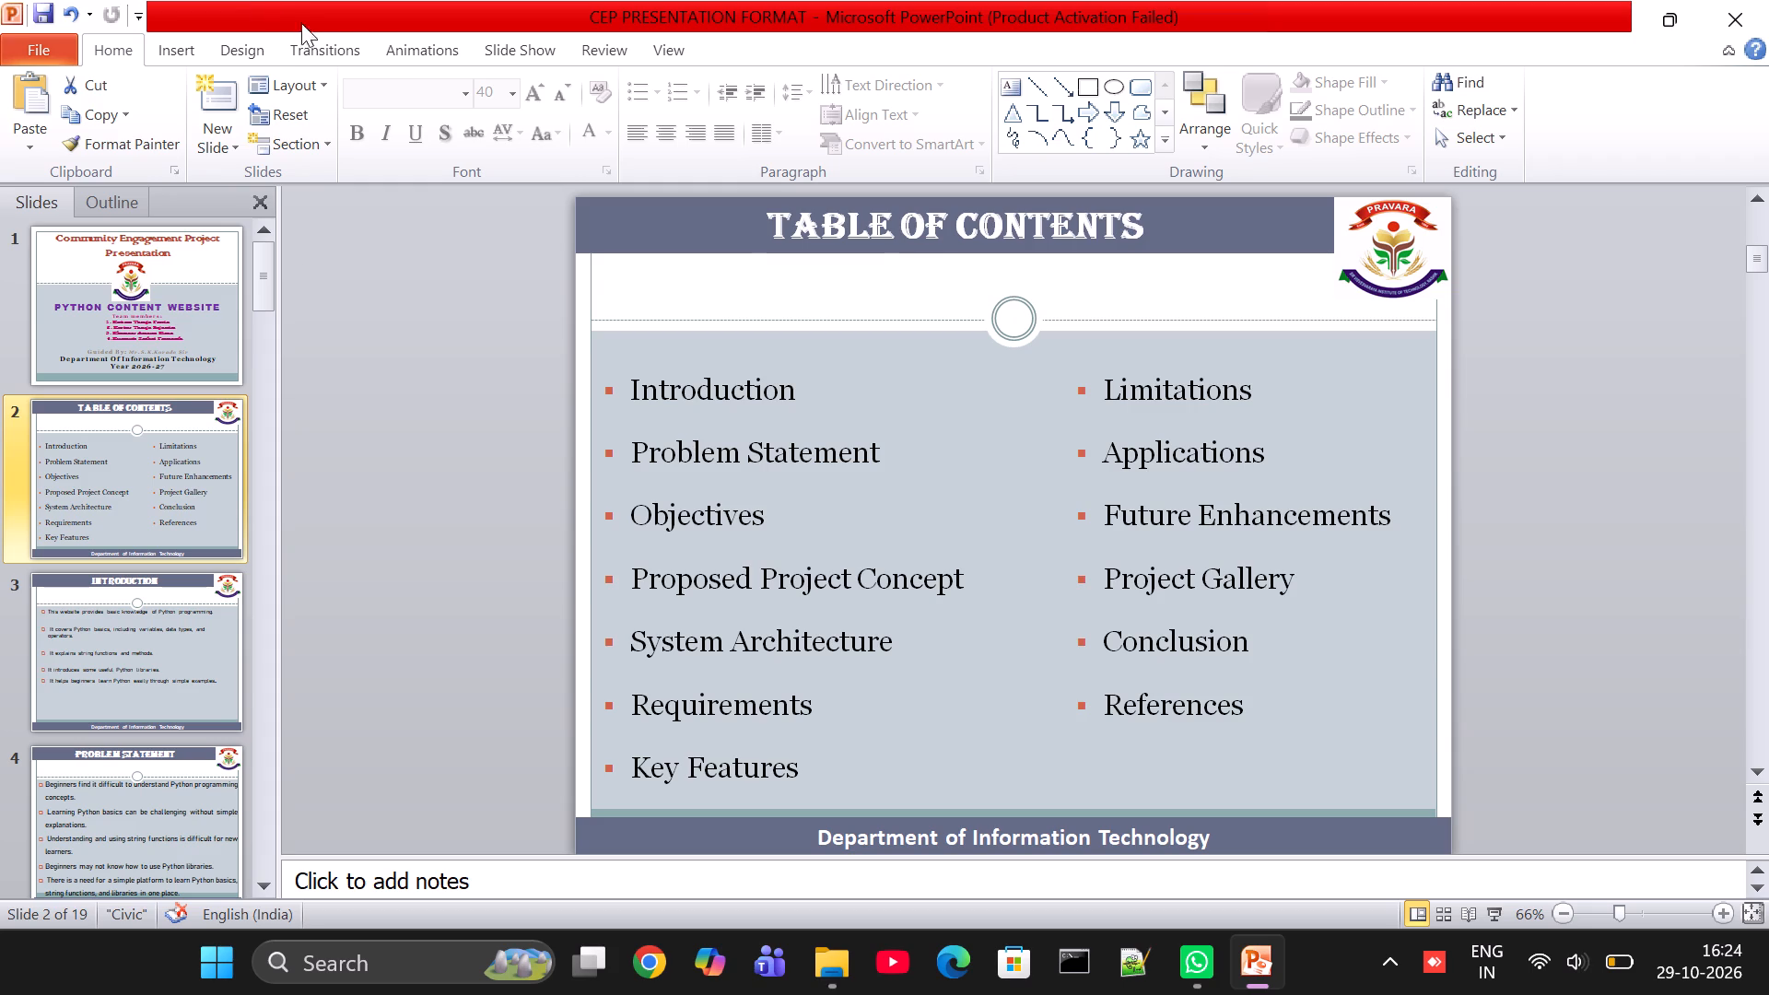
pyautogui.click(320, 39)
pyautogui.click(411, 52)
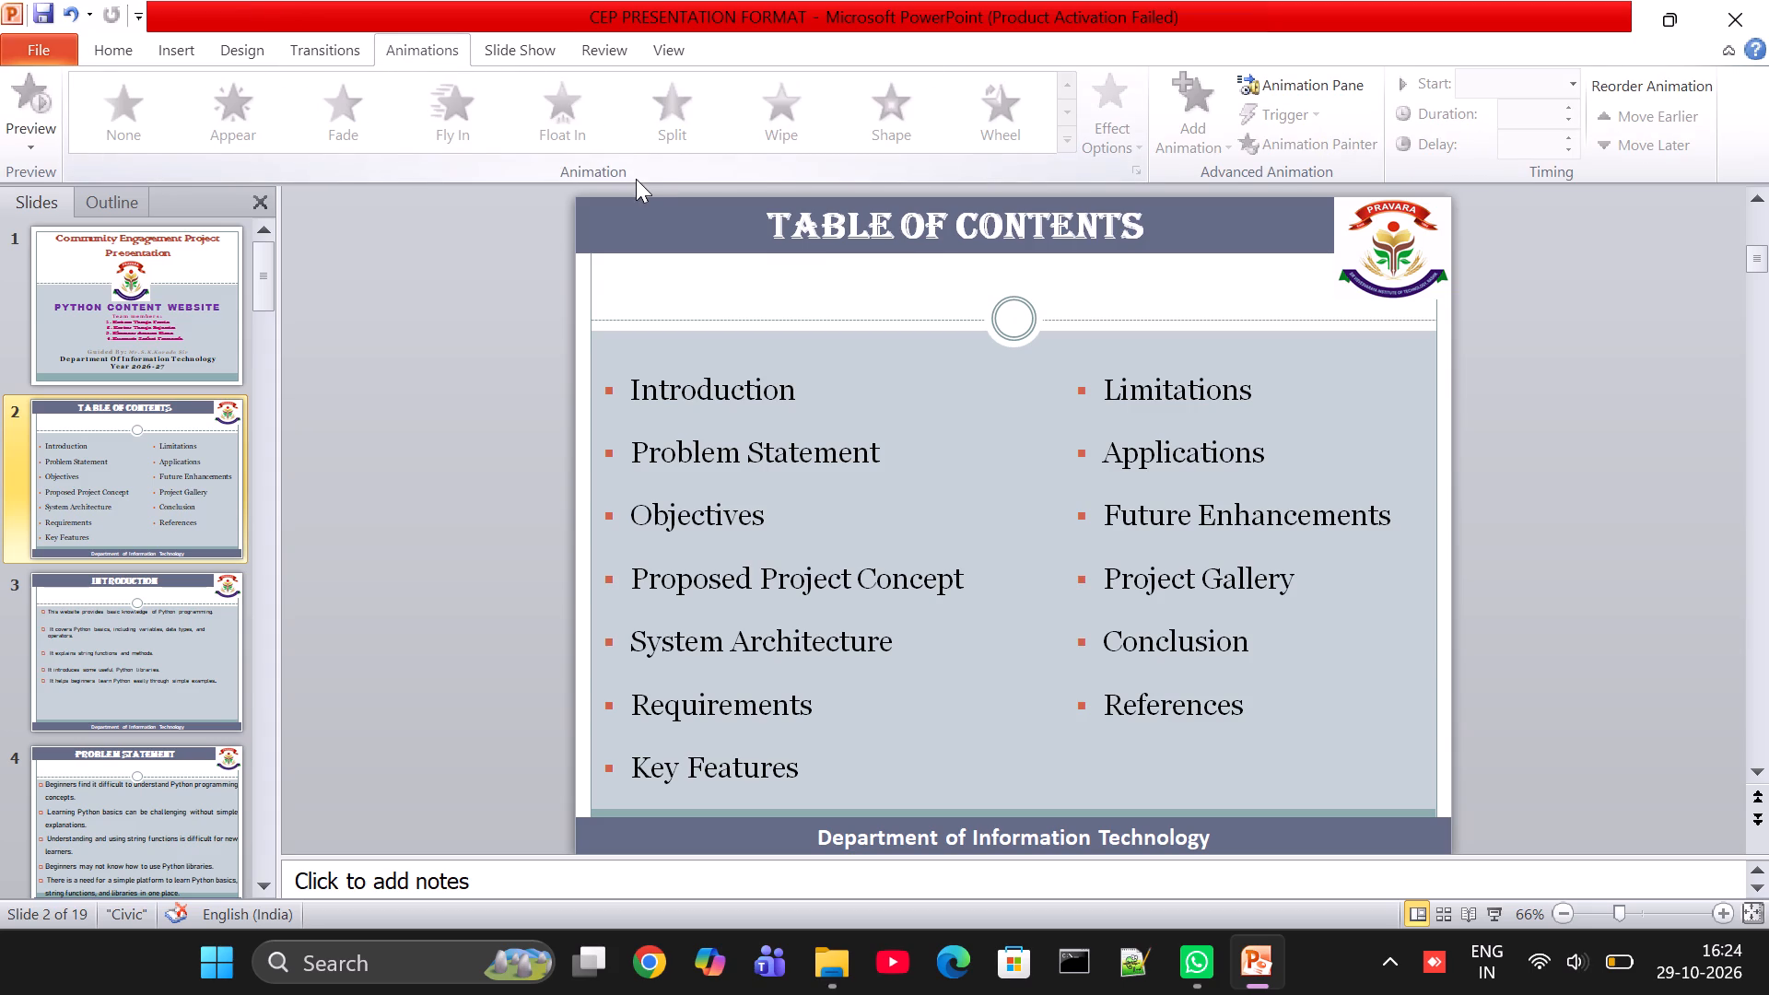
pyautogui.hscroll(-1, 860, 106)
pyautogui.click(302, 46)
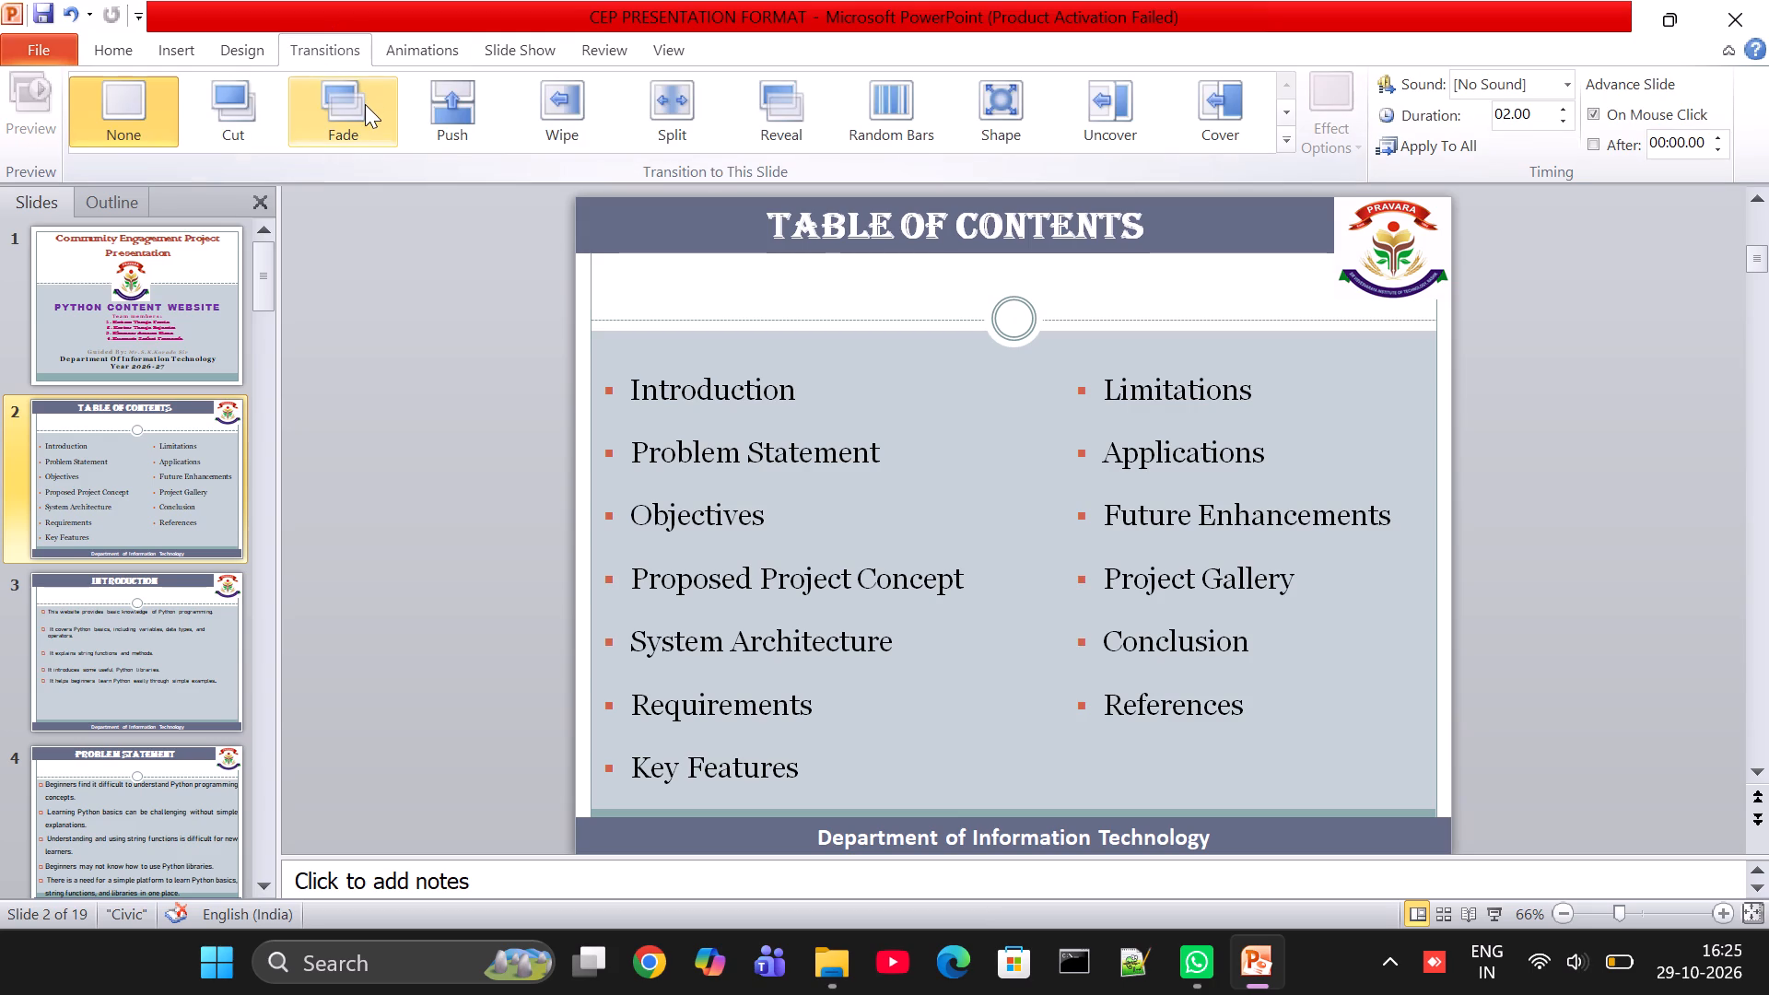
pyautogui.click(365, 104)
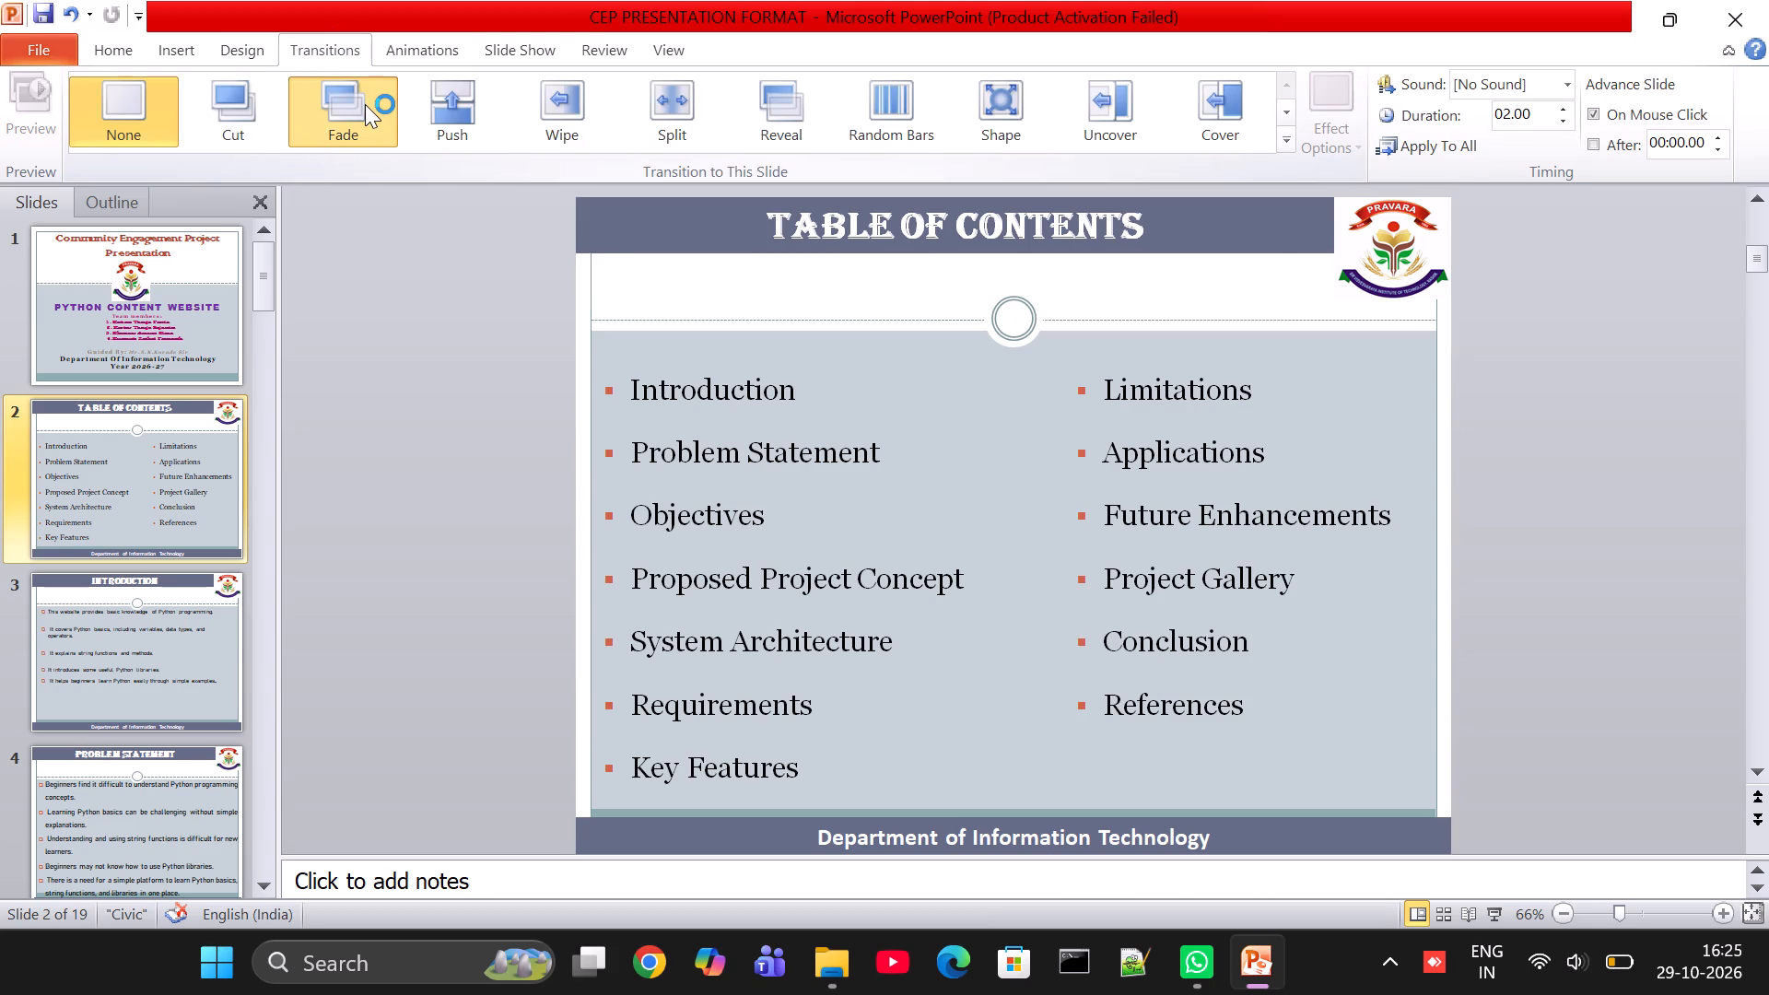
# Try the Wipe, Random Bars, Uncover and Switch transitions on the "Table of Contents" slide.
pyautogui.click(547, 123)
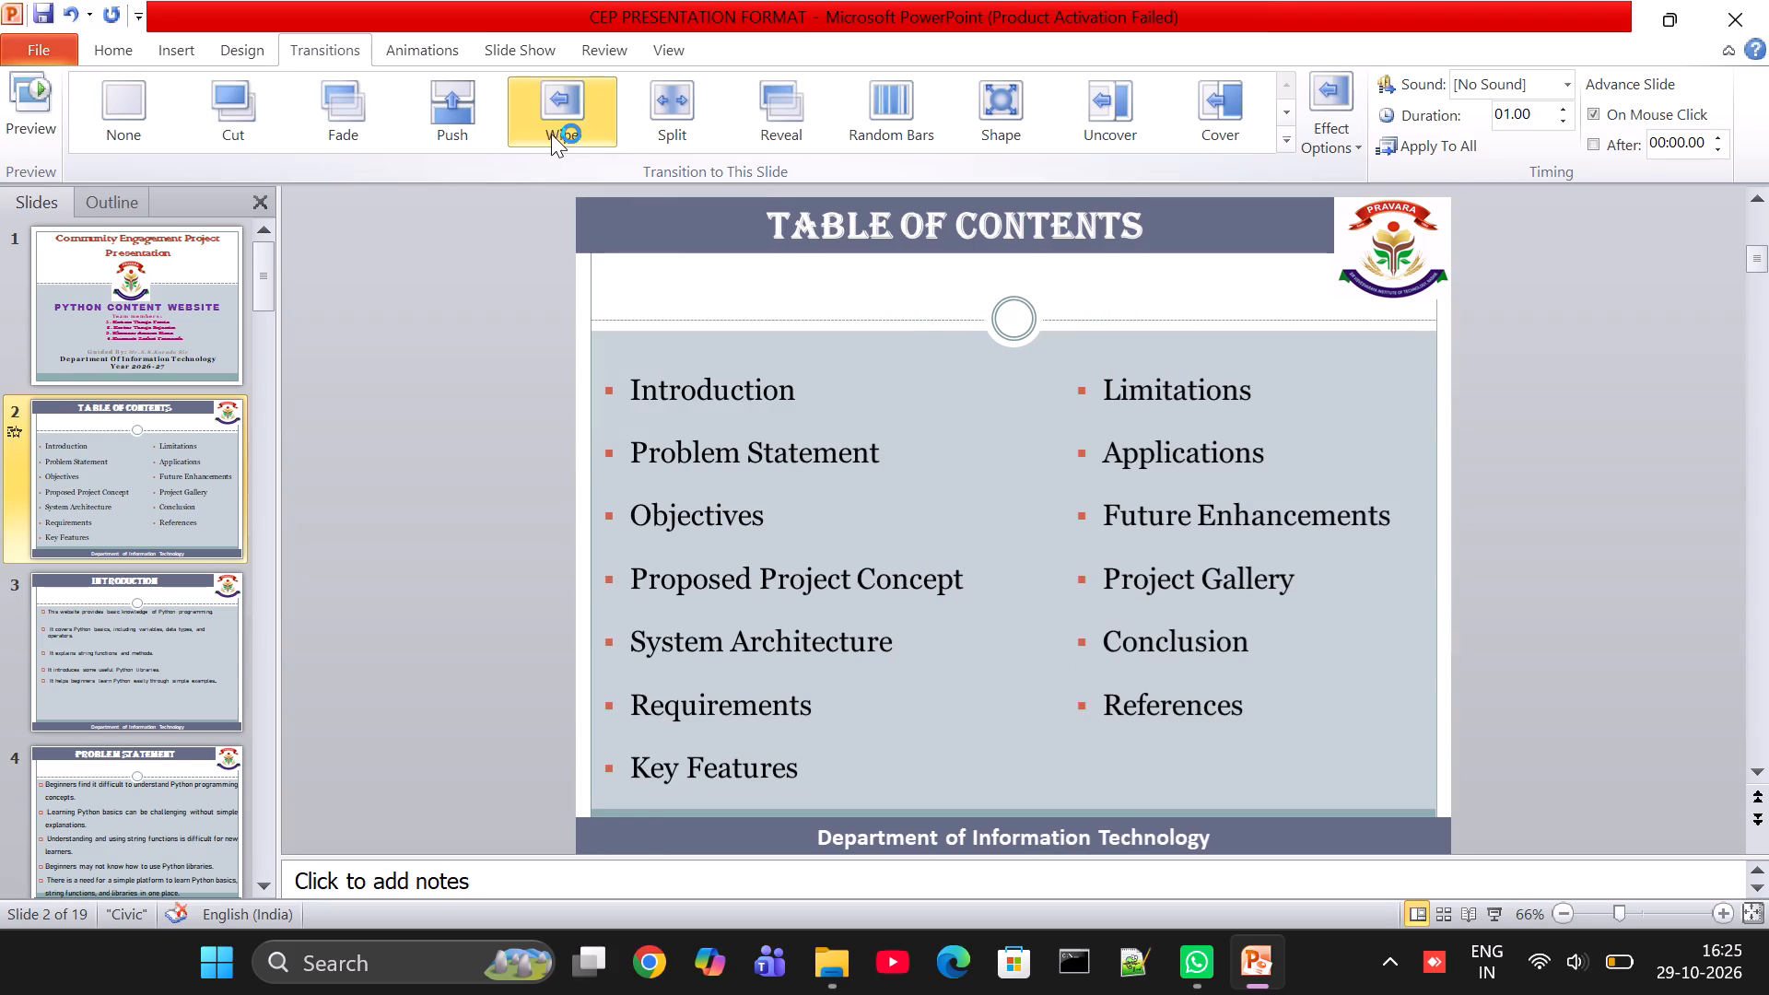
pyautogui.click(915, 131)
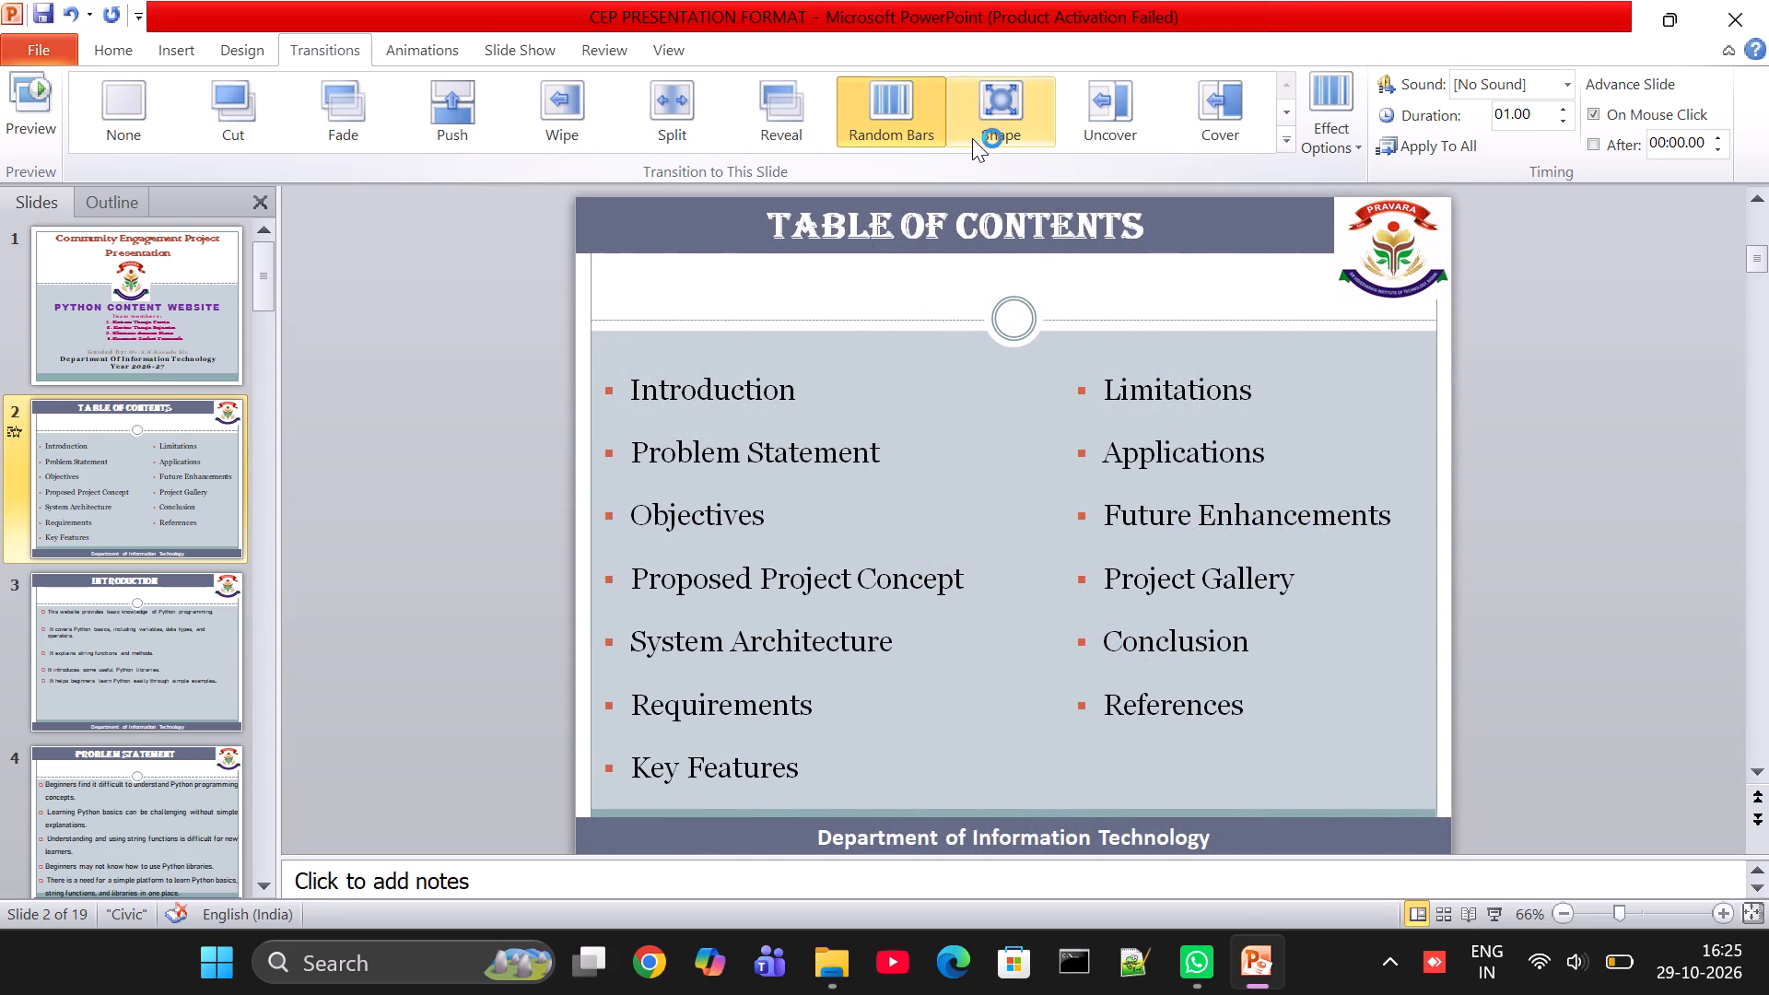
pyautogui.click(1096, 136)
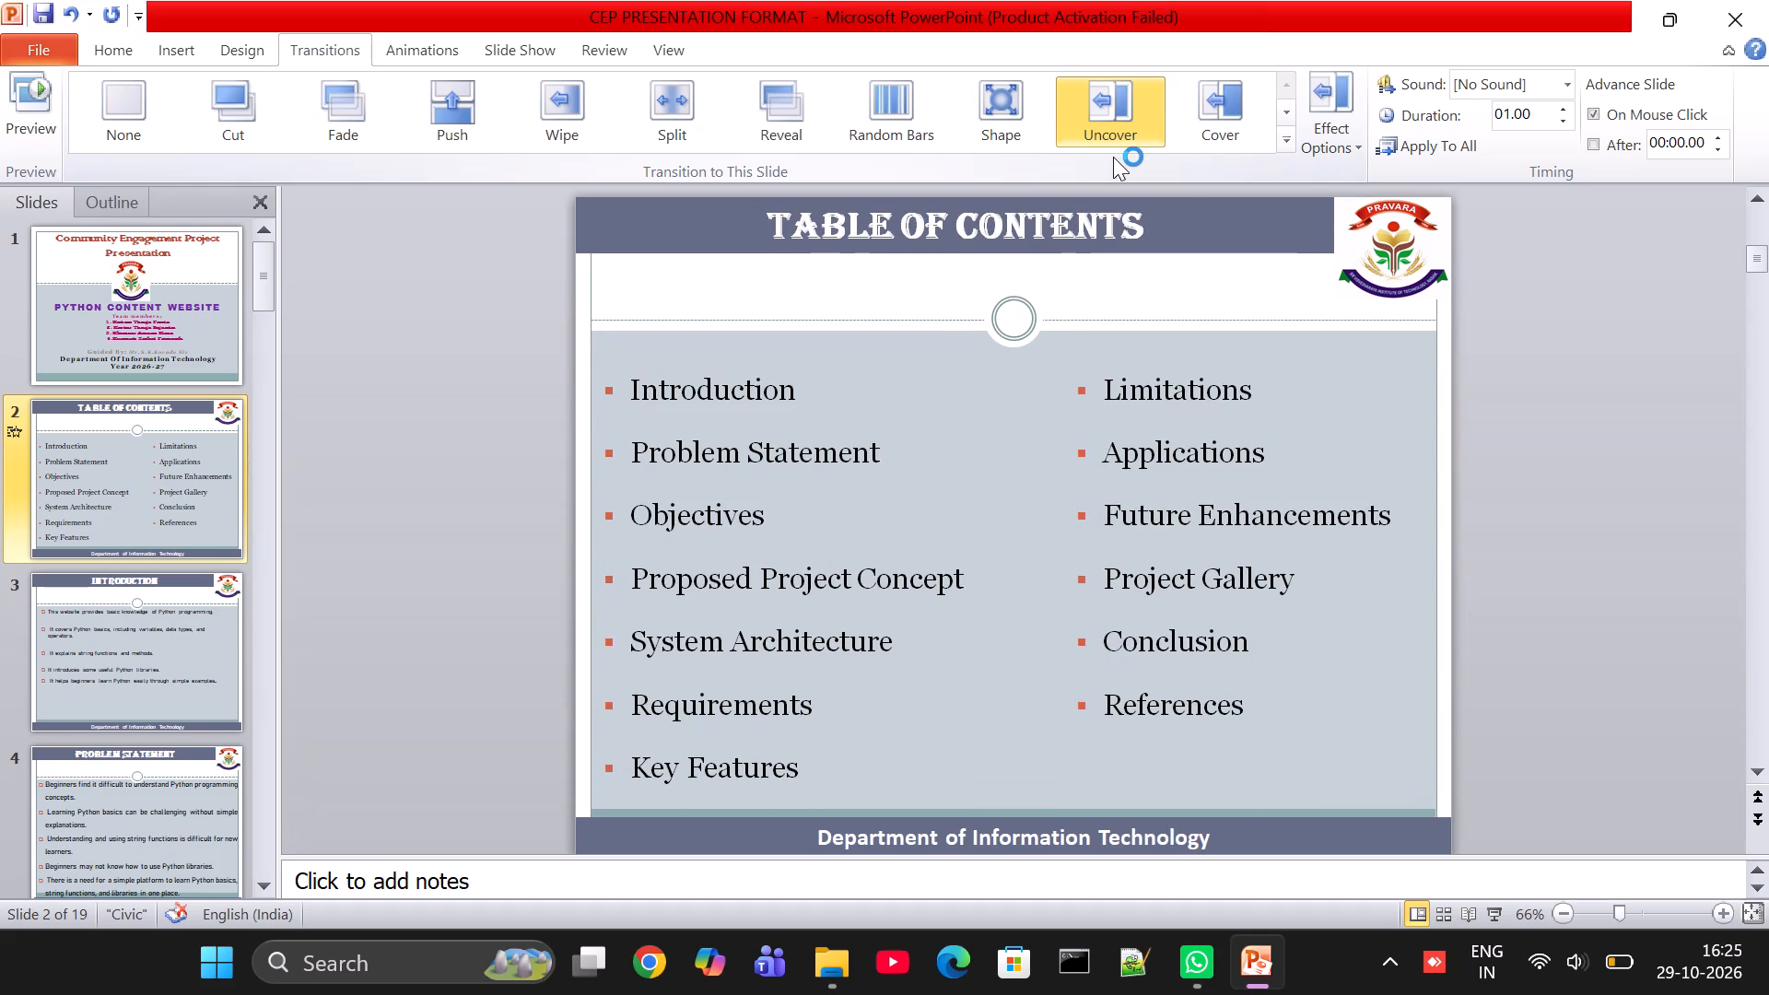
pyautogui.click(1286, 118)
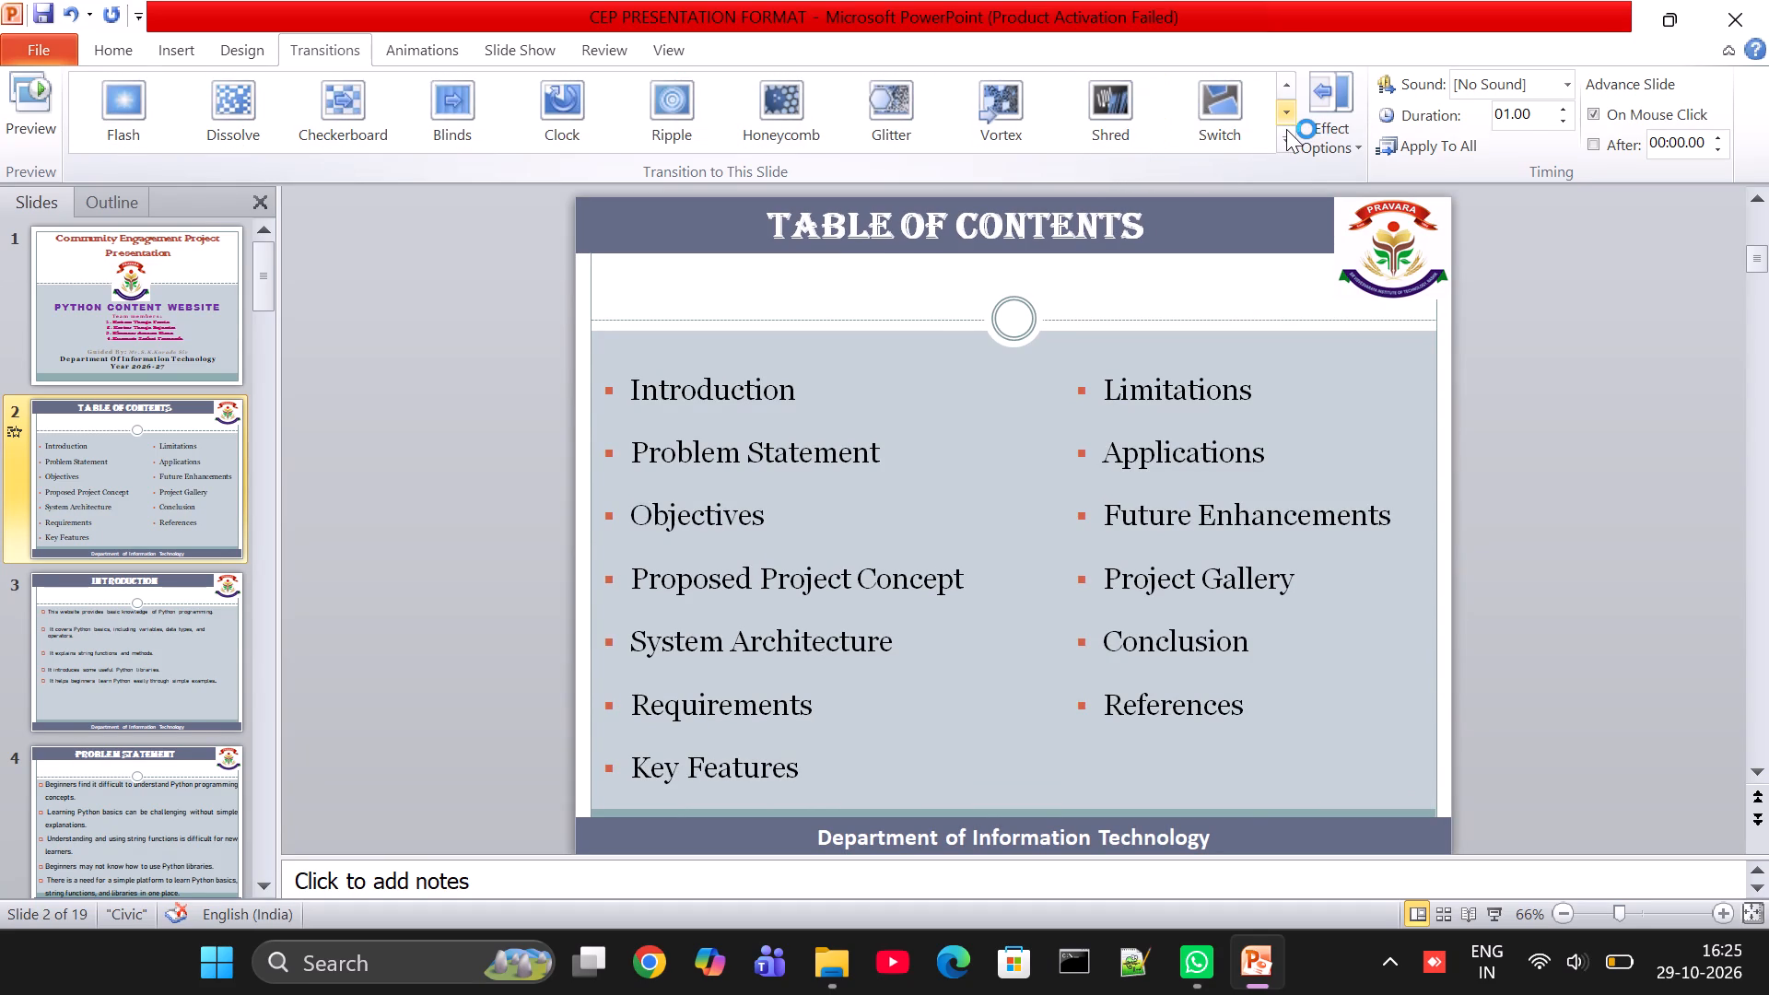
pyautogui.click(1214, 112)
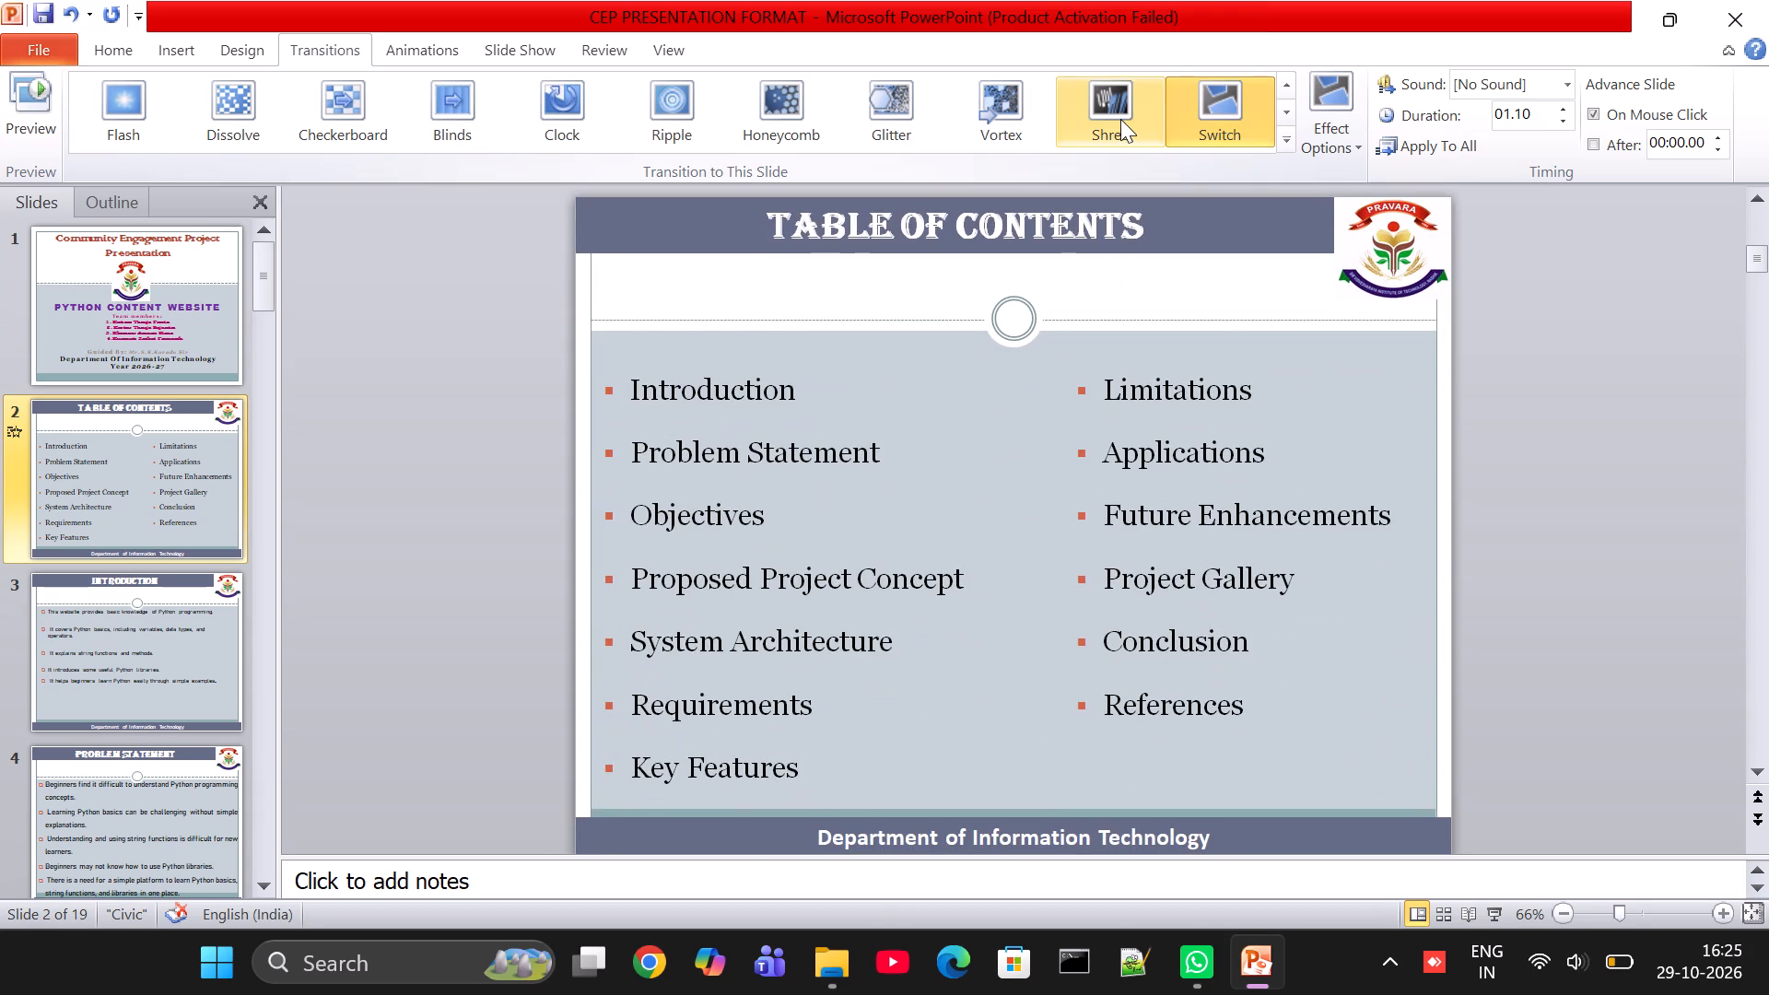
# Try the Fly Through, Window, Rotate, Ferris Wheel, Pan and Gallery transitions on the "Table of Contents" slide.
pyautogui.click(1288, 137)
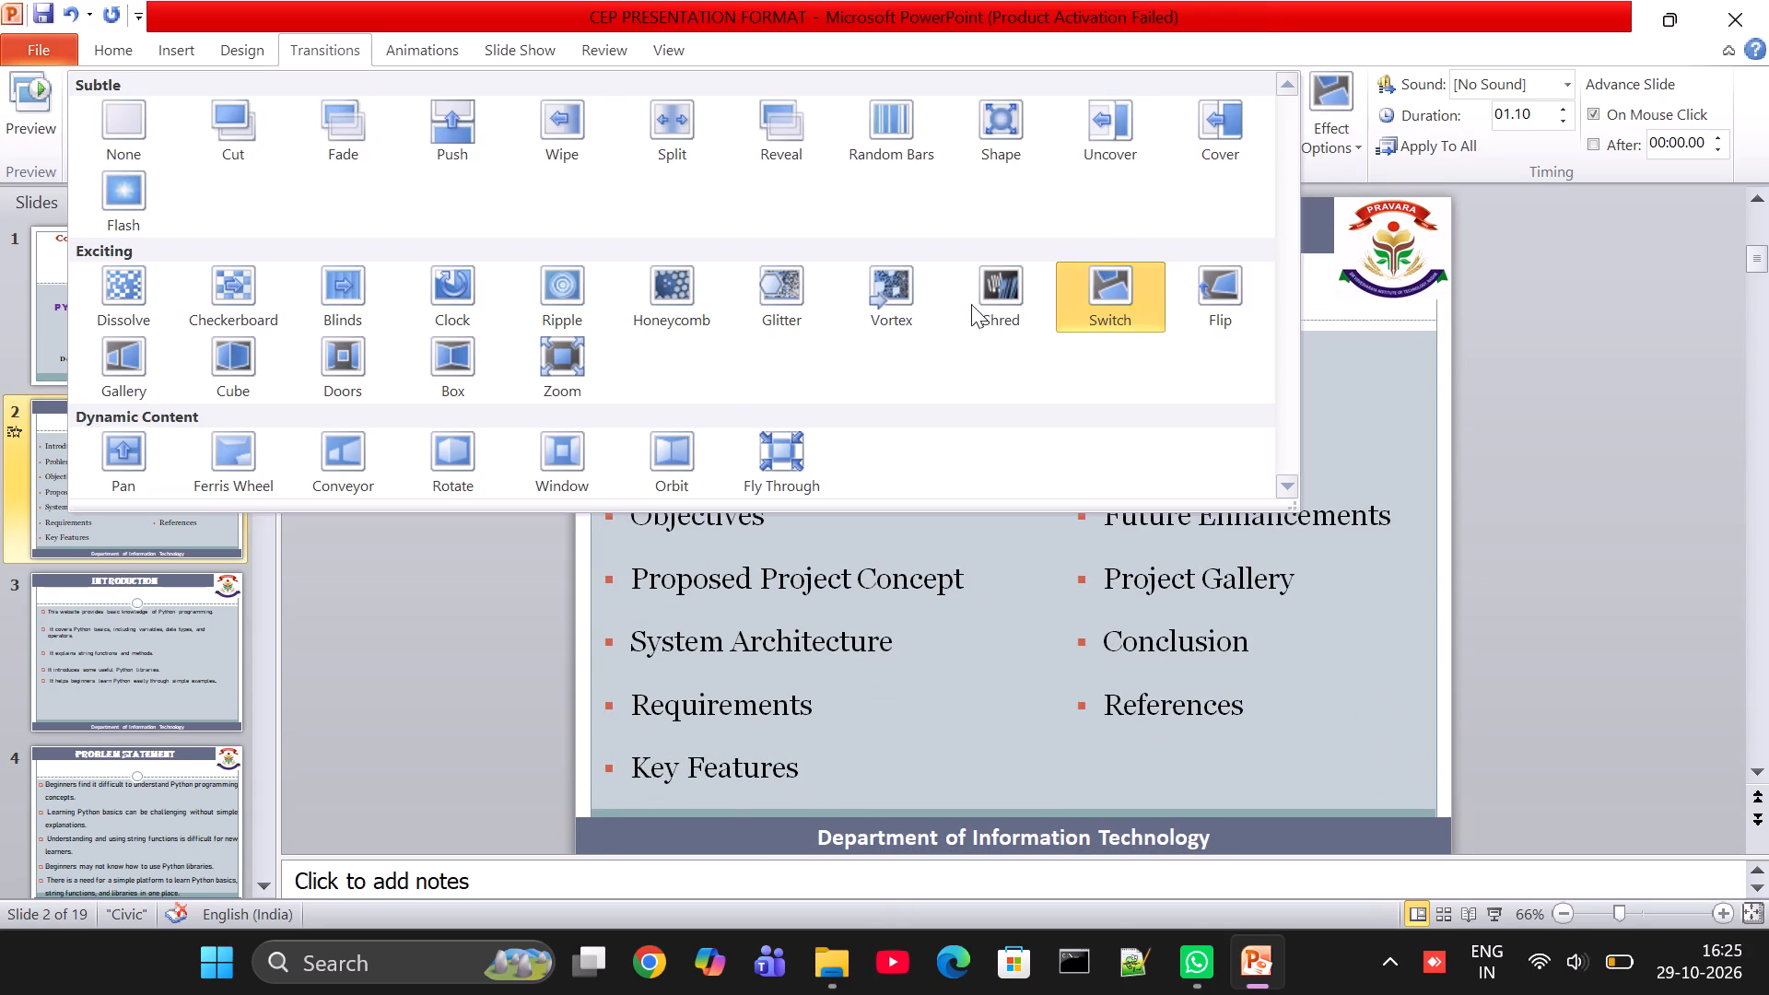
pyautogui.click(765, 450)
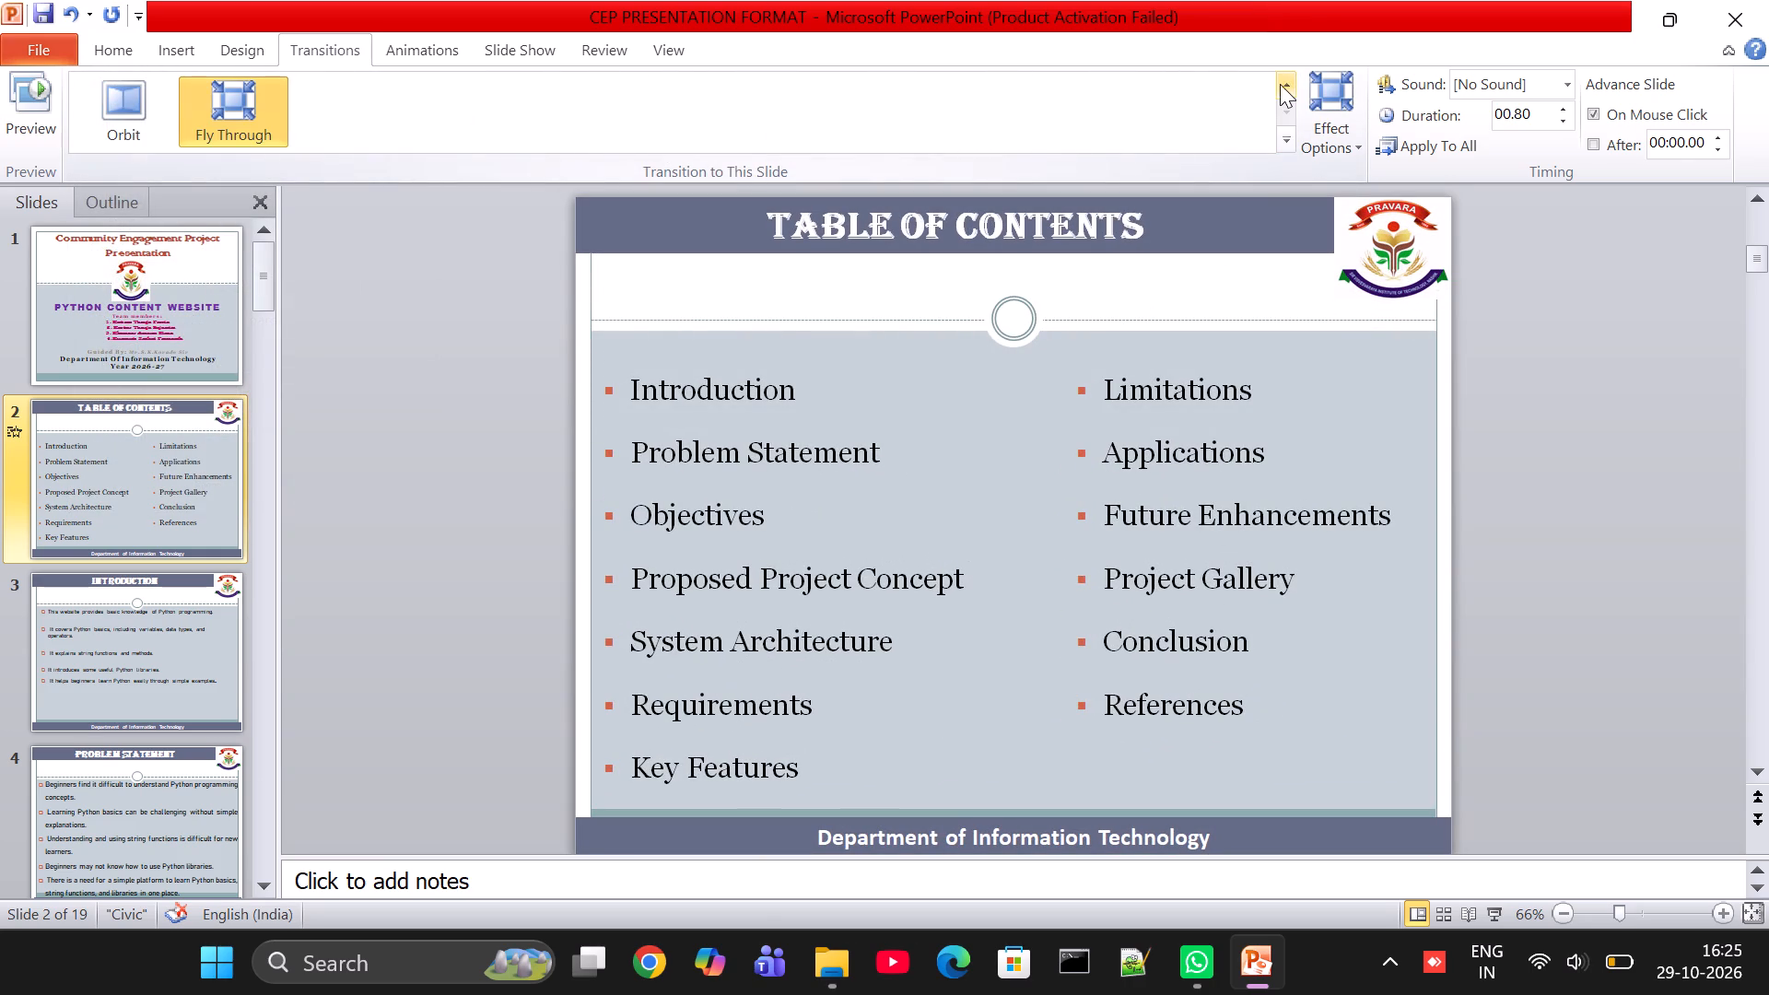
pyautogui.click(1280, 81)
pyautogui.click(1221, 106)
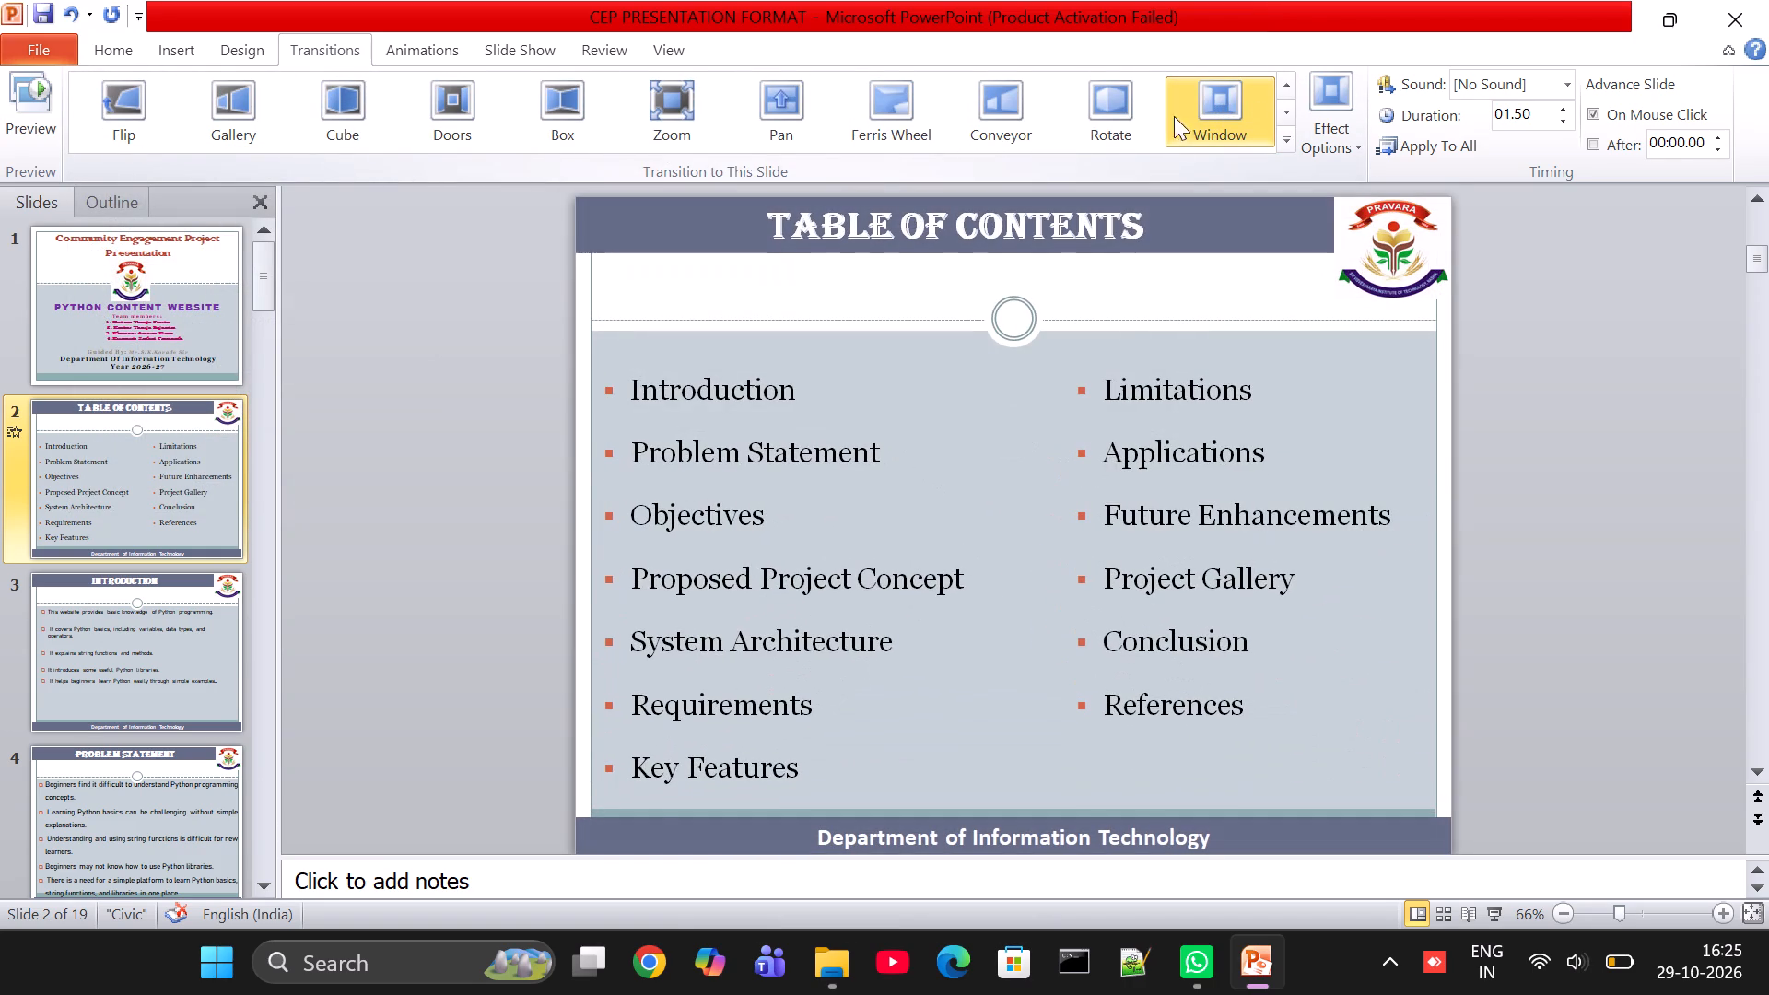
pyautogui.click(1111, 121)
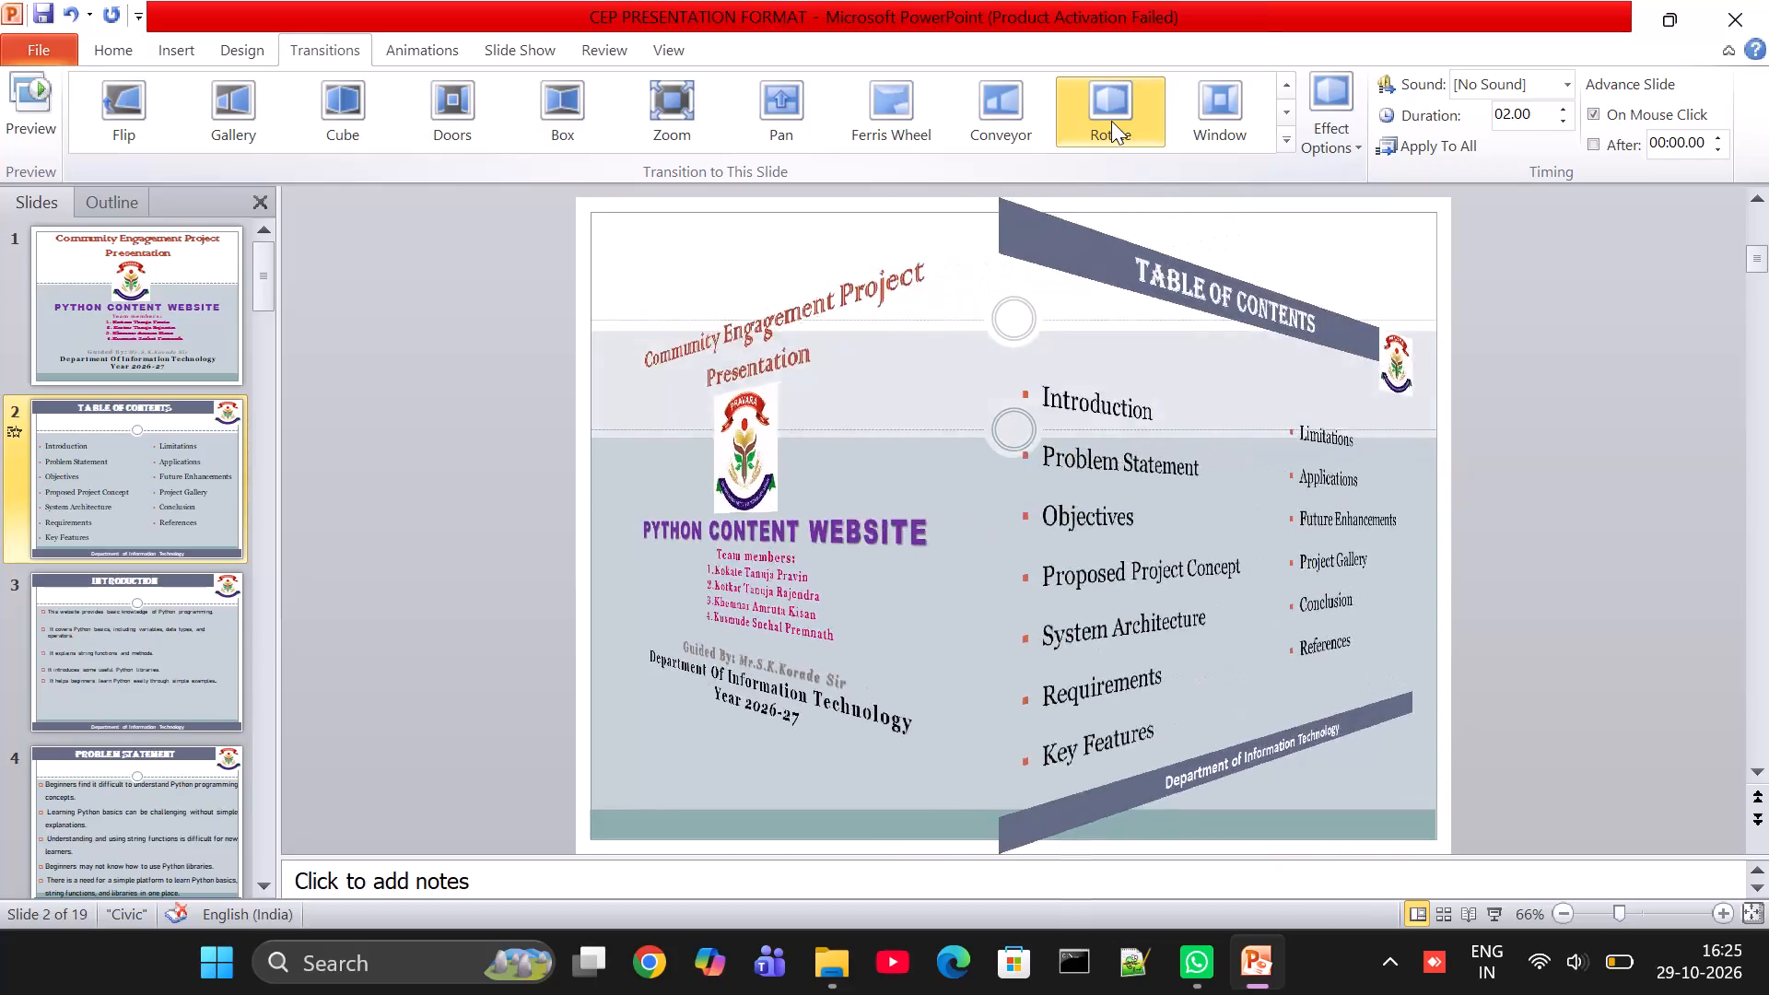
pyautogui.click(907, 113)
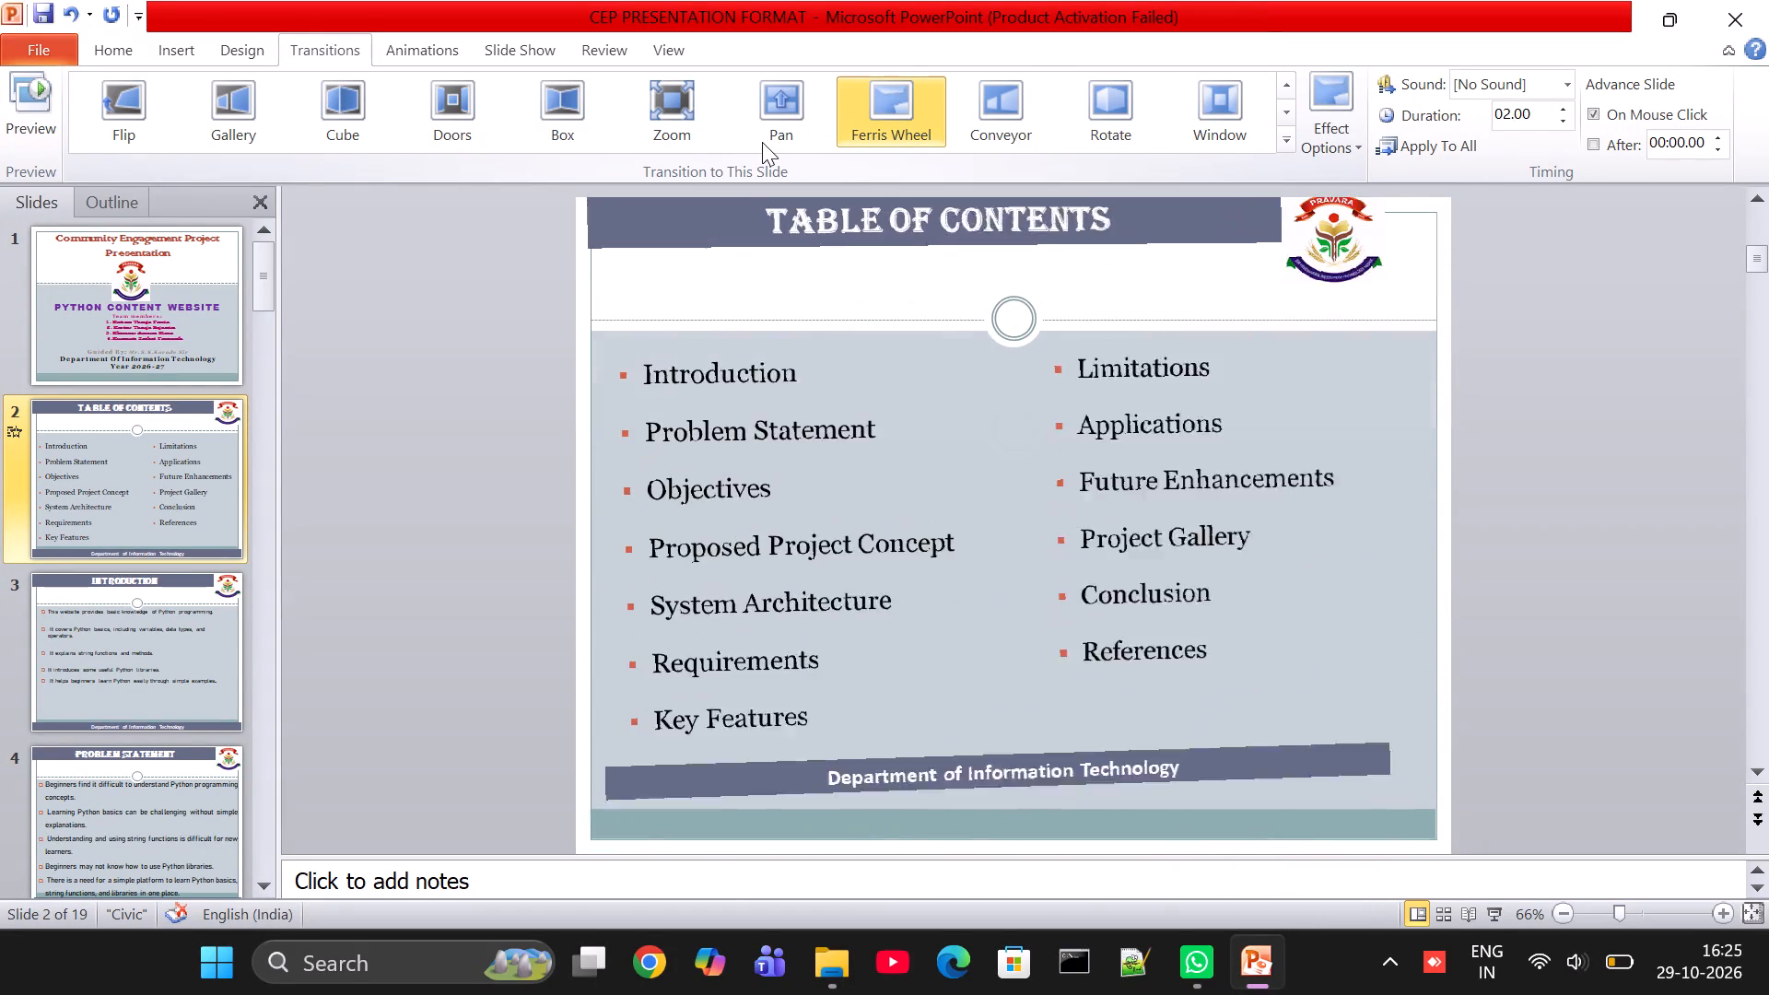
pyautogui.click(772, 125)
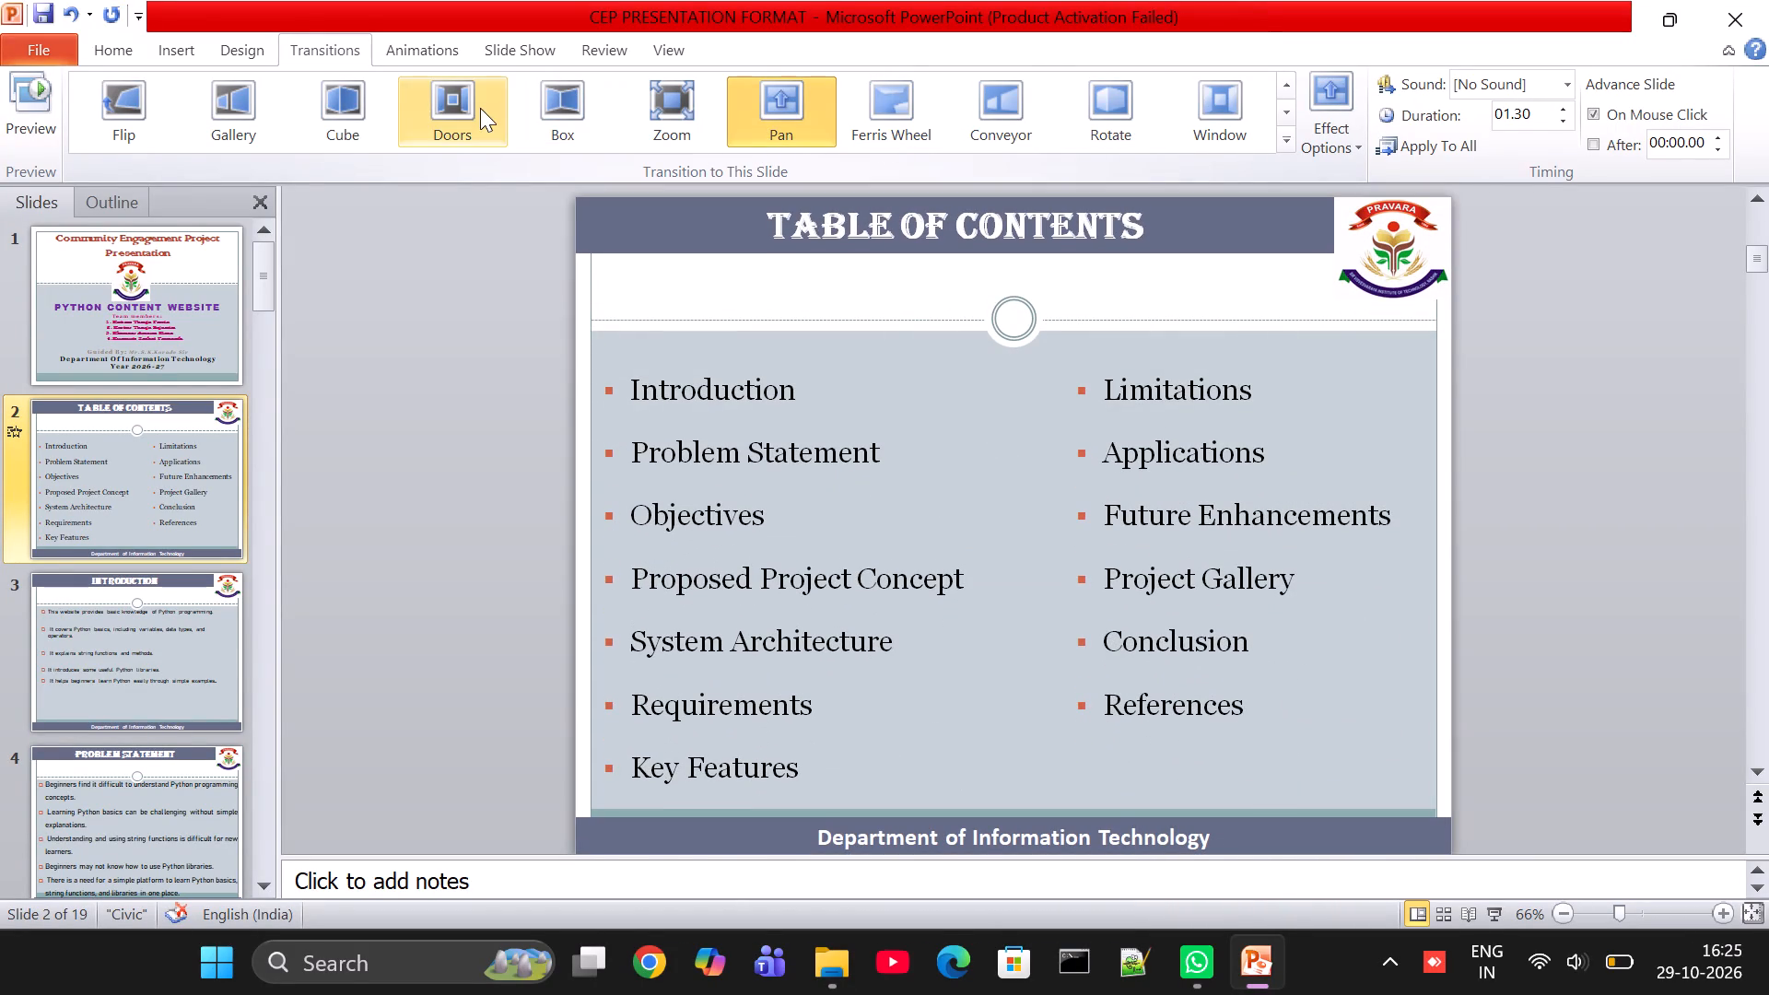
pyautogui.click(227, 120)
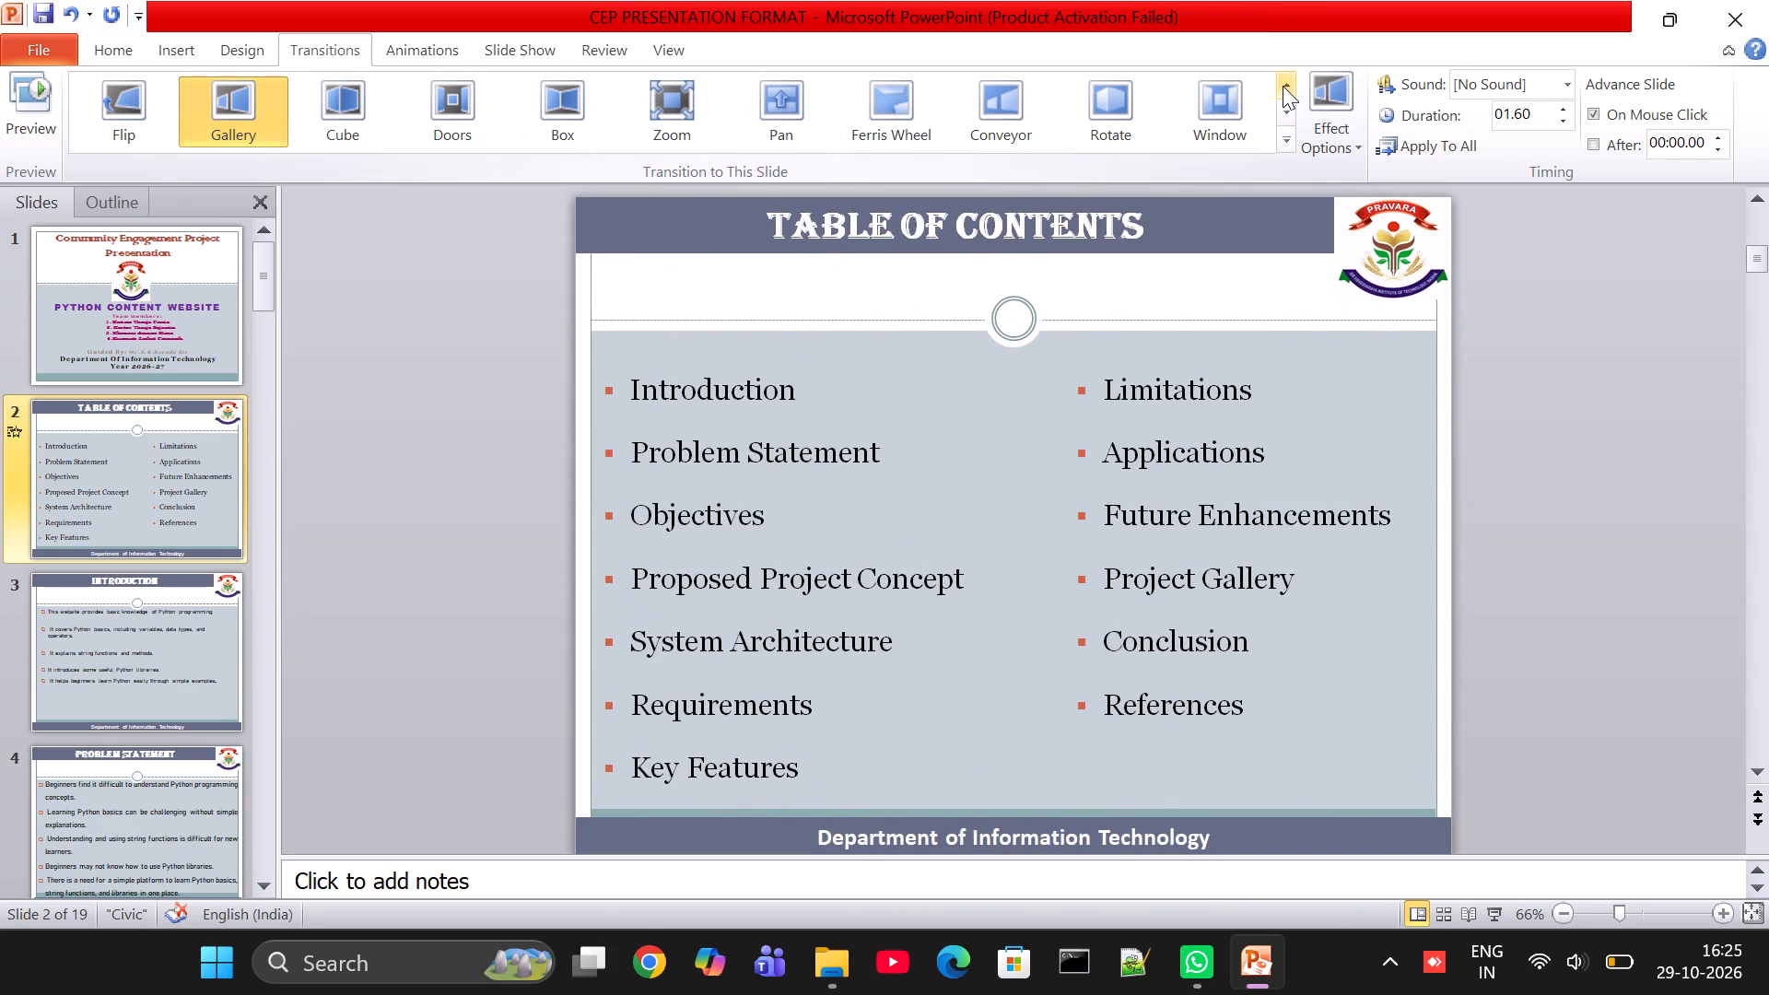
# Apply the Switch transition to the "Table of Contents" slide.
pyautogui.click(1283, 86)
pyautogui.click(1246, 111)
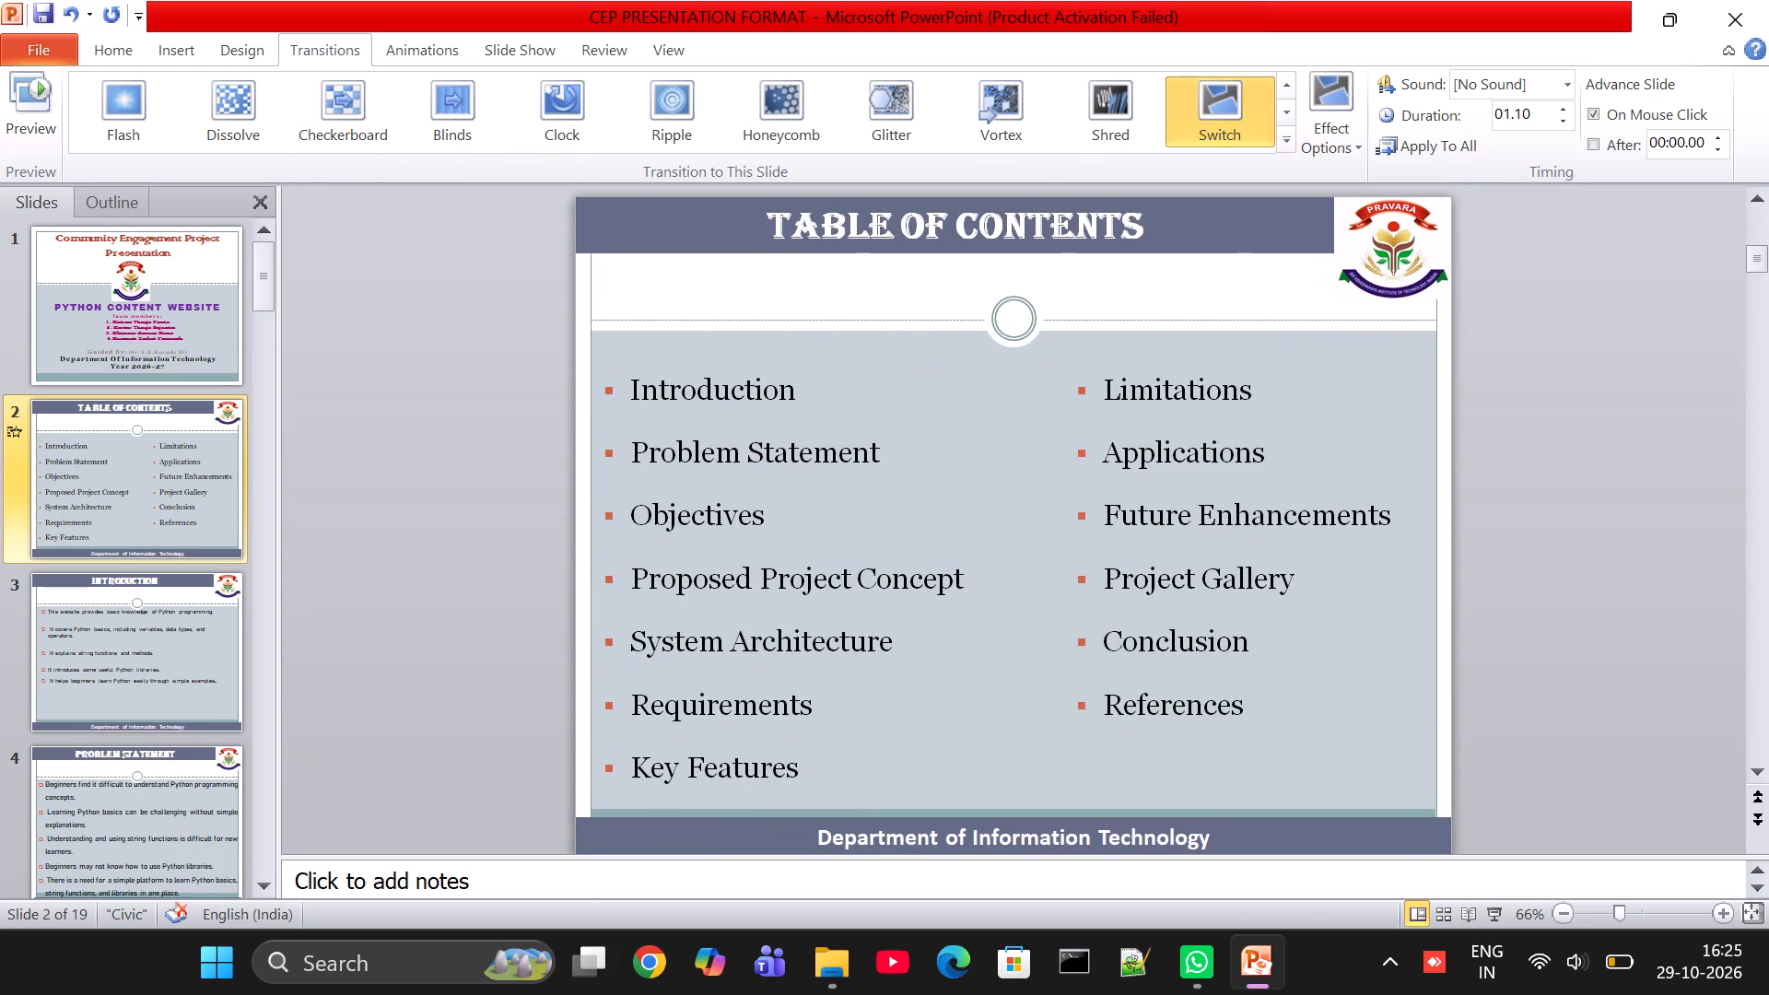
# Save the CEP presentation under its existing file name.
pyautogui.hotkey('ctrl', 's')
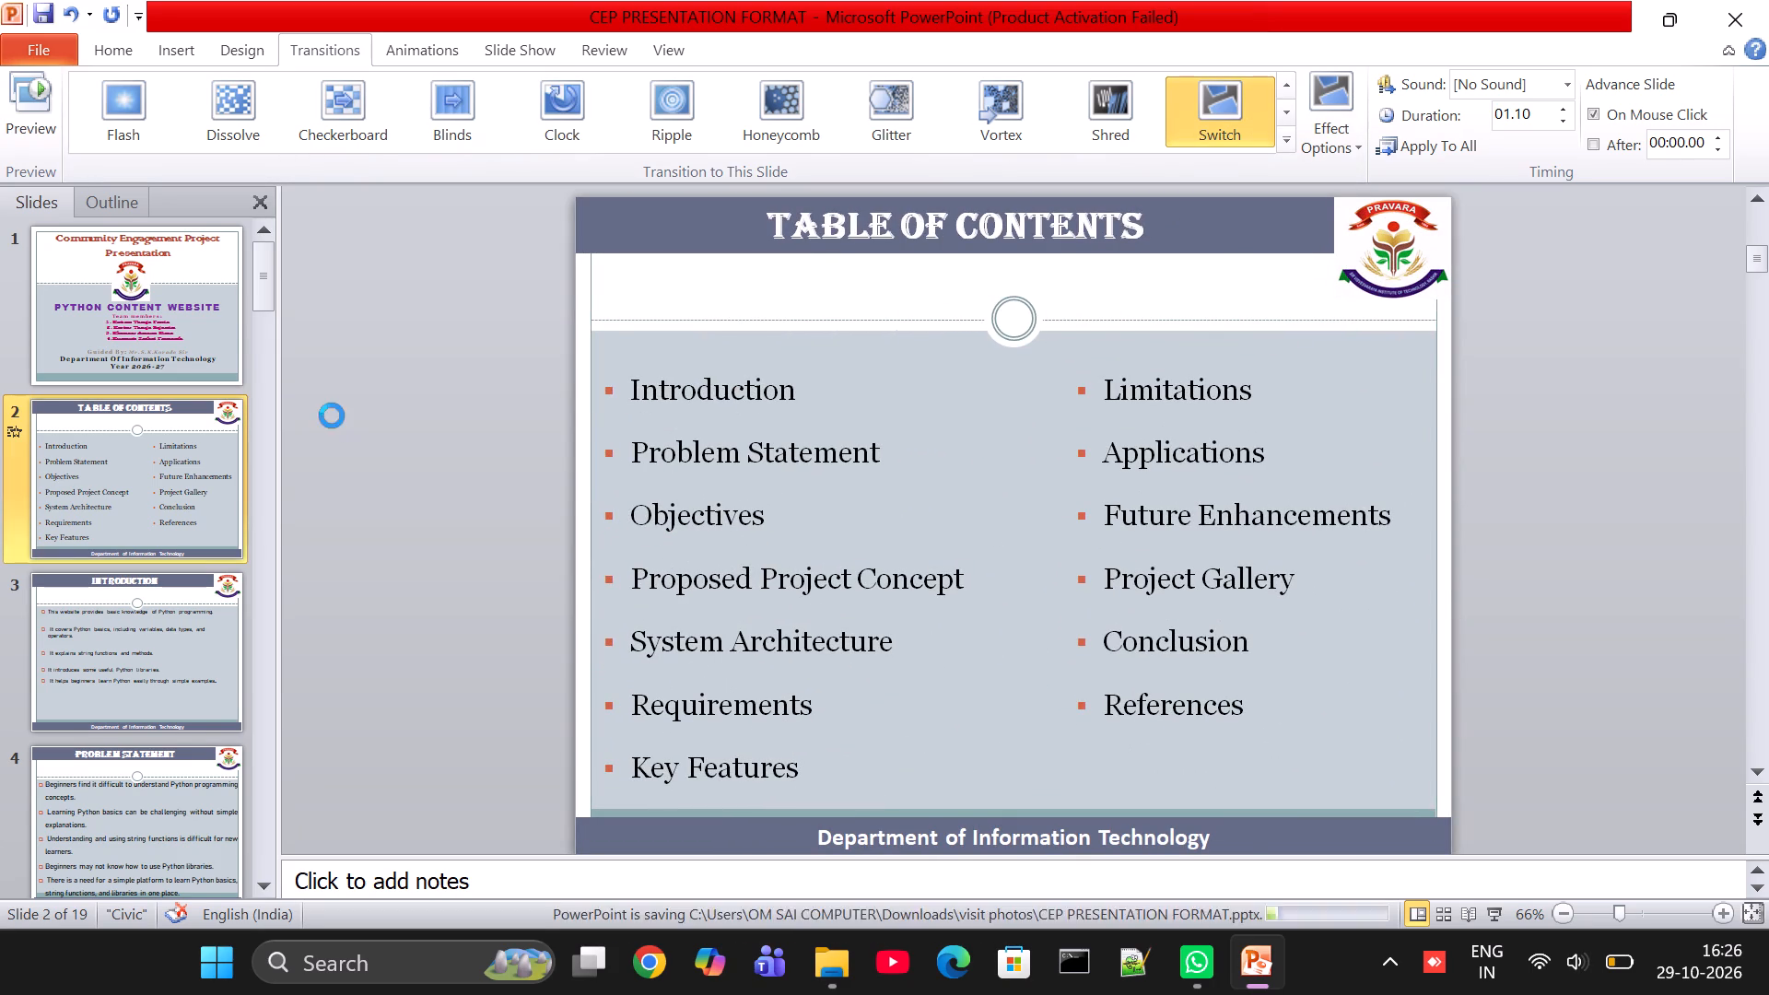
pyautogui.hotkey('ctrl', 's')
pyautogui.hotkey('ctrl', 's')
pyautogui.hotkey('ctrl', 's')
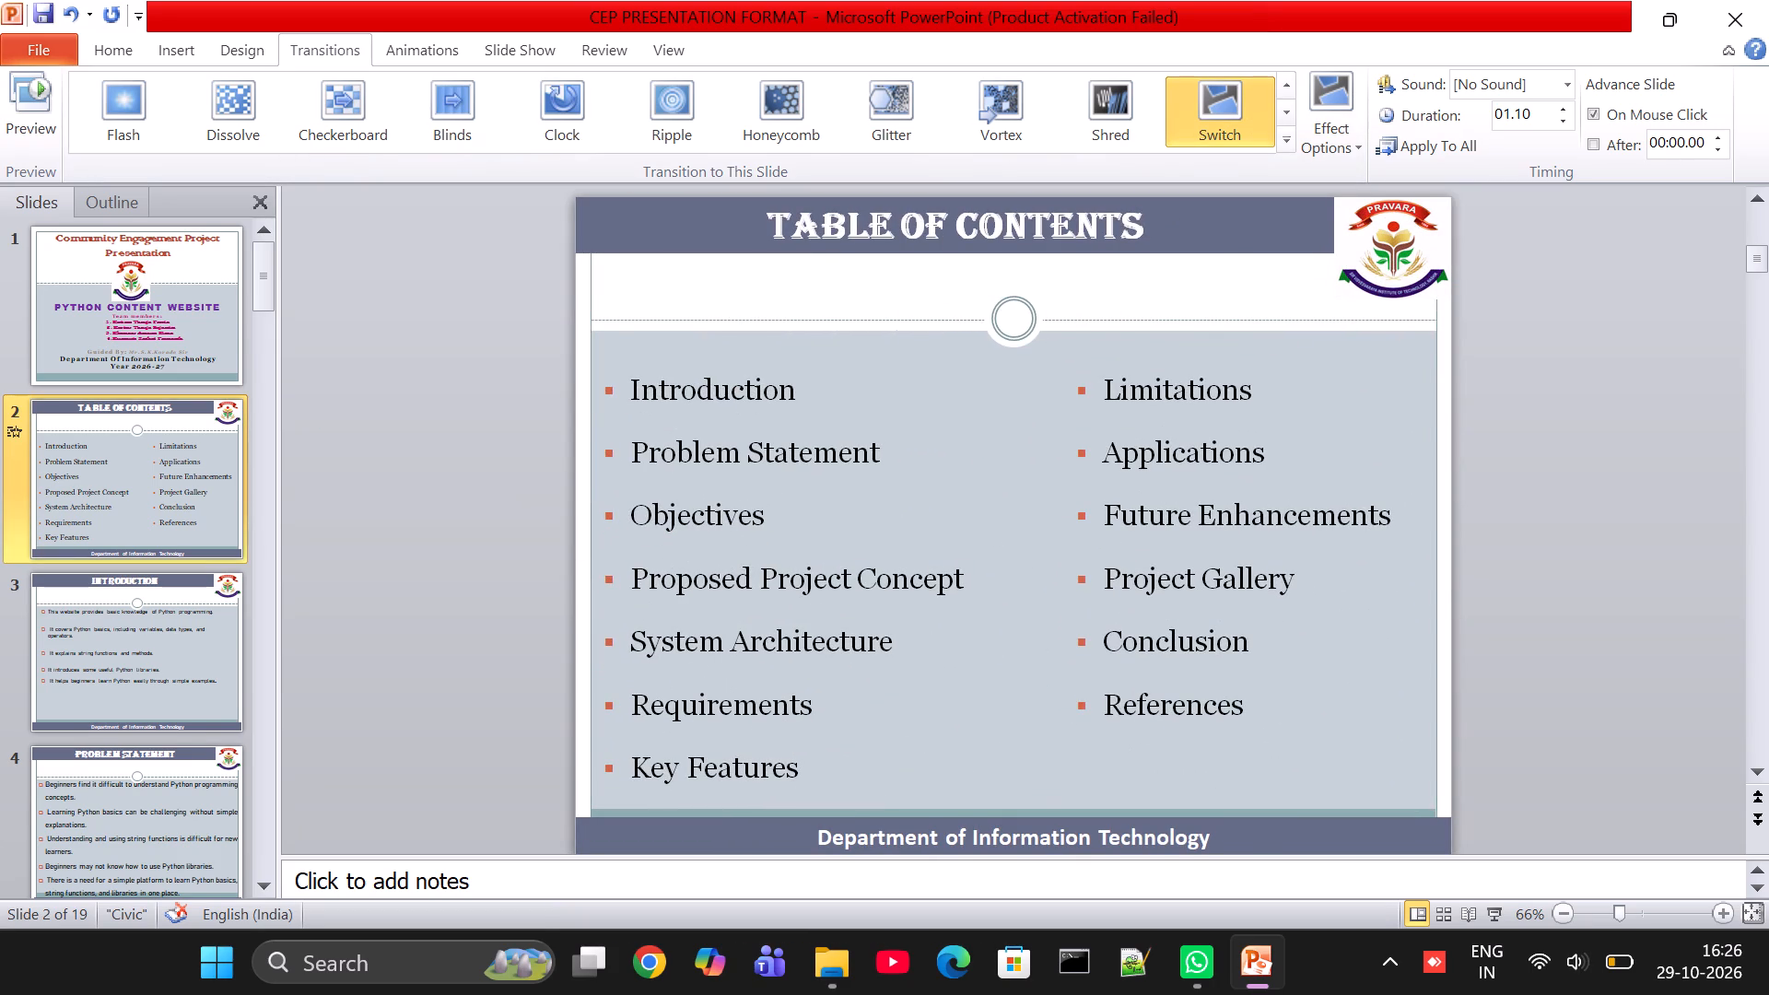
# Switch to WhatsApp.
pyautogui.click(1197, 977)
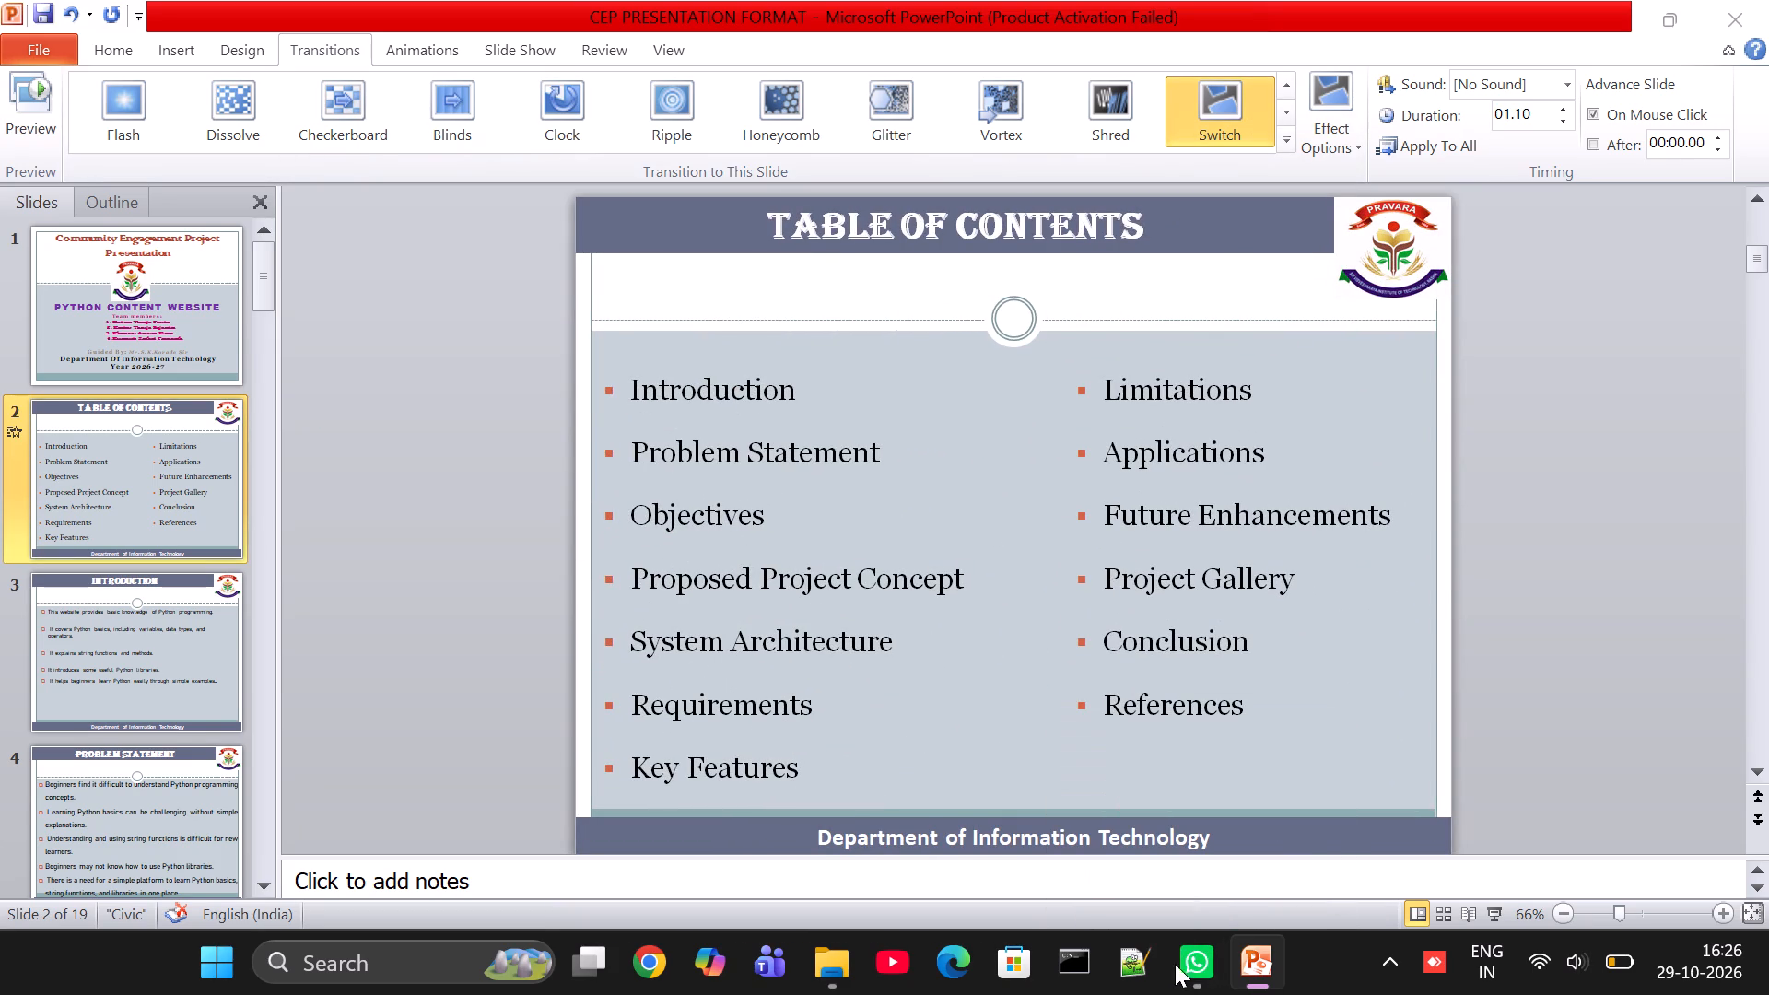
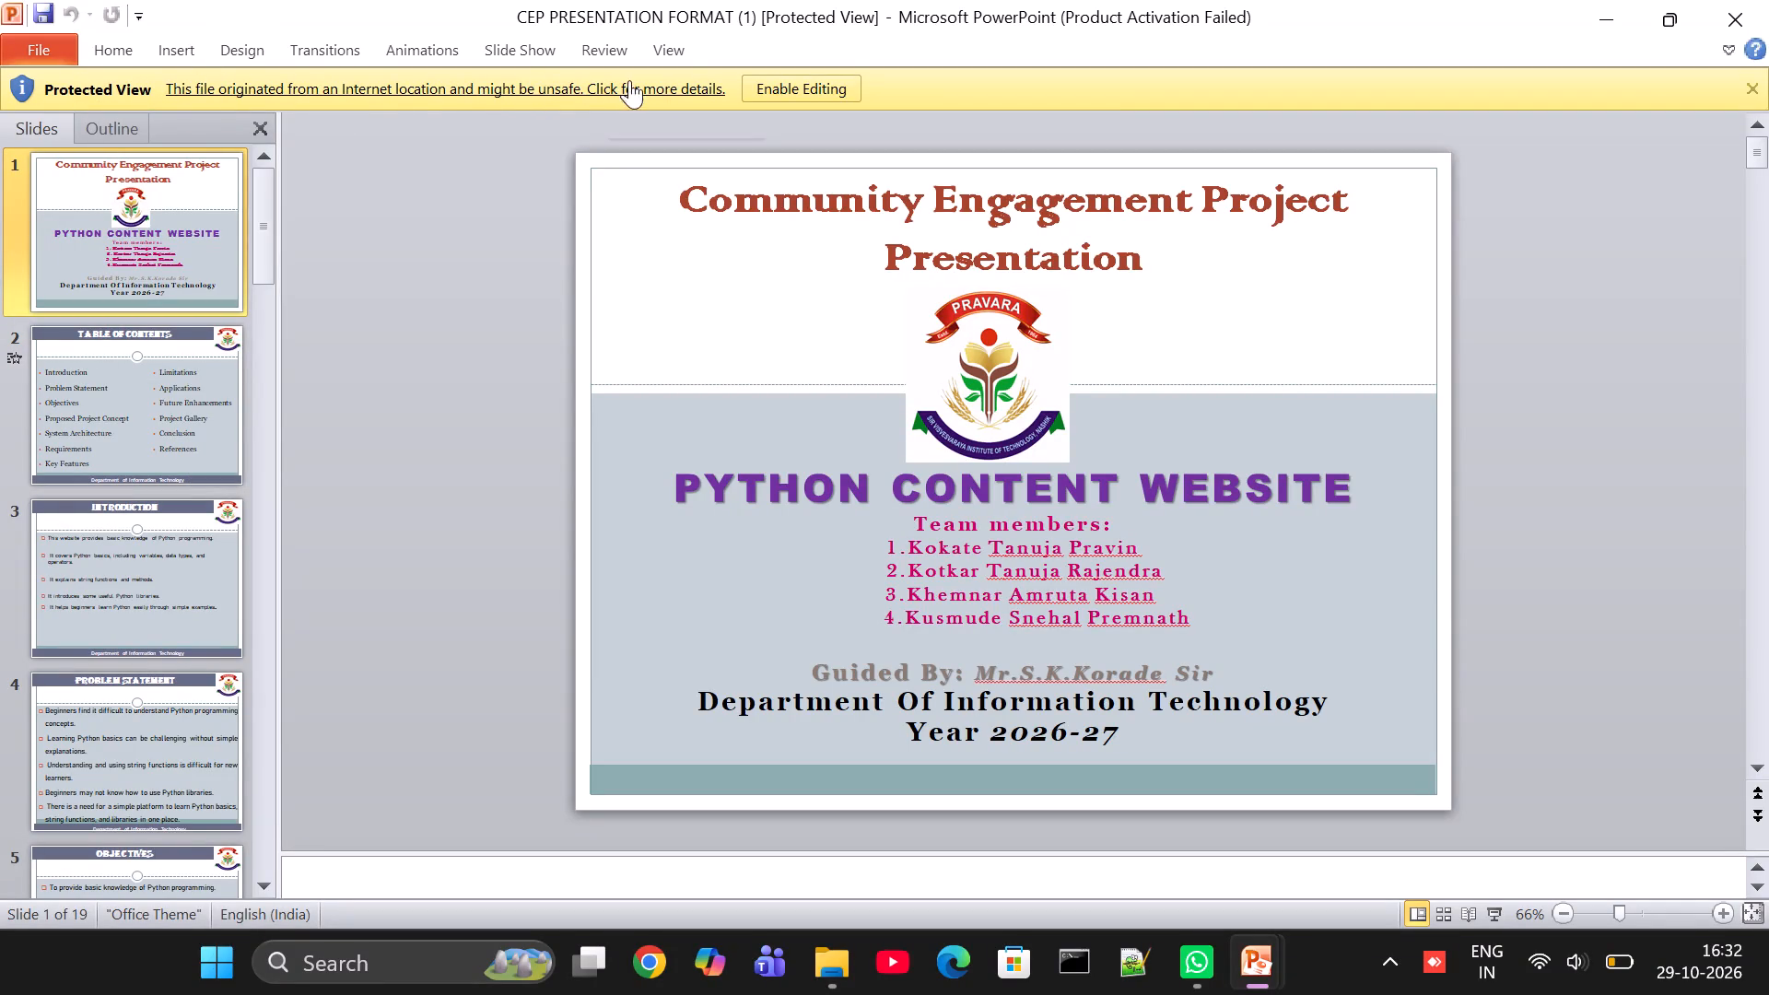
# Enable editing for the protected CEP presentation.
pyautogui.click(781, 88)
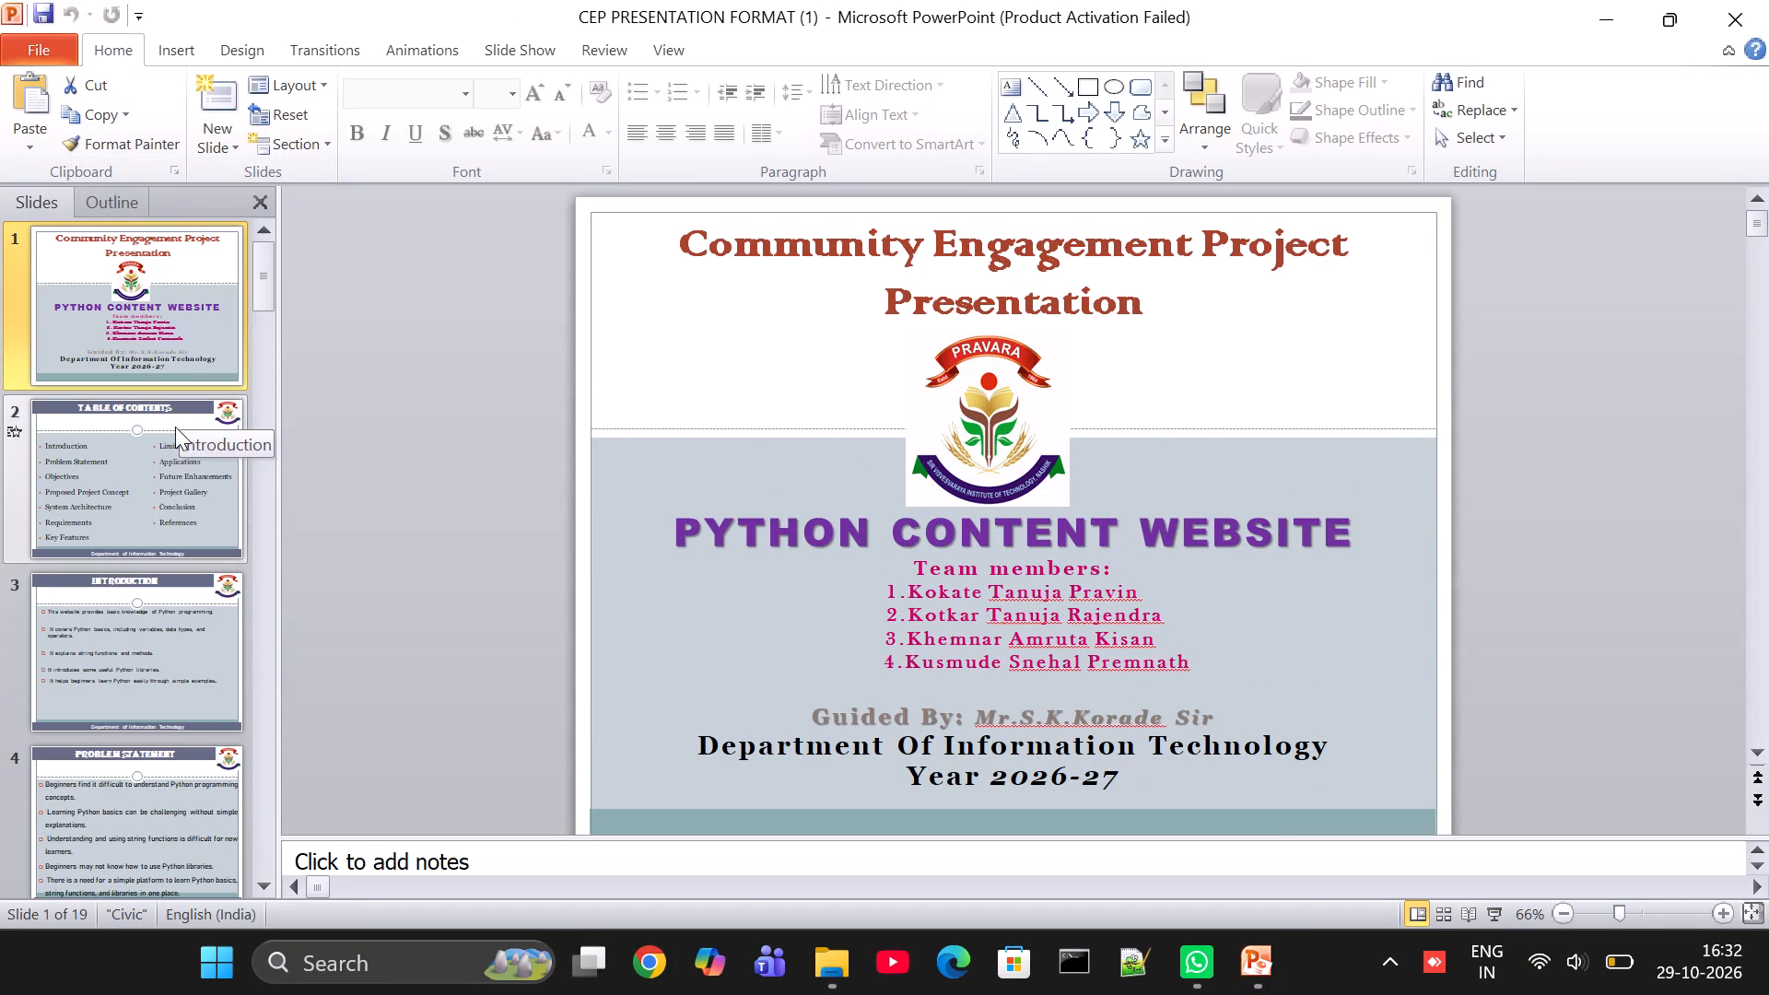
# Set the font of all list items on the "Table of Contents" slide to Baskerville Old Face.
pyautogui.click(171, 511)
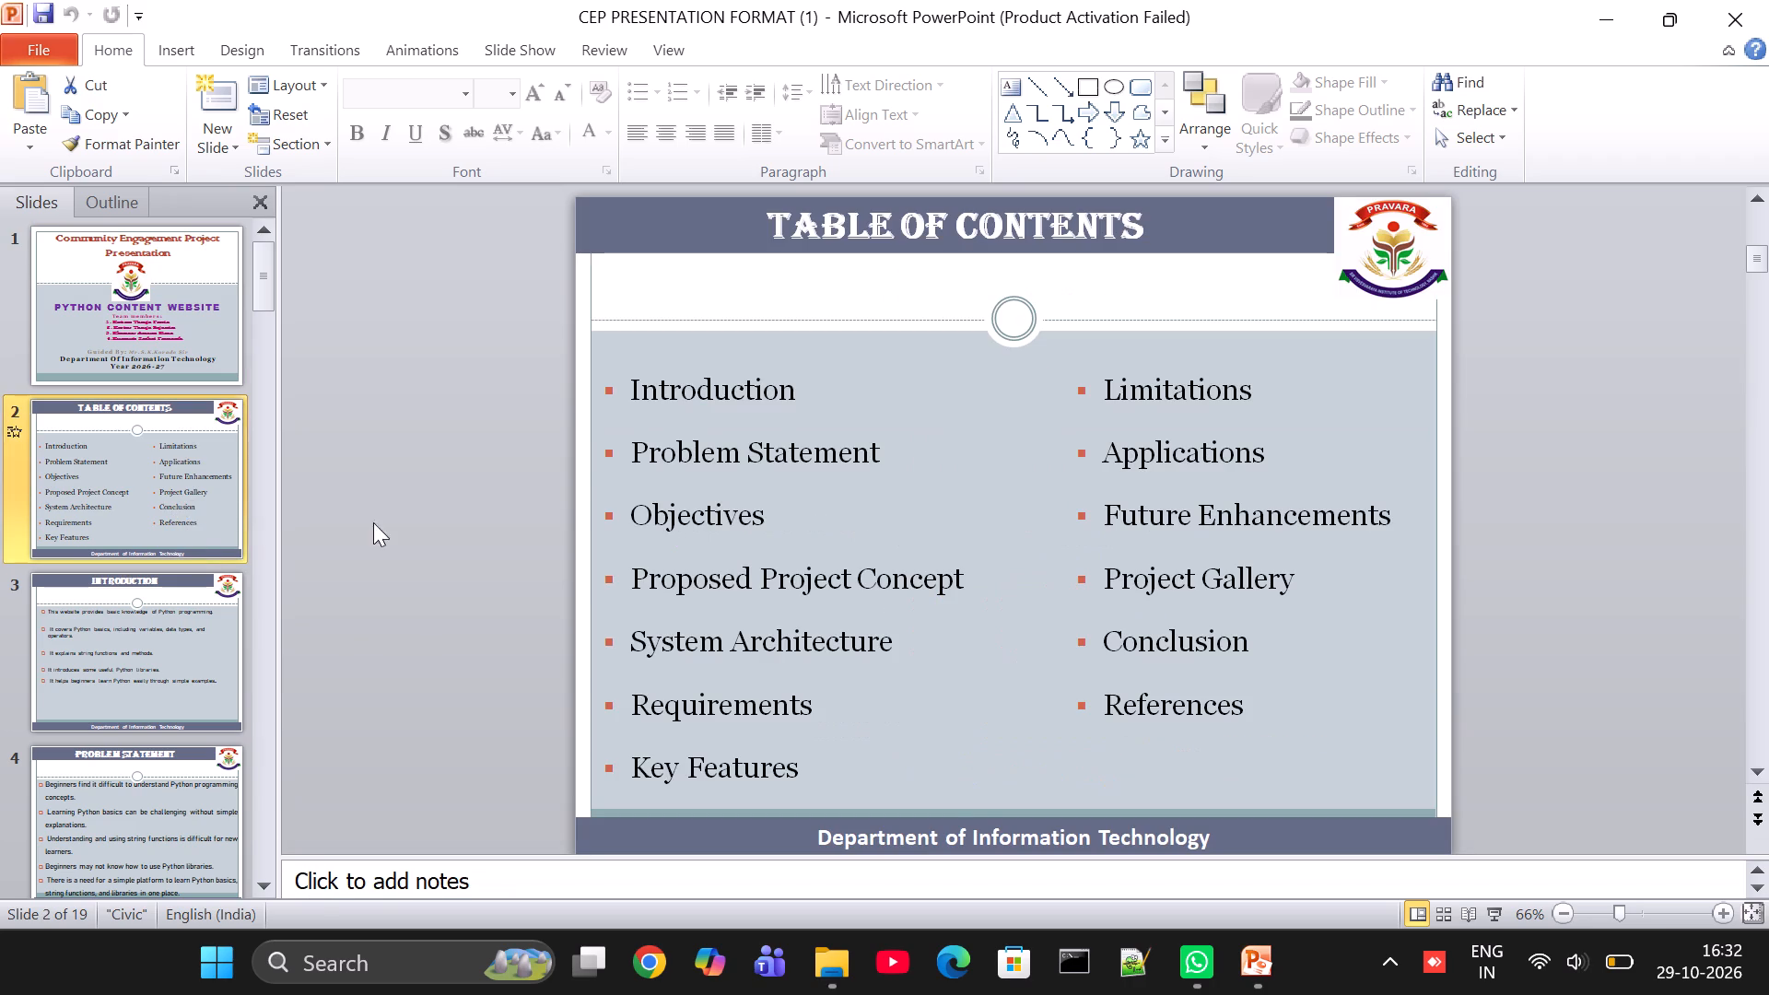
pyautogui.click(633, 371)
pyautogui.moveTo(633, 371); pyautogui.dragTo(919, 557)
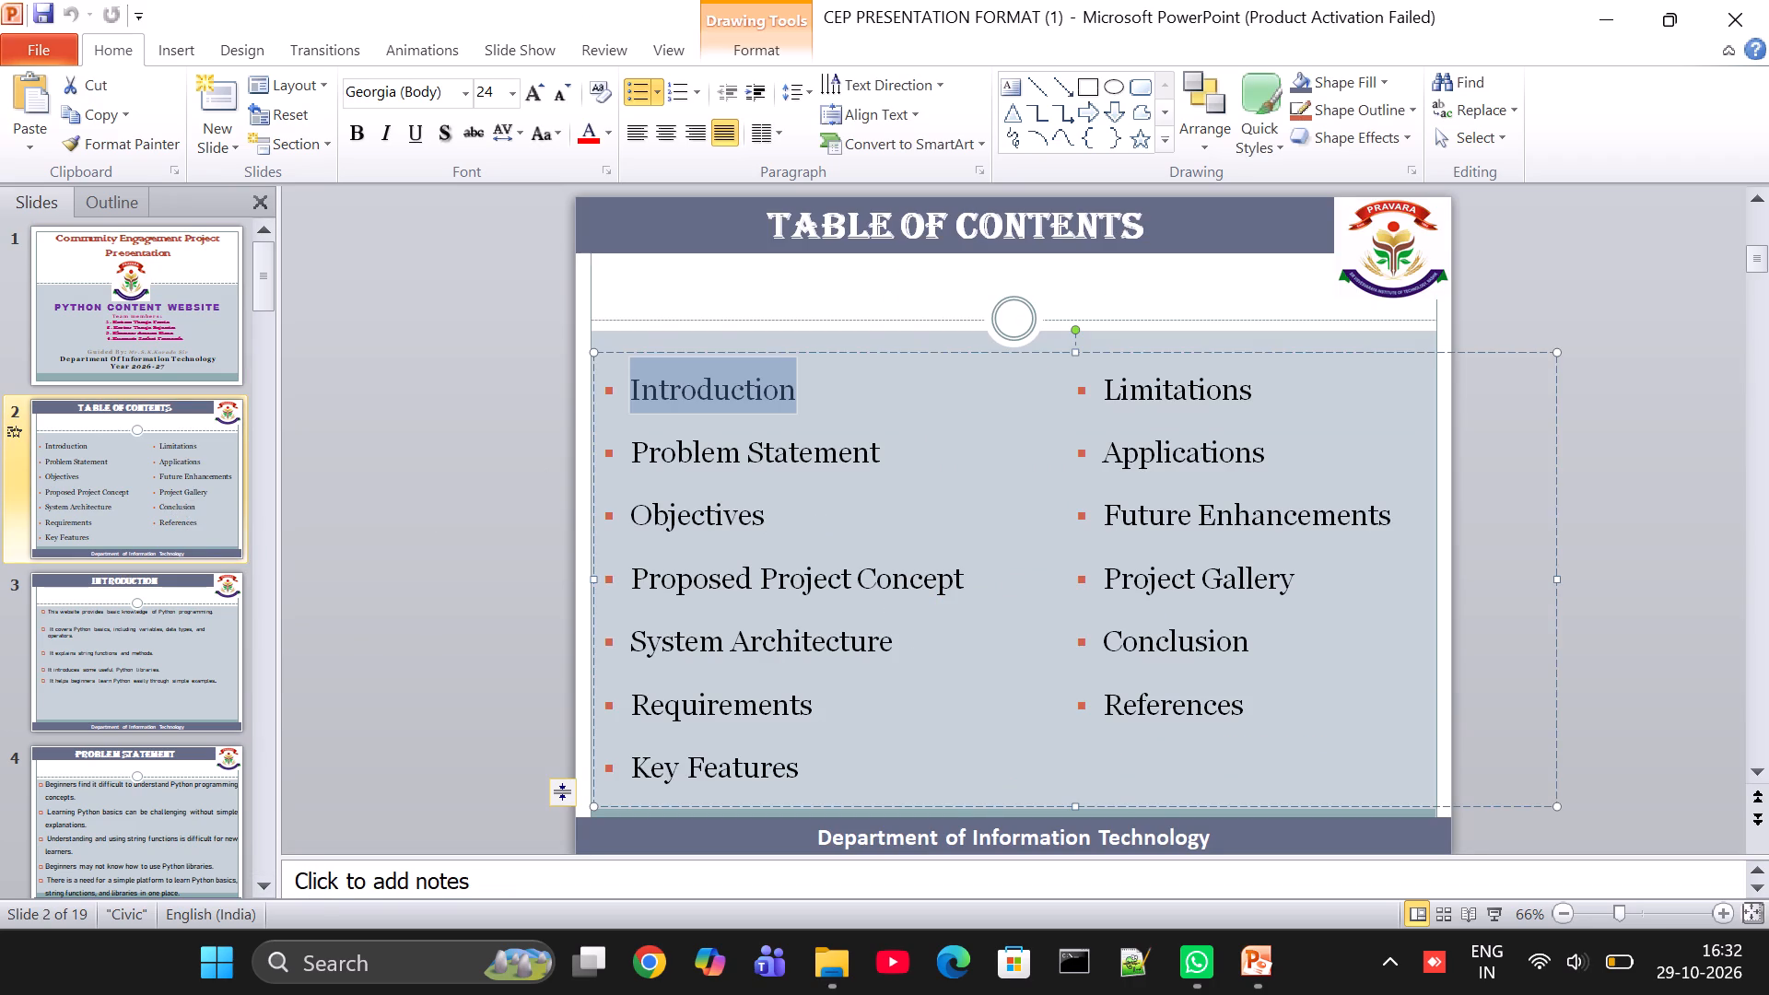
pyautogui.moveTo(919, 557); pyautogui.dragTo(1107, 862)
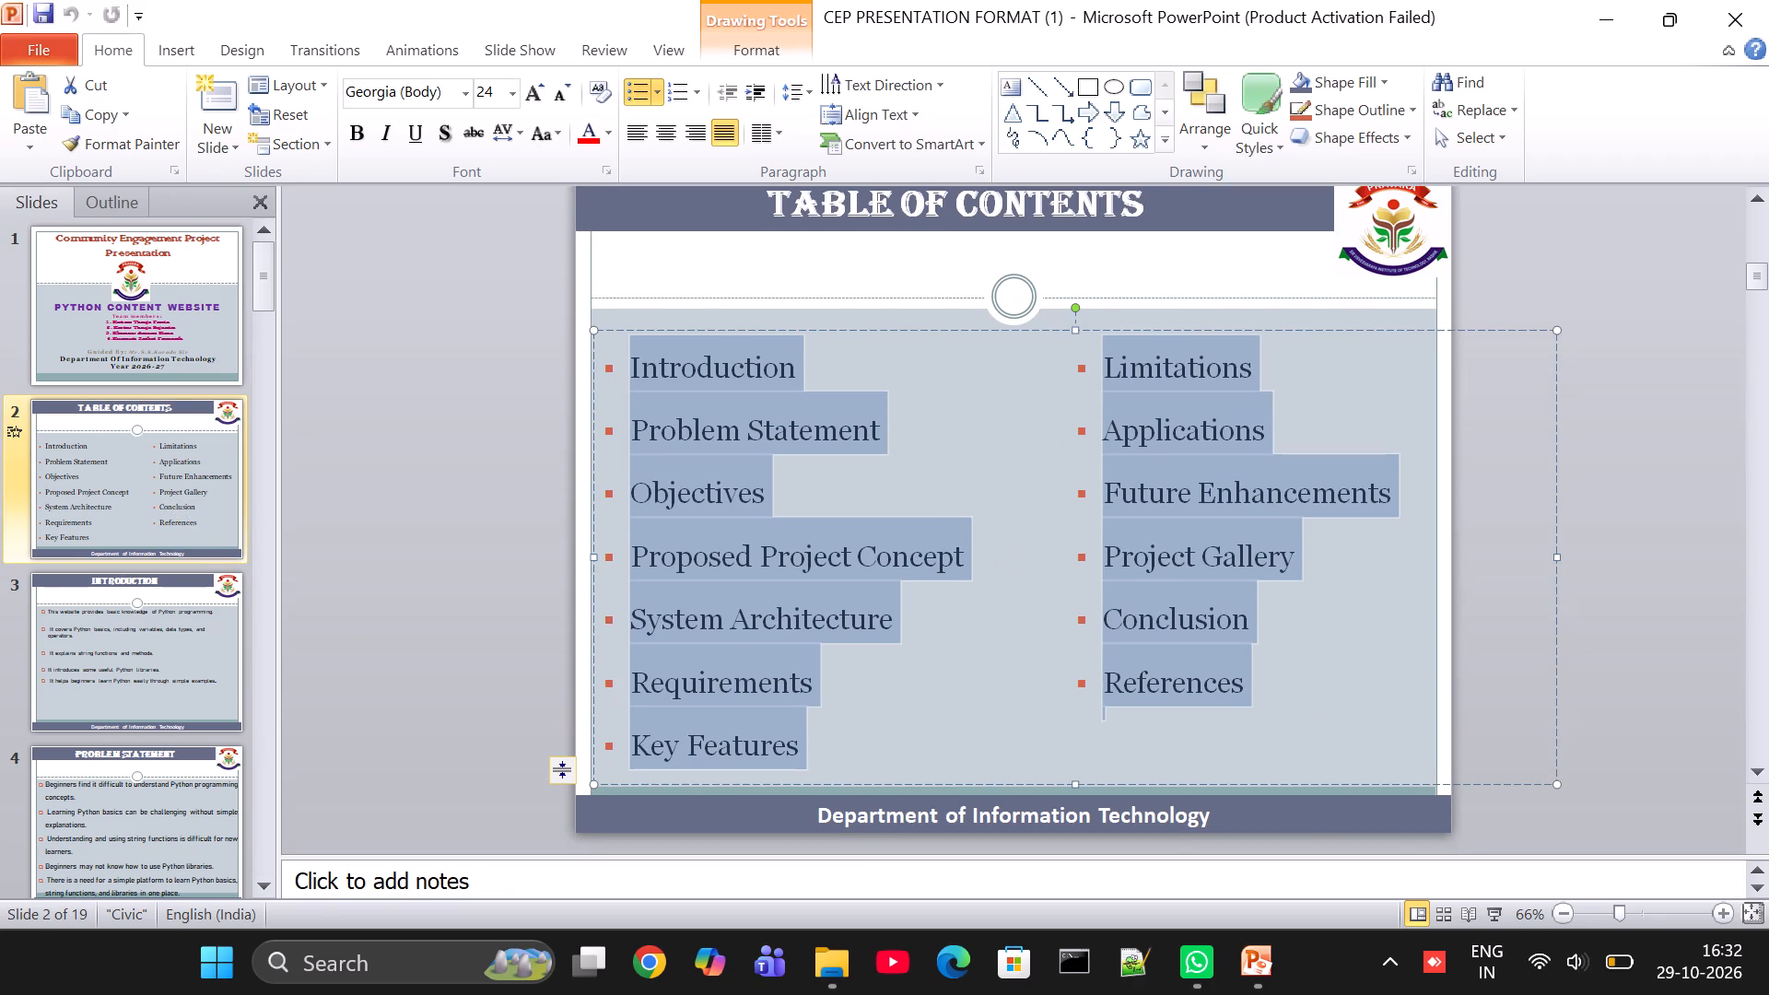
pyautogui.click(464, 91)
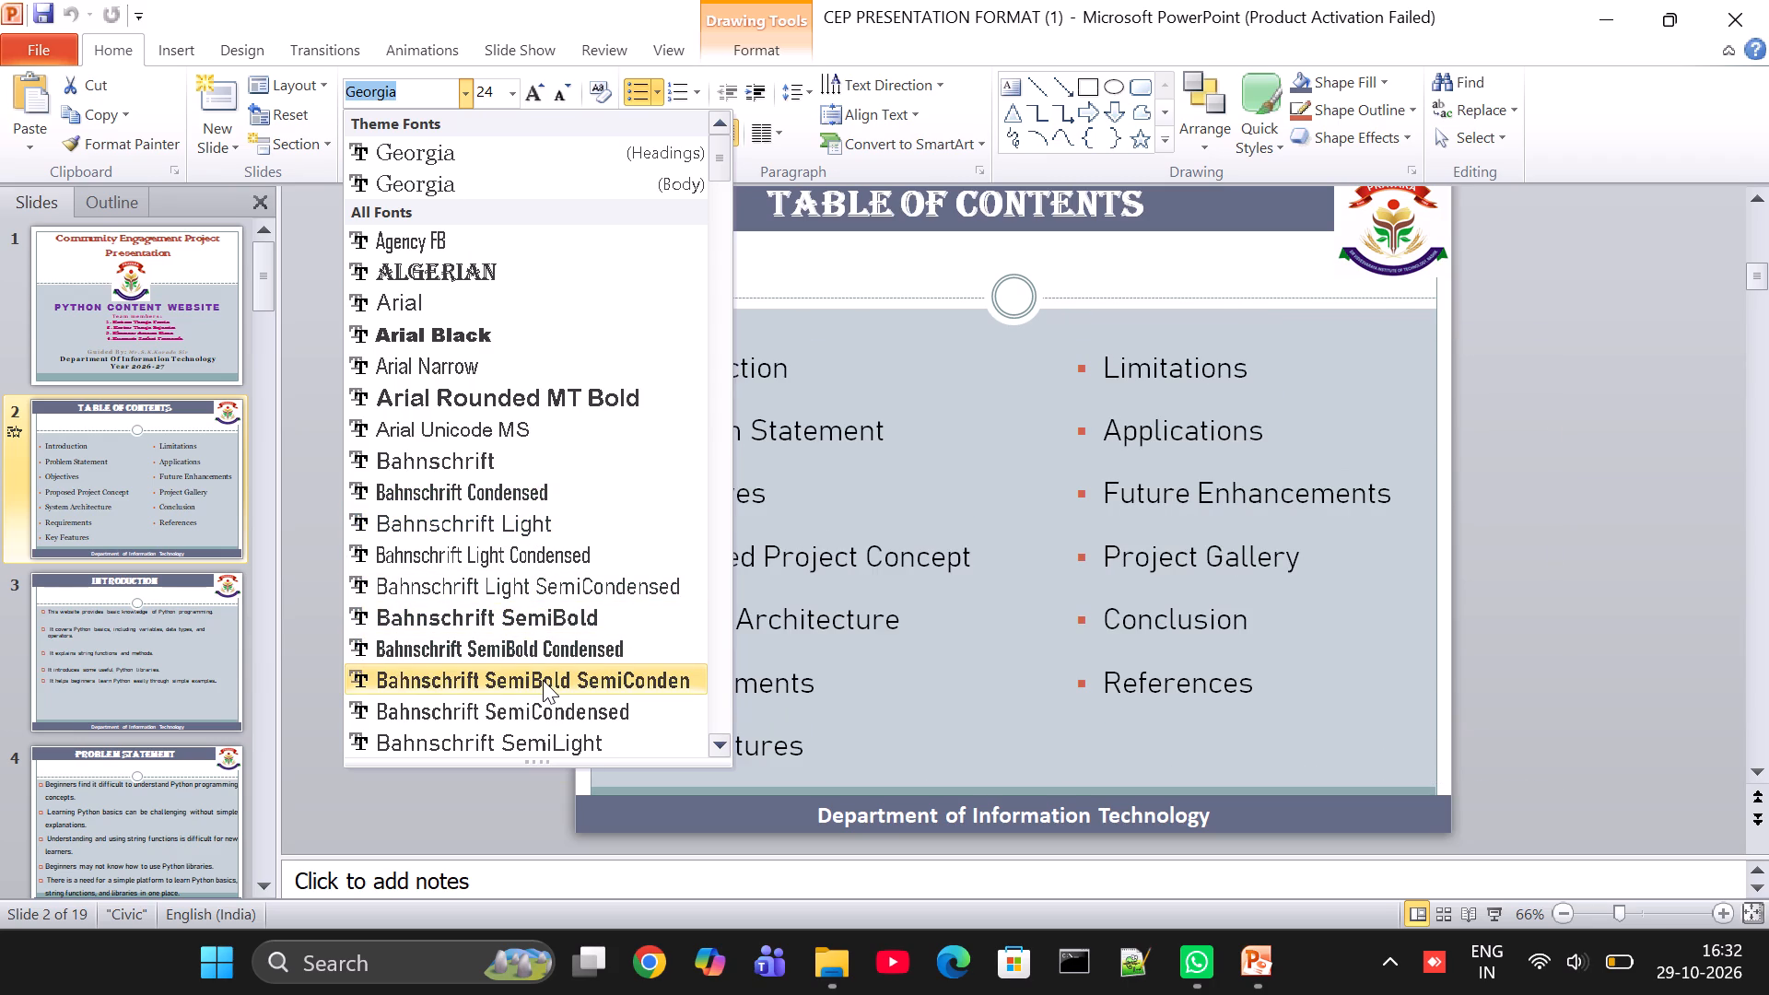
pyautogui.scroll(-2, 543, 680)
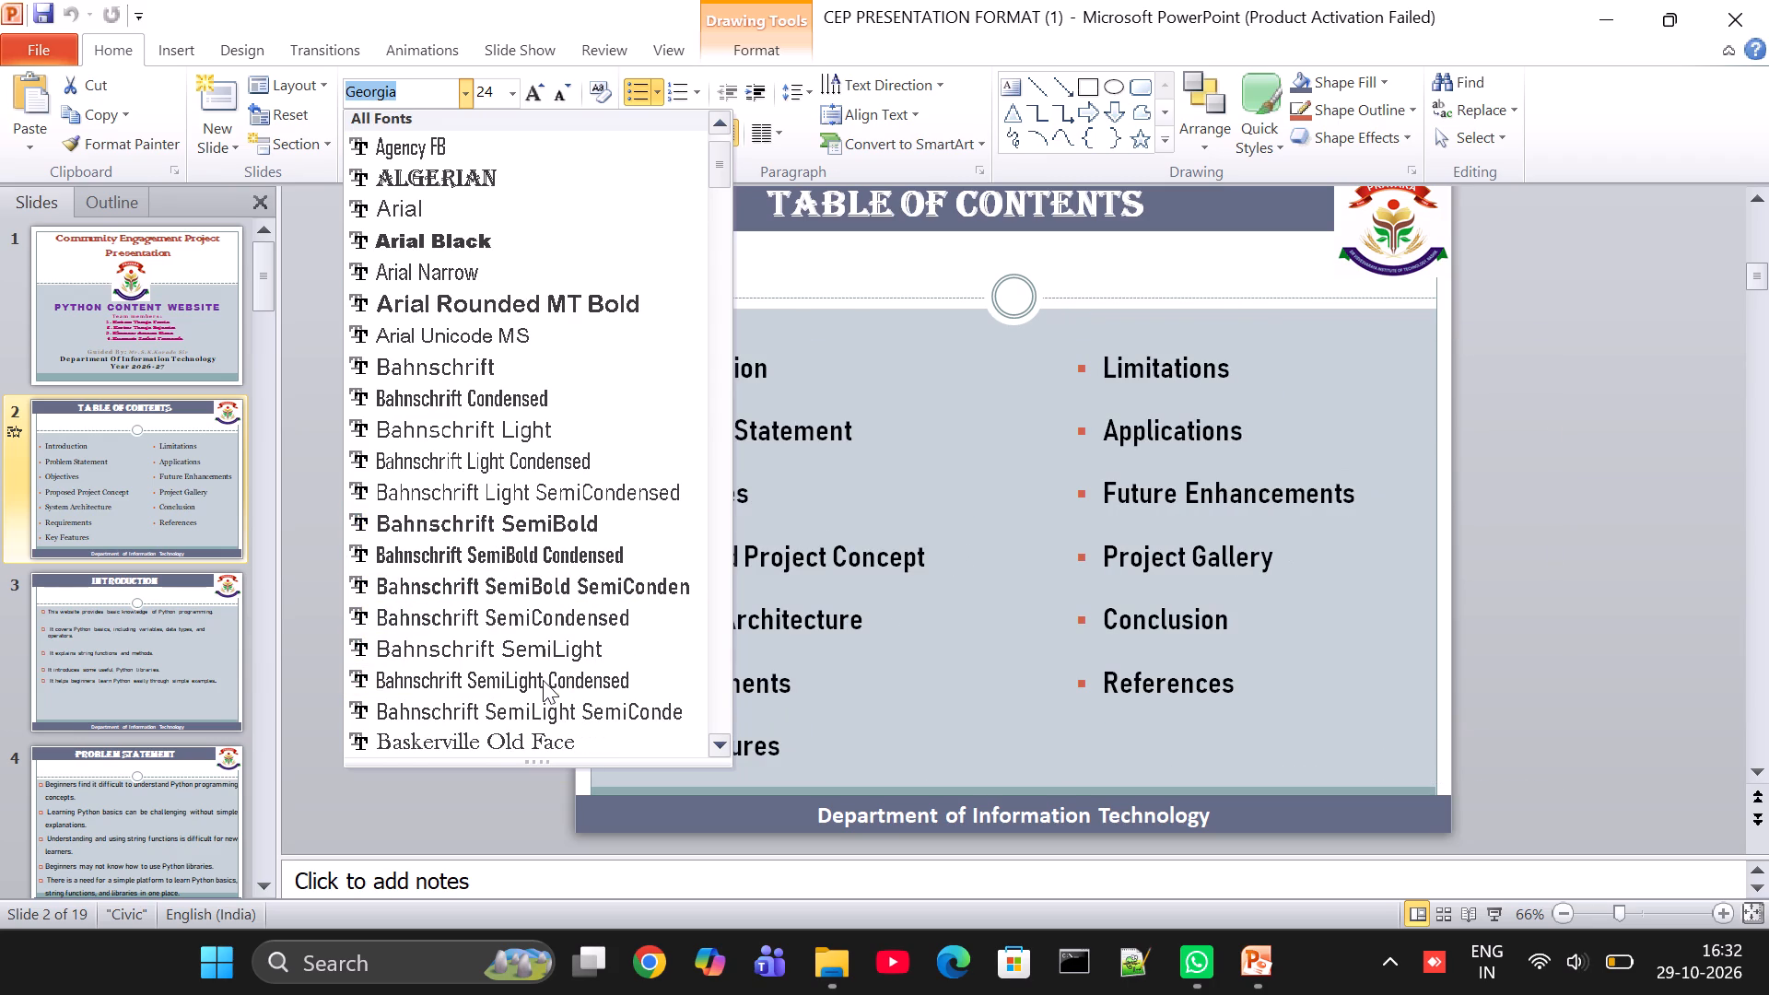
pyautogui.click(550, 743)
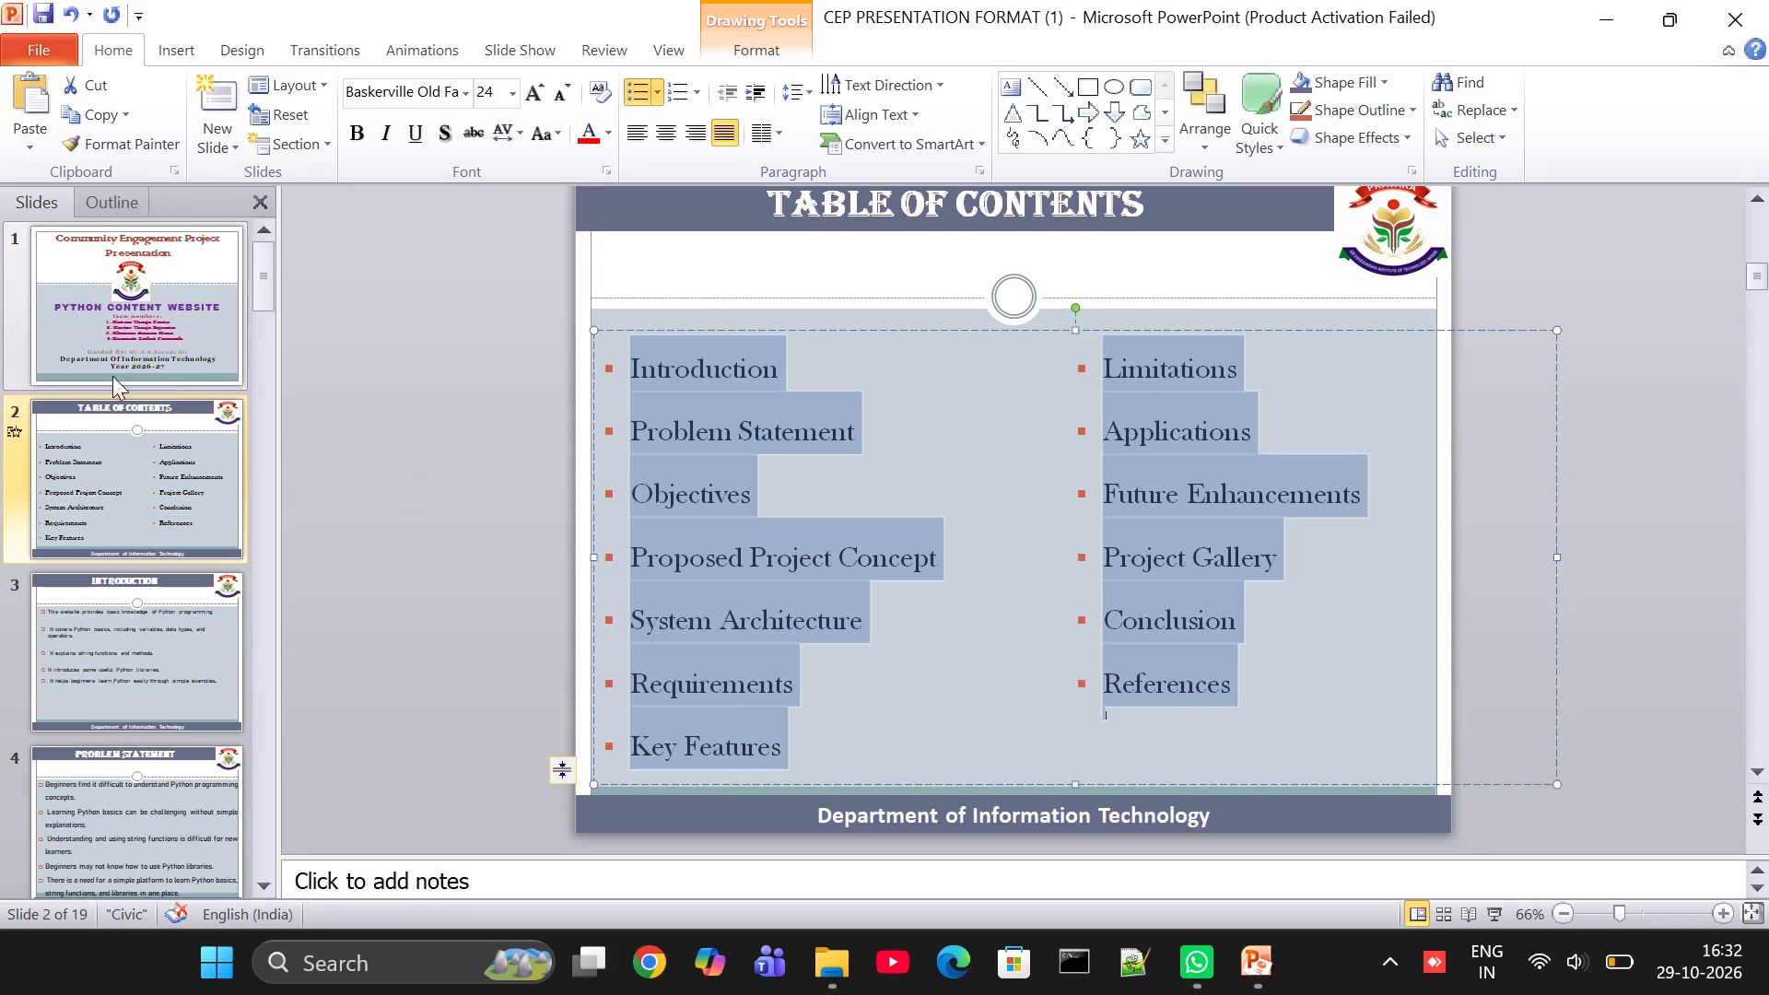
# Set the font of all bullet text on the "Introduction" slide to Baskerville Old Face.
pyautogui.click(182, 699)
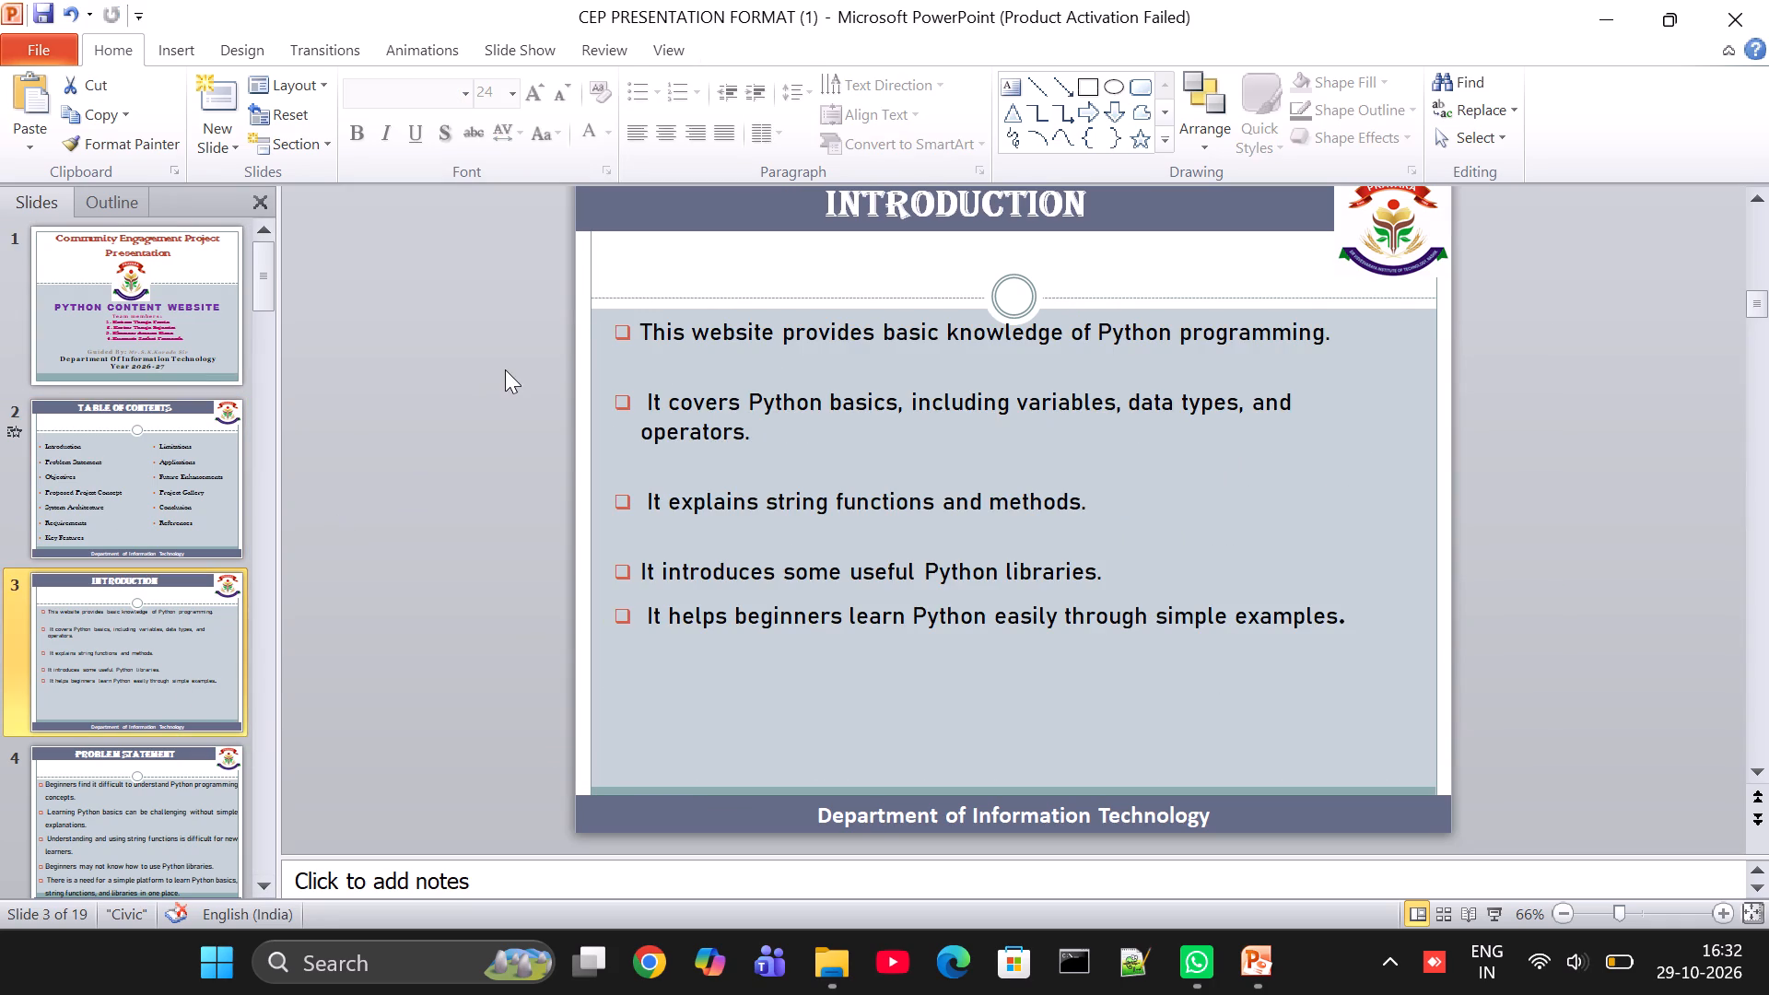
pyautogui.click(647, 324)
pyautogui.moveTo(647, 324); pyautogui.dragTo(987, 632)
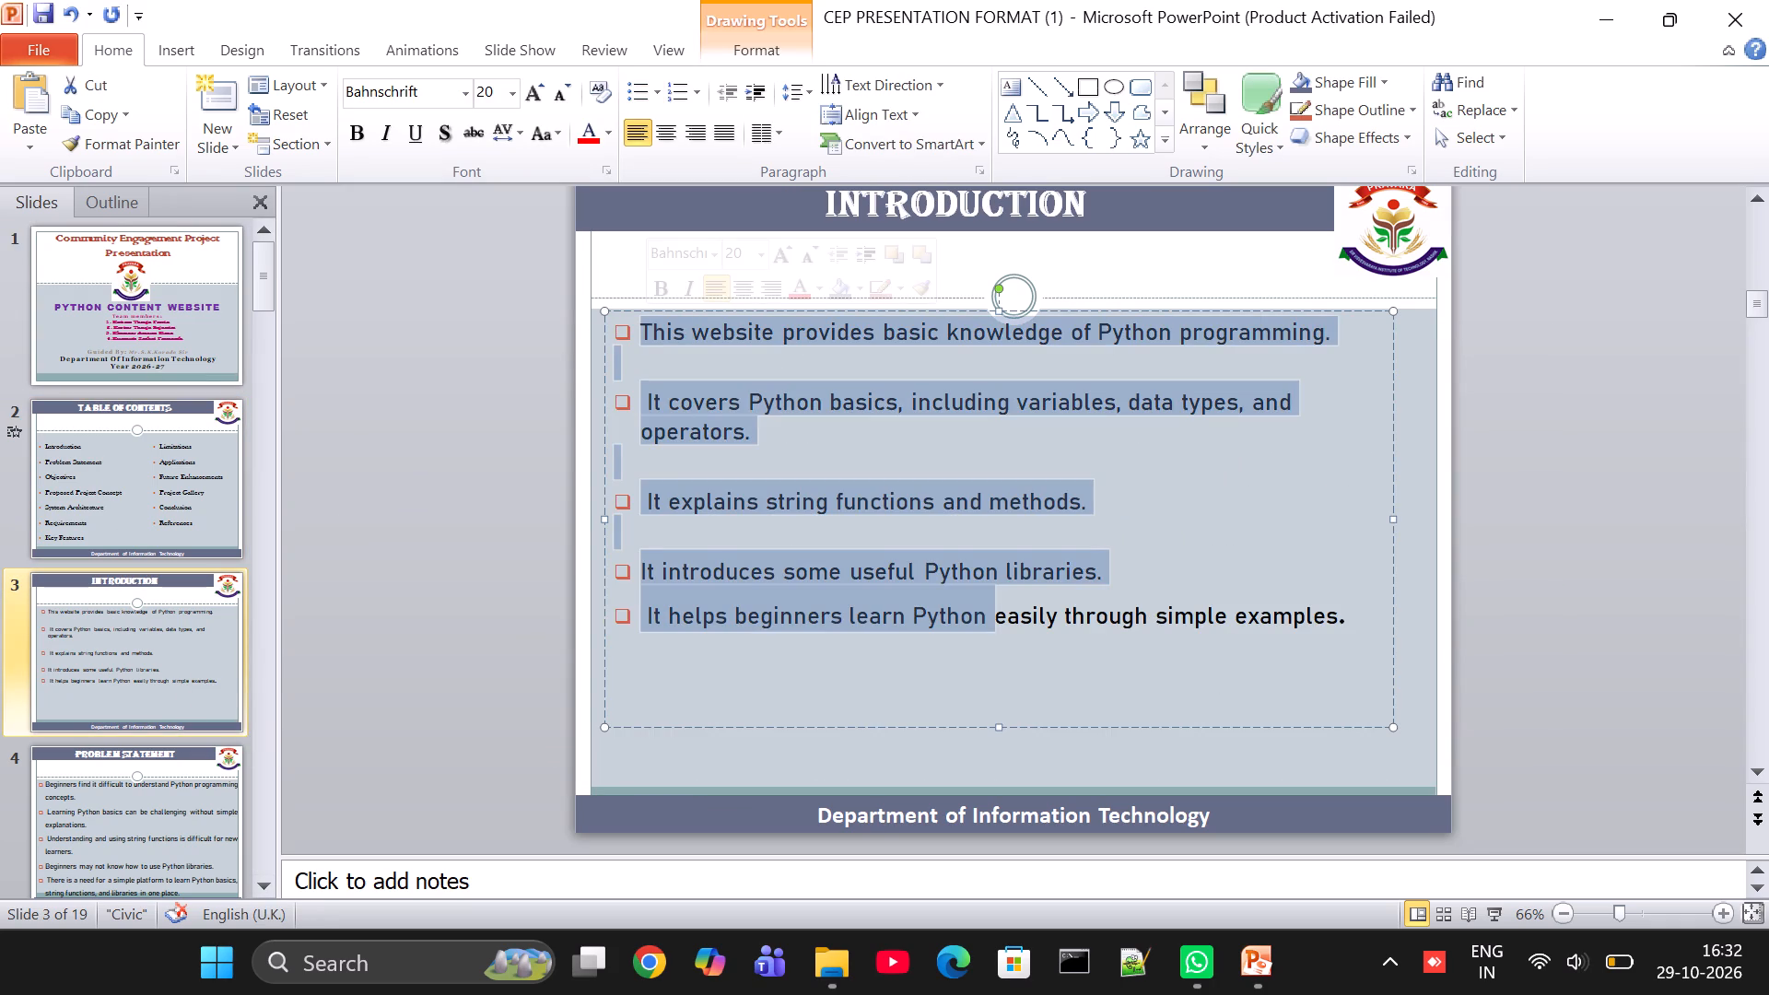
pyautogui.moveTo(987, 632); pyautogui.dragTo(1433, 635)
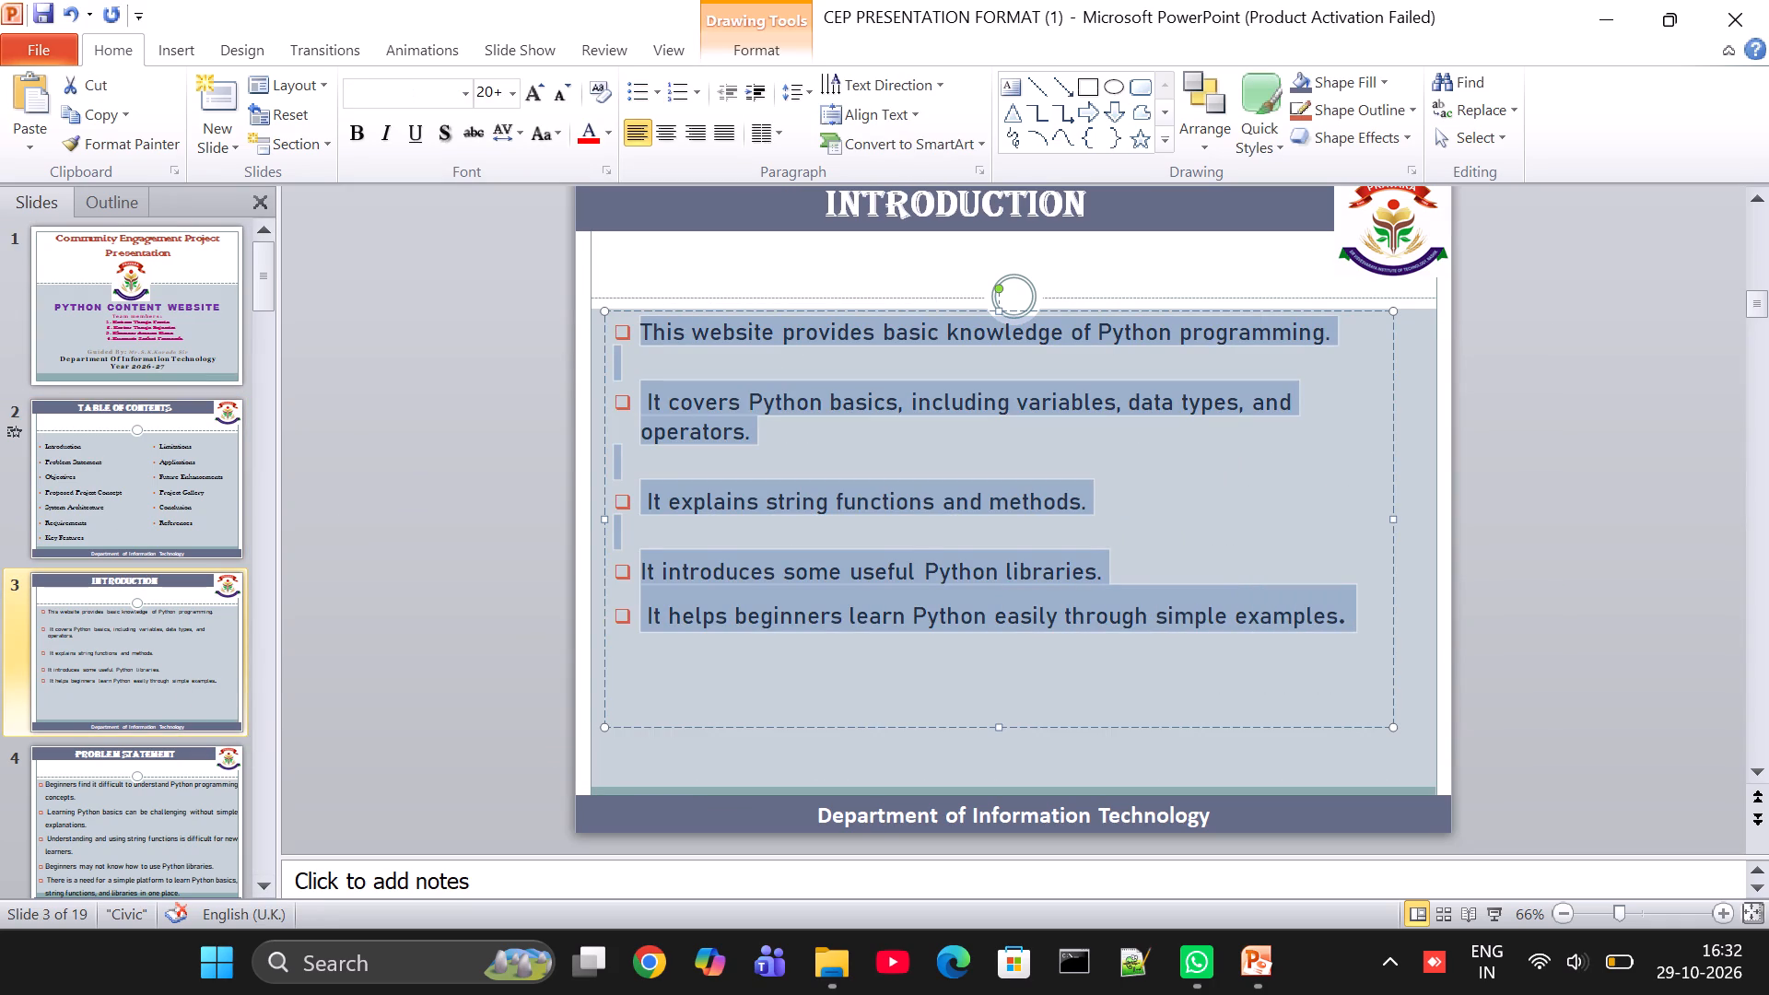
pyautogui.moveTo(1433, 635); pyautogui.dragTo(1385, 625)
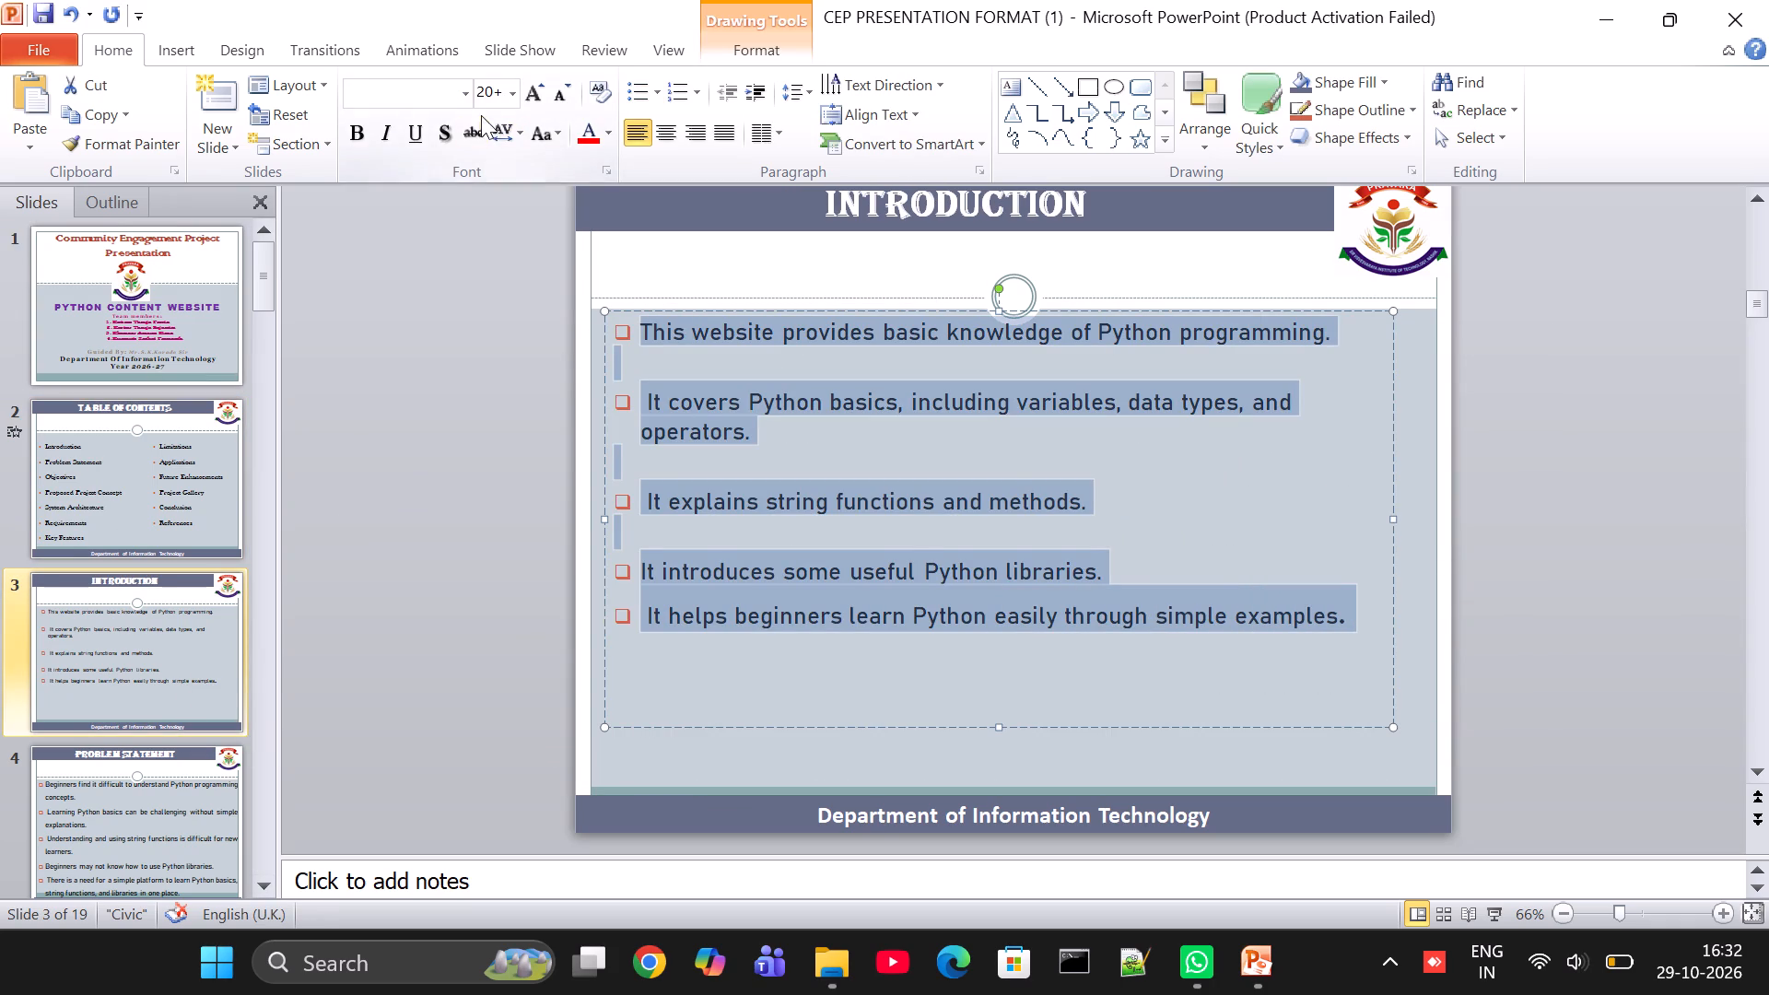
pyautogui.click(473, 98)
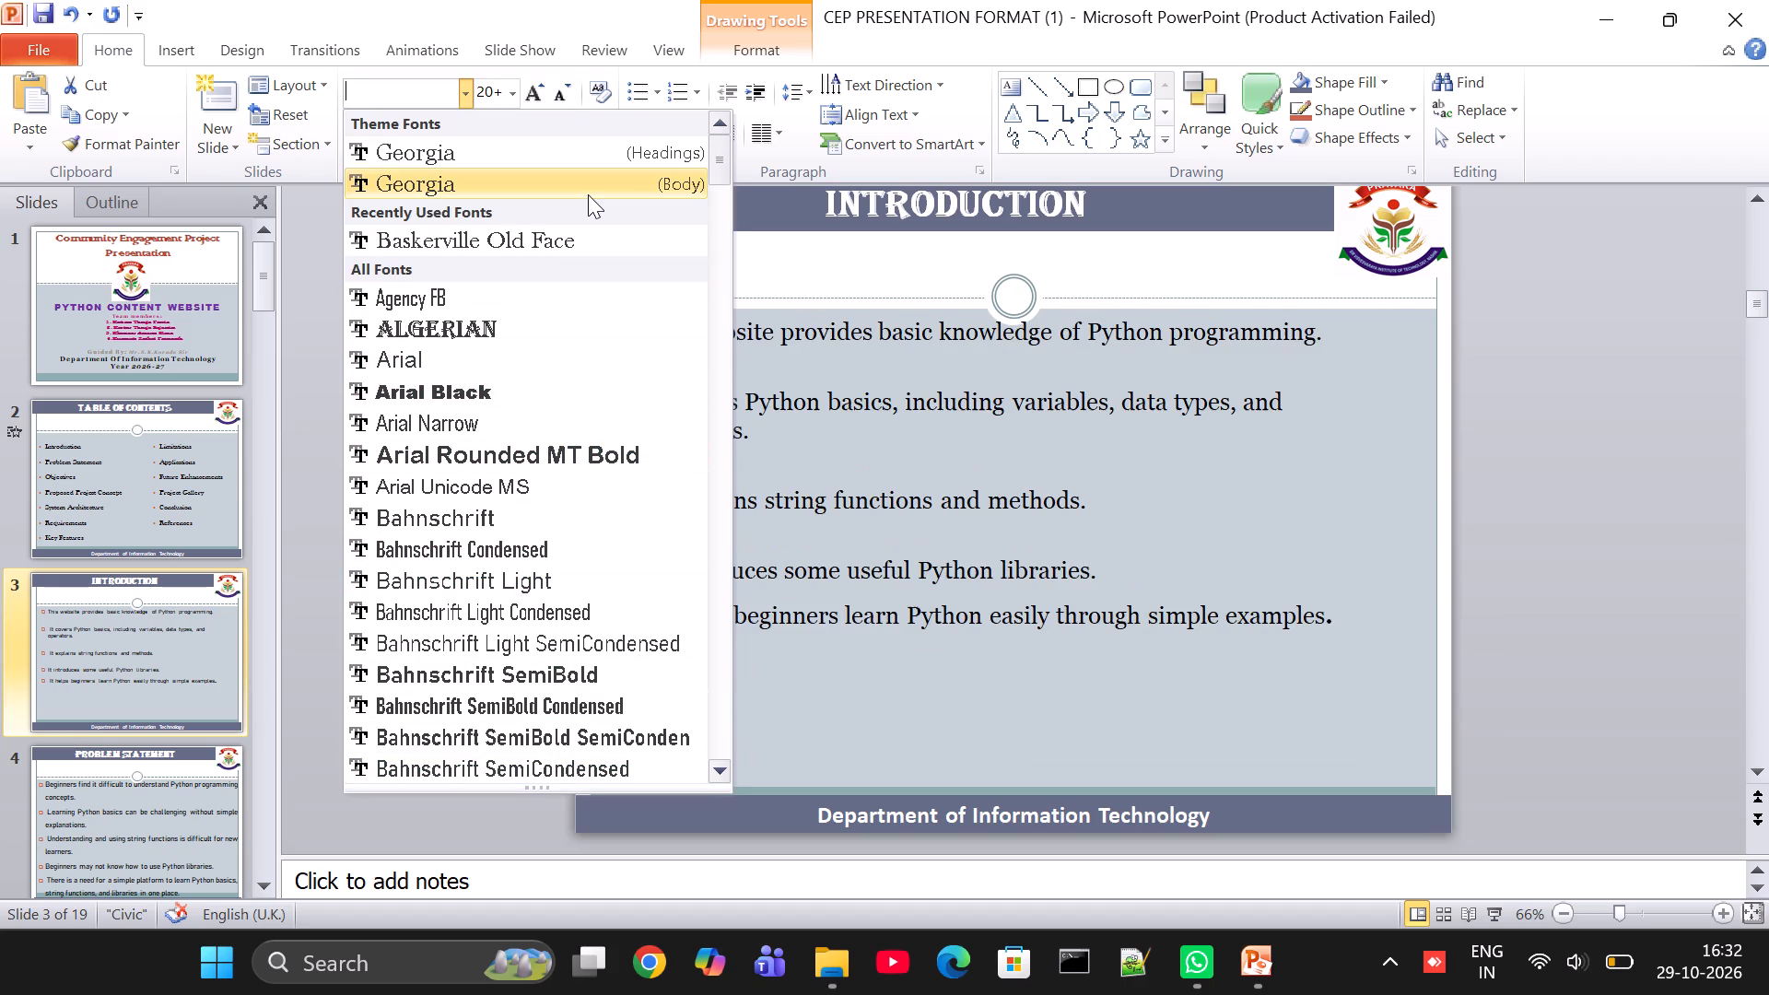
pyautogui.click(583, 257)
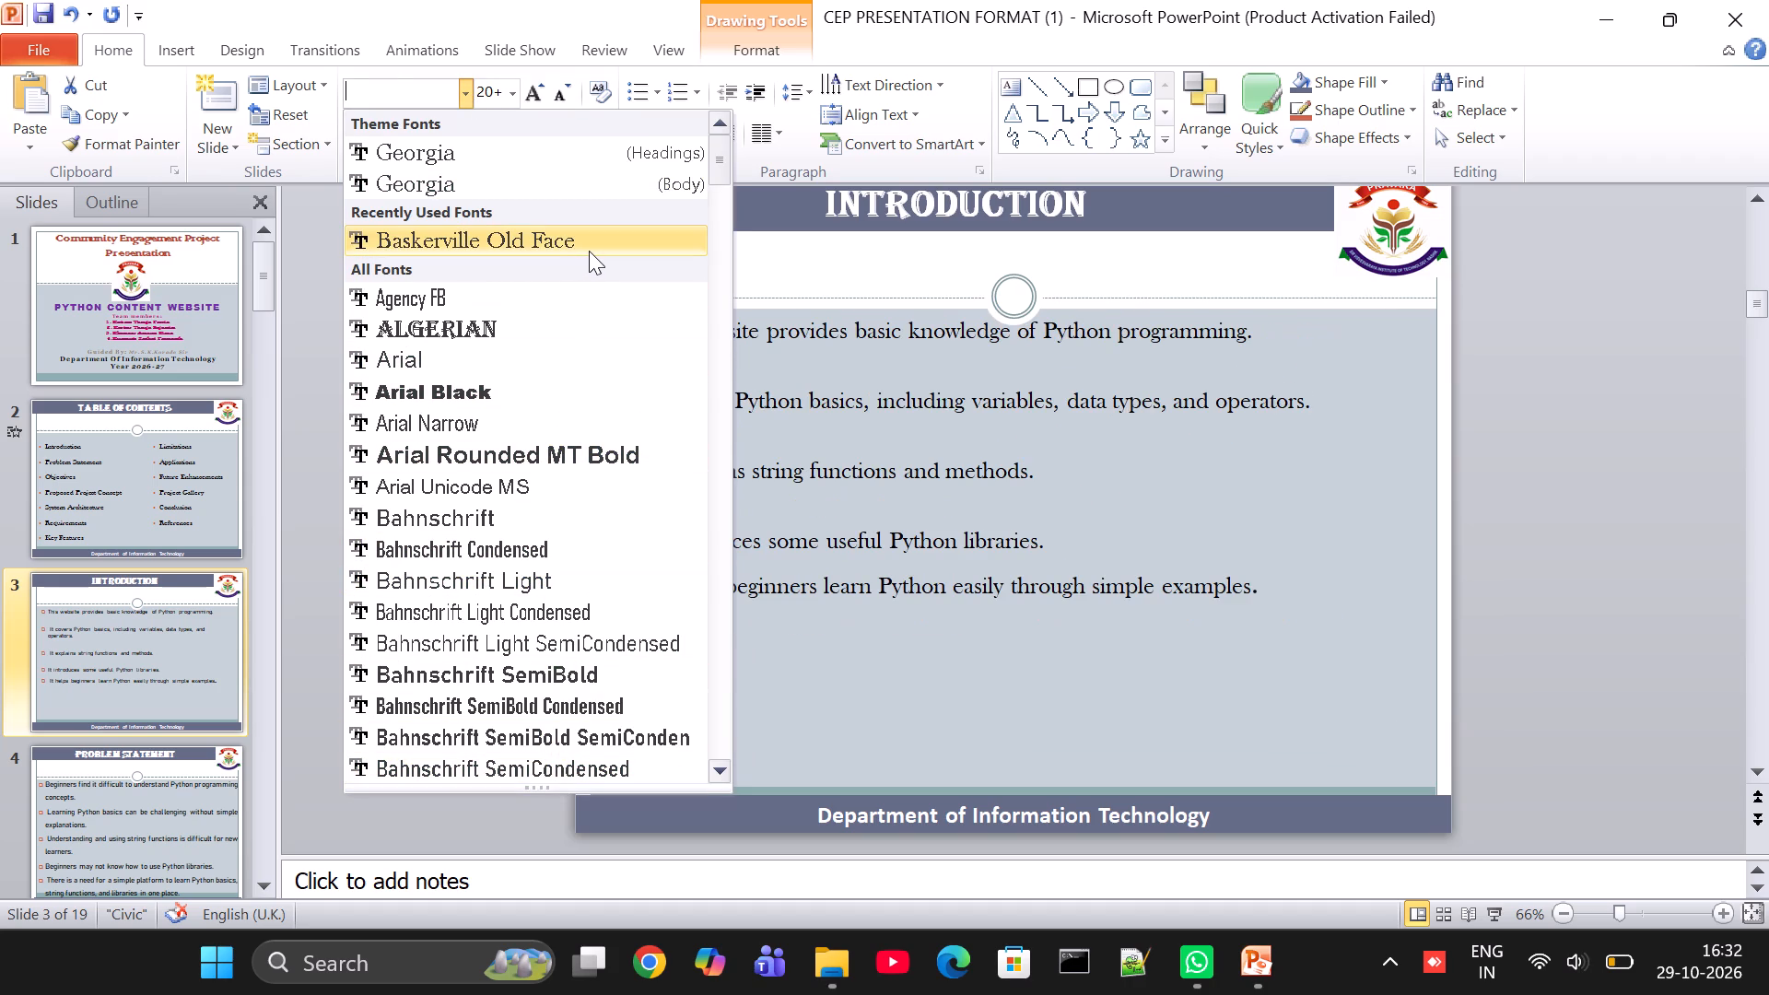
pyautogui.click(589, 251)
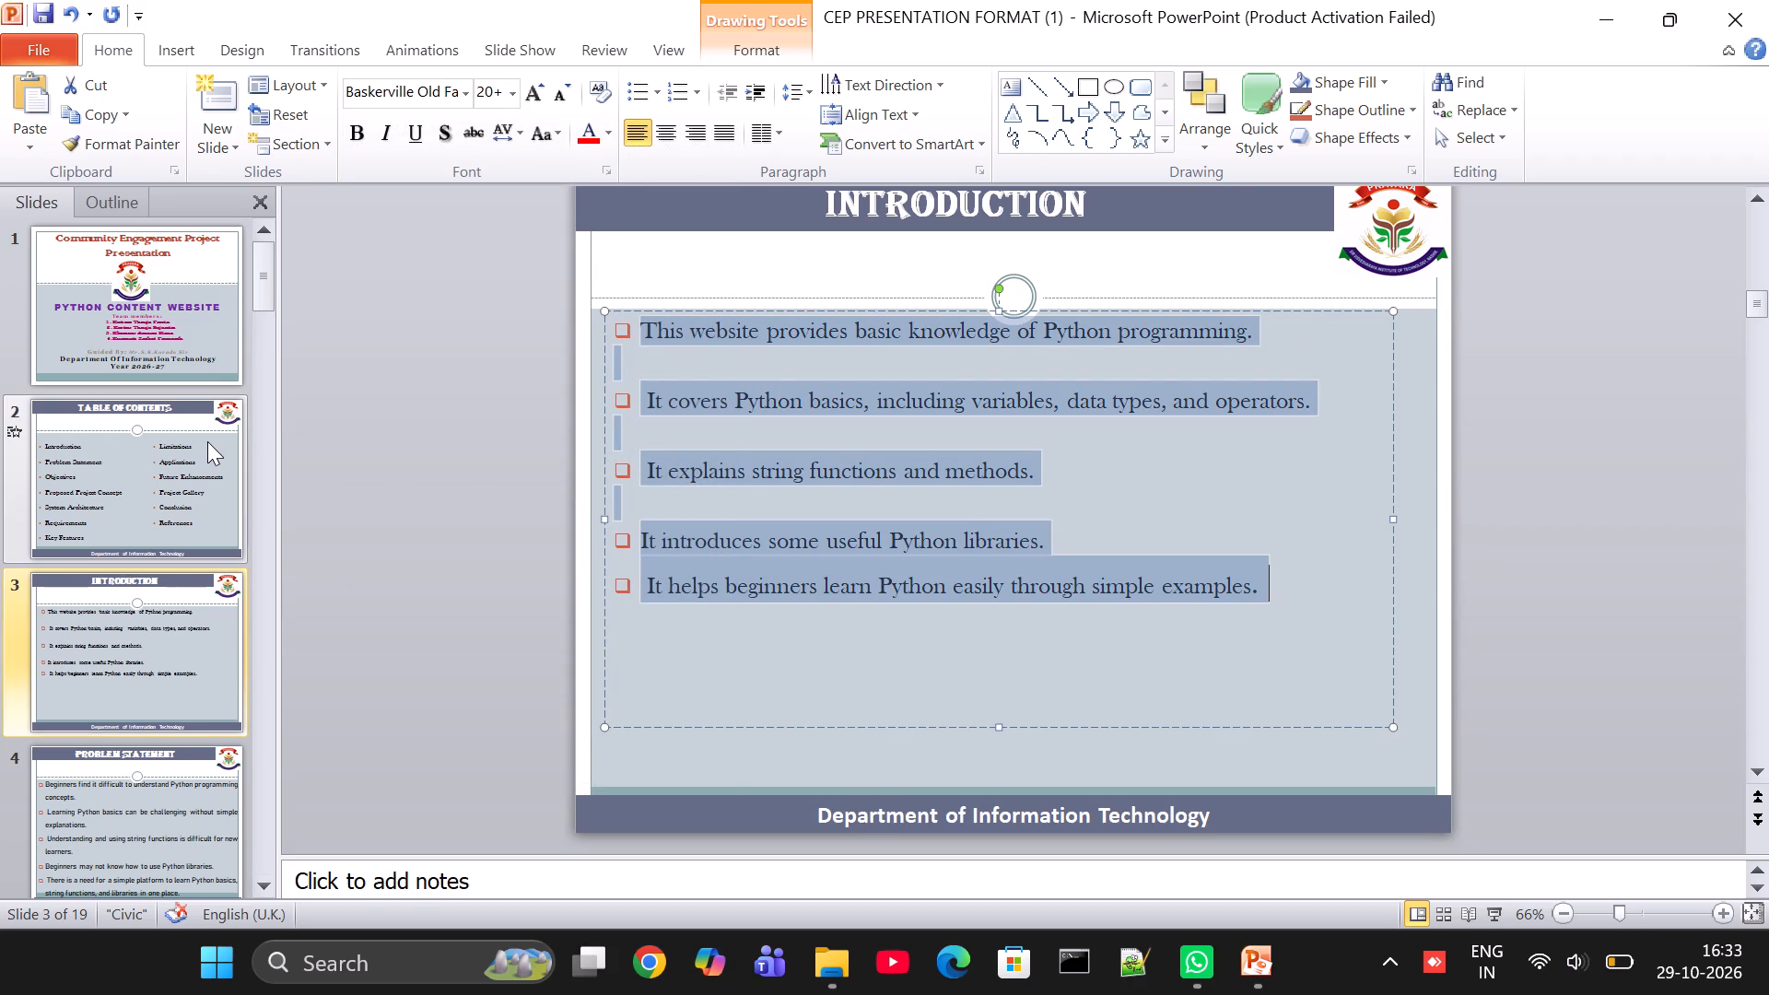
# Check the "Table of Contents" text size and set all bullet text on the "Introduction" slide to size 24.
pyautogui.click(207, 441)
pyautogui.click(680, 387)
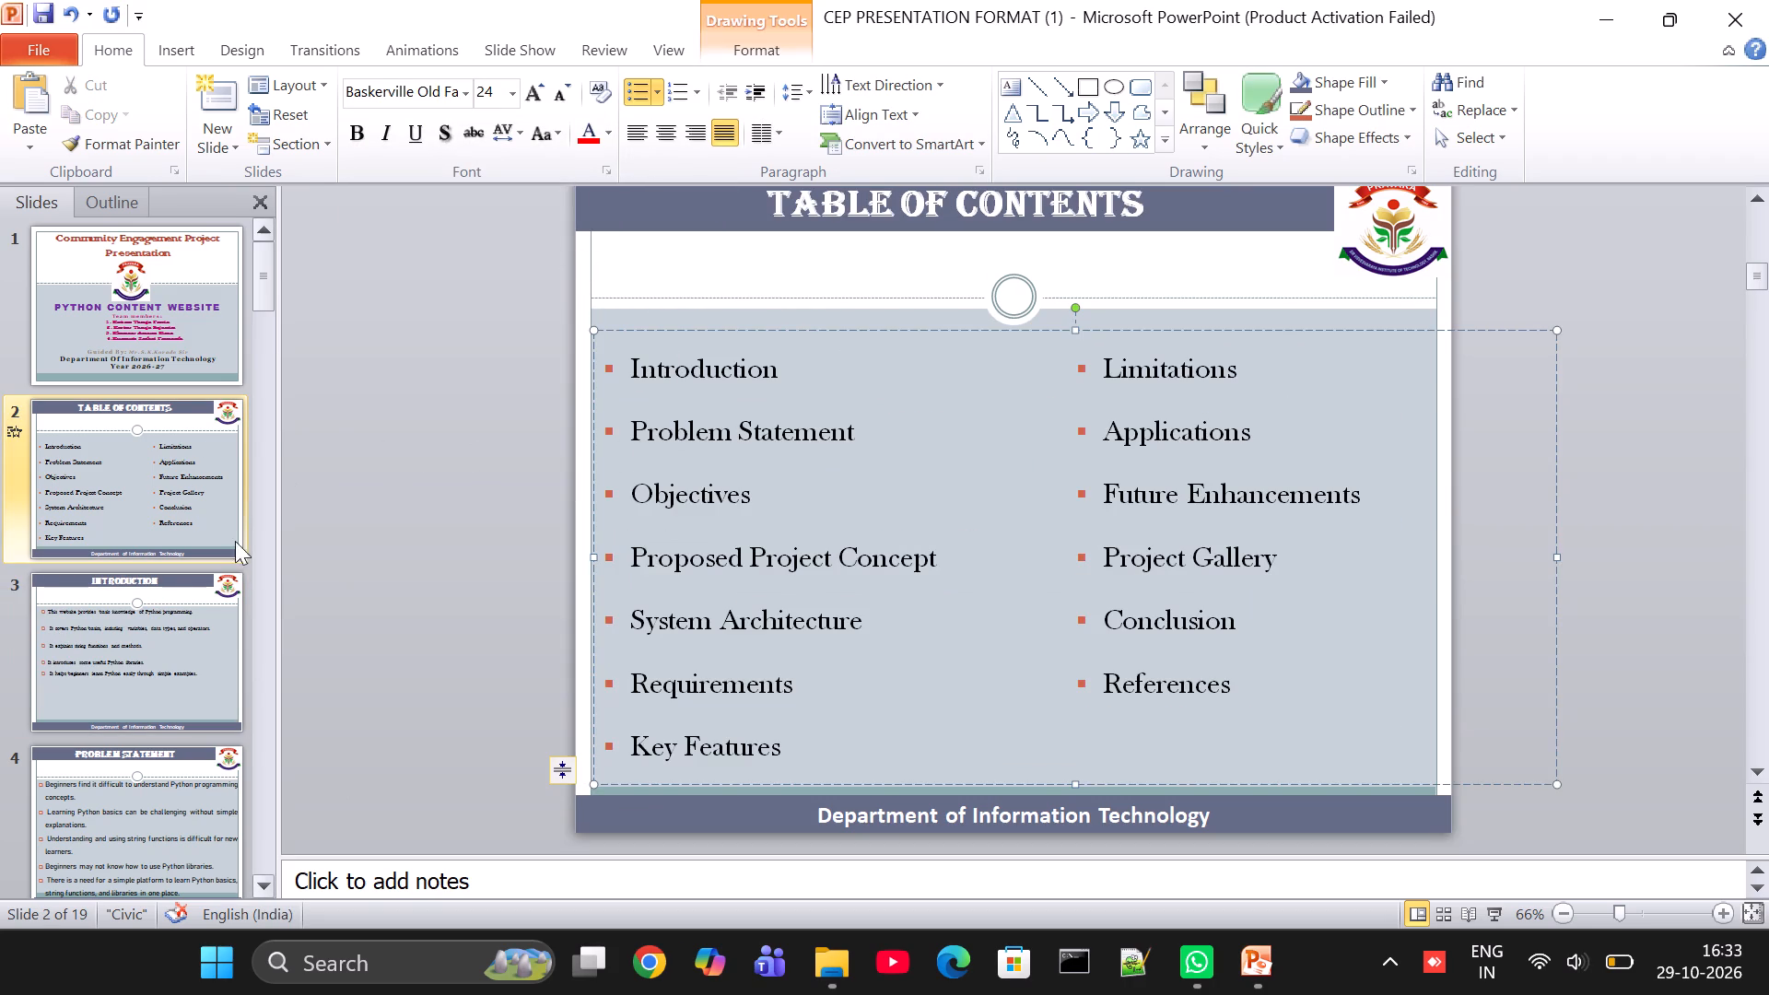
pyautogui.click(158, 630)
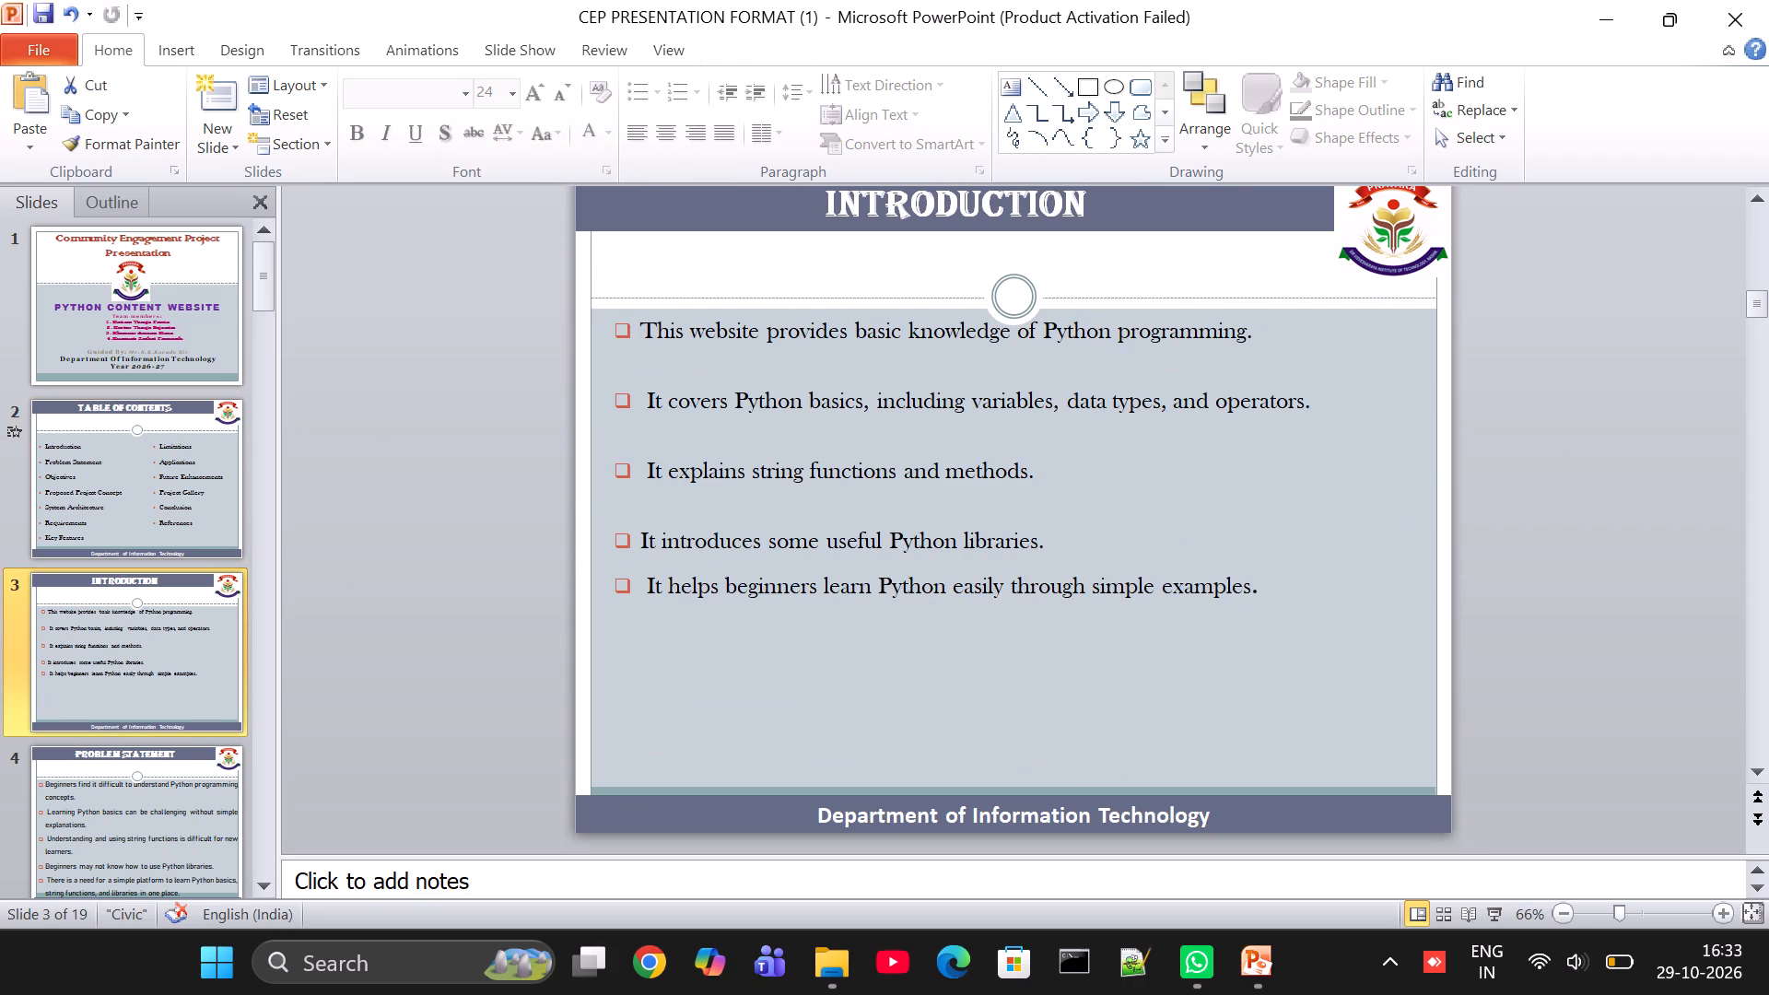
pyautogui.click(647, 323)
pyautogui.moveTo(647, 323); pyautogui.dragTo(1190, 613)
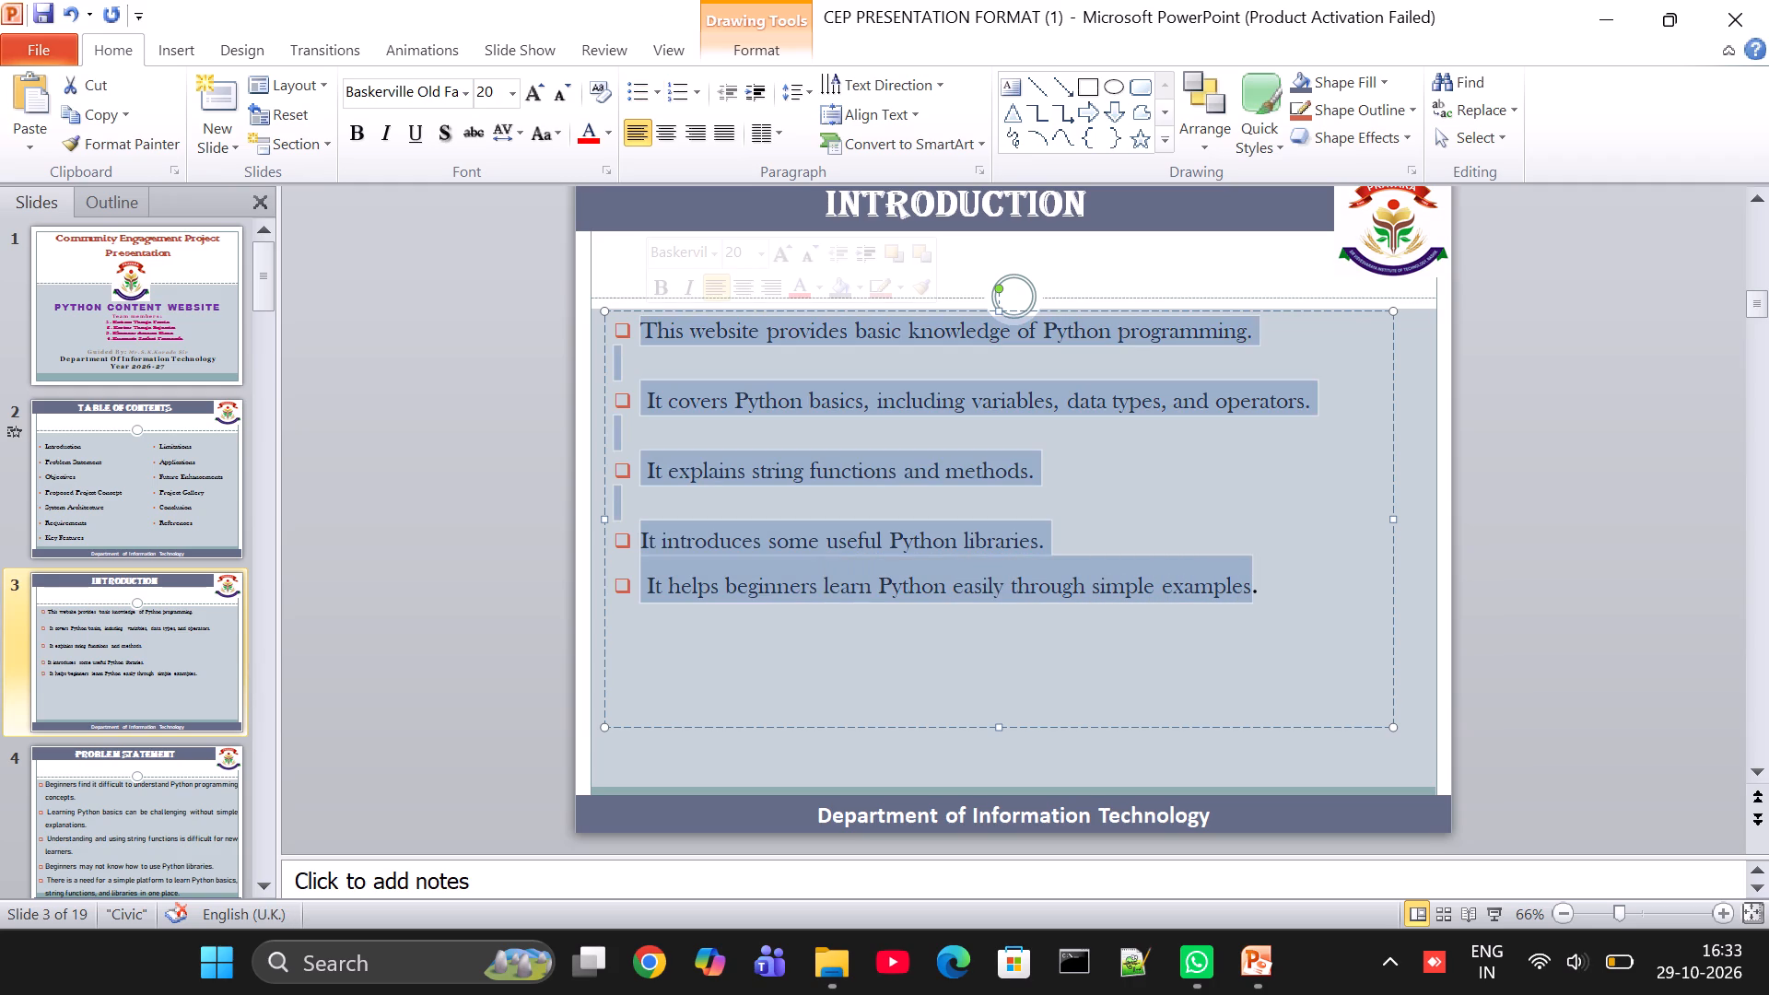
pyautogui.moveTo(1190, 613); pyautogui.dragTo(1261, 613)
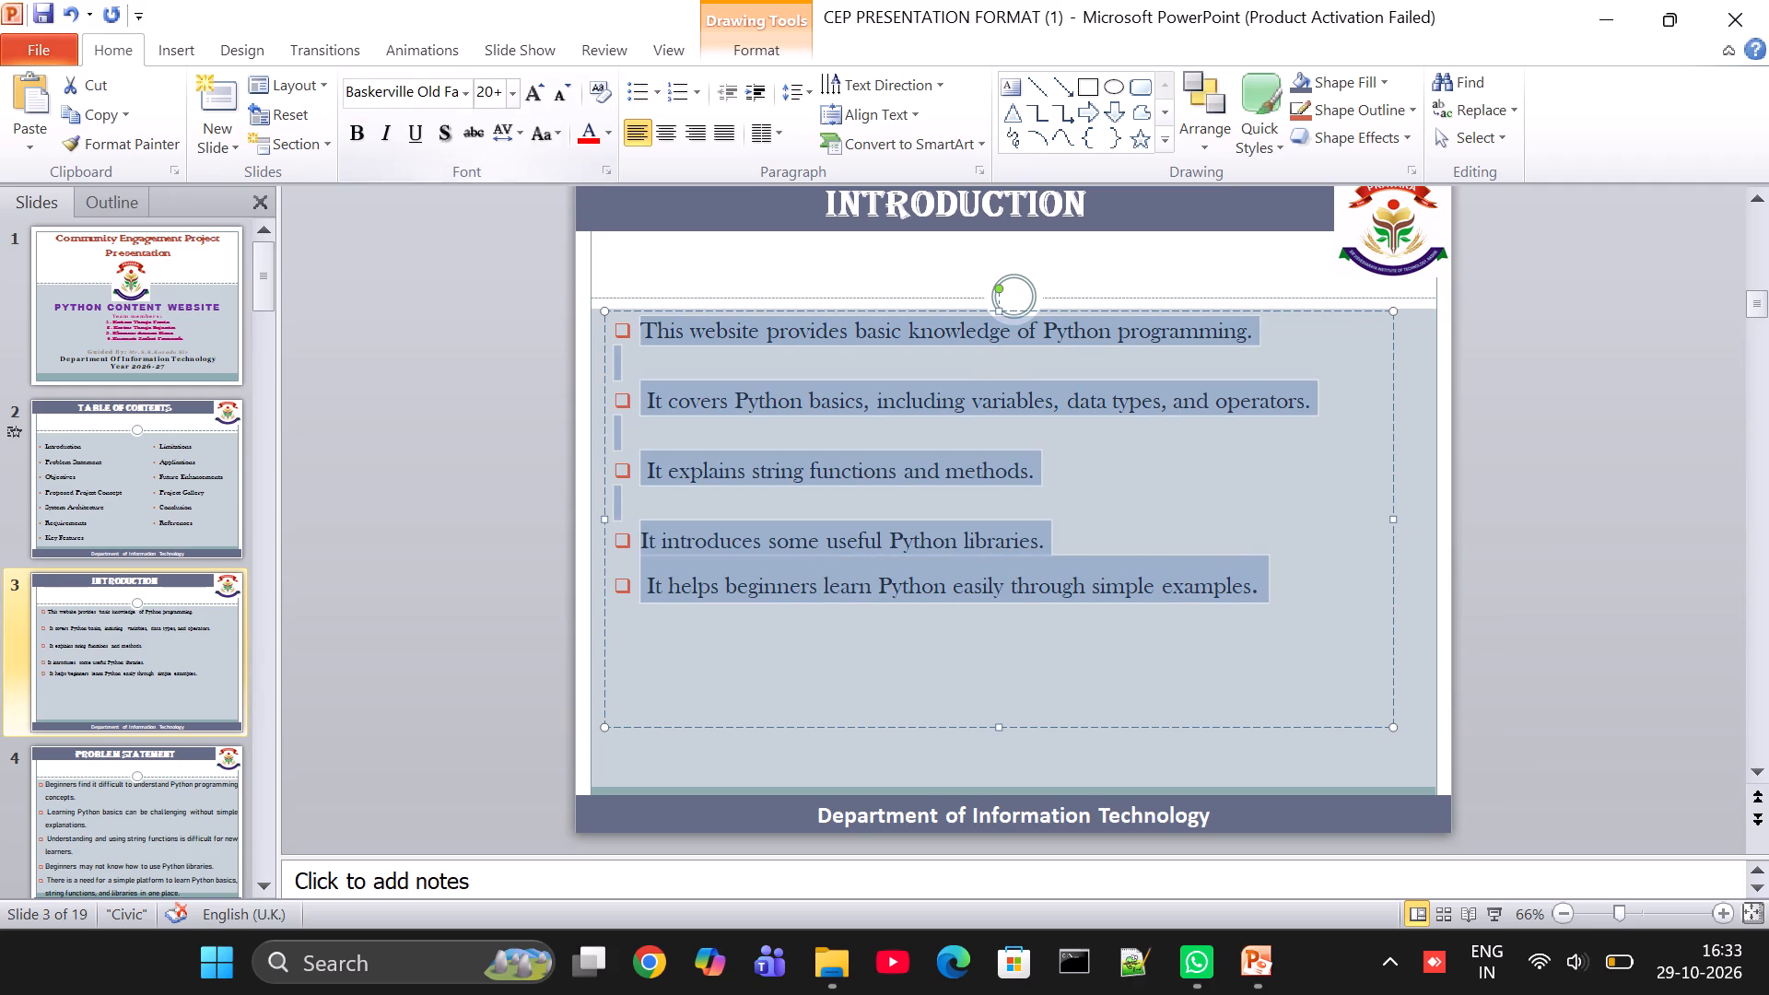
pyautogui.click(512, 101)
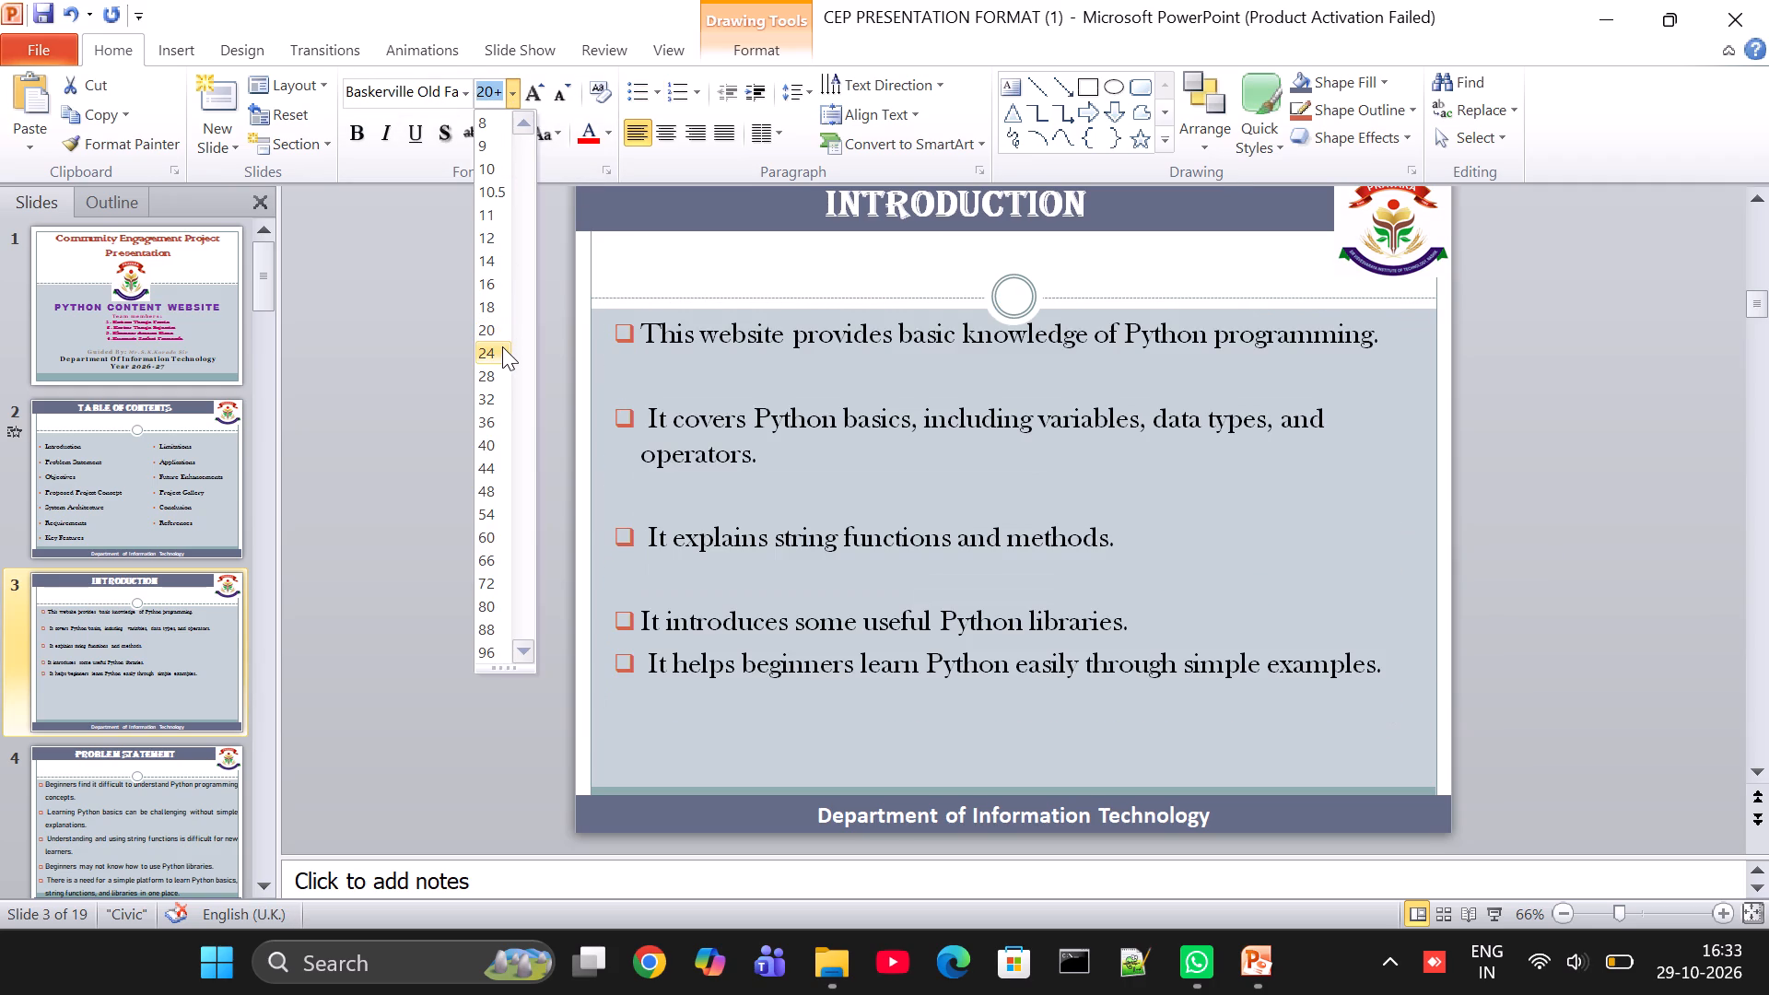
pyautogui.click(502, 346)
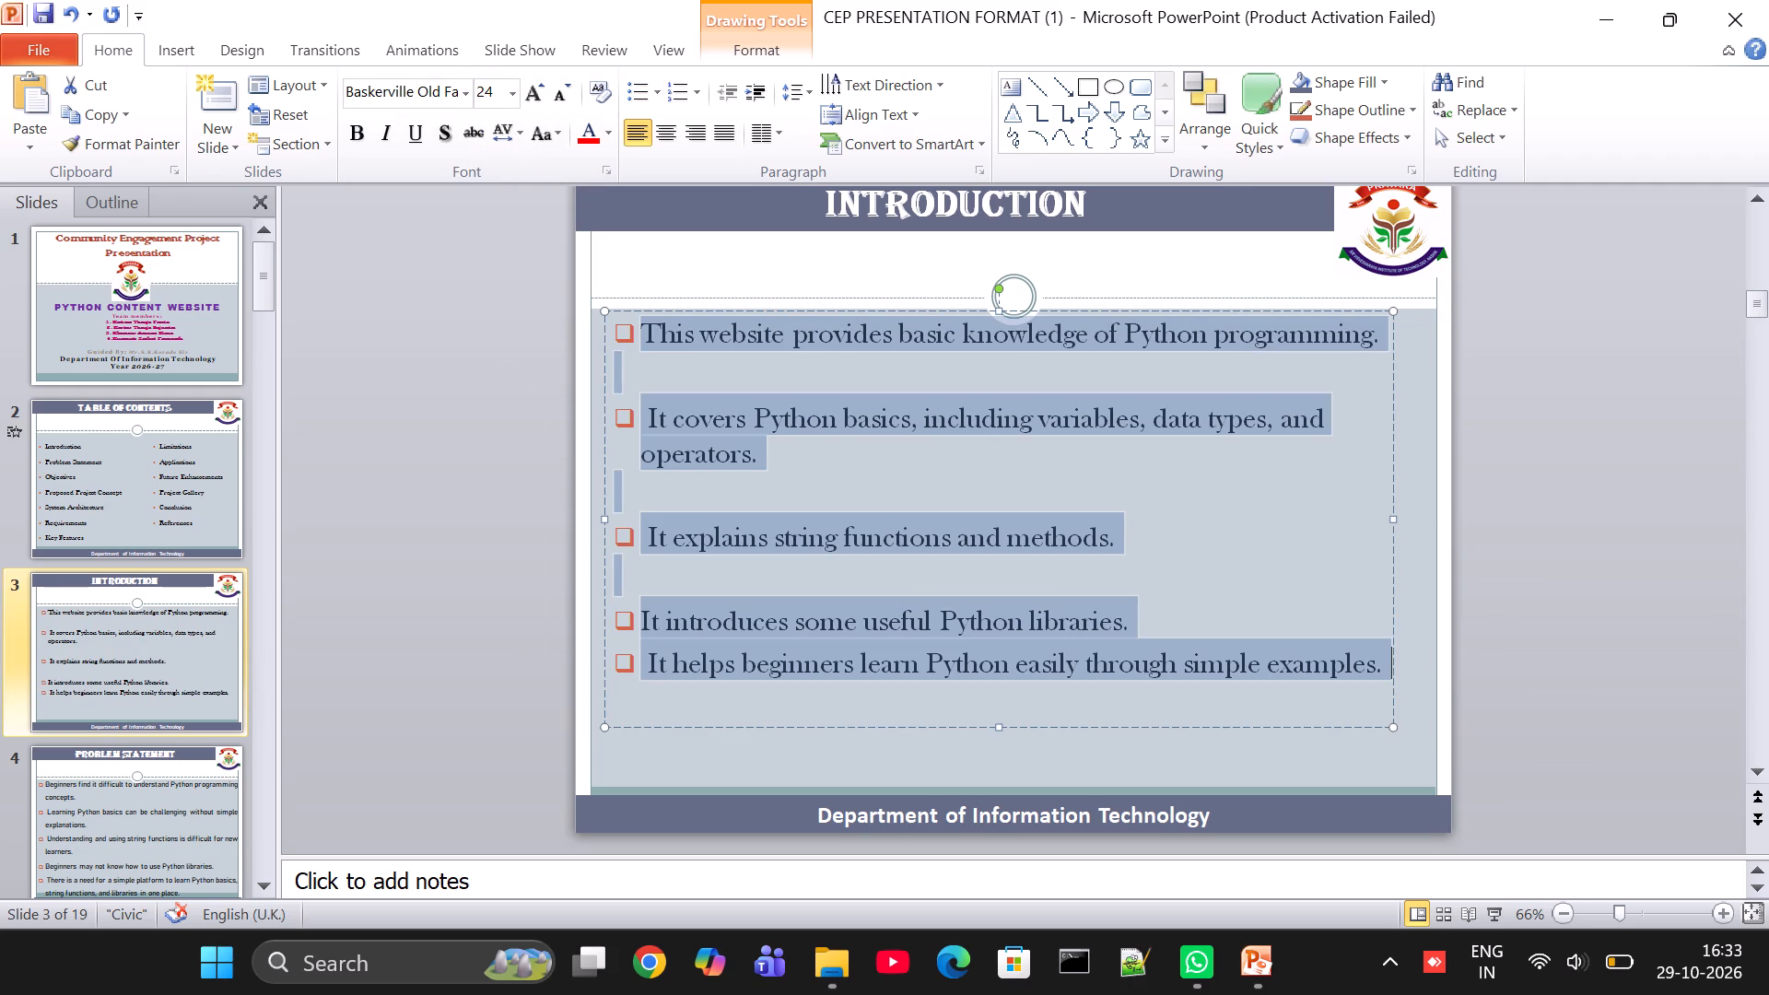
# Insert a blank, unbulleted line after "It introduces some useful Python libraries." on the "Introduction" slide.
pyautogui.click(799, 569)
pyautogui.click(1120, 628)
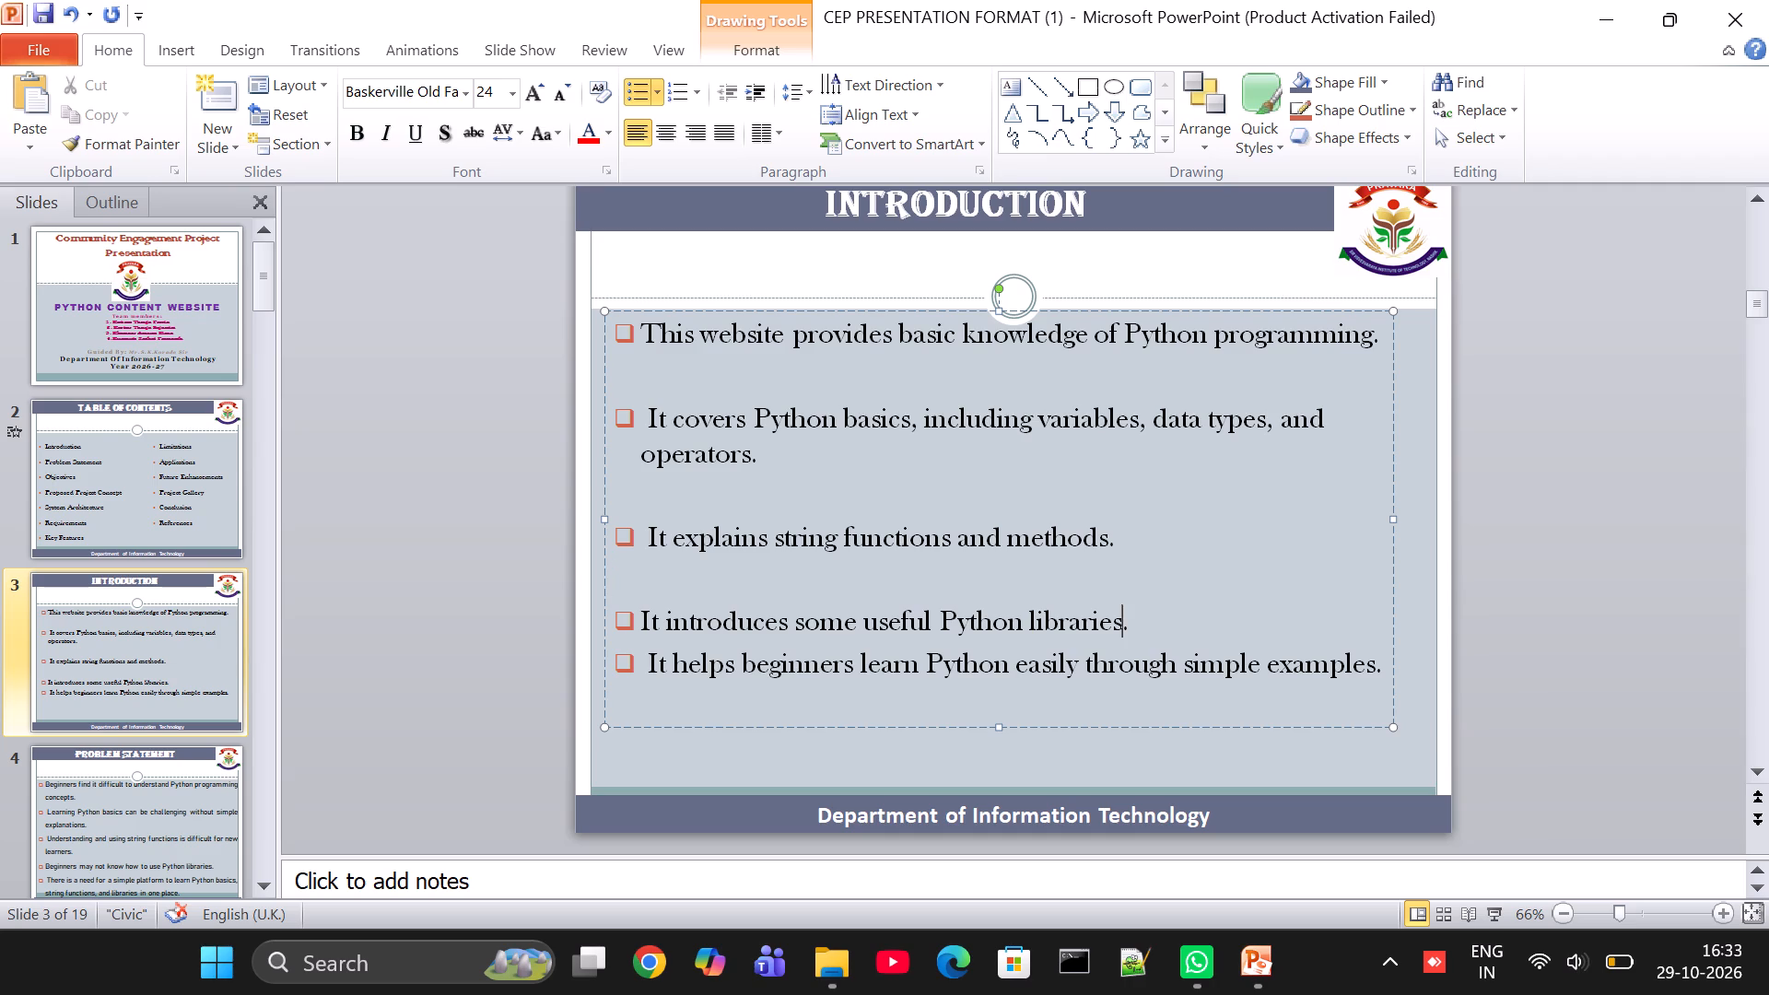
pyautogui.press('Right')
pyautogui.press('Return')
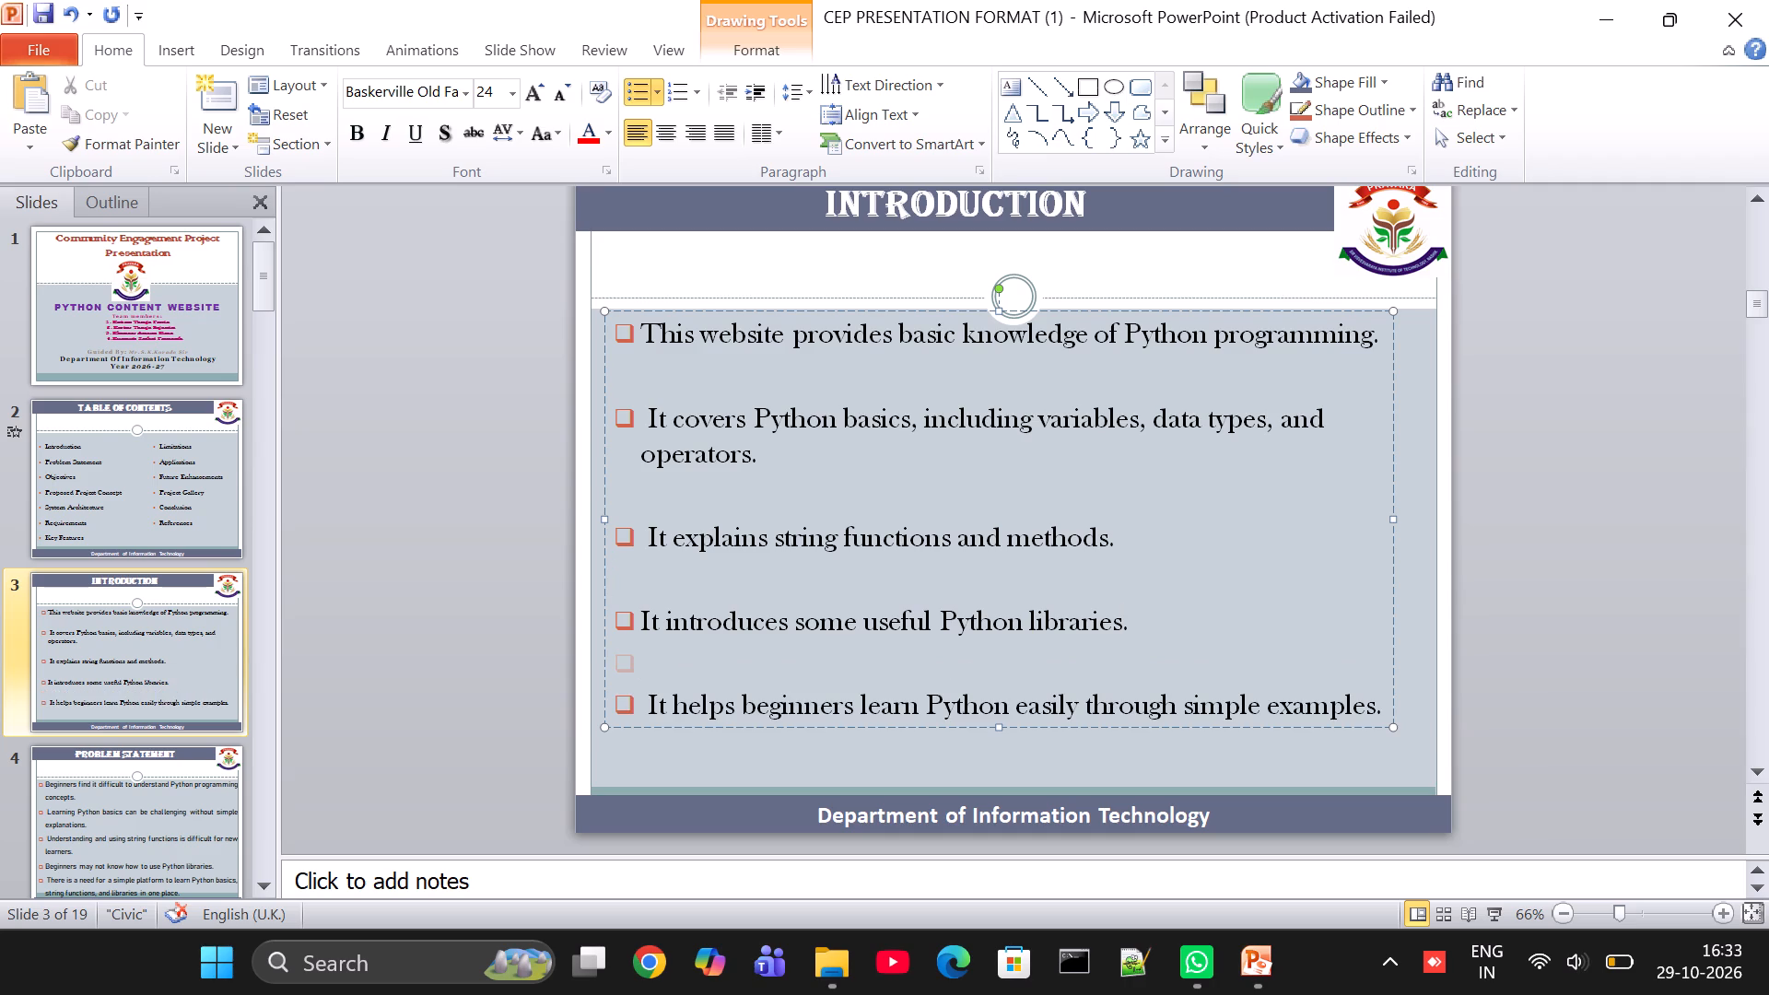
pyautogui.press('\\')
pyautogui.press('BackSpace')
pyautogui.press('BackSpace')
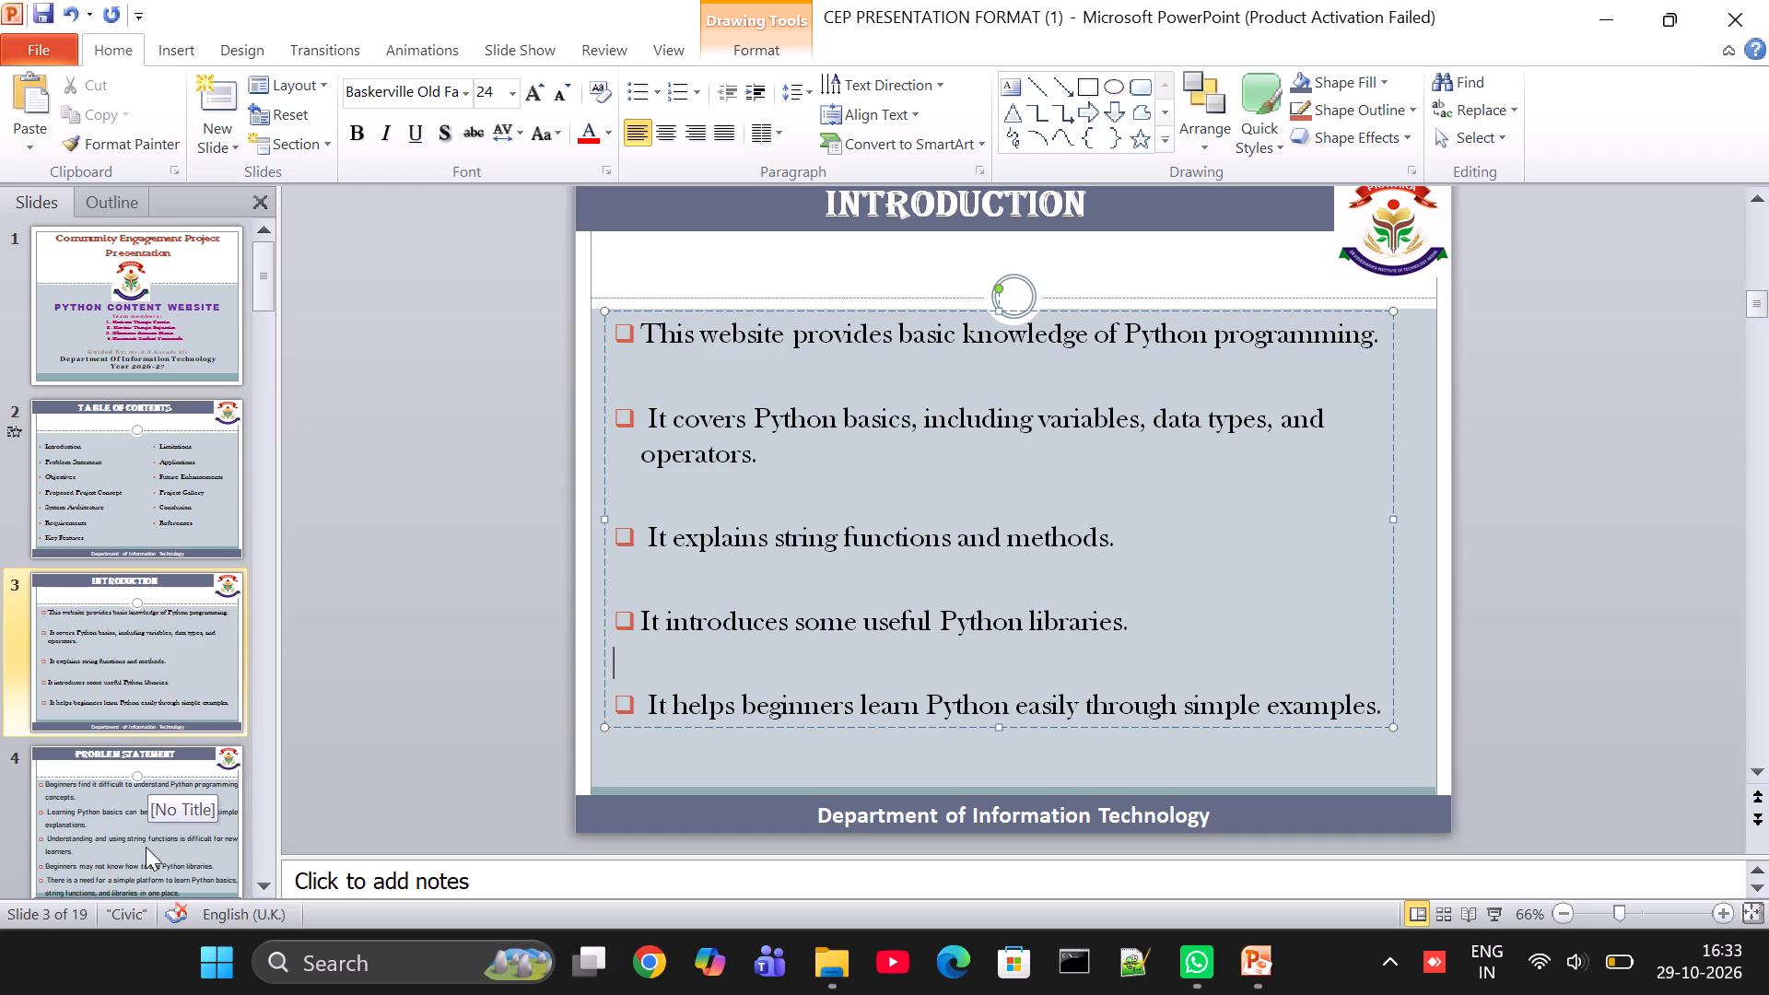
# Set the font of the bullet text on the "Problem Statement" slide to Baskerville Old Face.
pyautogui.click(146, 872)
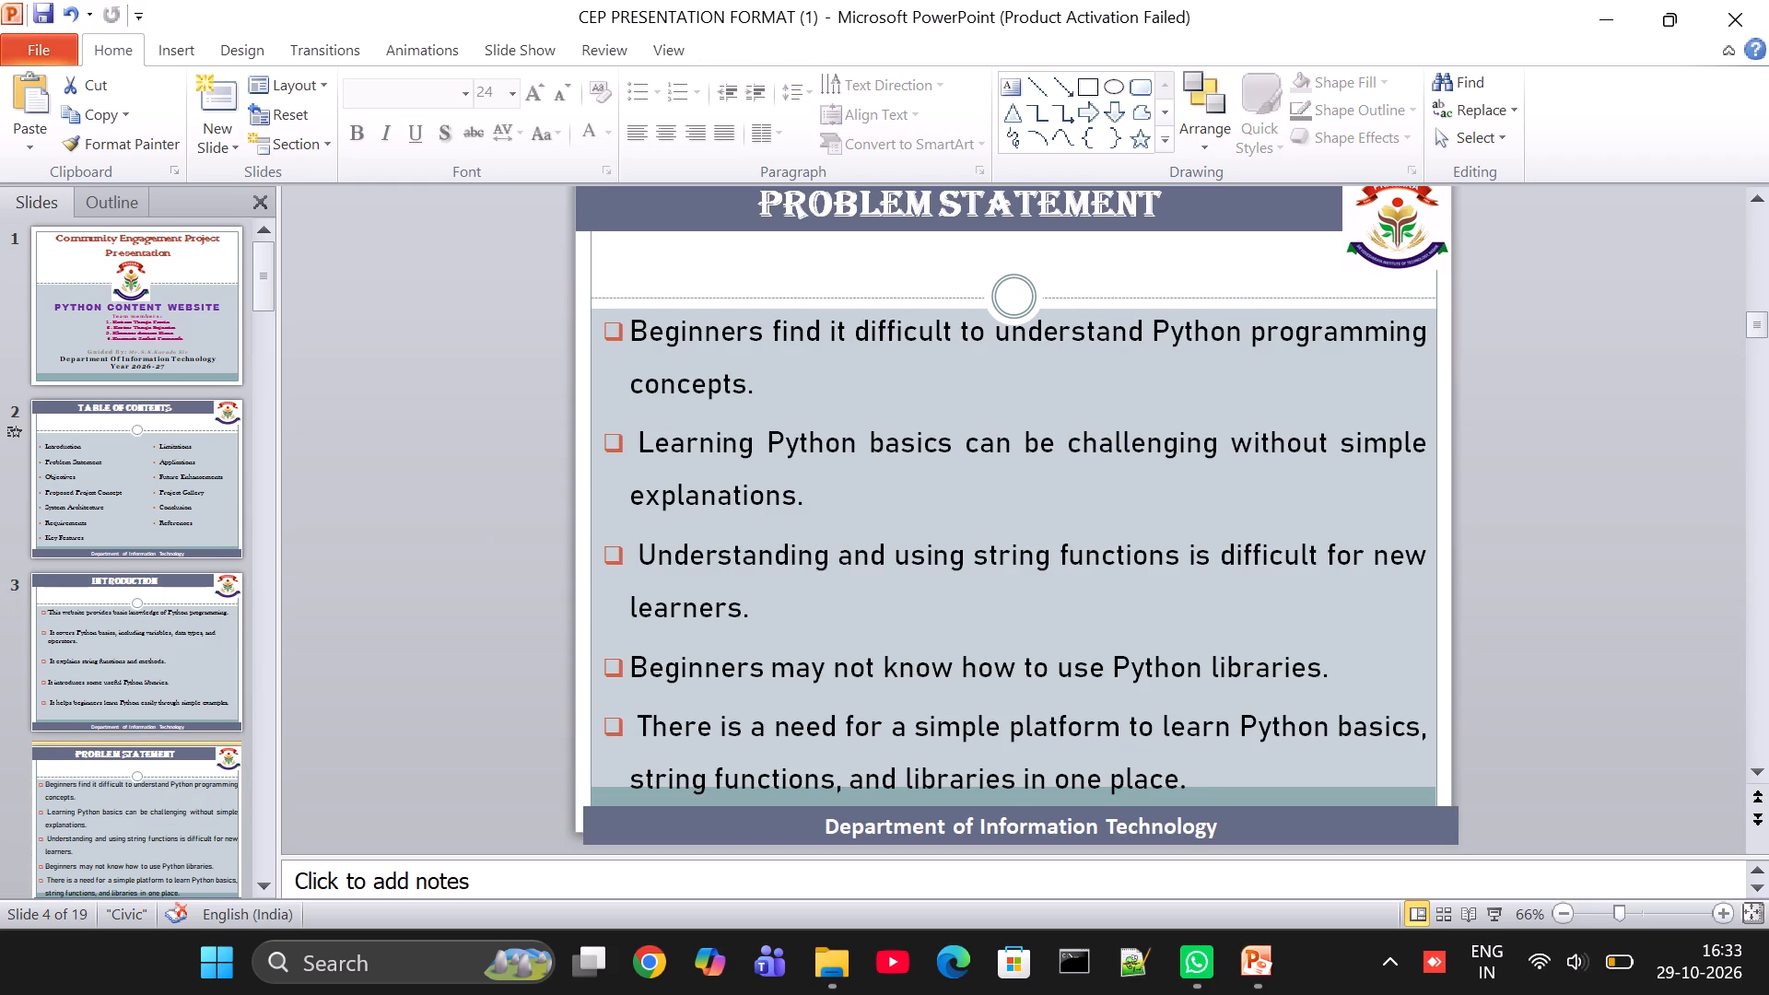
pyautogui.click(633, 322)
pyautogui.moveTo(633, 322); pyautogui.dragTo(1151, 755)
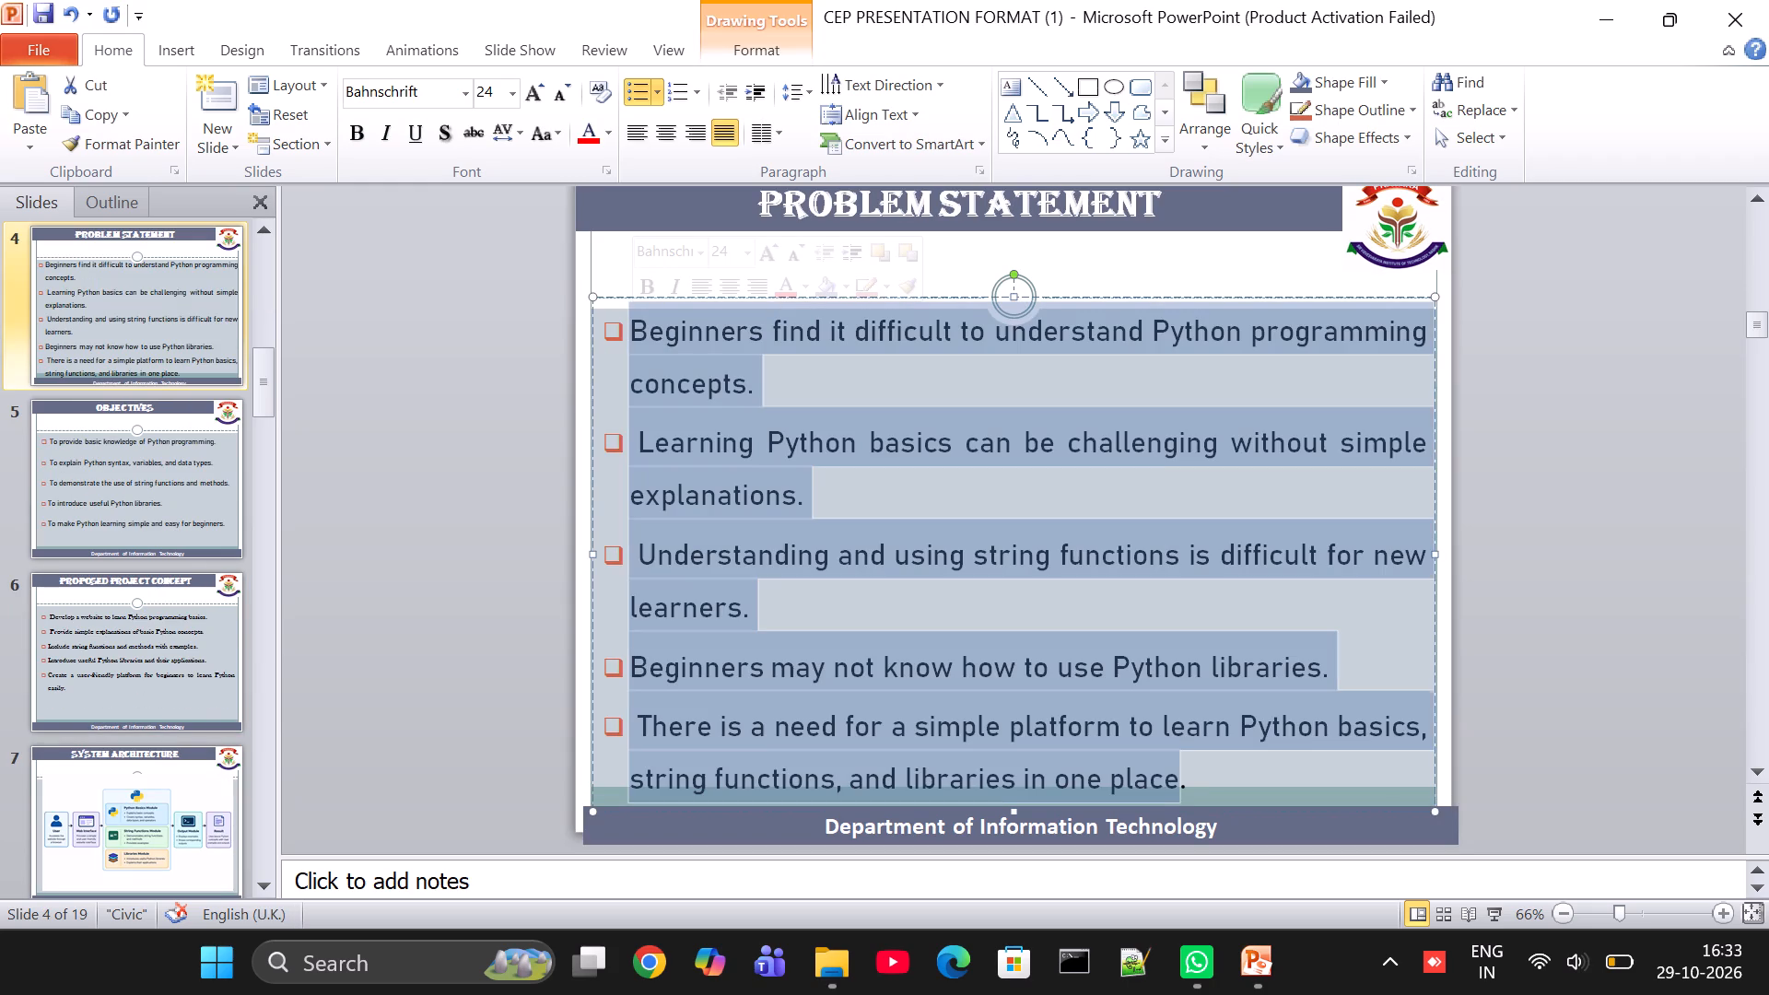
pyautogui.moveTo(1151, 755); pyautogui.dragTo(1152, 773)
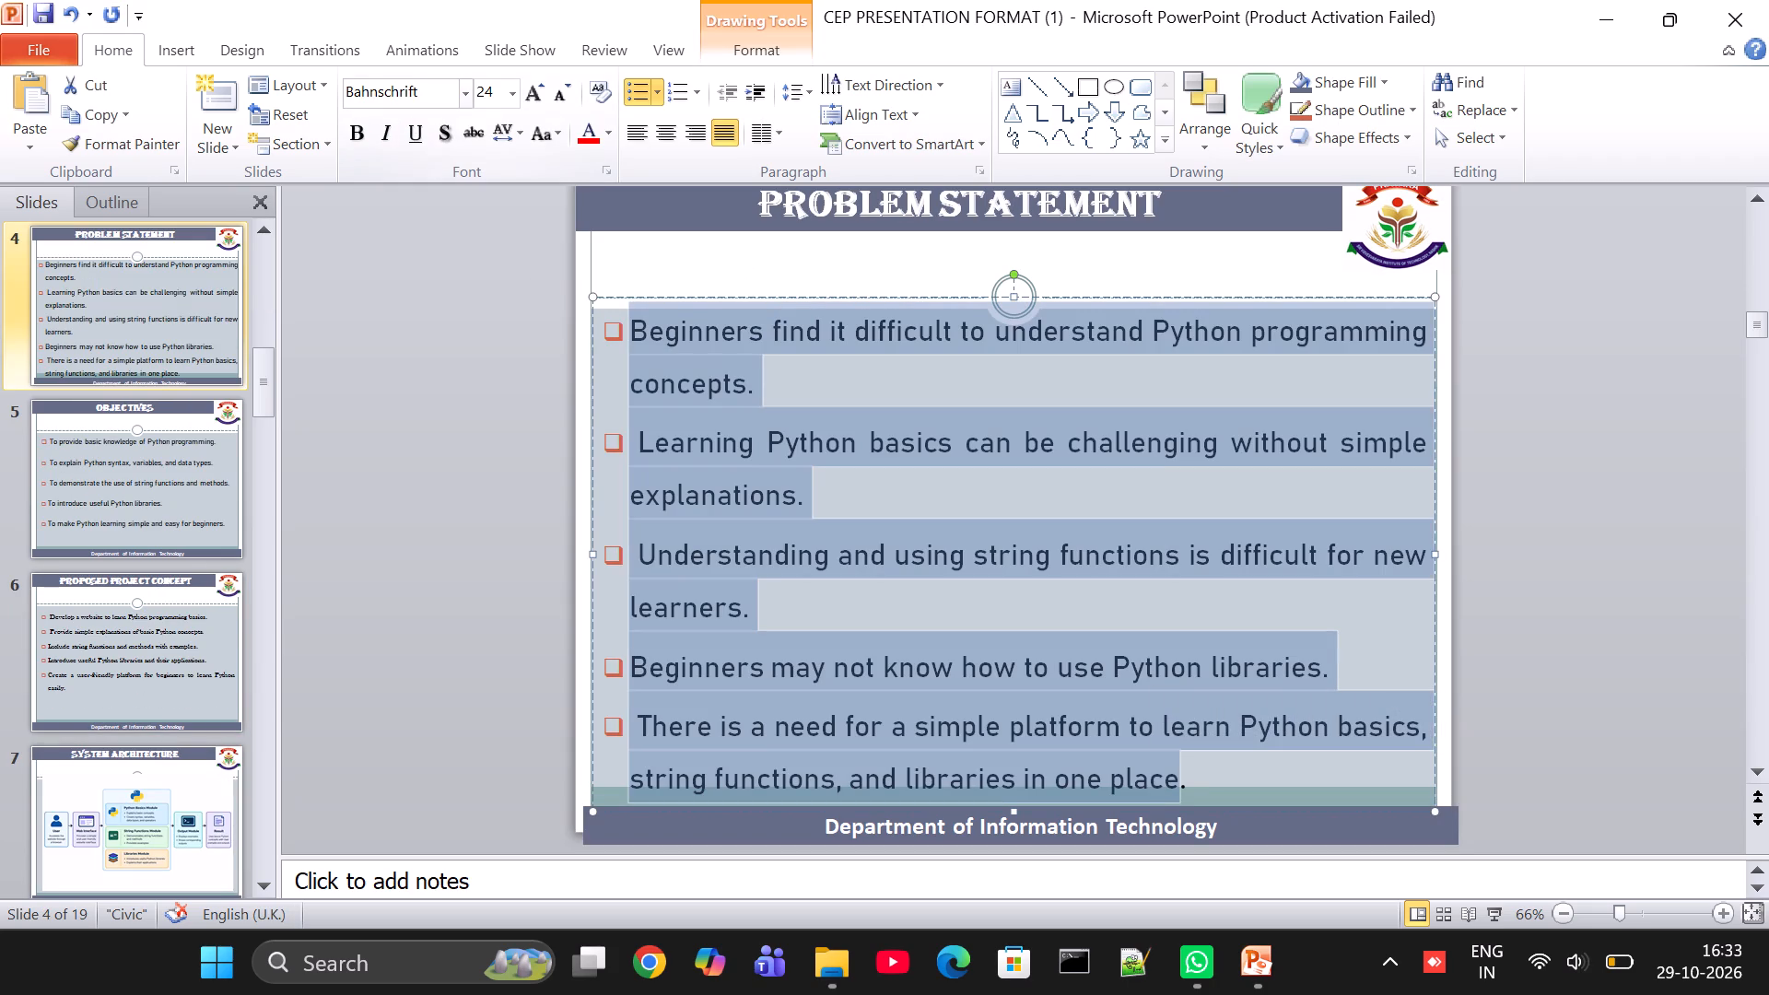
pyautogui.click(472, 100)
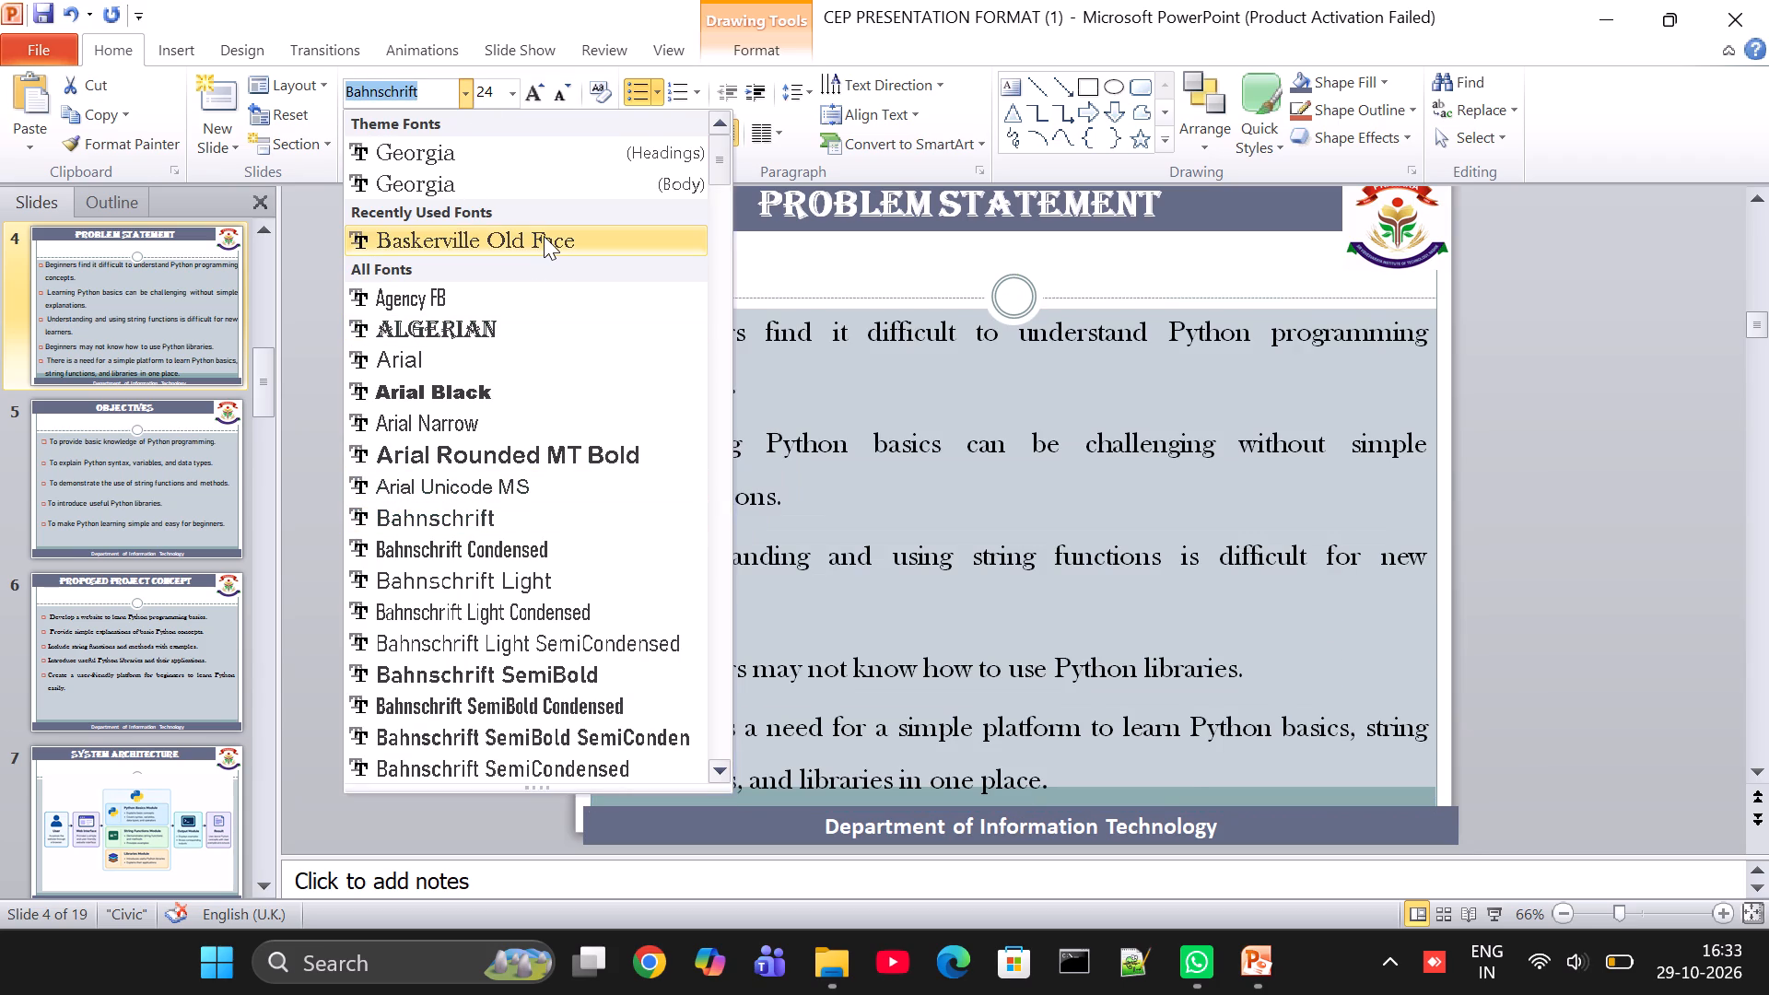
pyautogui.click(544, 236)
pyautogui.click(803, 578)
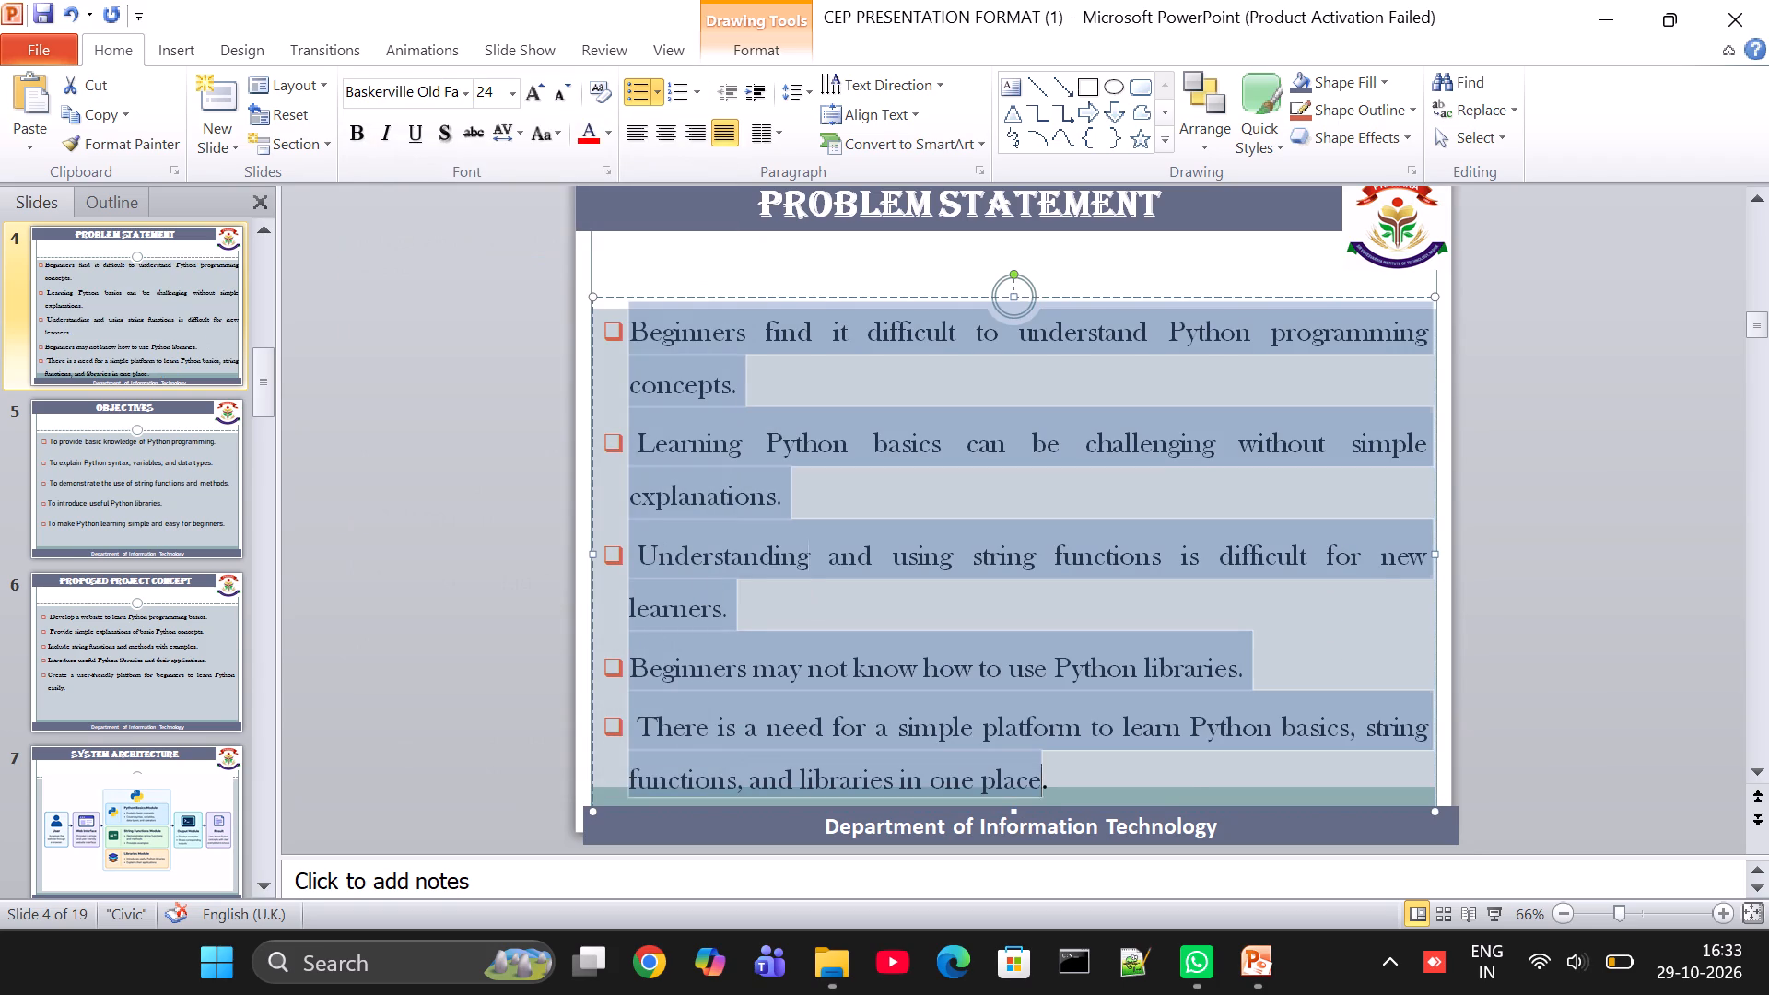
pyautogui.click(1069, 659)
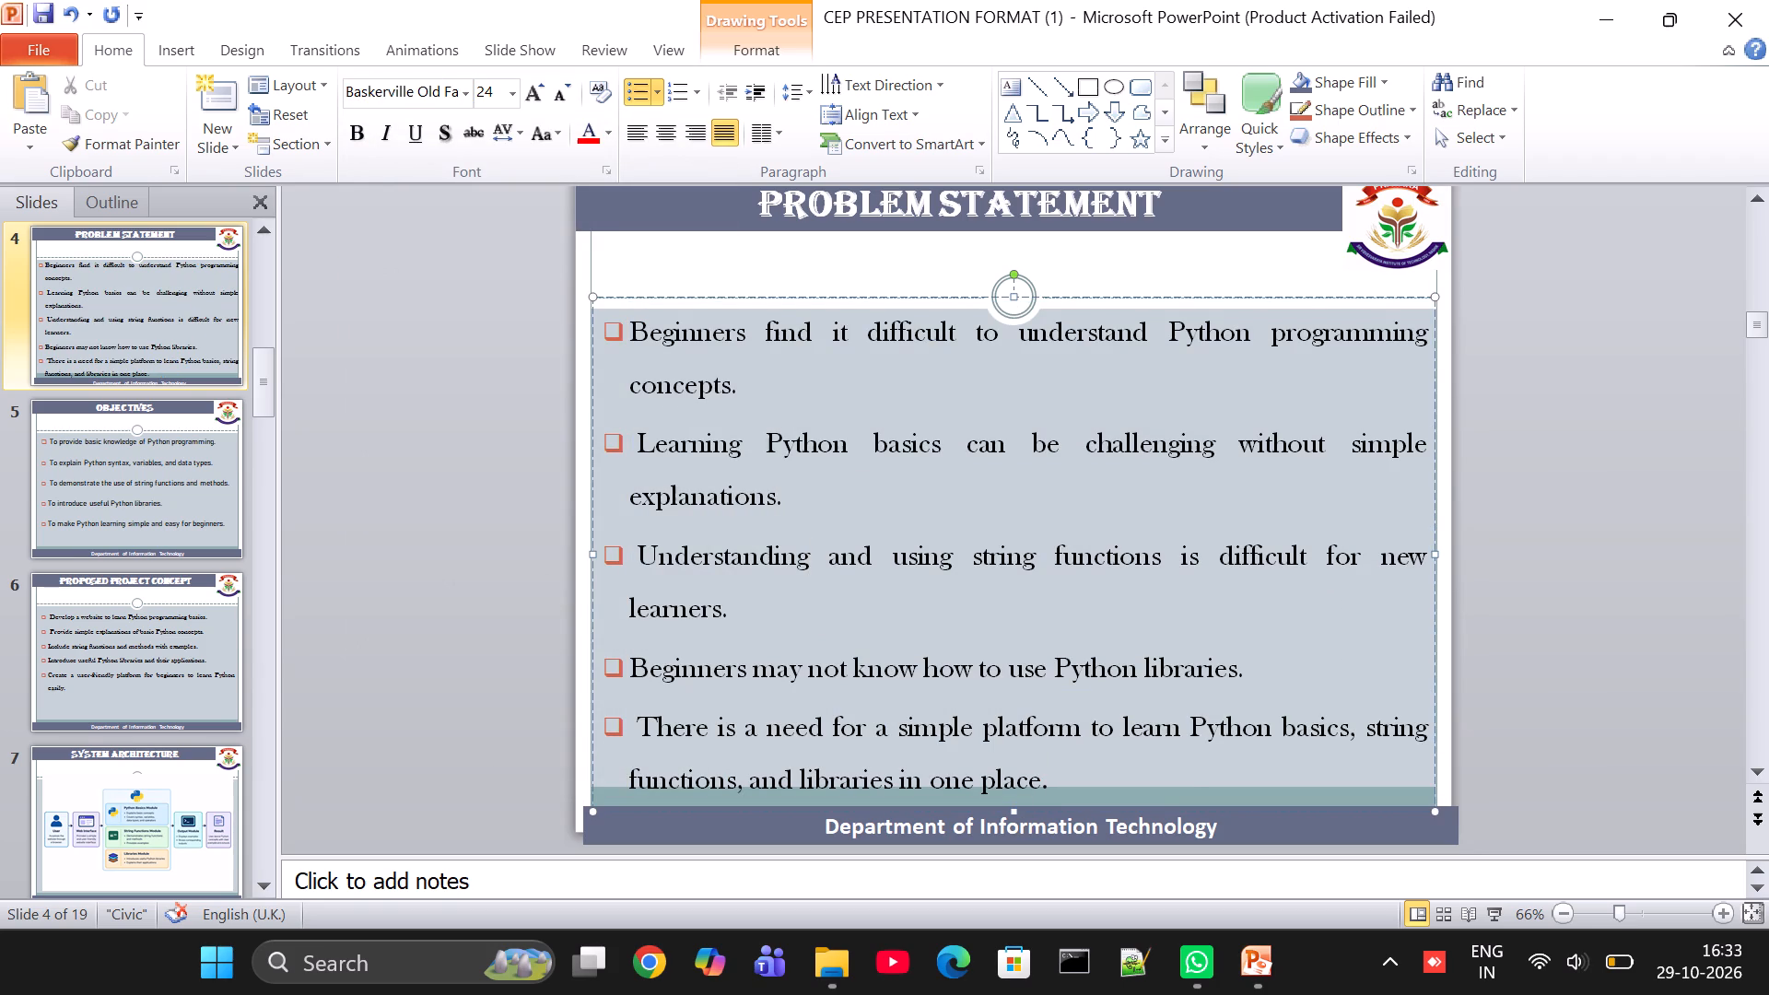
# Shorten the bullet text box on the "Problem Statement" slide slightly from its bottom edge.
pyautogui.moveTo(1431, 814); pyautogui.dragTo(1425, 806)
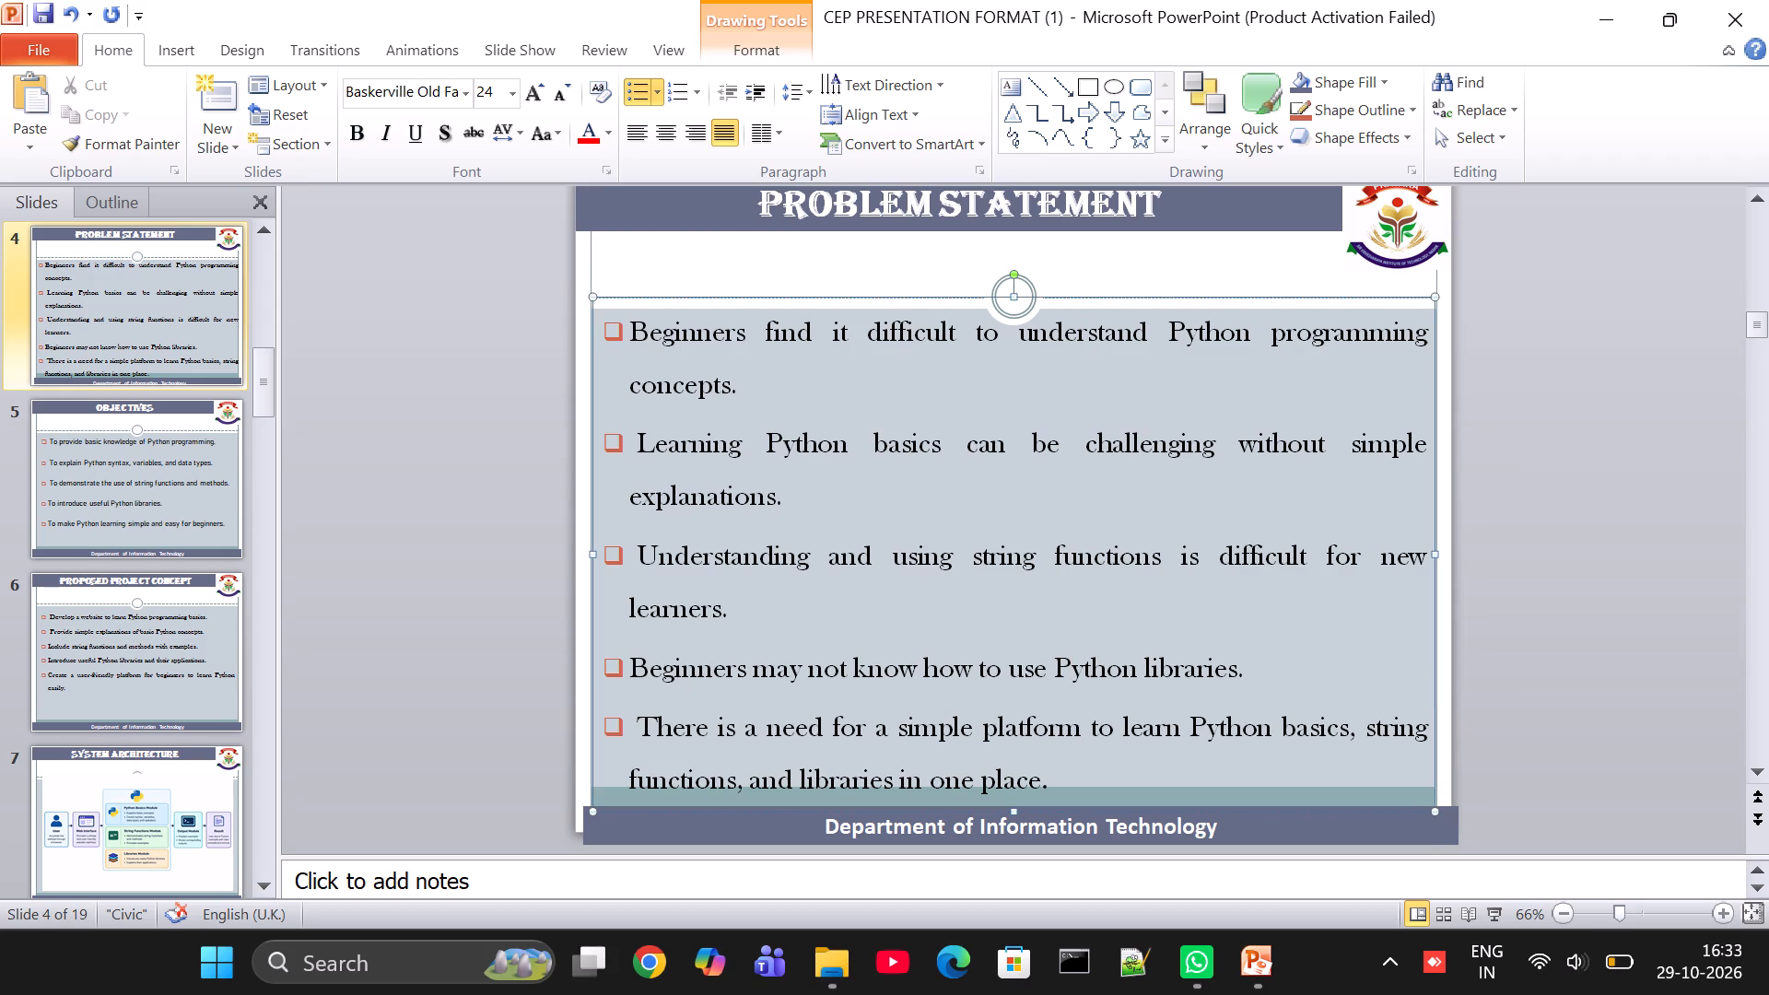
pyautogui.moveTo(1425, 806); pyautogui.dragTo(1430, 790)
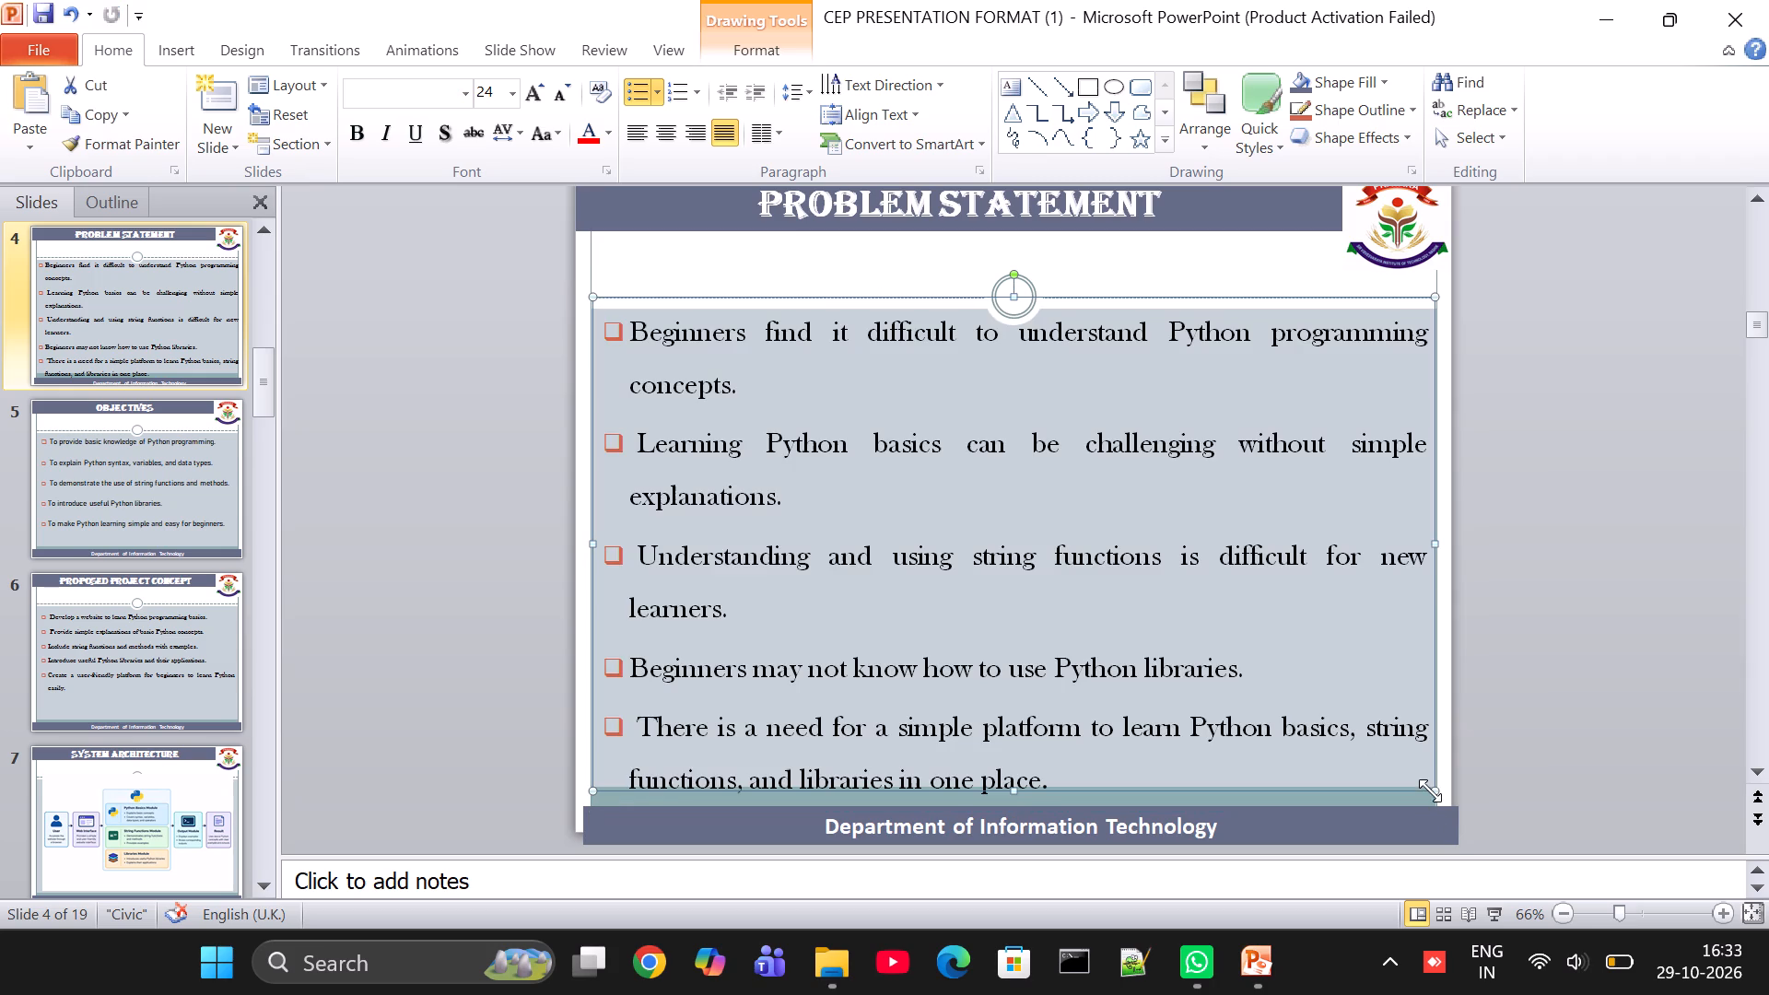
pyautogui.click(1306, 690)
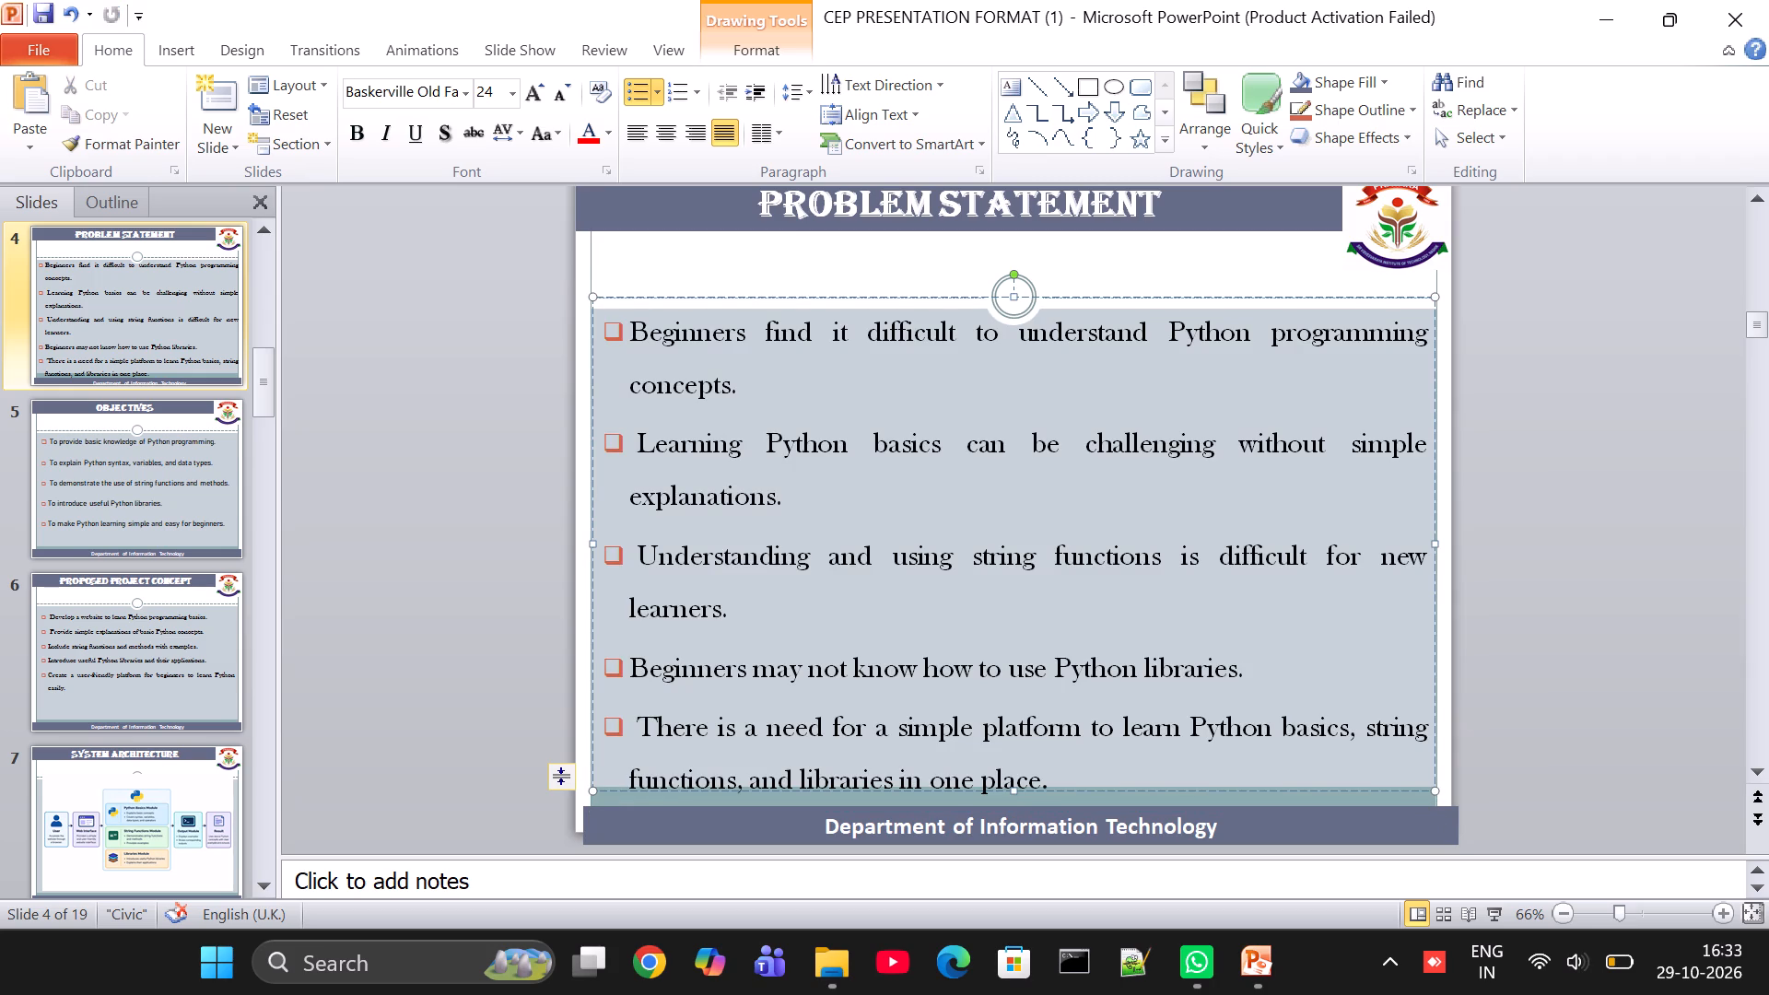
pyautogui.click(927, 623)
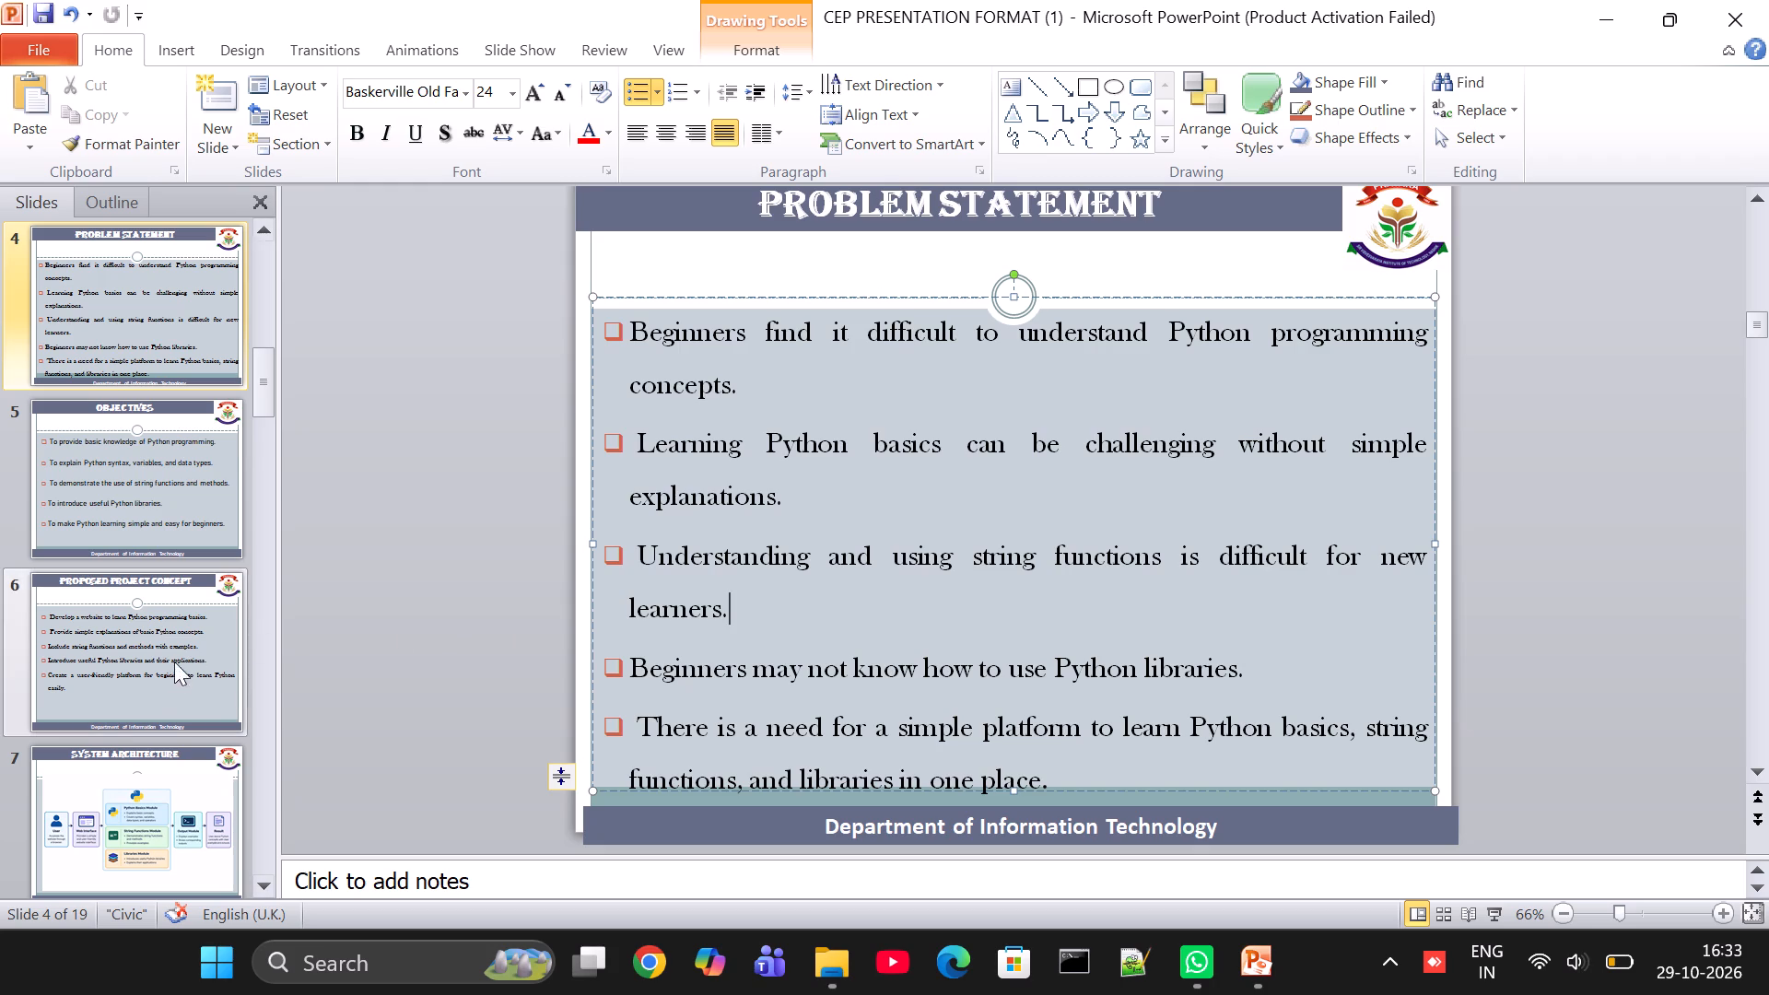
# Set the font of the bullet text on the "Objectives" slide to Baskerville Old Face.
pyautogui.click(193, 457)
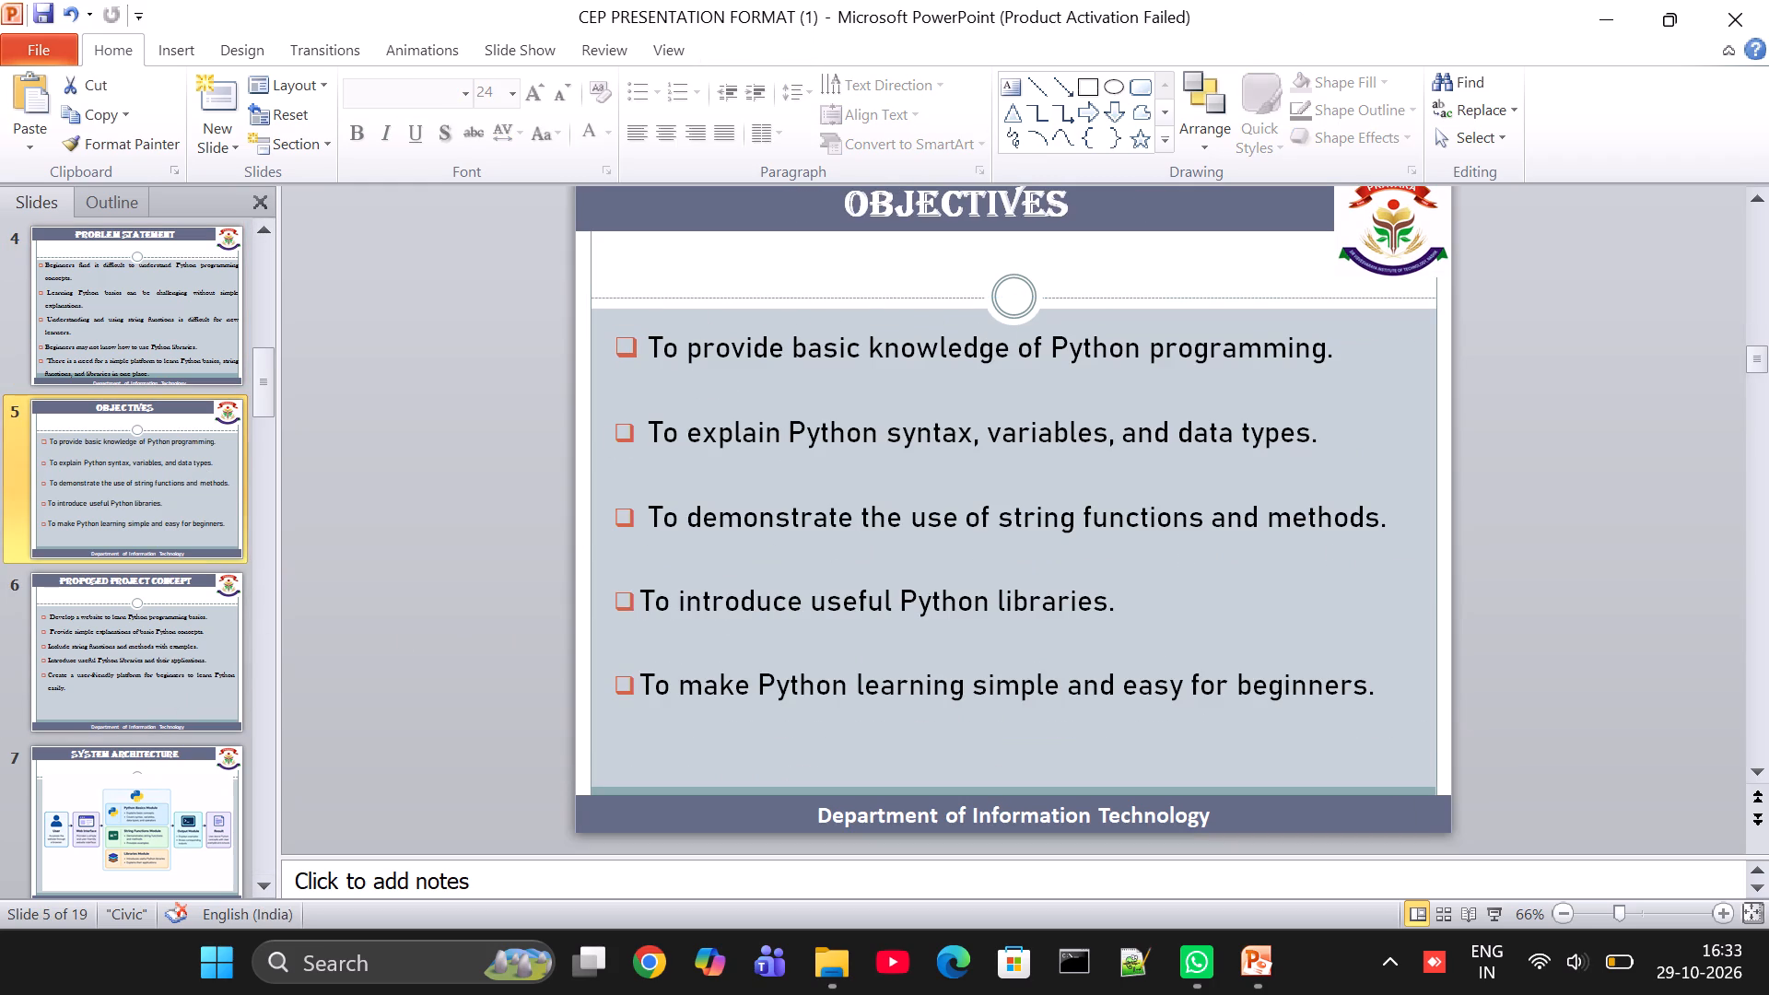
pyautogui.click(658, 337)
pyautogui.moveTo(658, 337); pyautogui.dragTo(1263, 757)
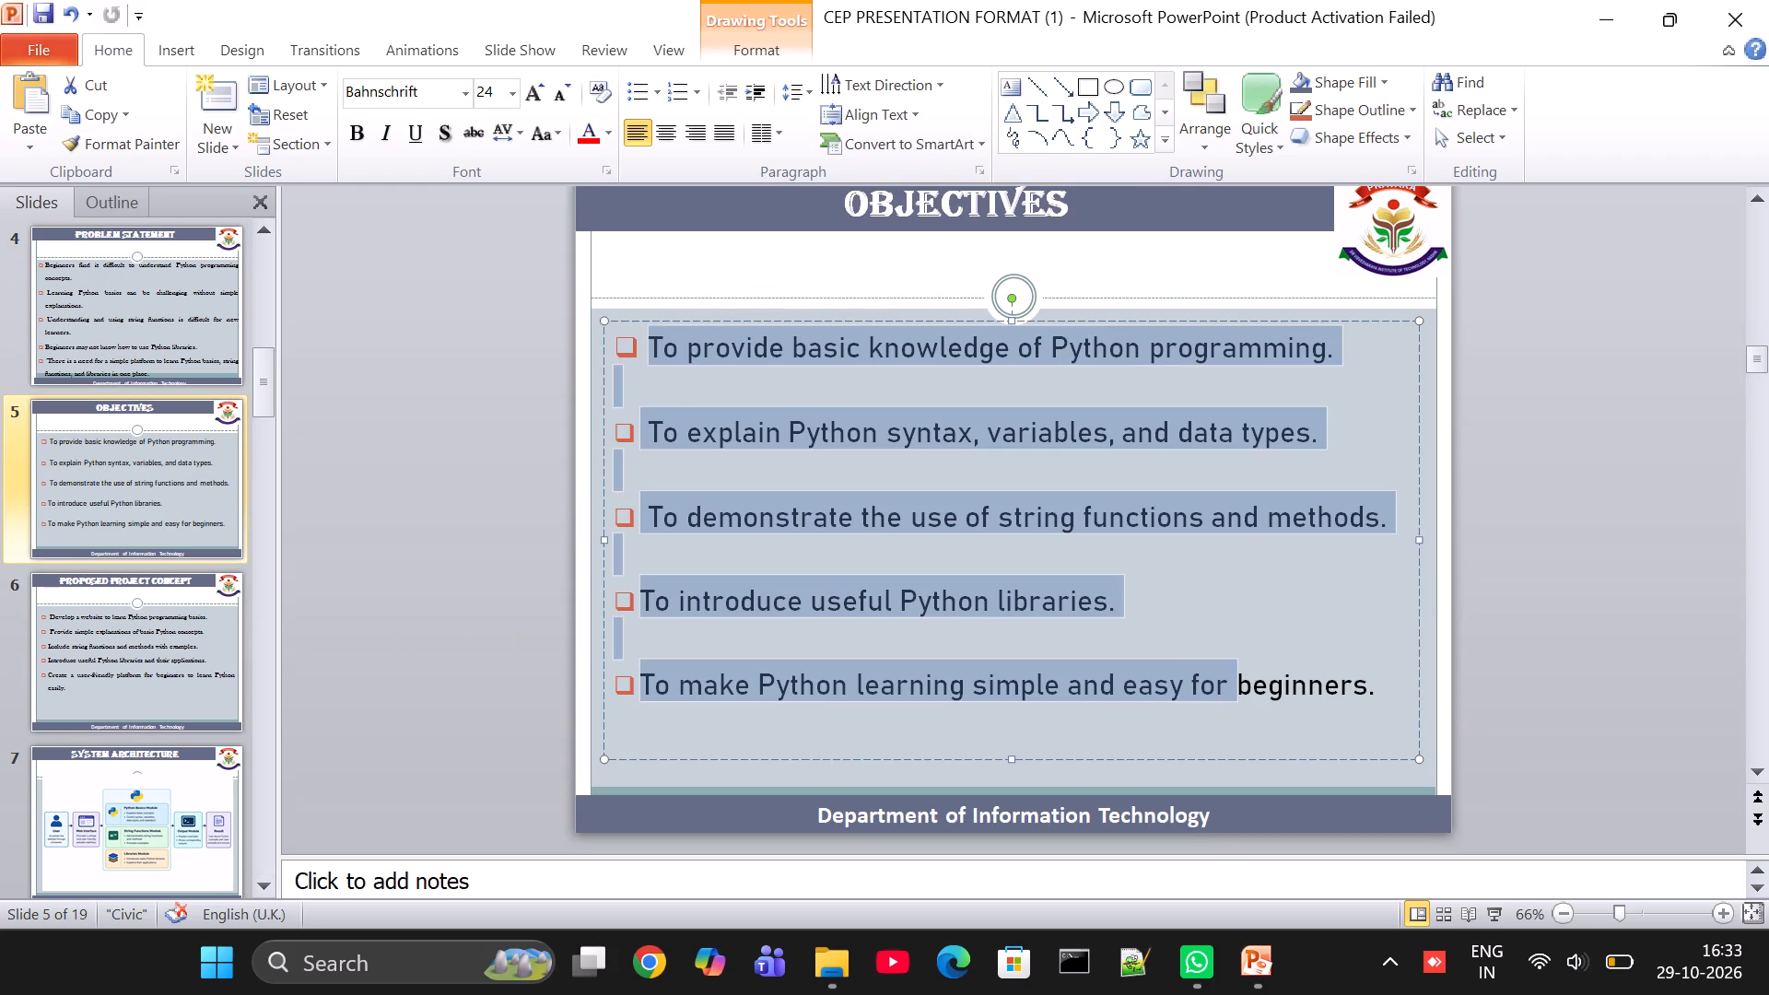
pyautogui.moveTo(1263, 757); pyautogui.dragTo(1336, 736)
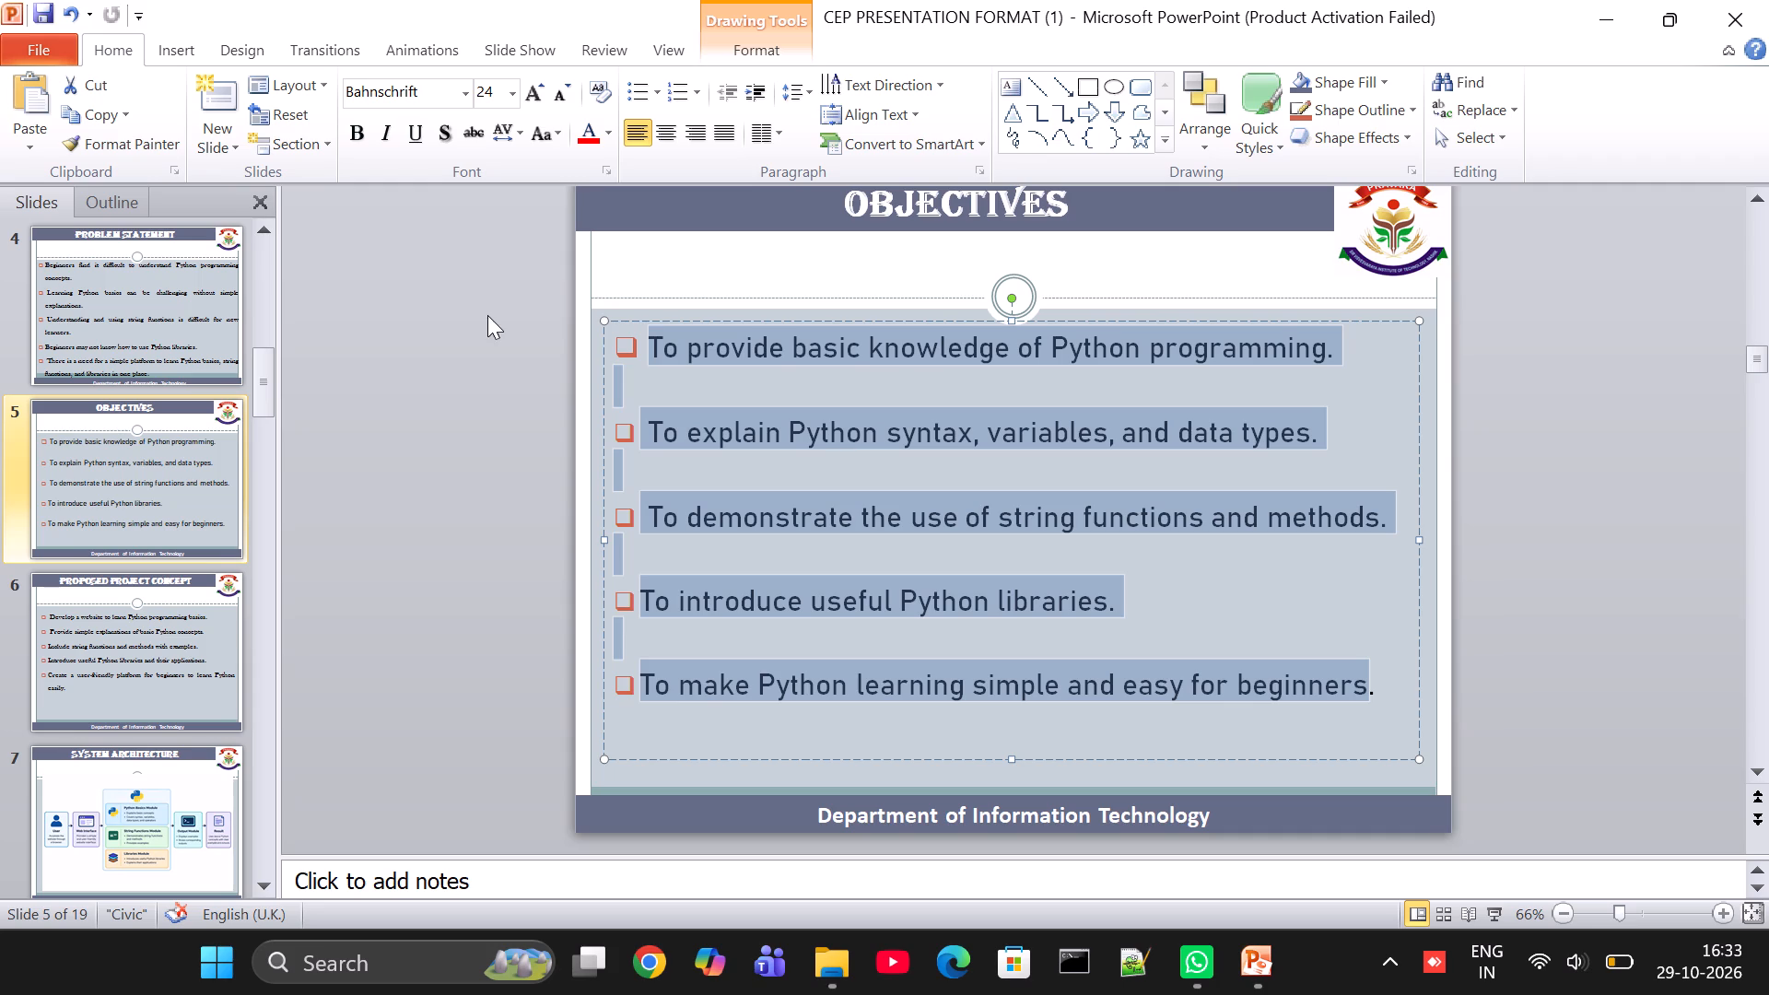
pyautogui.click(462, 100)
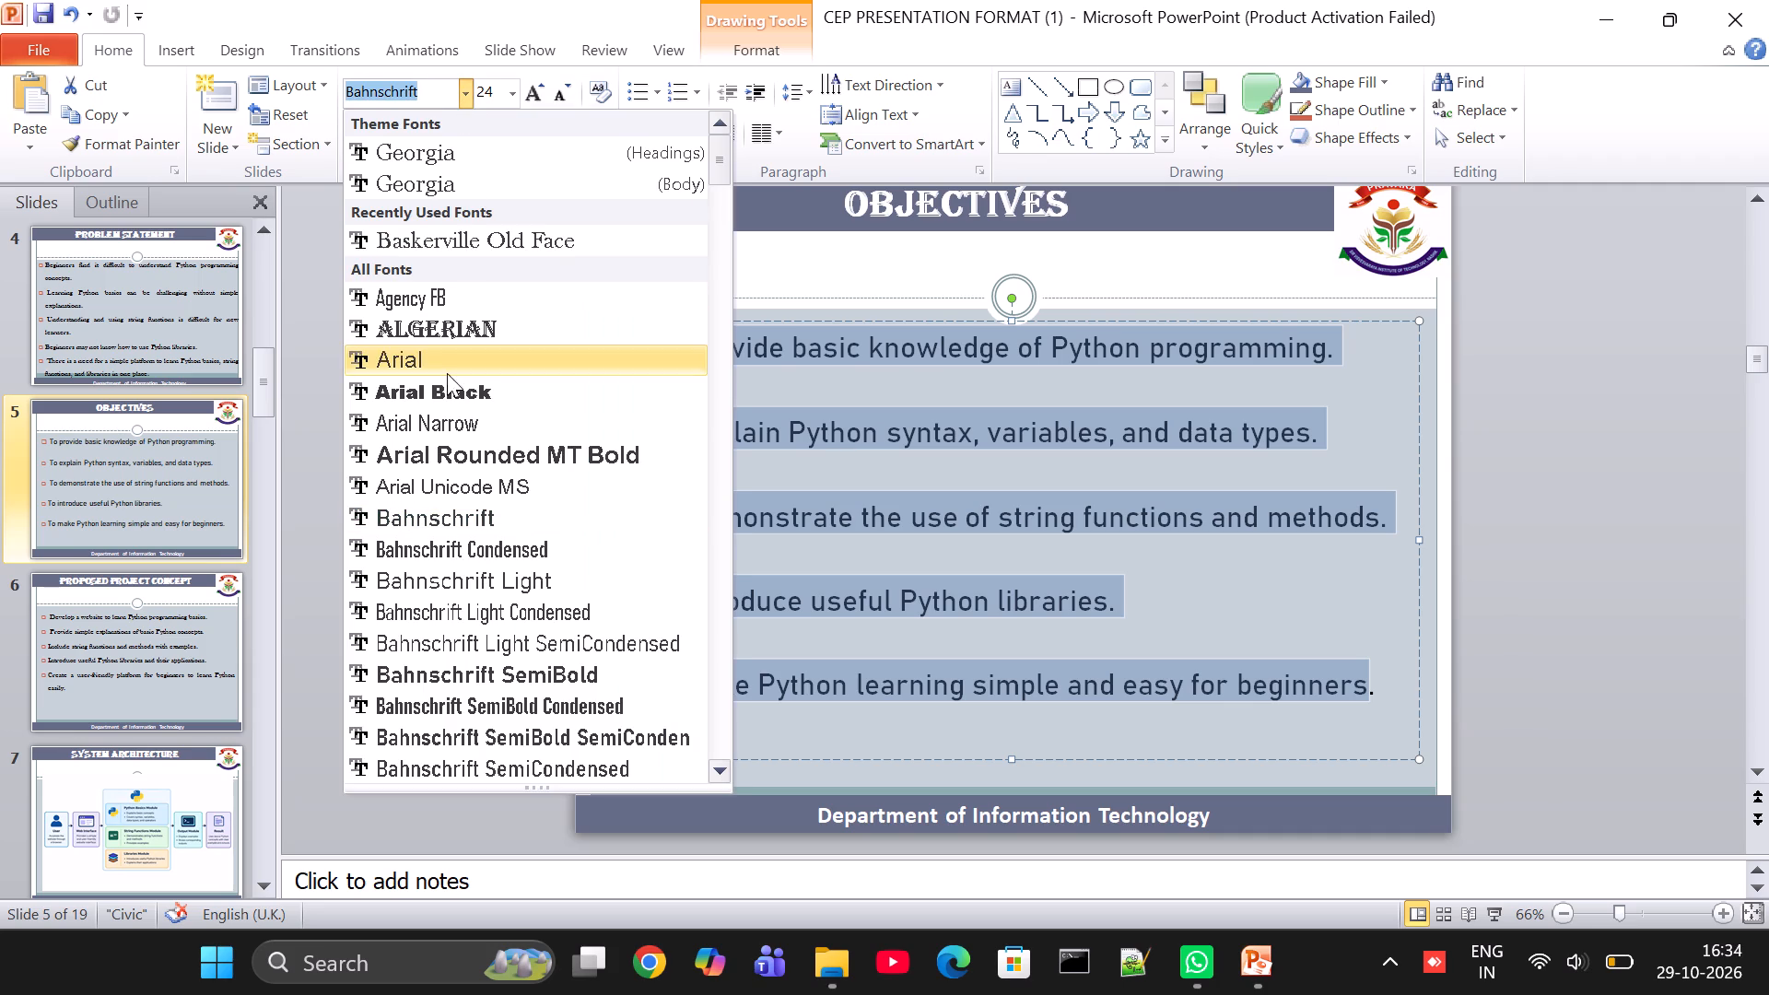
pyautogui.click(503, 238)
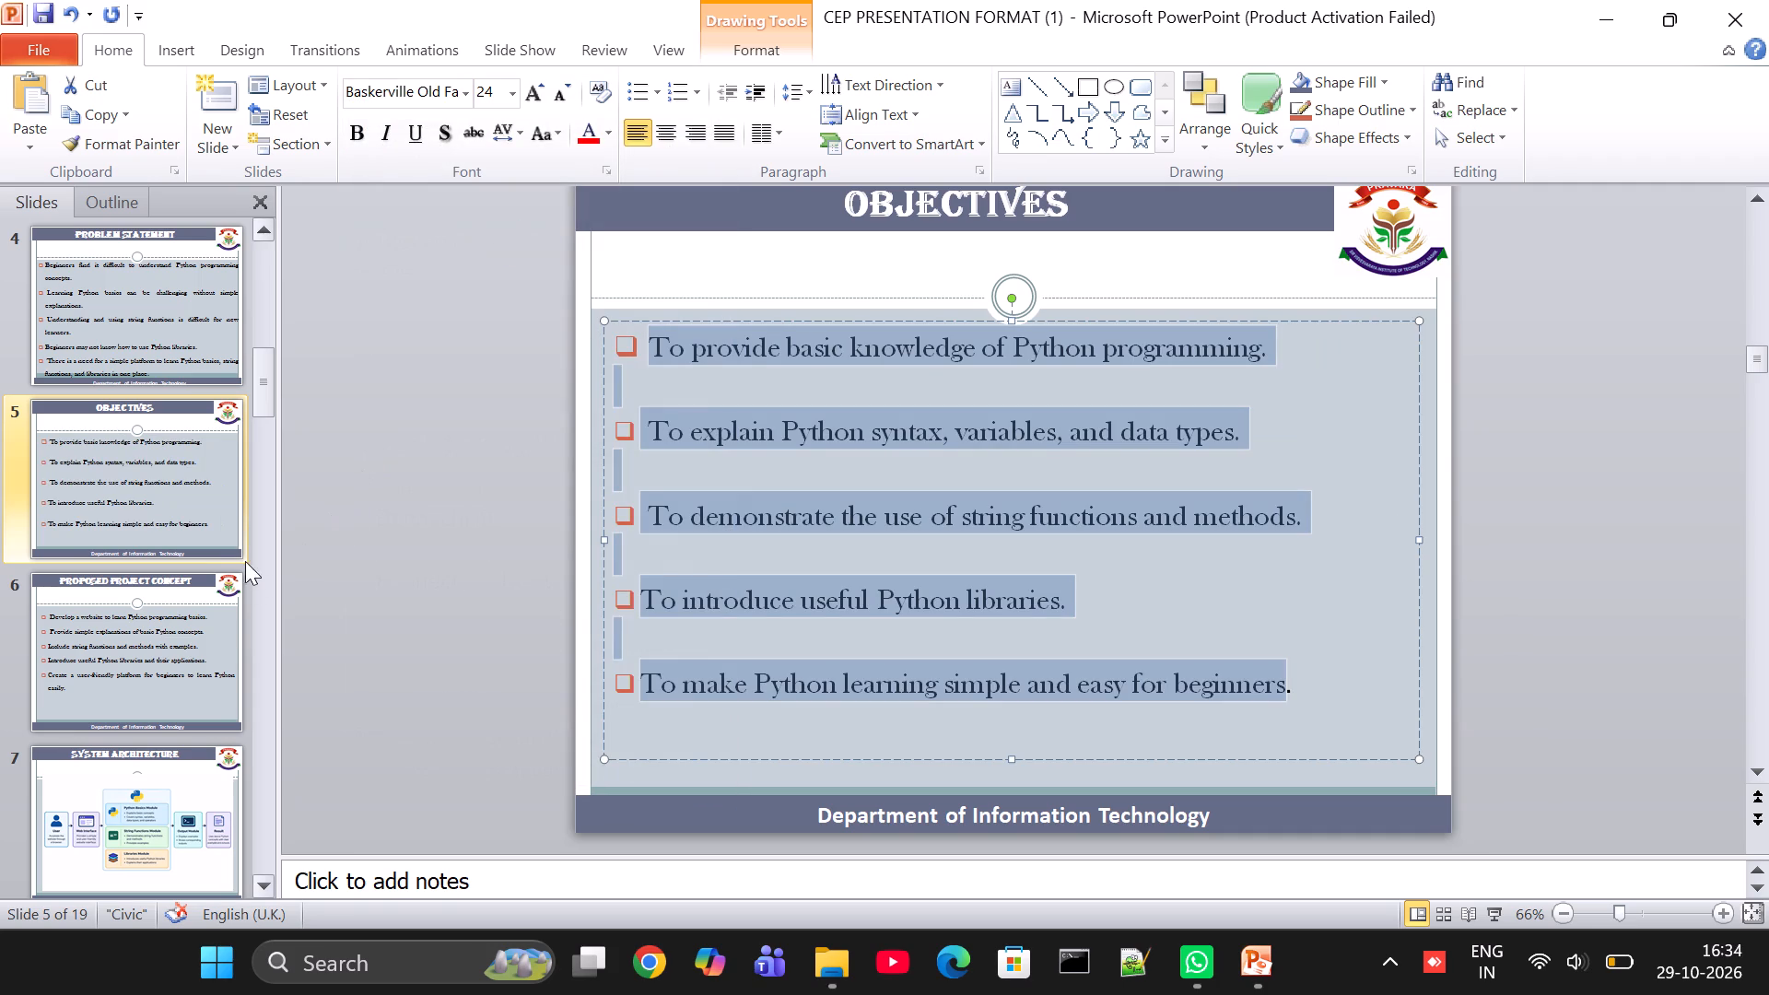
pyautogui.click(190, 493)
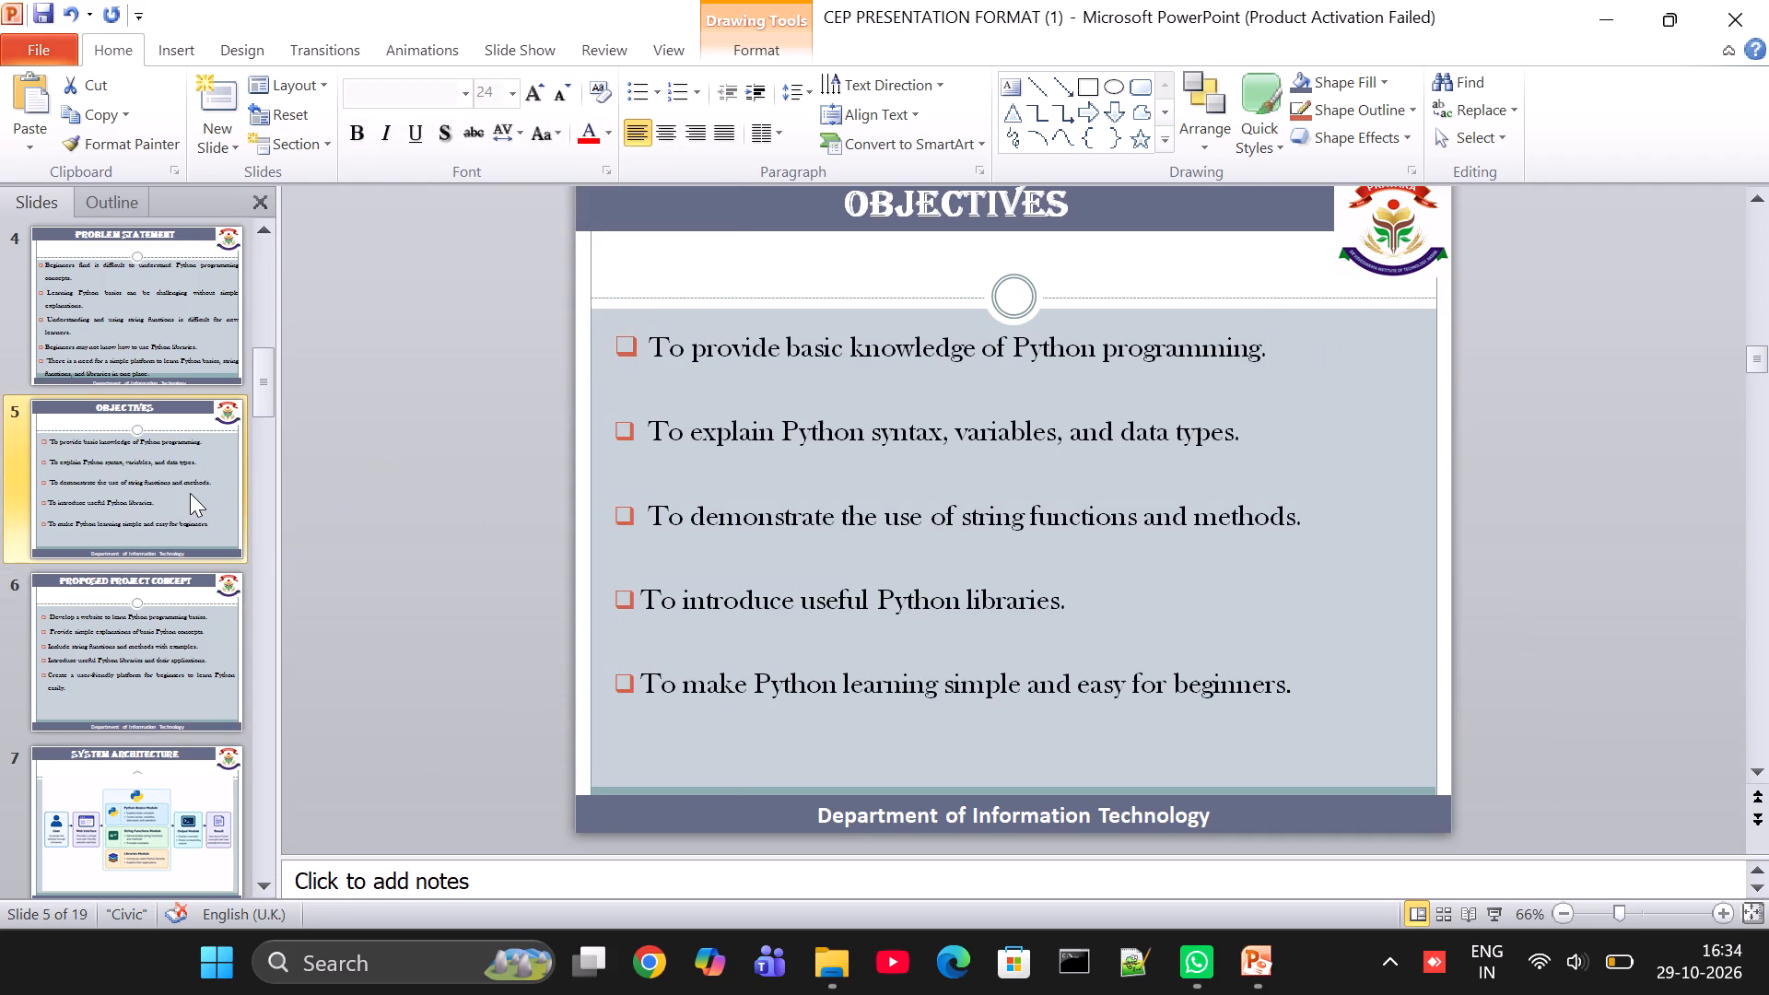
# Apply Baskerville Old Face to all the bullet text on the "Proposed Project Concept" slide.
pyautogui.click(146, 675)
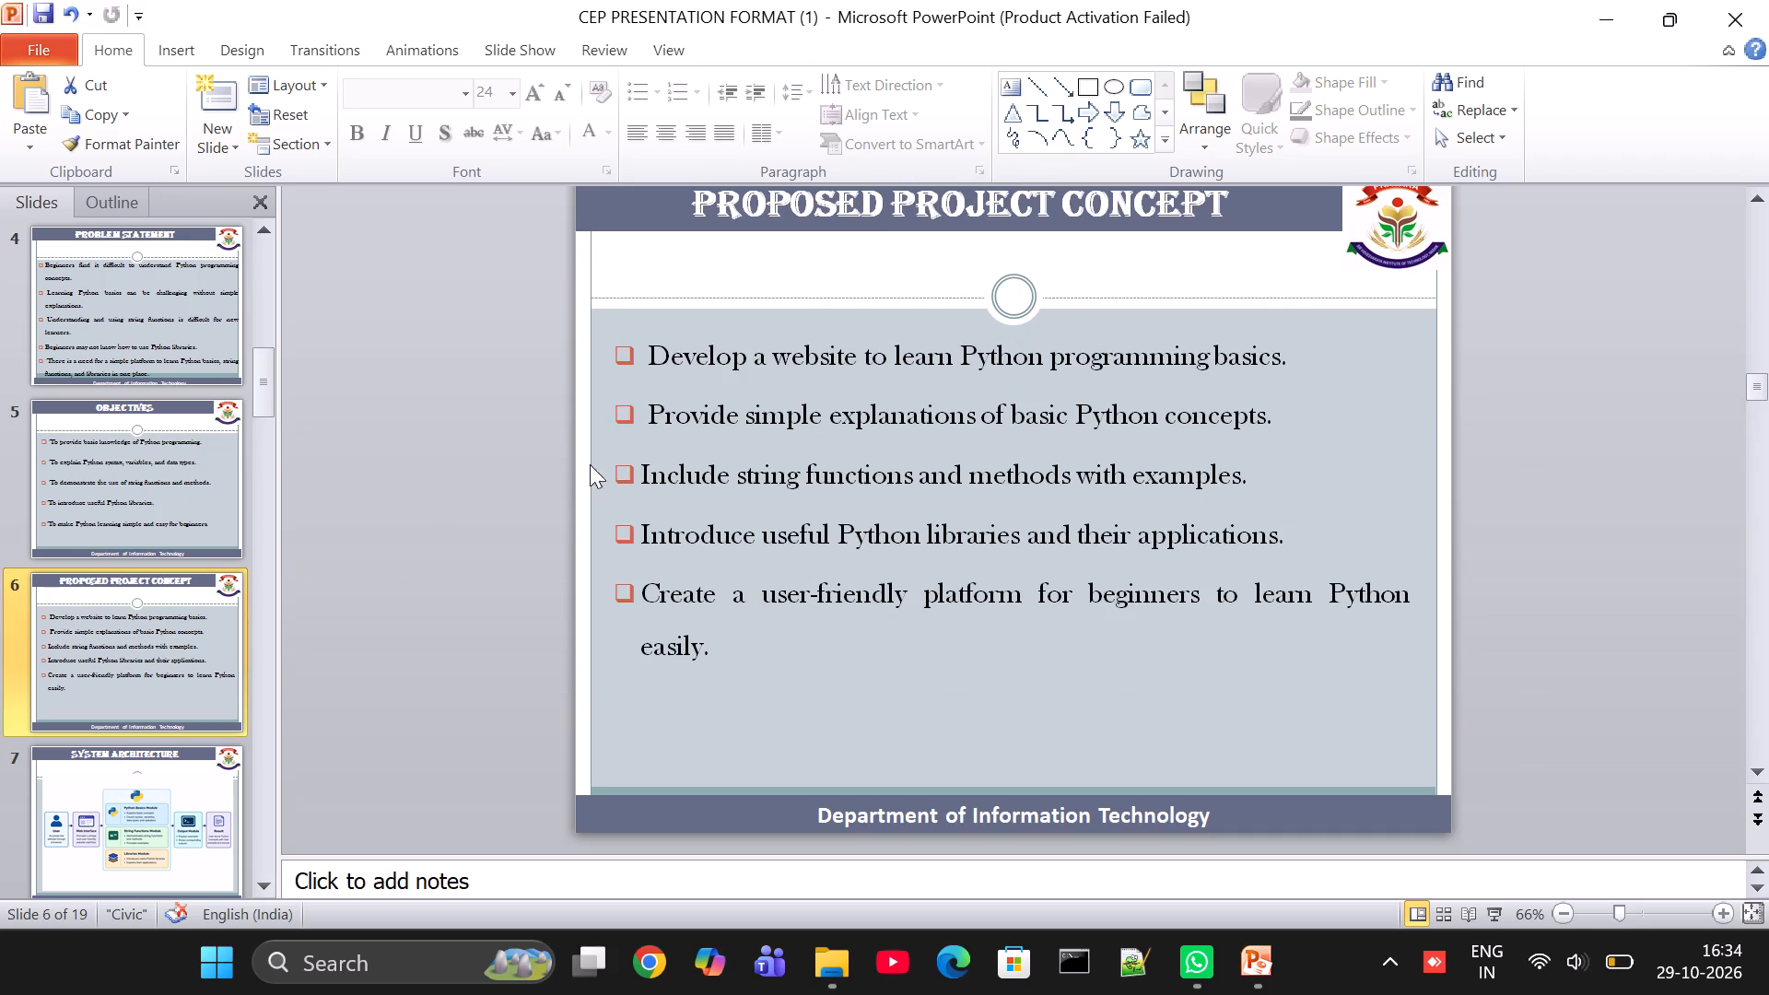
pyautogui.click(649, 349)
pyautogui.moveTo(649, 349); pyautogui.dragTo(773, 658)
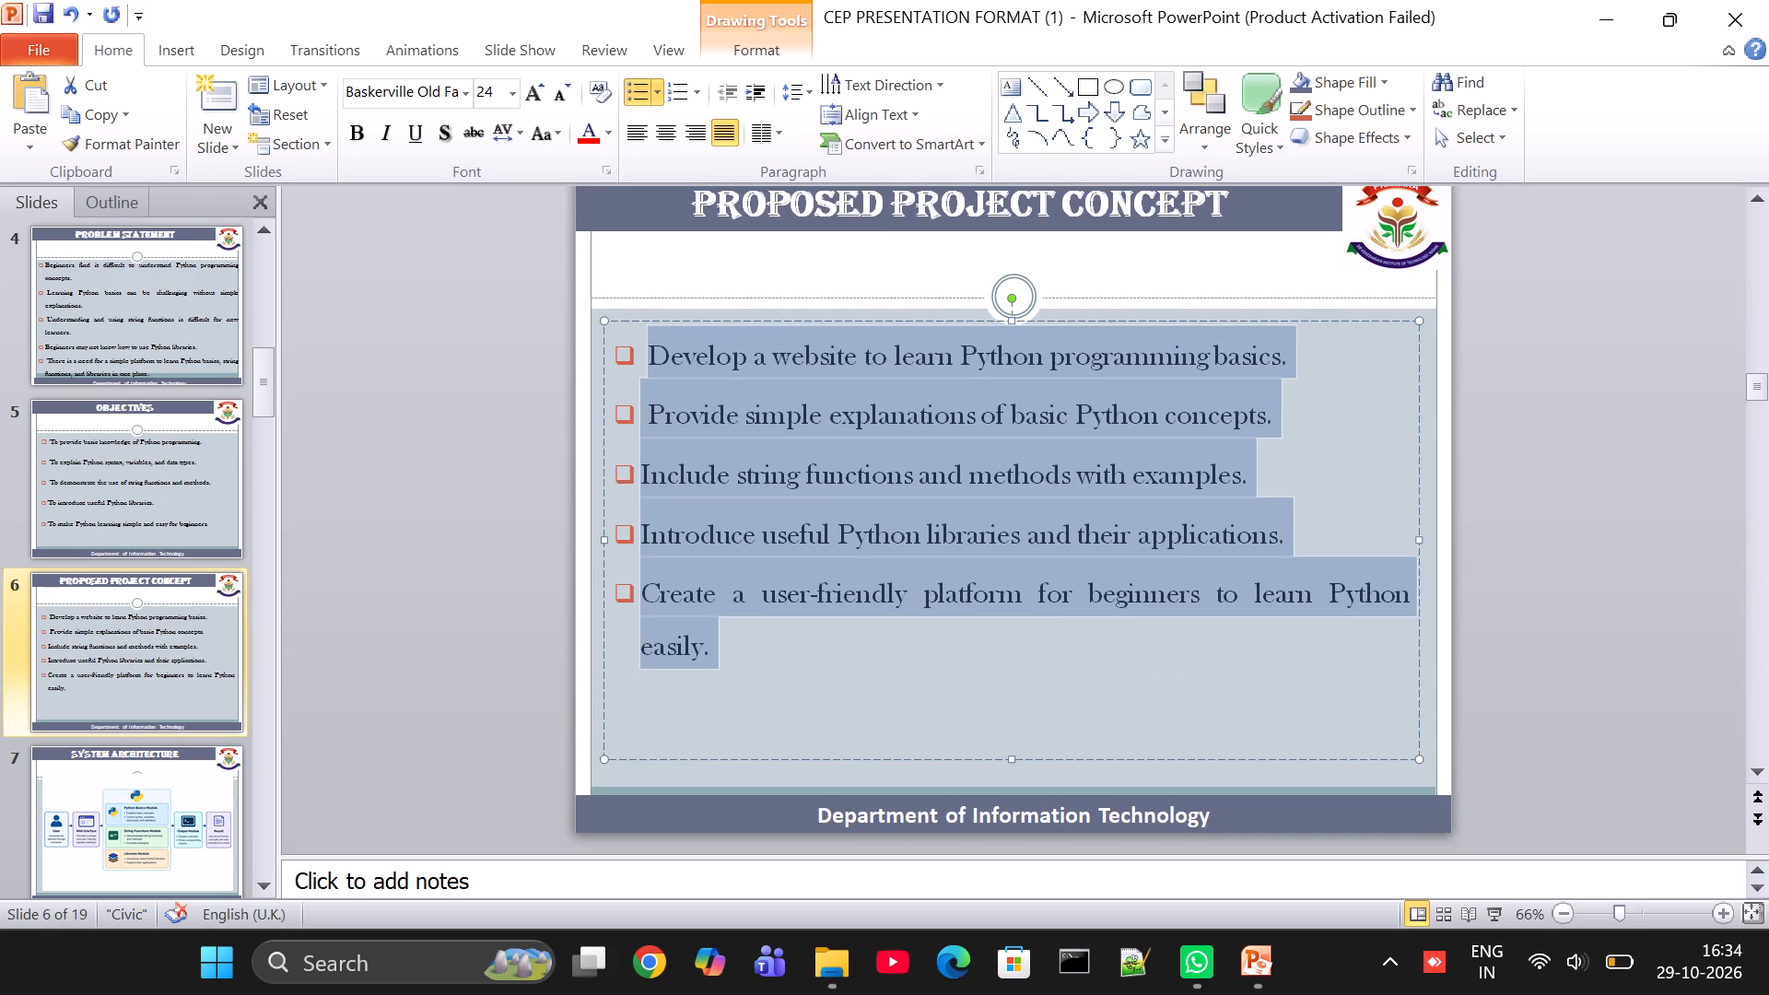
pyautogui.moveTo(773, 658); pyautogui.dragTo(773, 659)
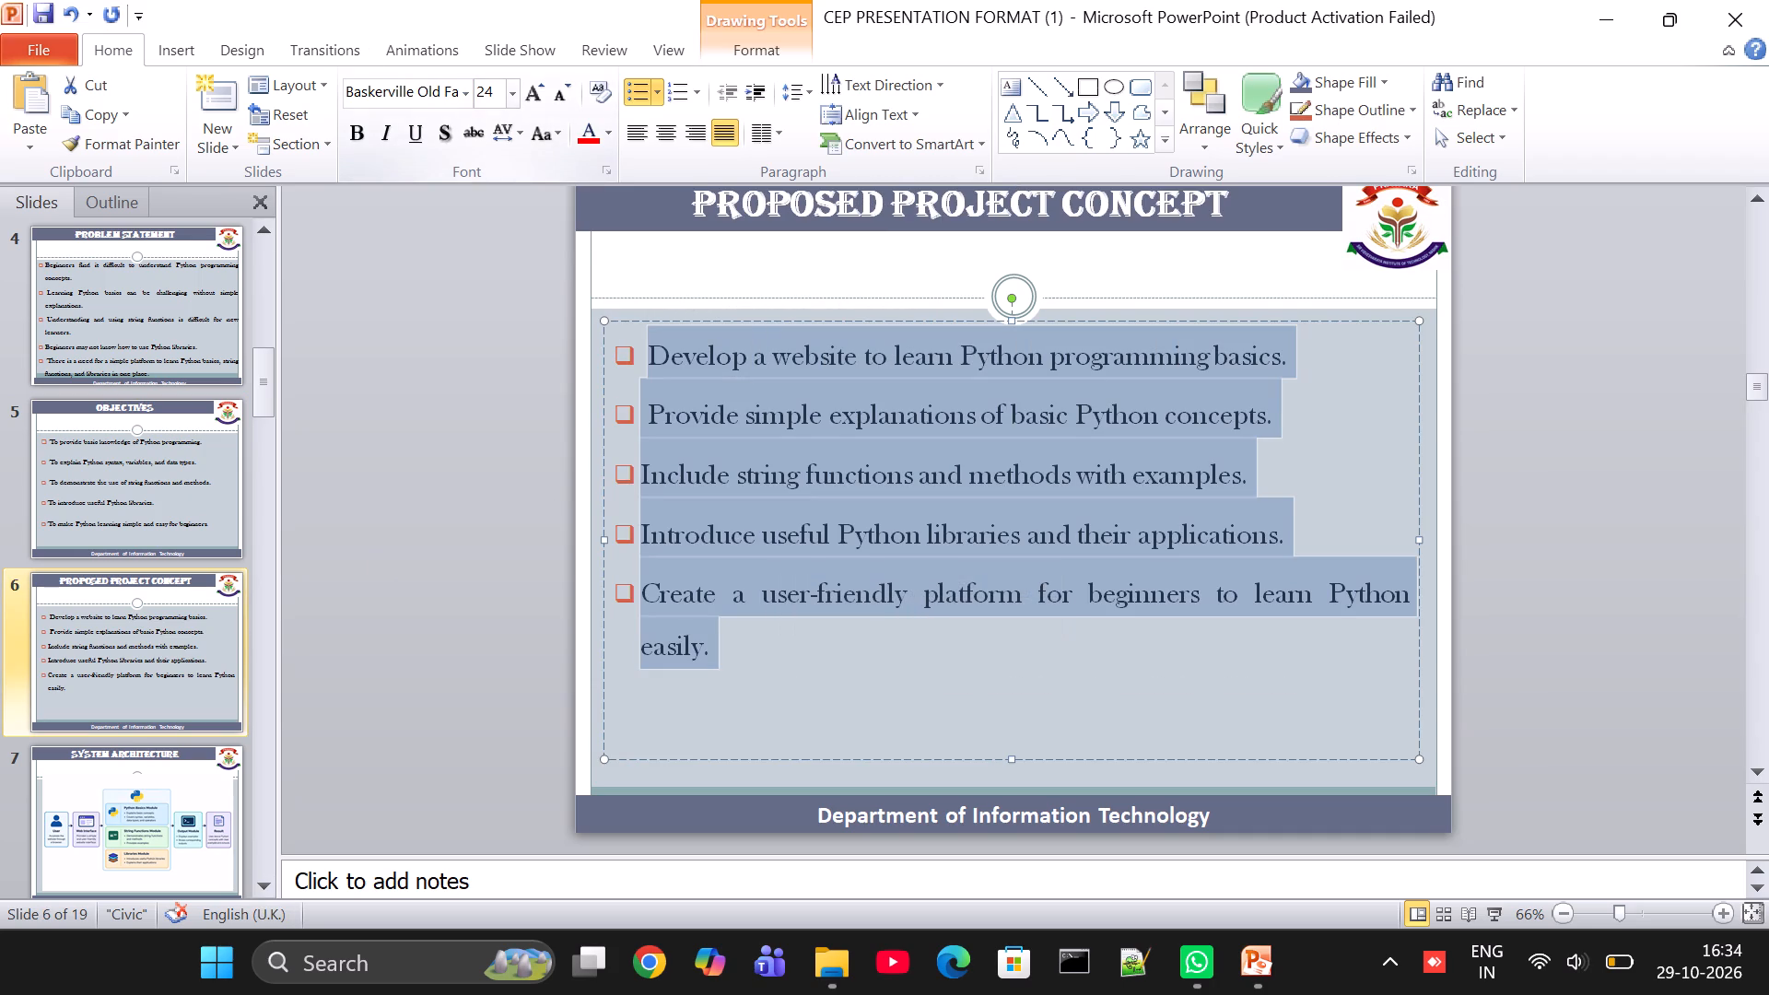
pyautogui.click(471, 90)
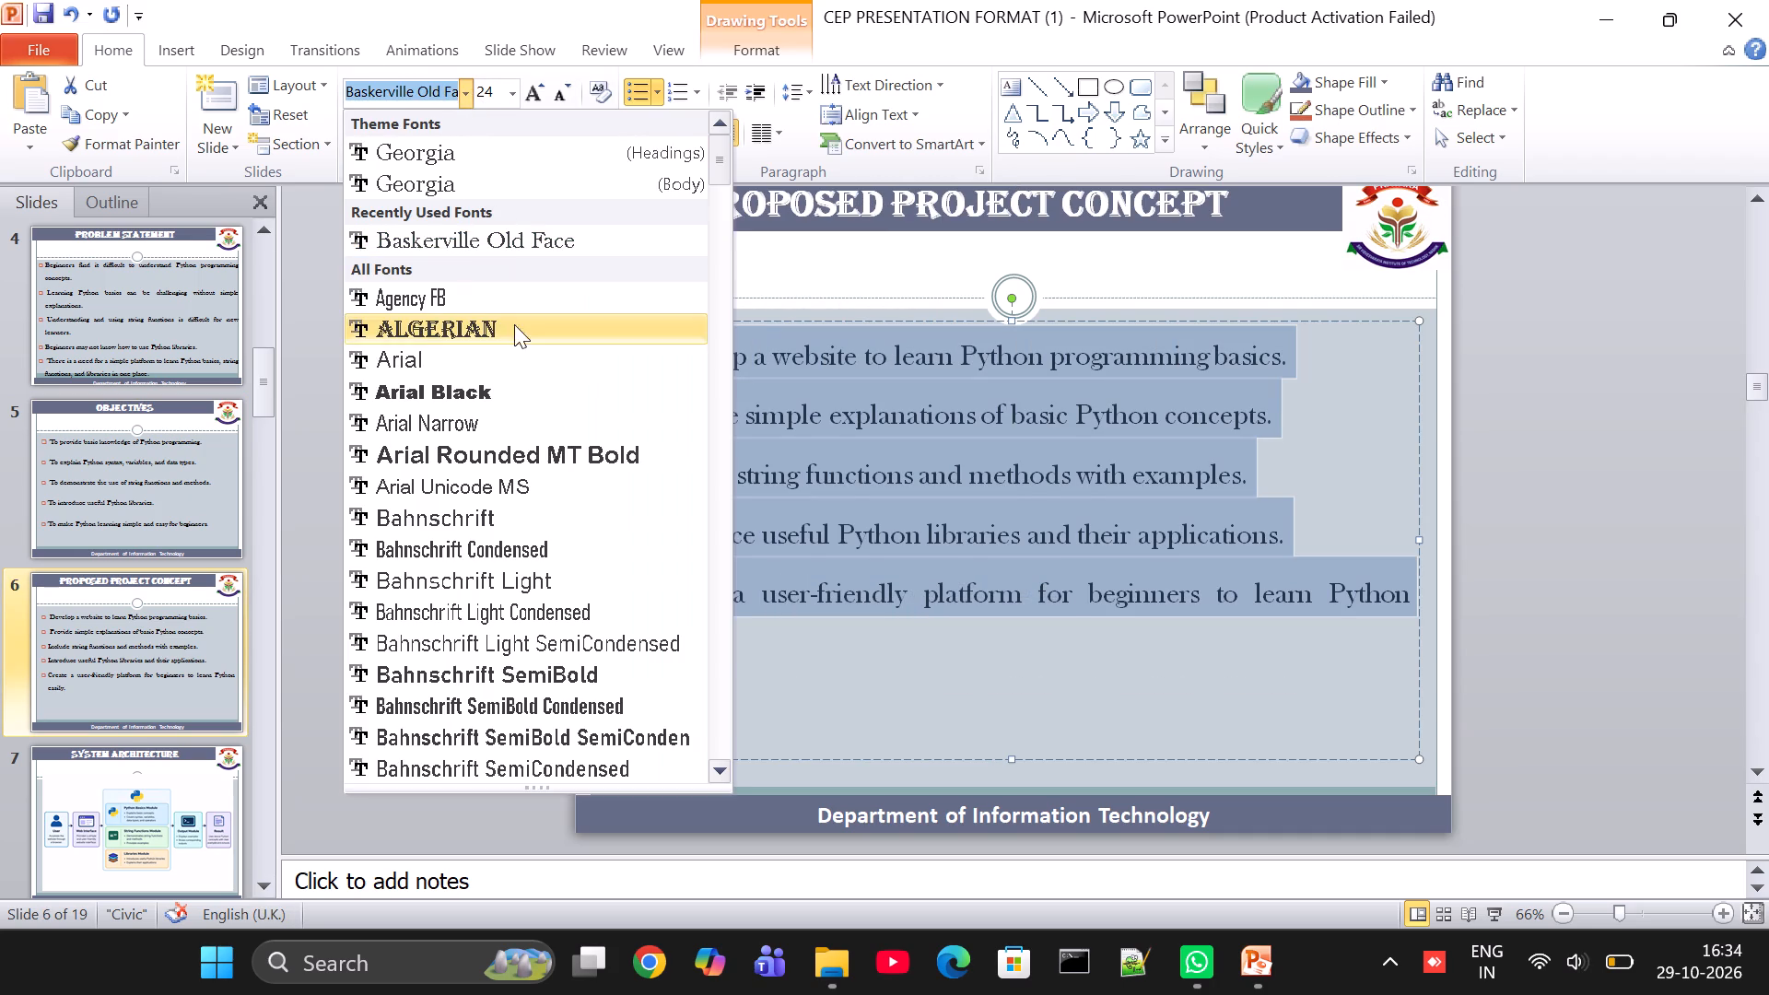
pyautogui.click(535, 246)
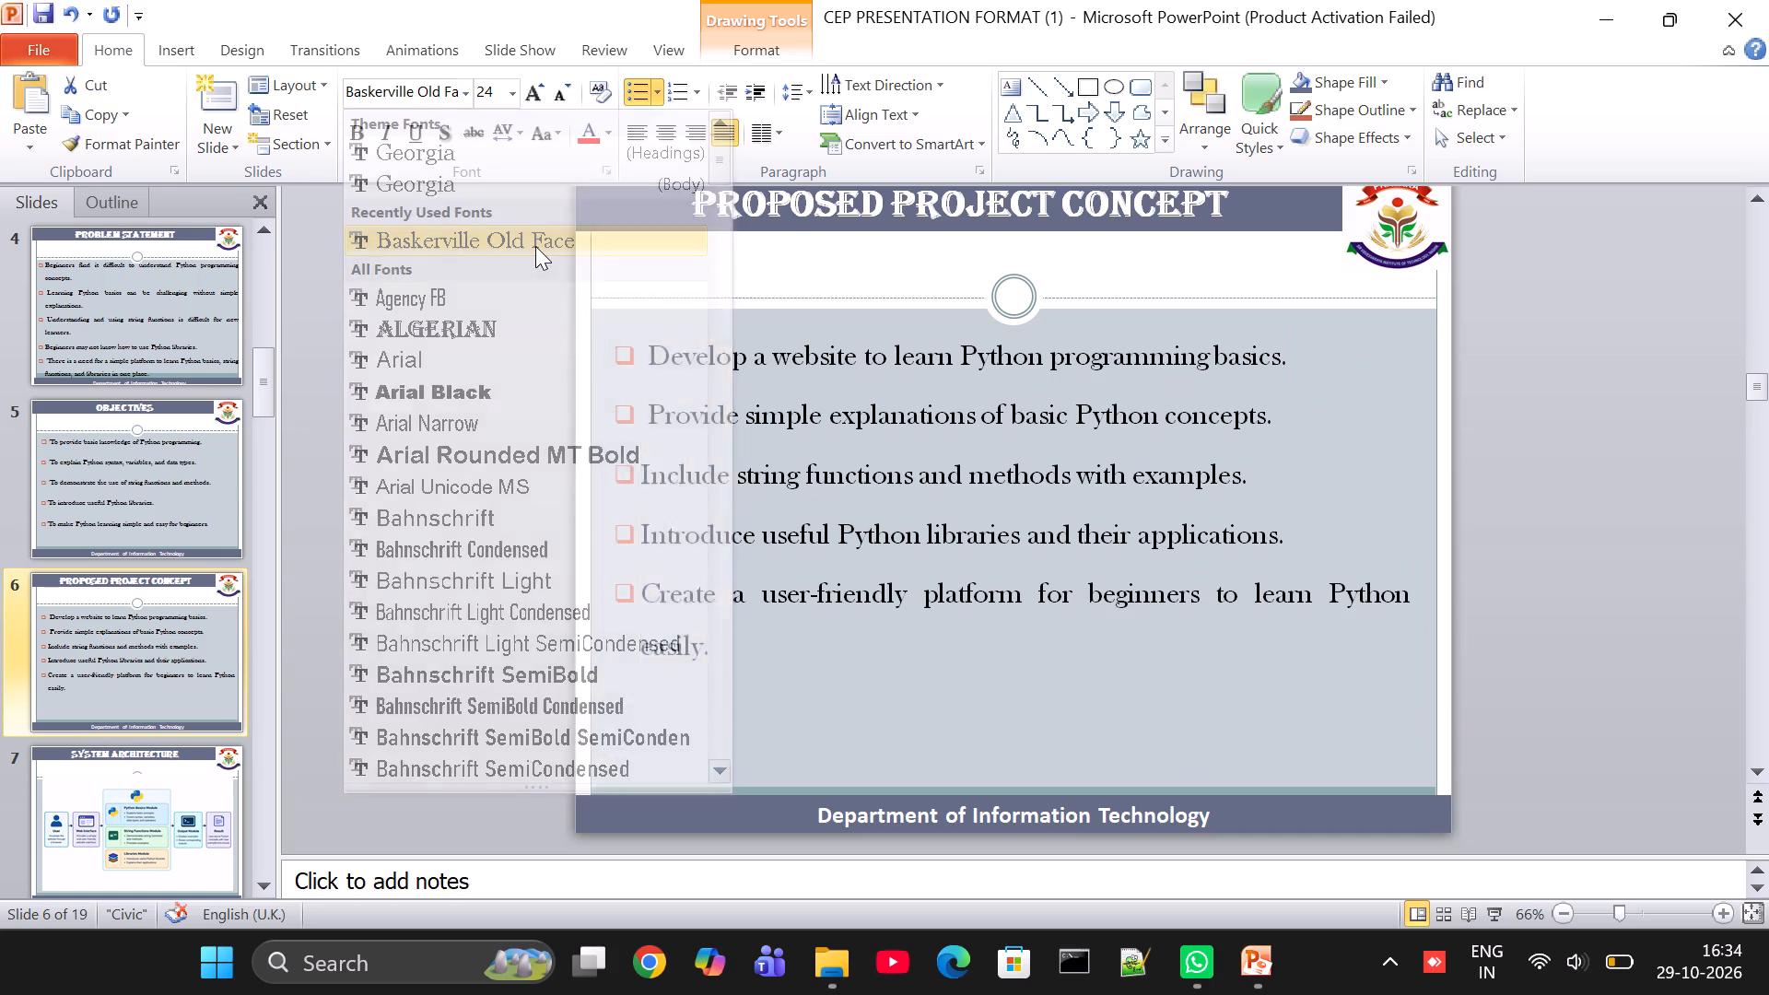
# Insert a blank, unbulleted line after each of the first four bullets on the "Proposed Project Concept" slide.
pyautogui.click(1303, 353)
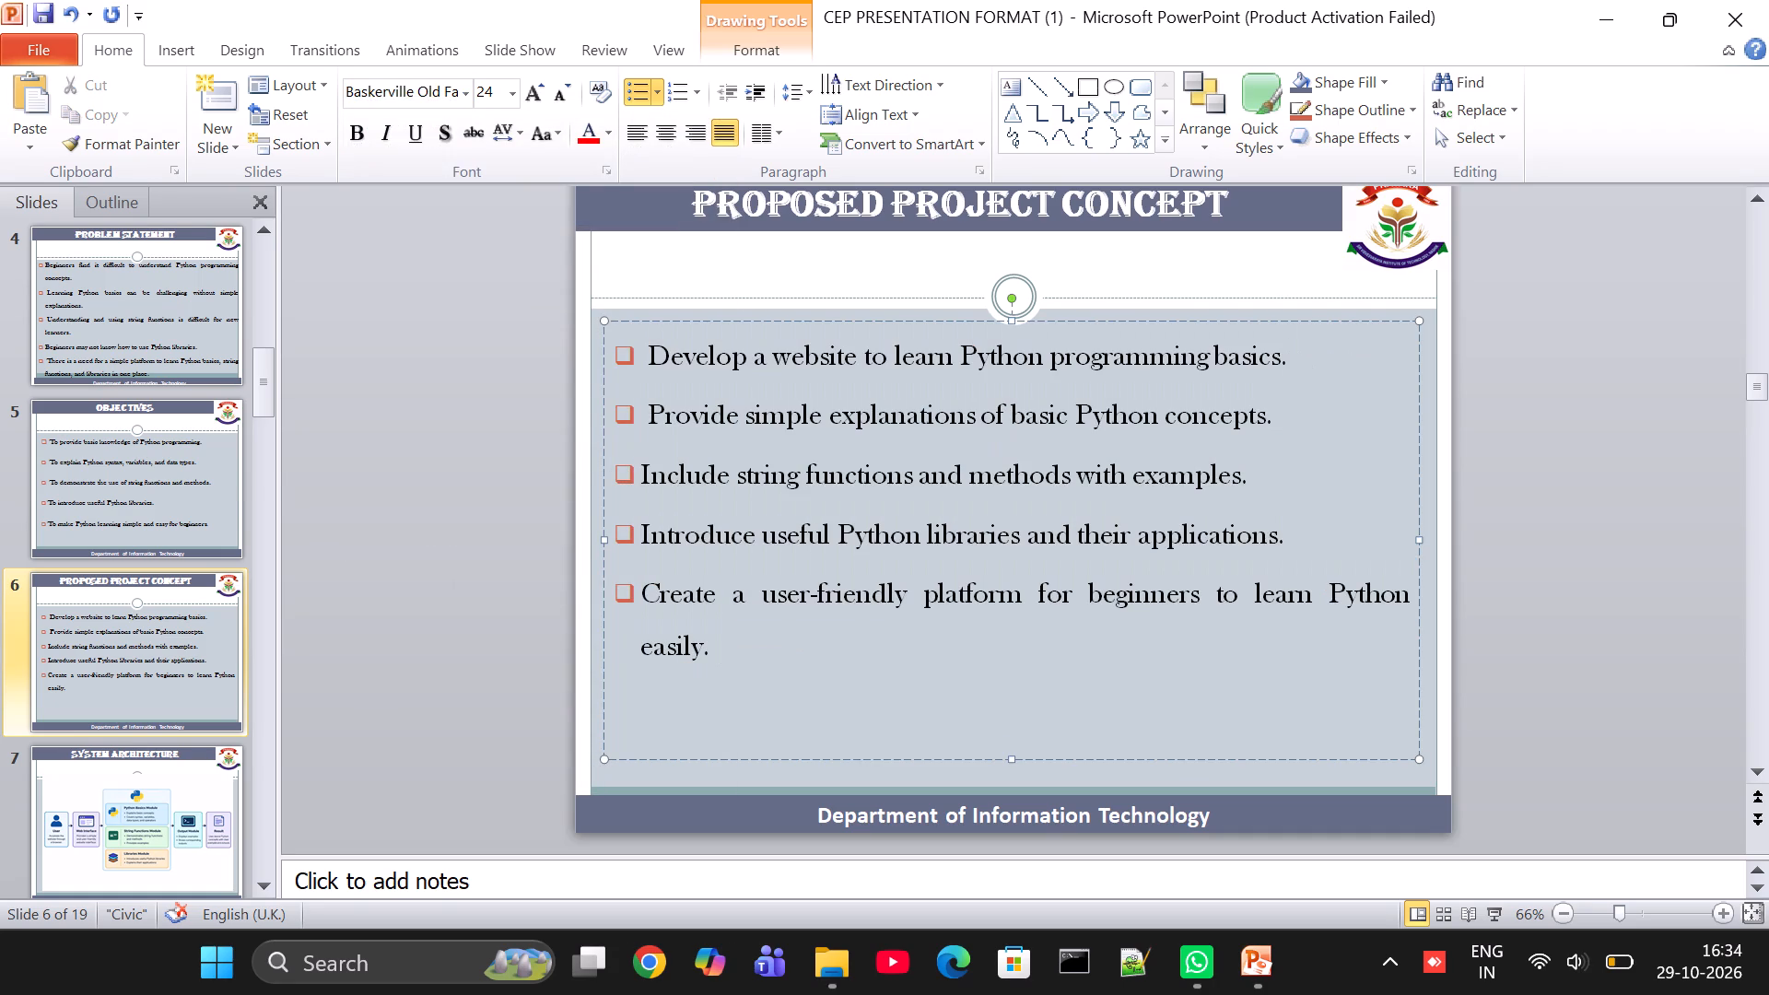
pyautogui.press('Return')
pyautogui.press('BackSpace')
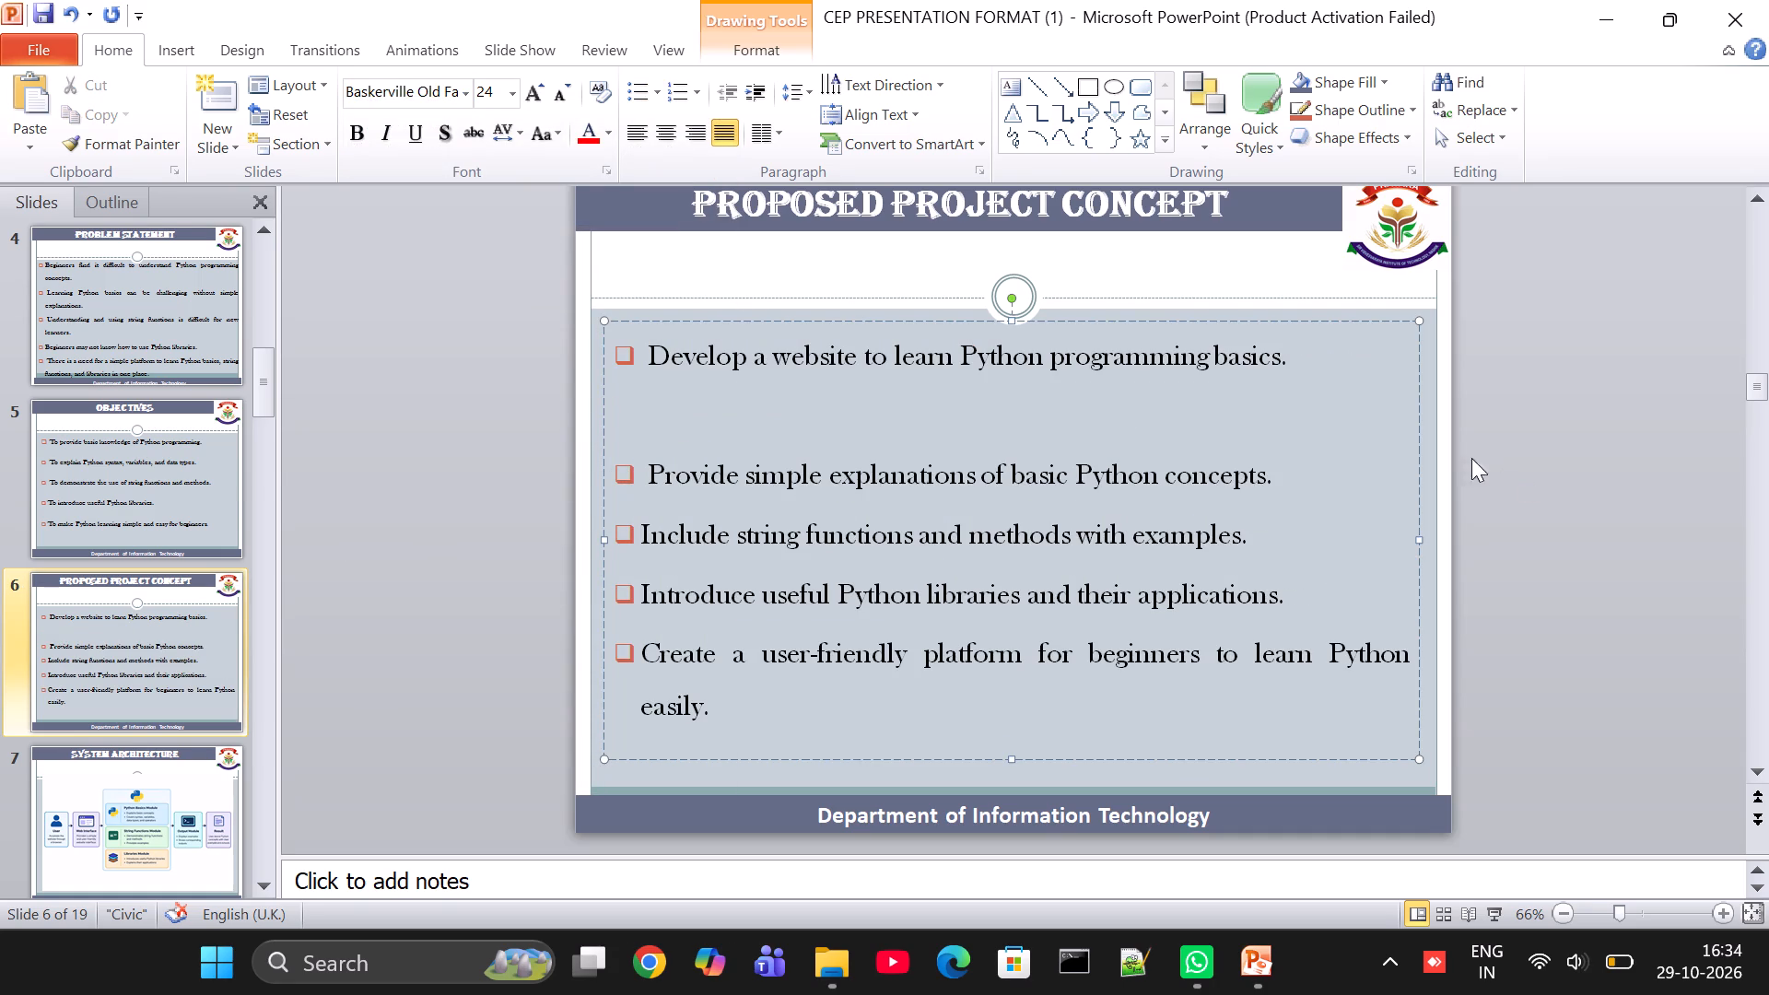
pyautogui.click(1299, 463)
pyautogui.press('Return')
pyautogui.press('BackSpace')
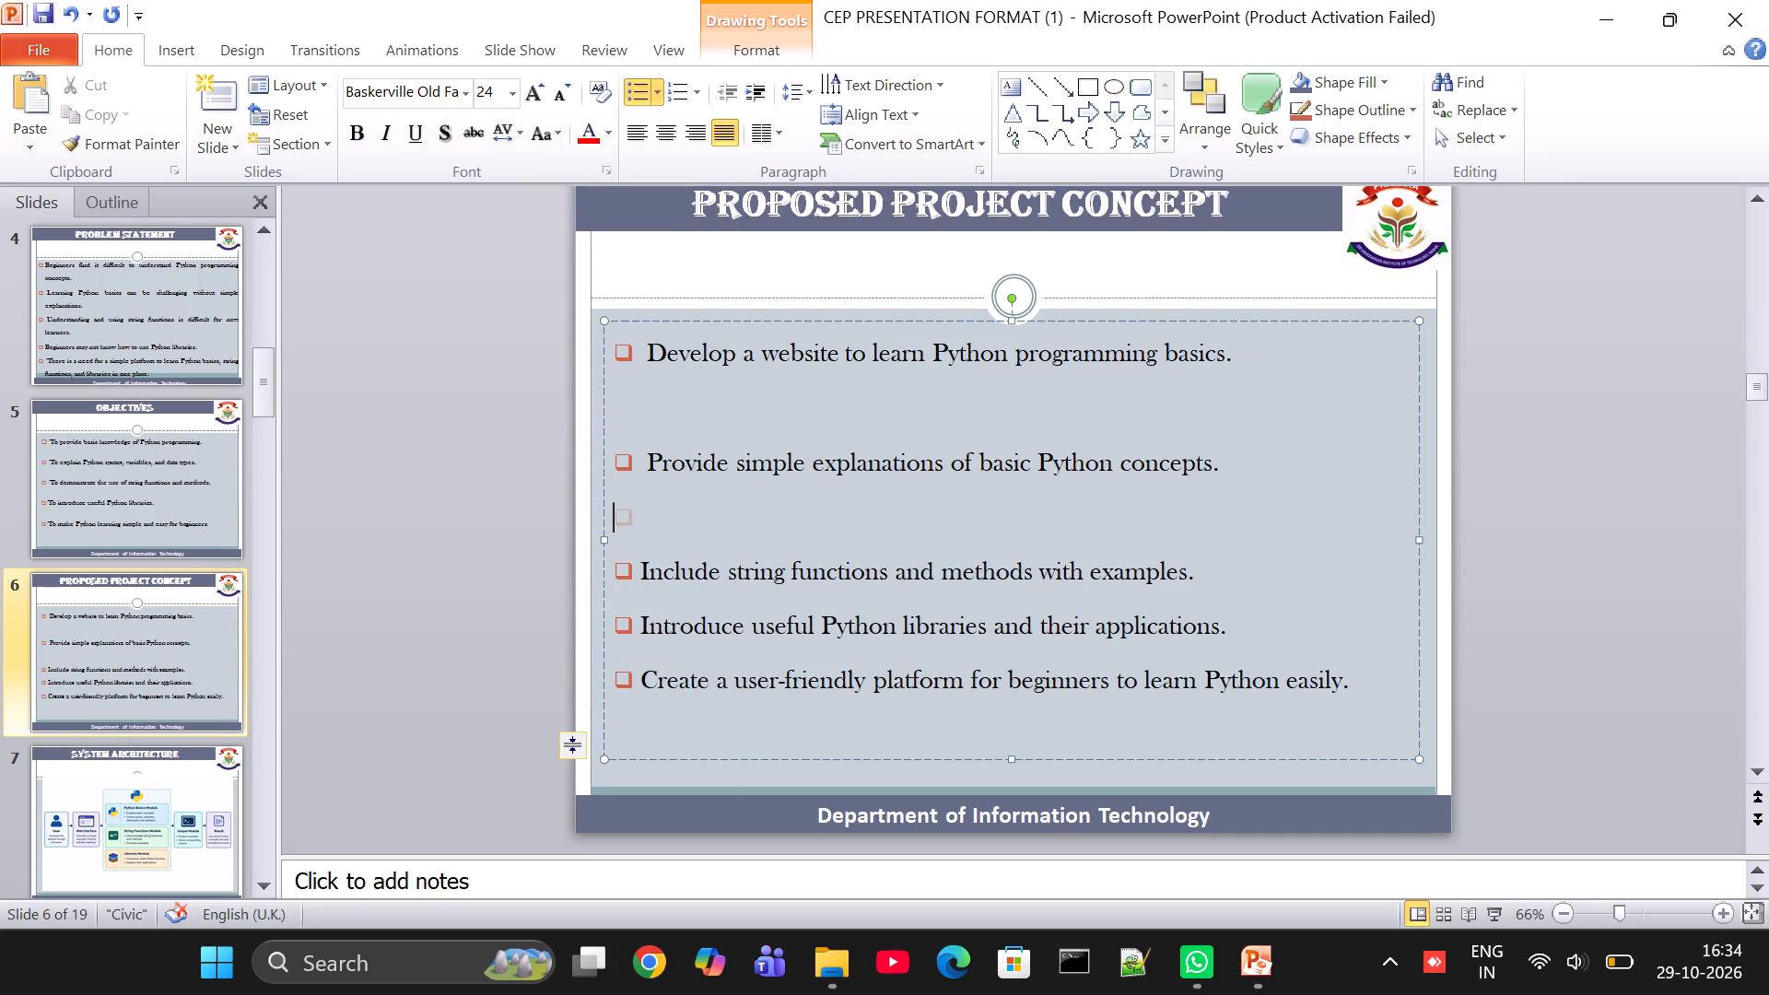
pyautogui.click(1232, 572)
pyautogui.press('Return')
pyautogui.press('BackSpace')
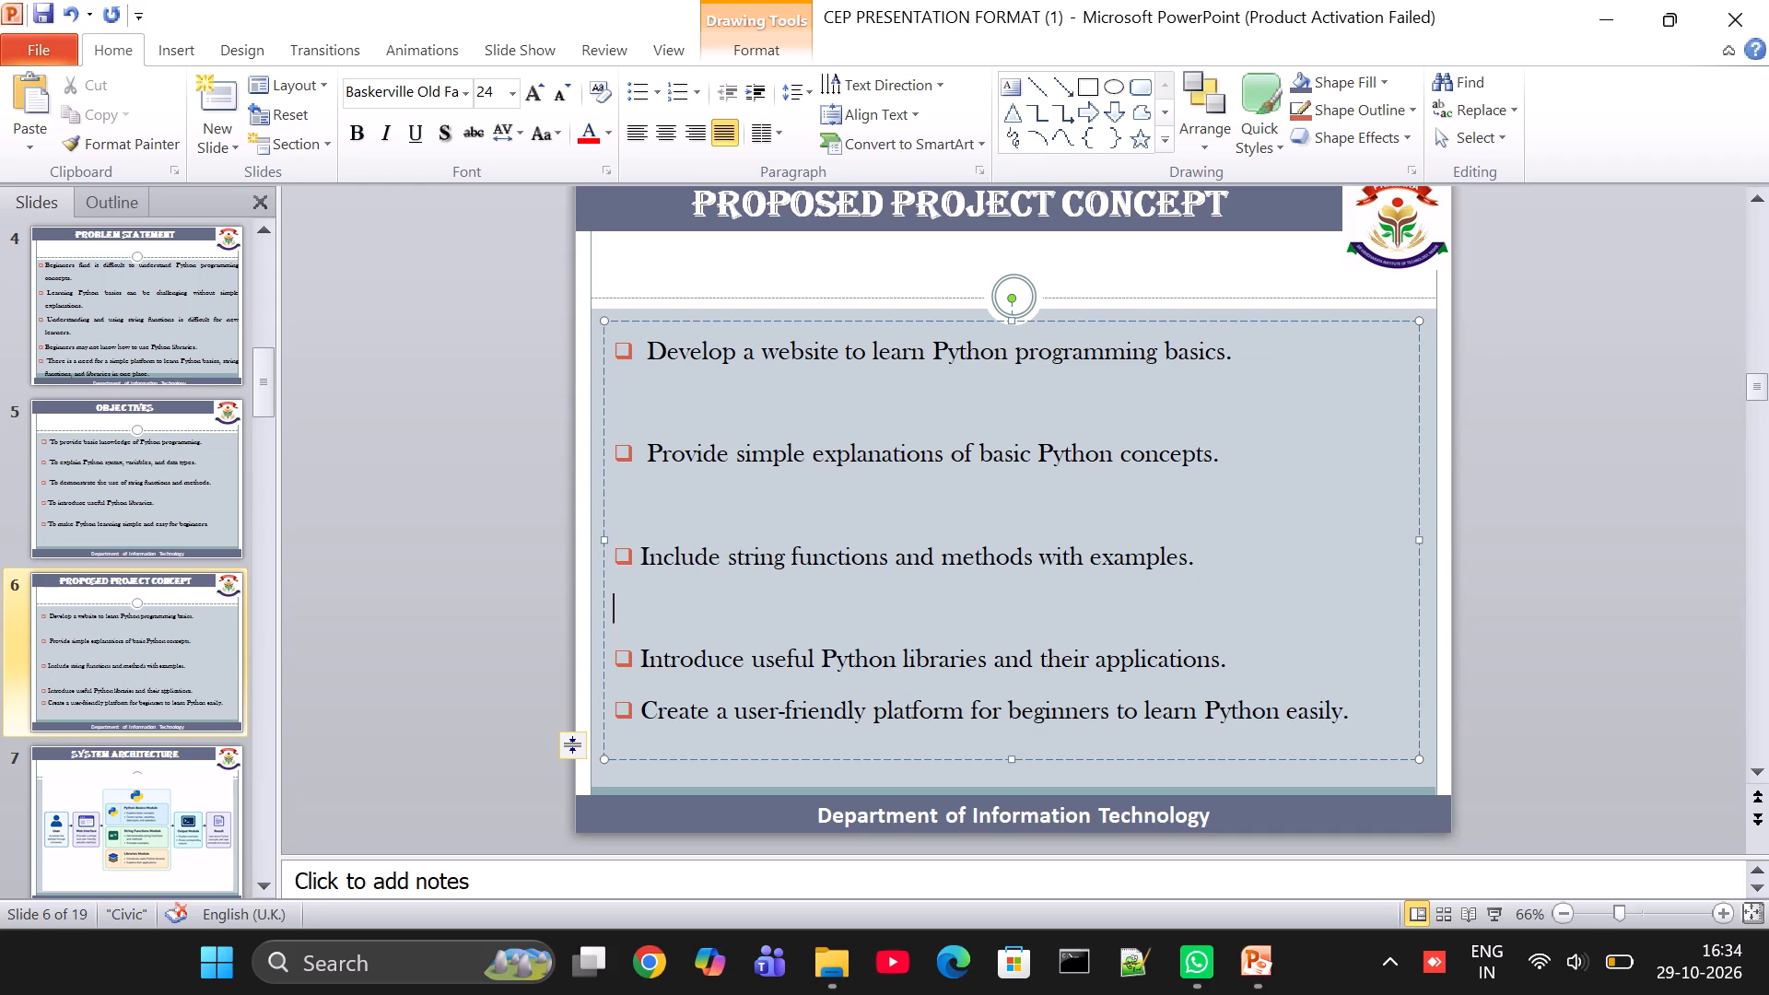
pyautogui.click(1271, 664)
pyautogui.press('Return')
pyautogui.press('BackSpace')
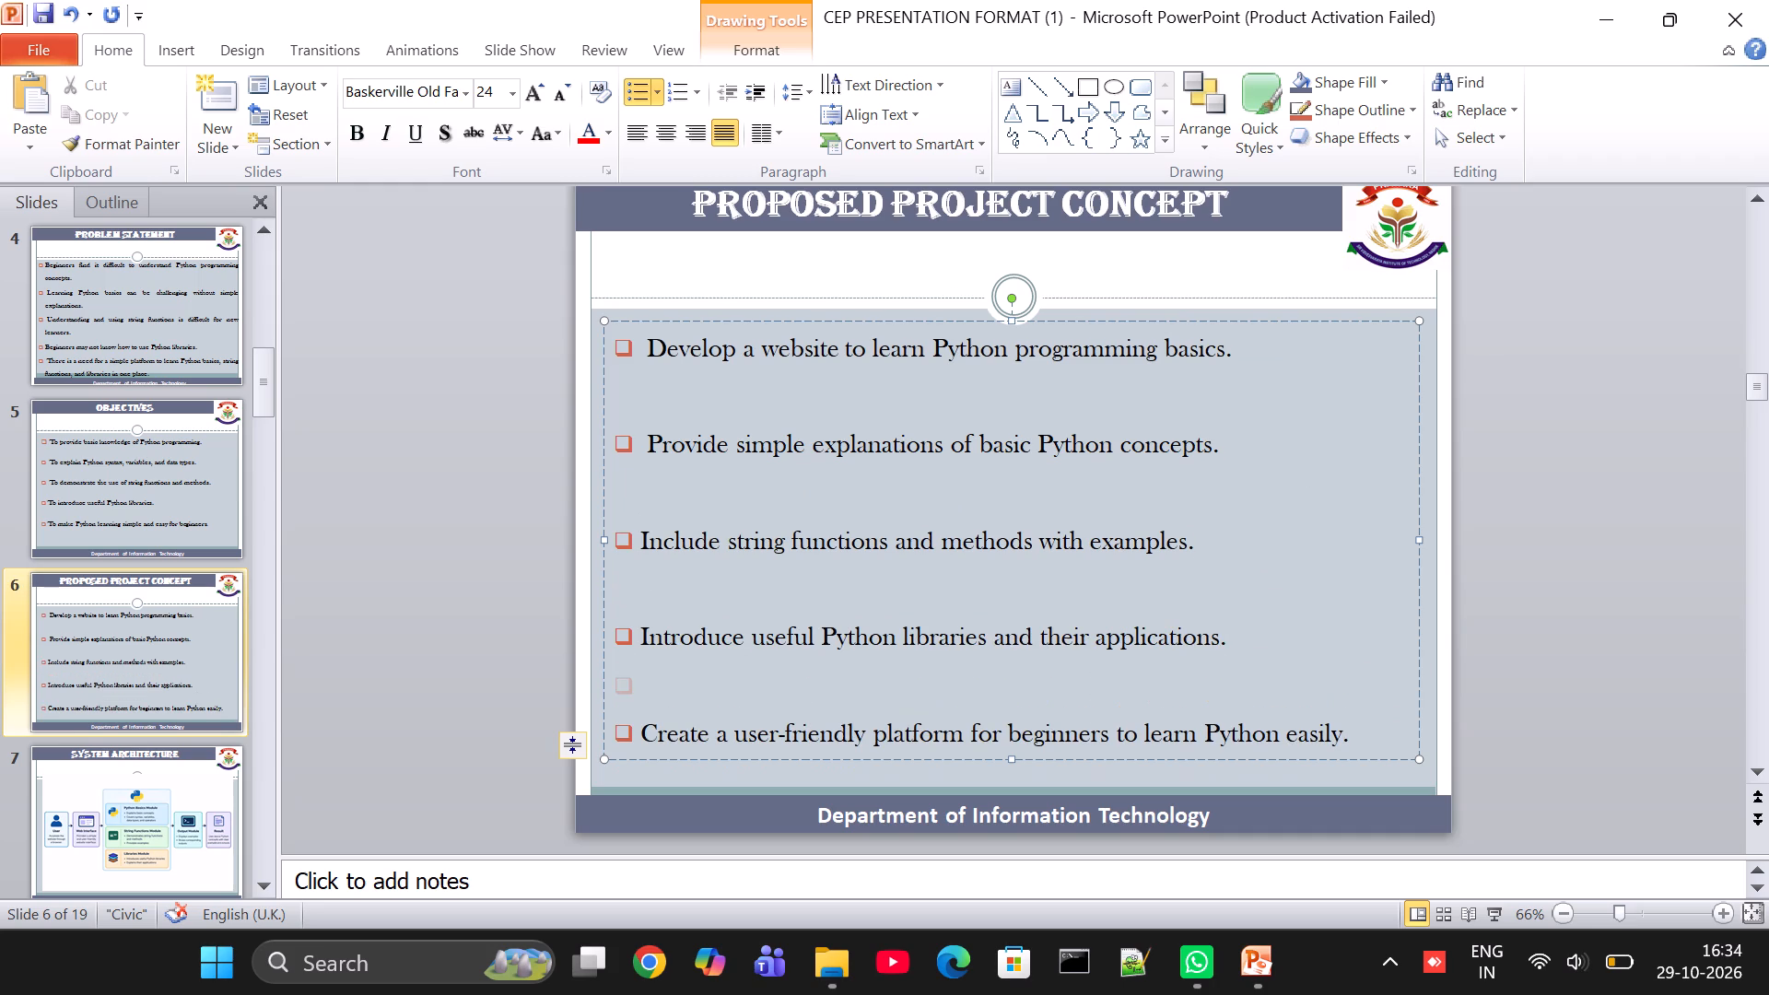
pyautogui.click(1356, 561)
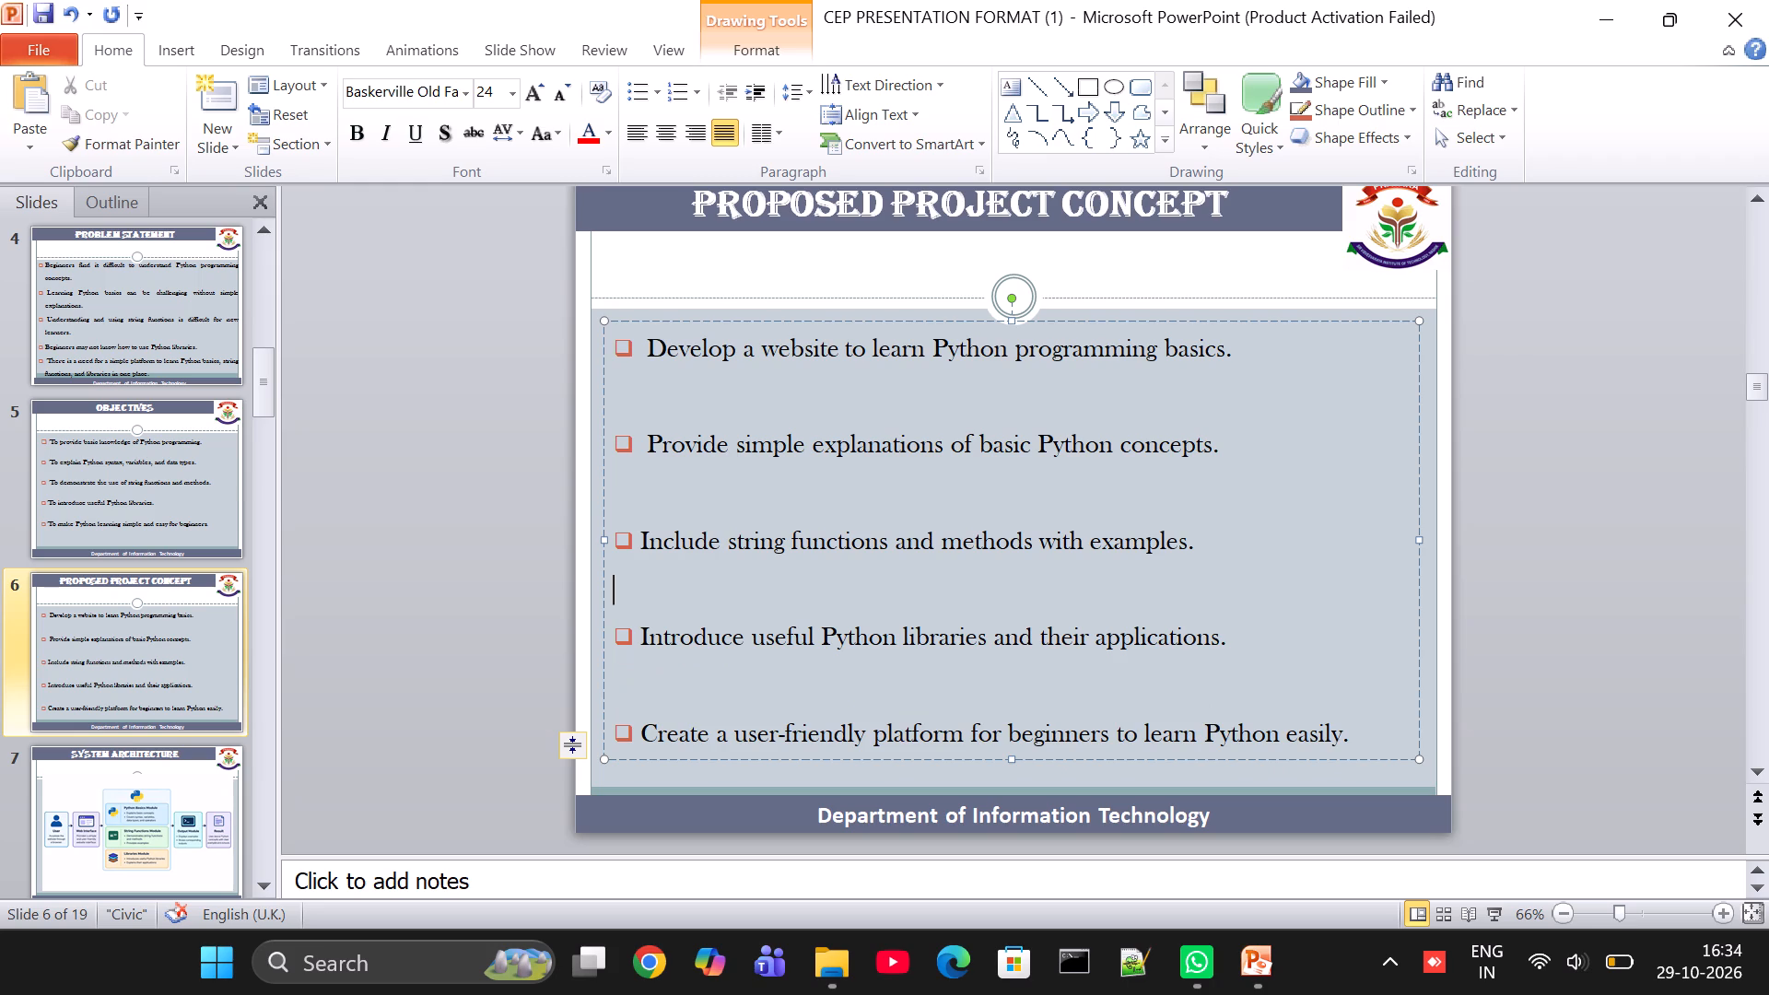
# Set the two Hardware Requirements bullets on the "Requirements" slide to Baskerville Old Face, size 24.
pyautogui.click(139, 779)
pyautogui.scroll(-1, 116, 736)
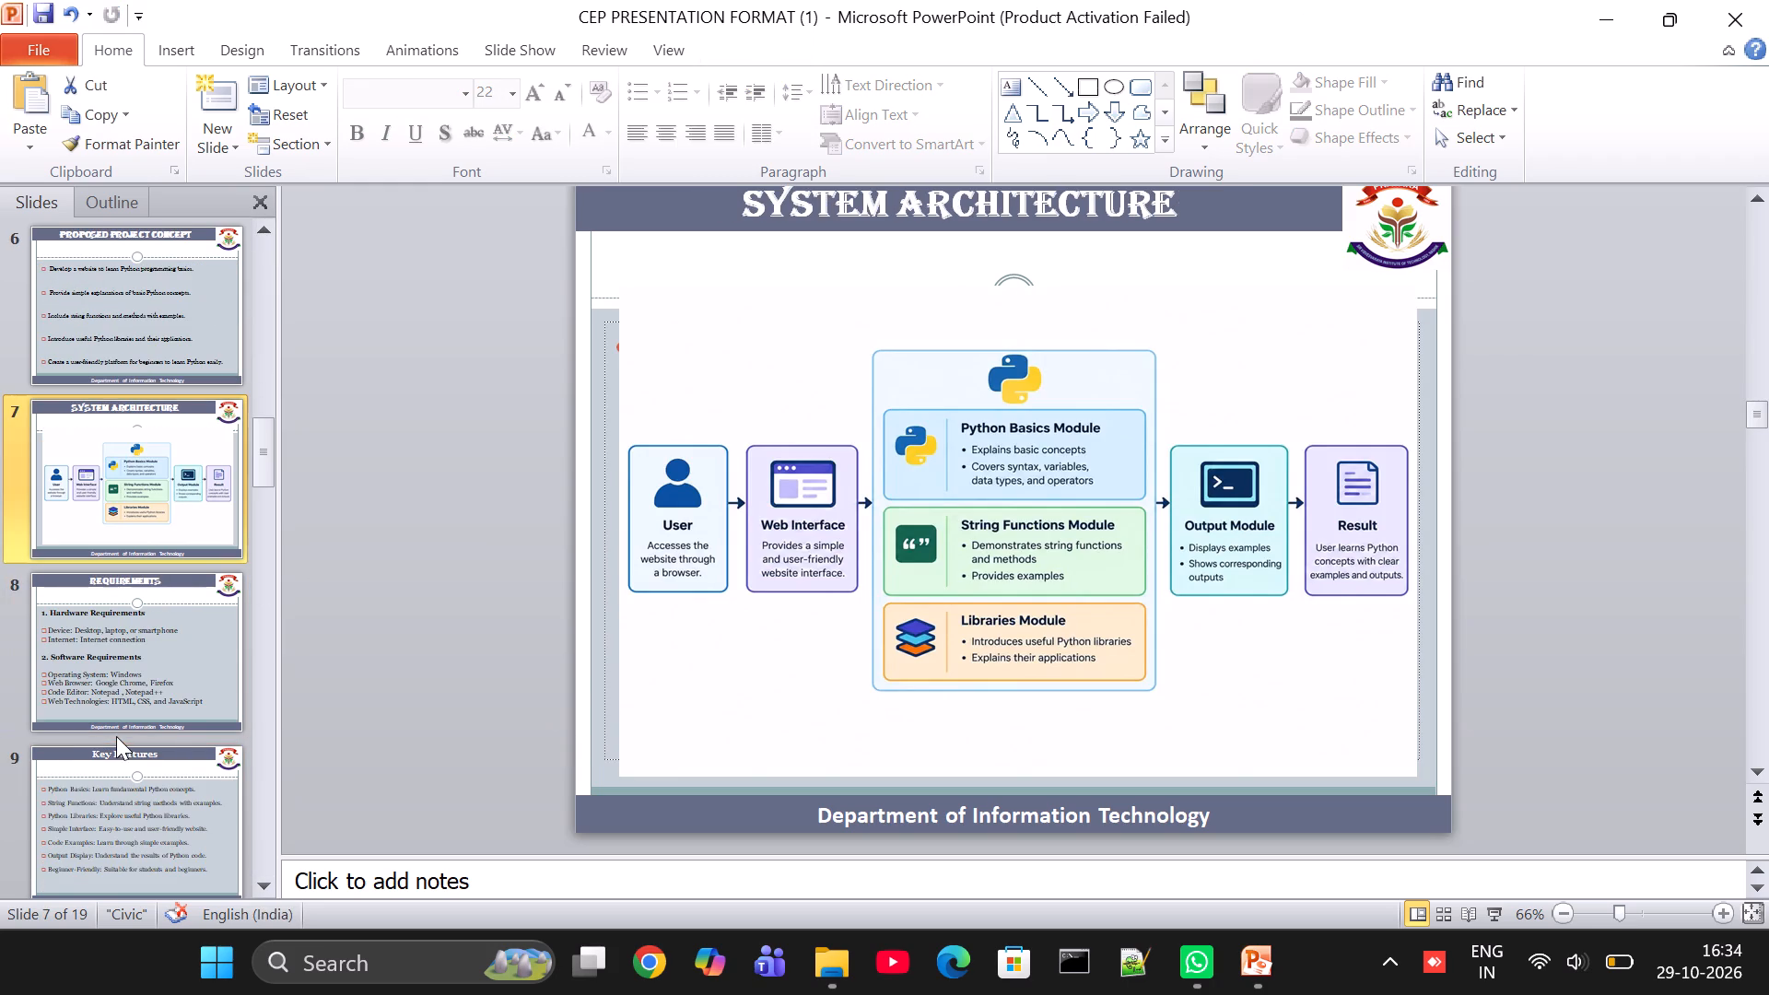
pyautogui.click(158, 630)
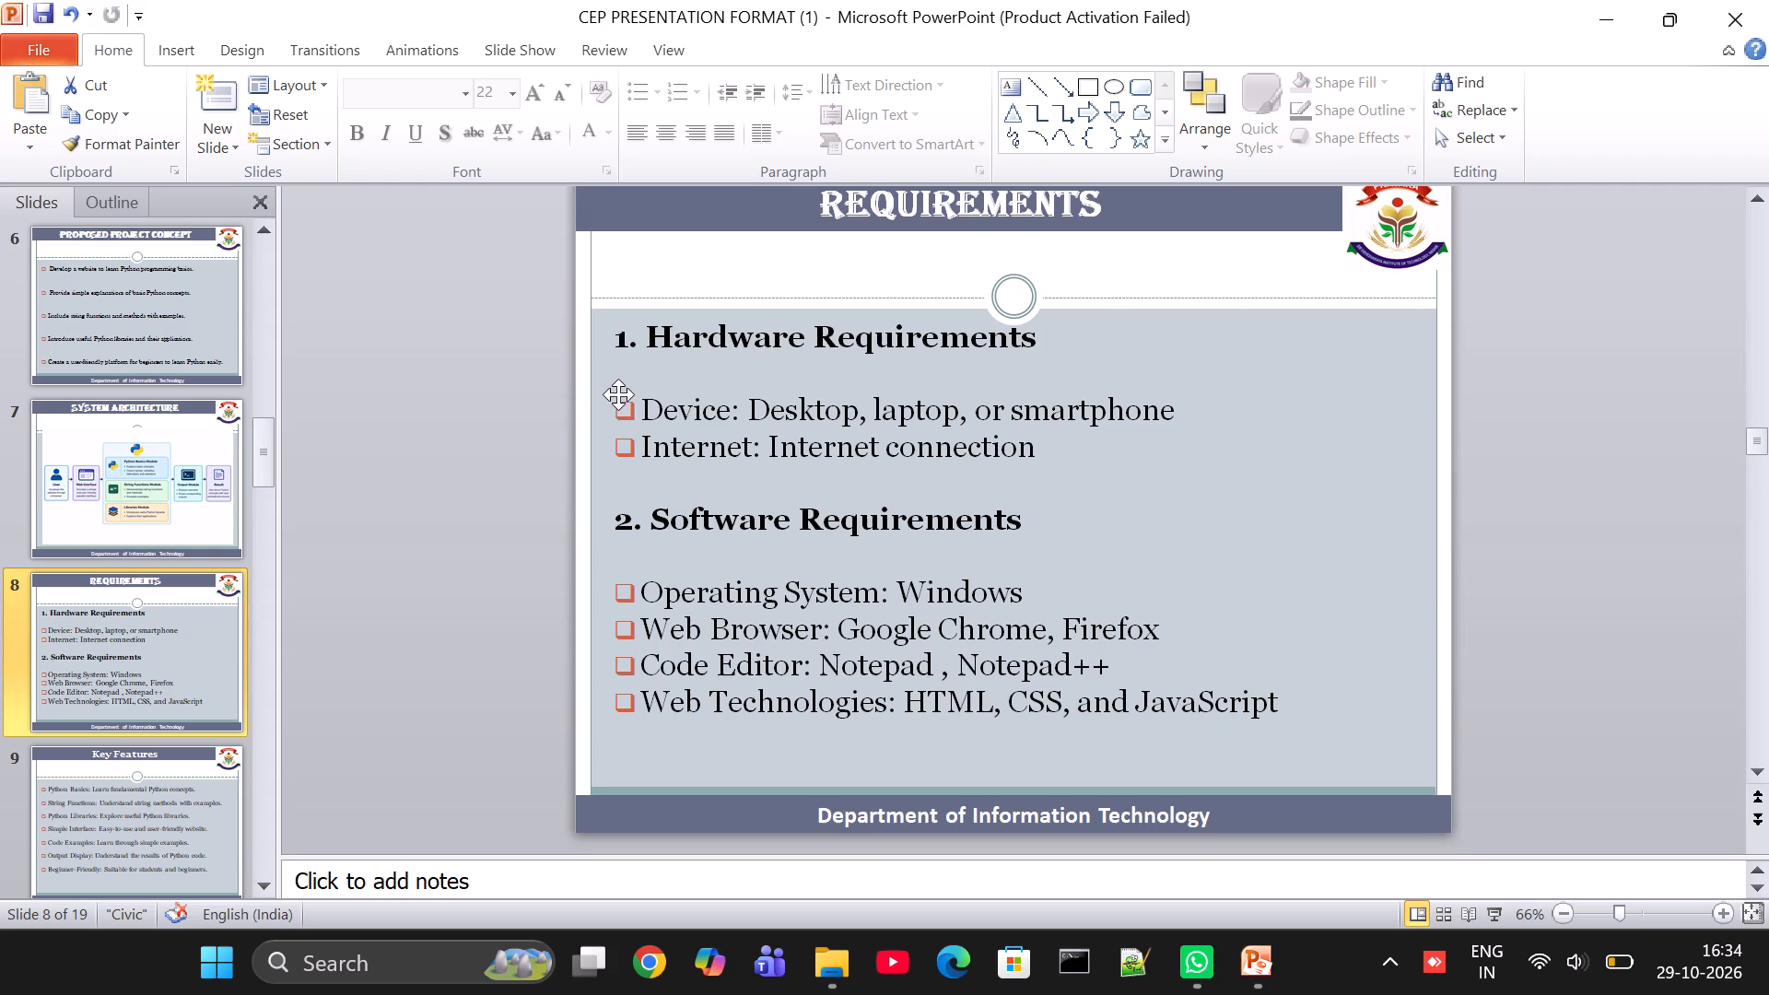
pyautogui.click(659, 404)
pyautogui.moveTo(659, 404); pyautogui.dragTo(1027, 488)
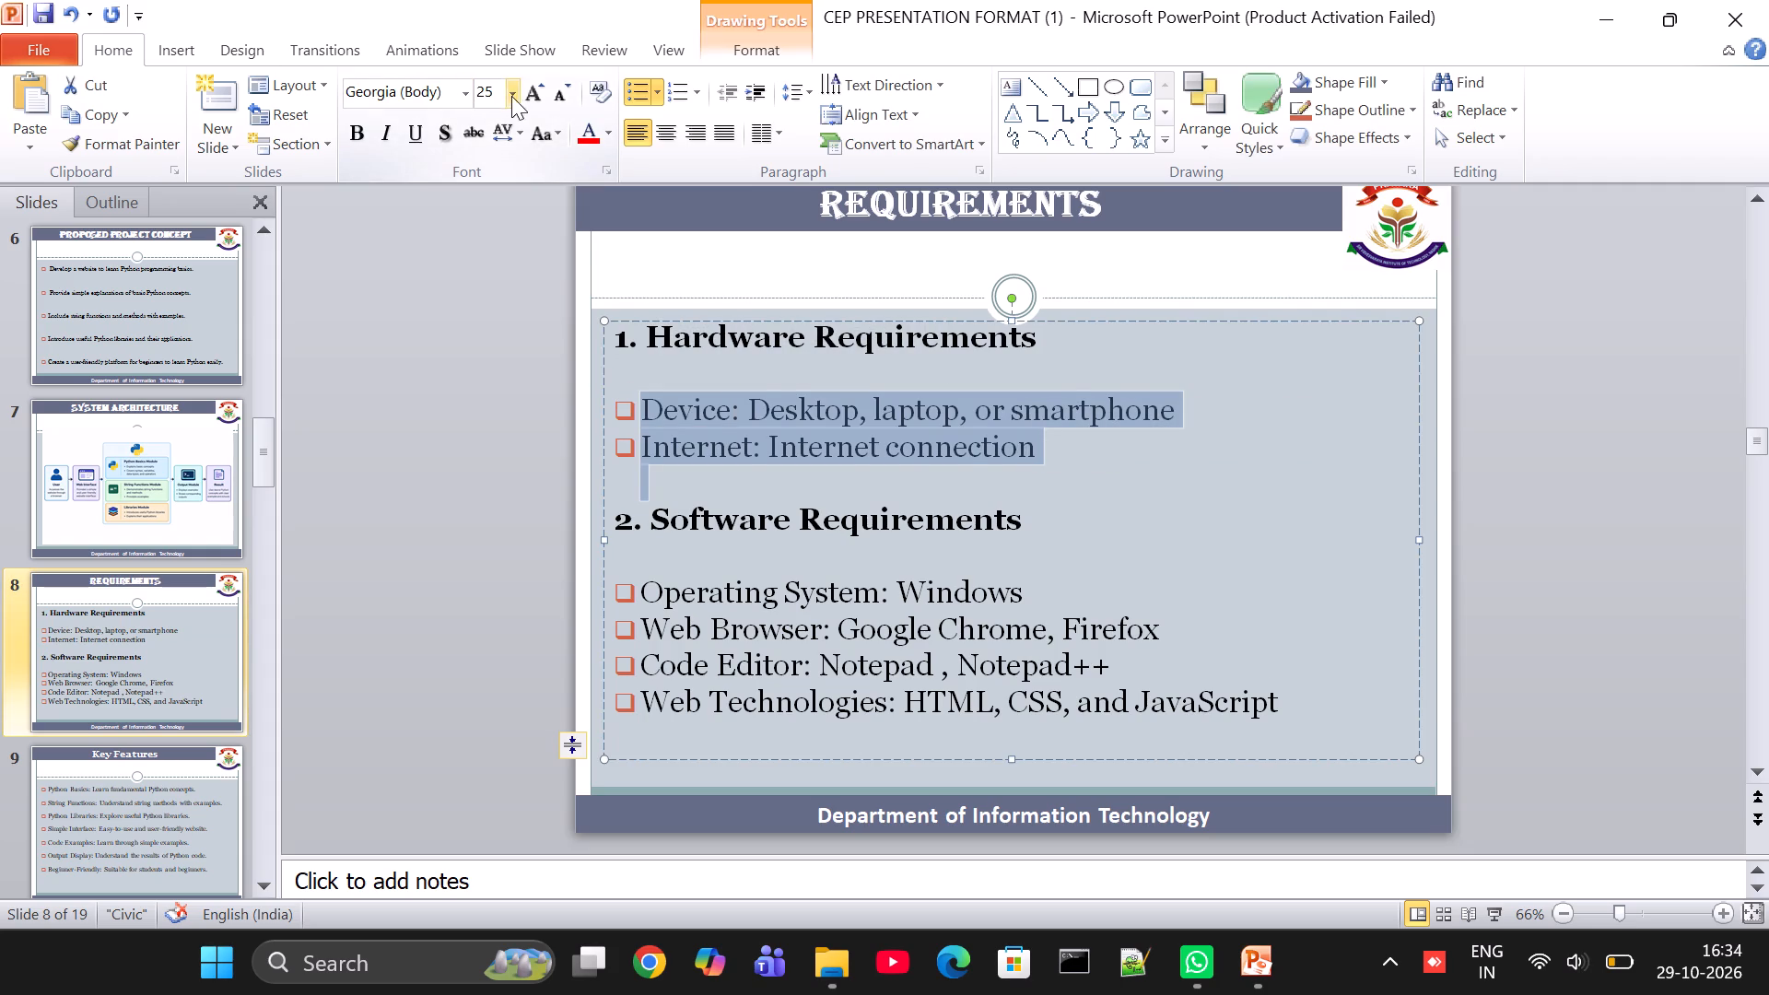
pyautogui.click(518, 98)
pyautogui.click(511, 346)
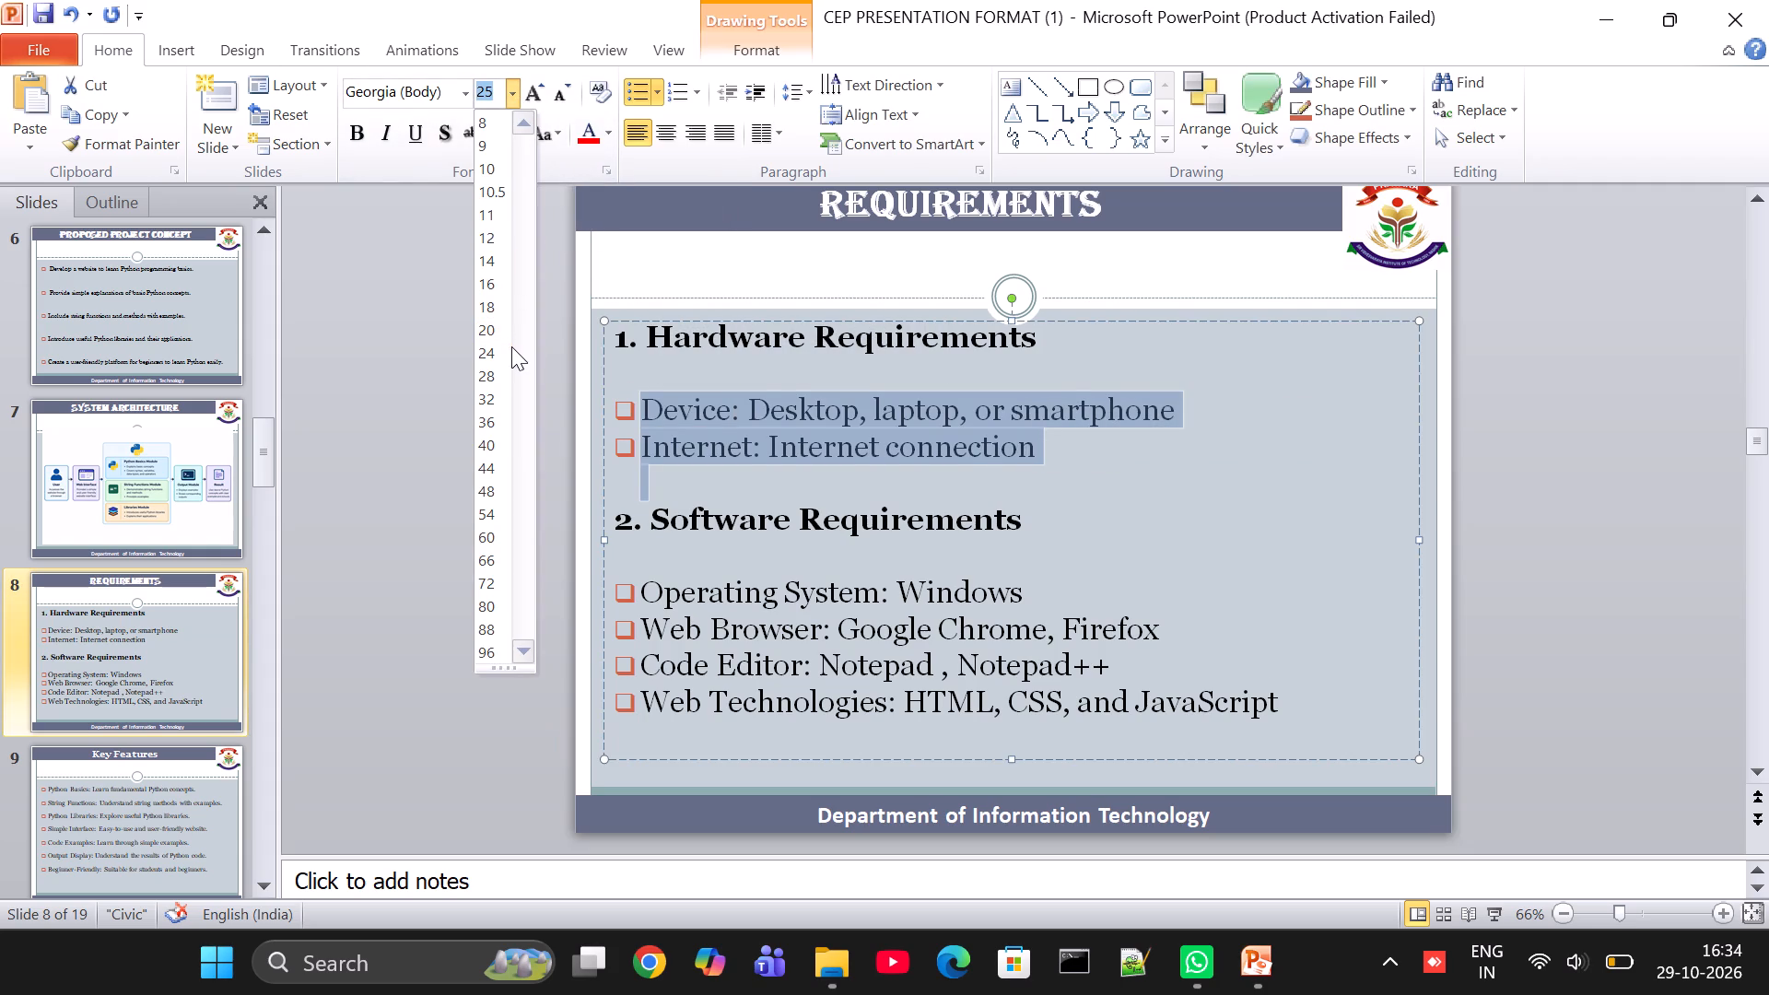
pyautogui.click(499, 347)
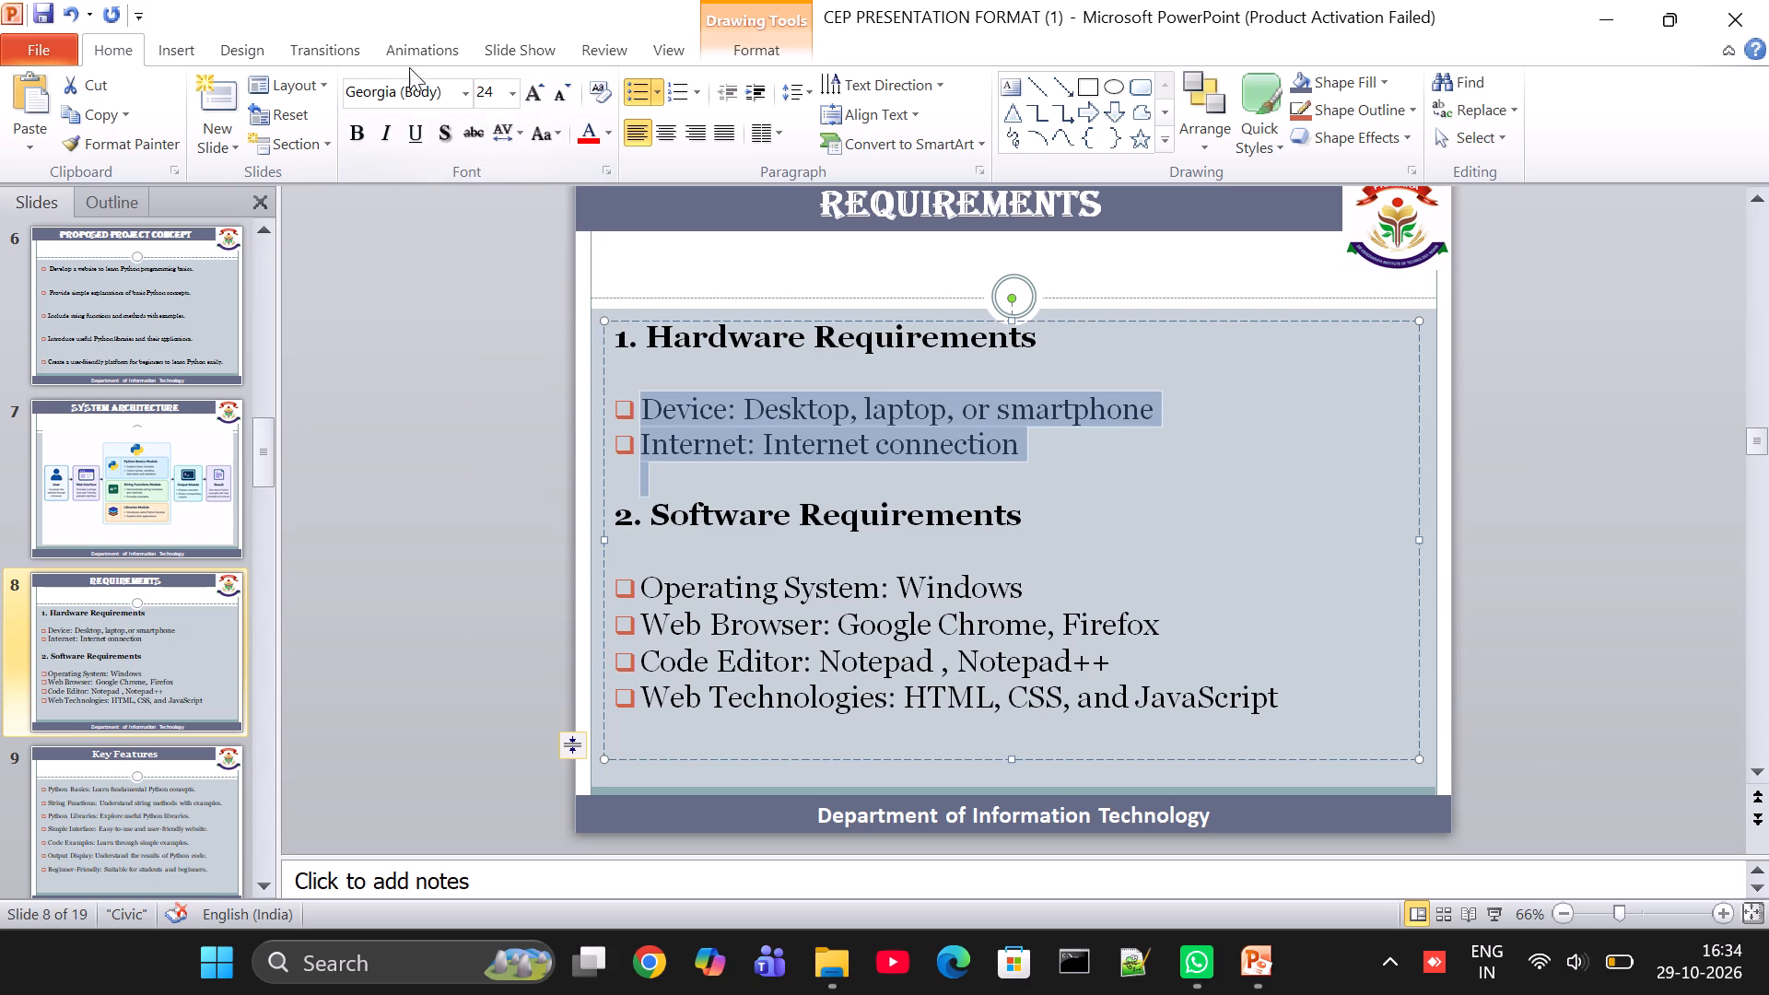
pyautogui.click(465, 101)
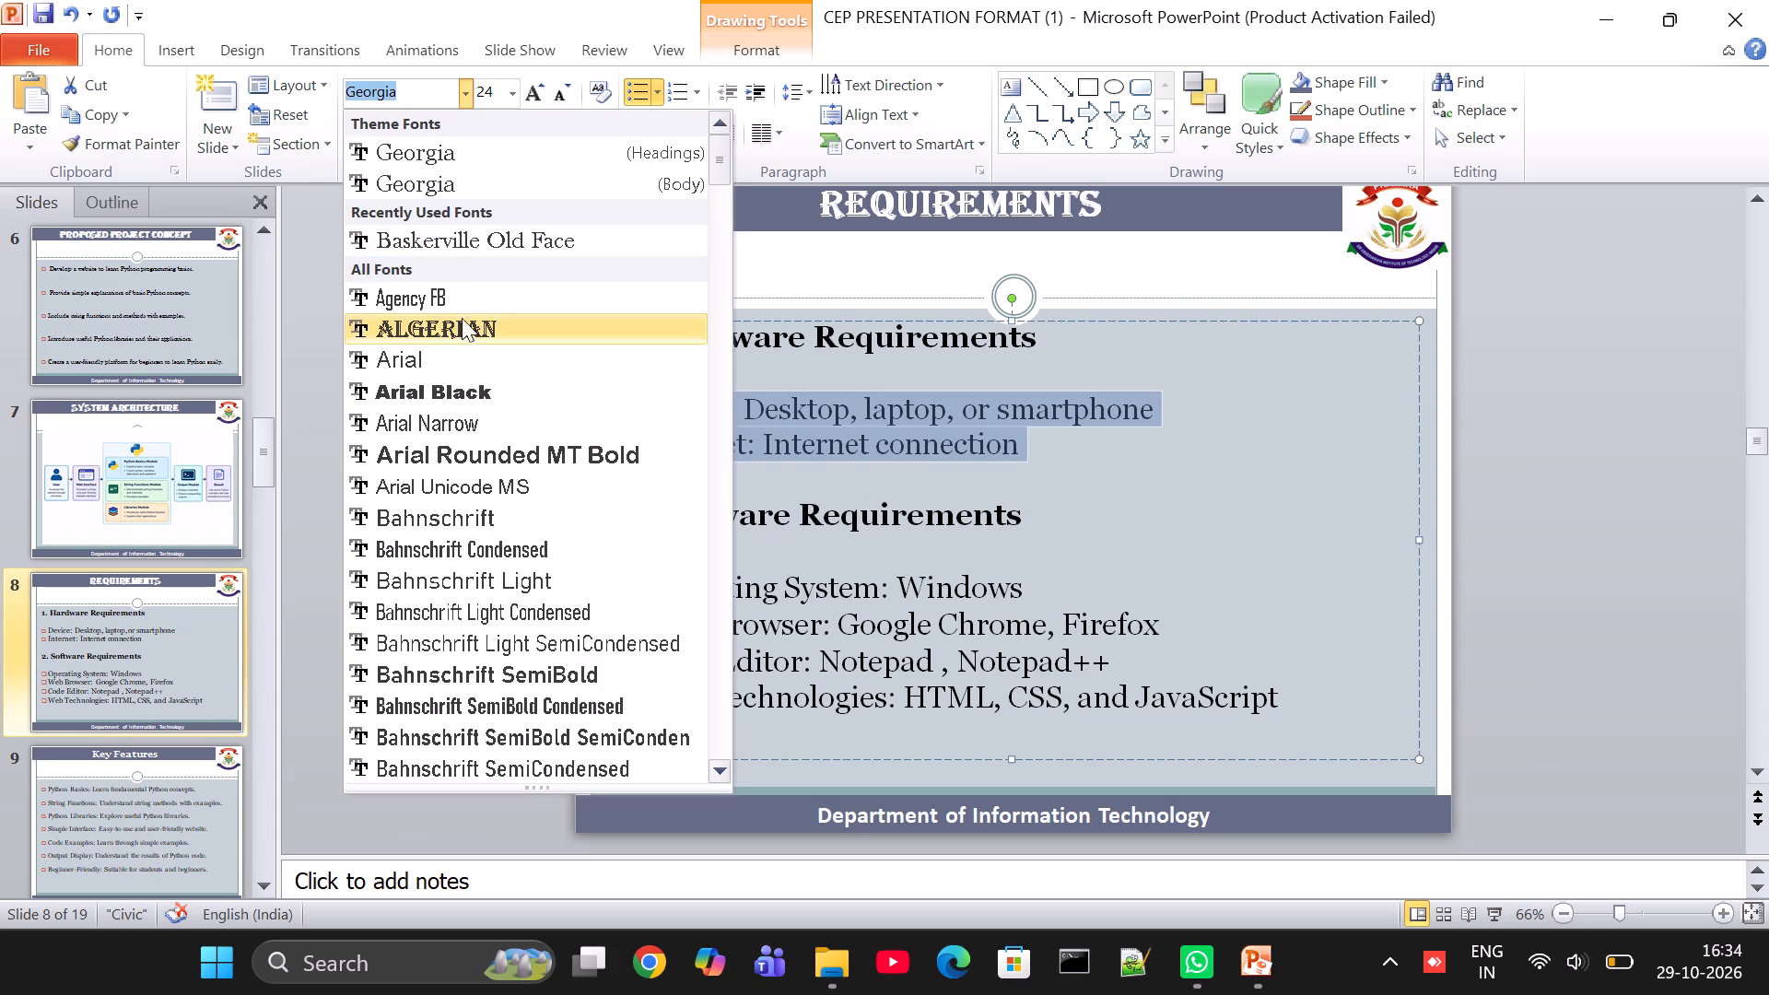
pyautogui.click(483, 237)
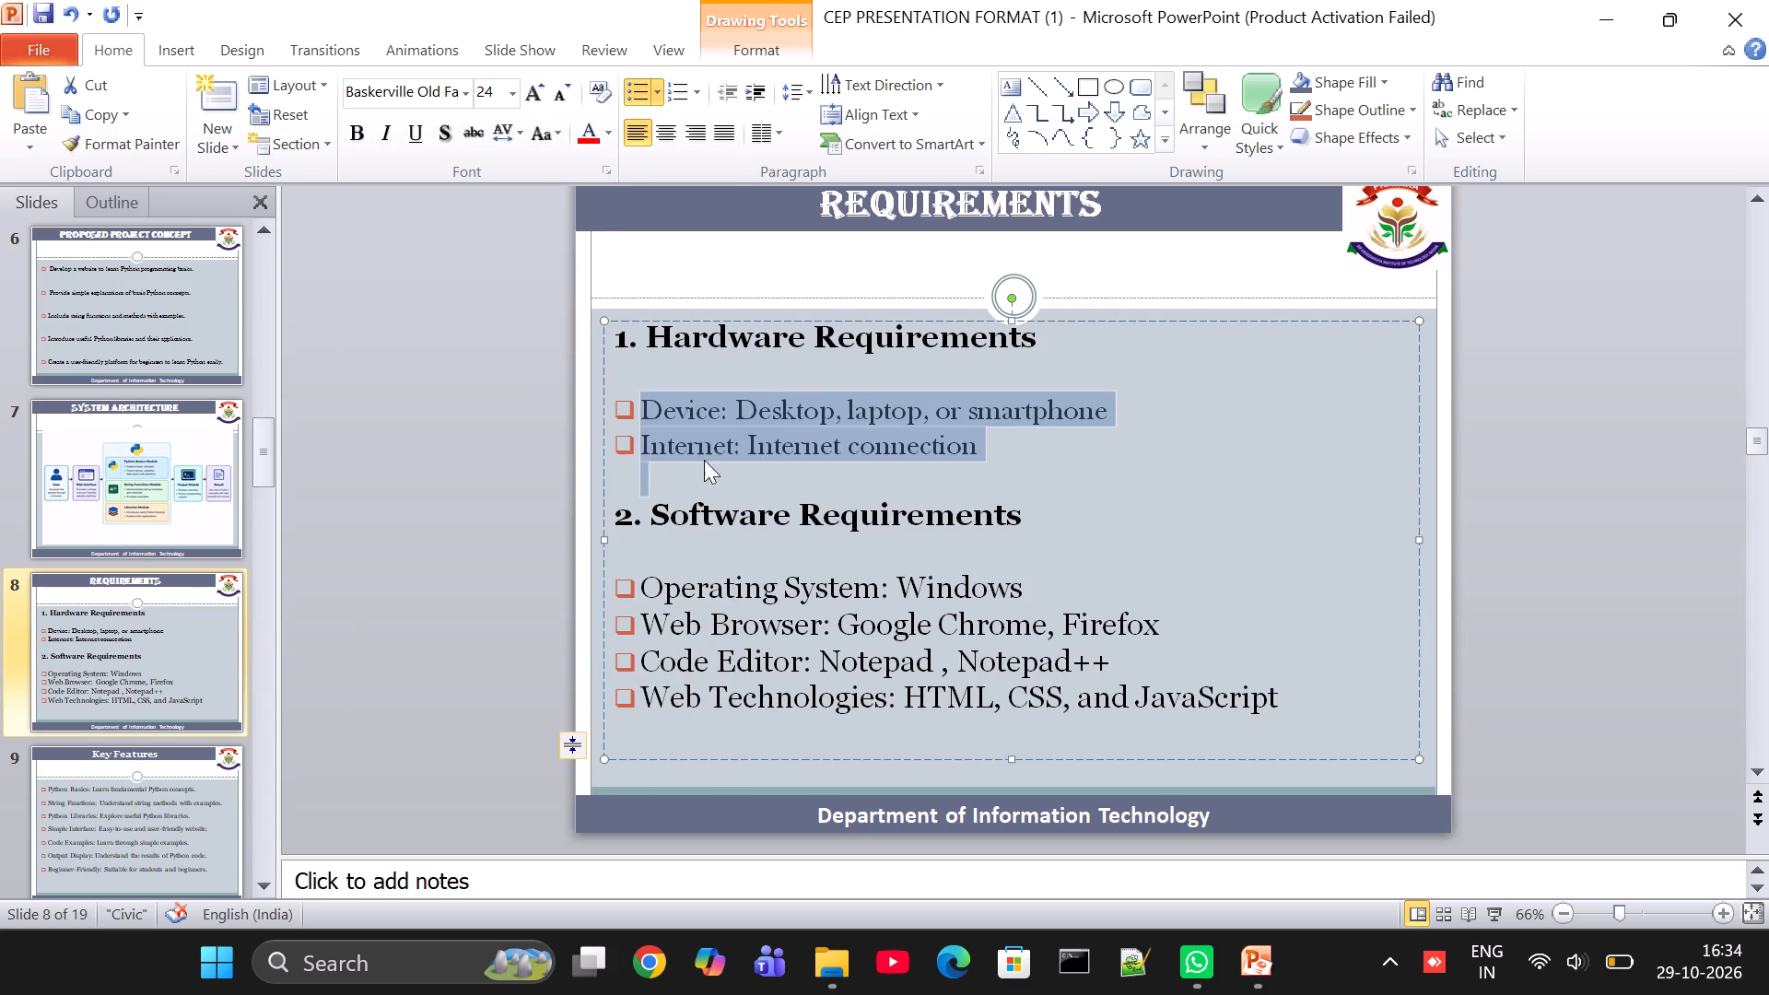
# Set the font of the four Software Requirements bullets on the "Requirements" slide to Baskerville Old Face.
pyautogui.click(645, 579)
pyautogui.moveTo(645, 579); pyautogui.dragTo(1185, 731)
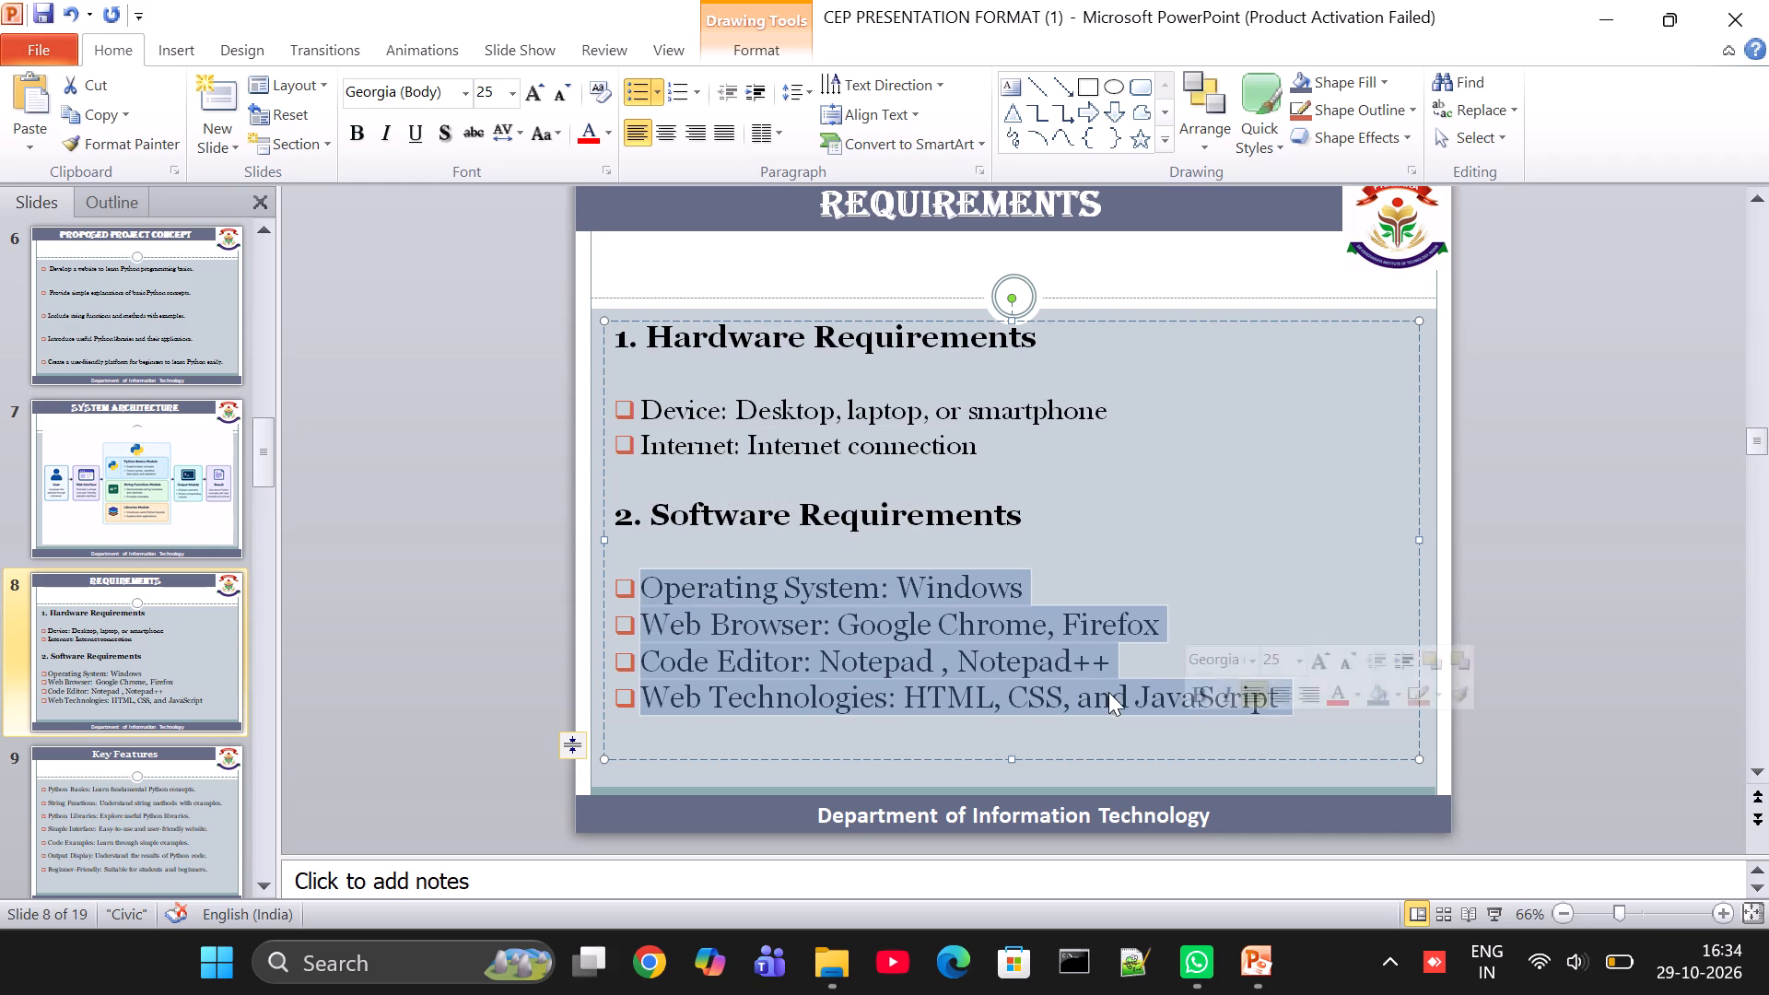
pyautogui.click(473, 99)
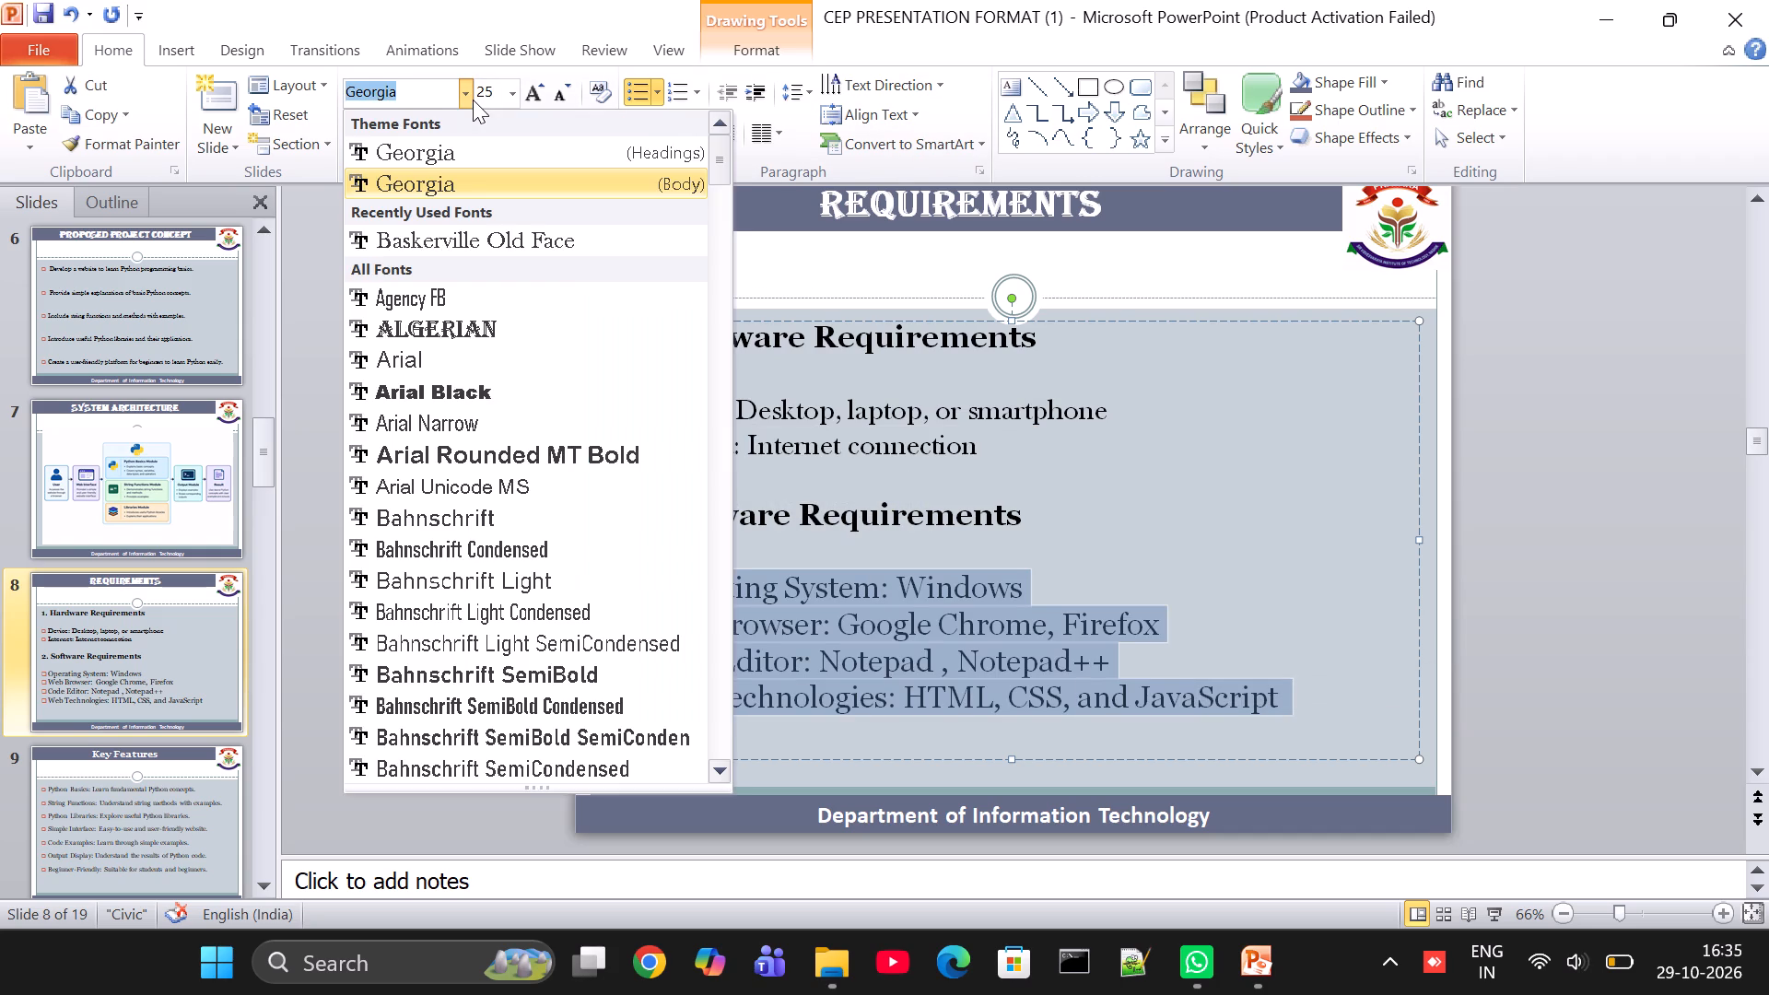
pyautogui.click(482, 236)
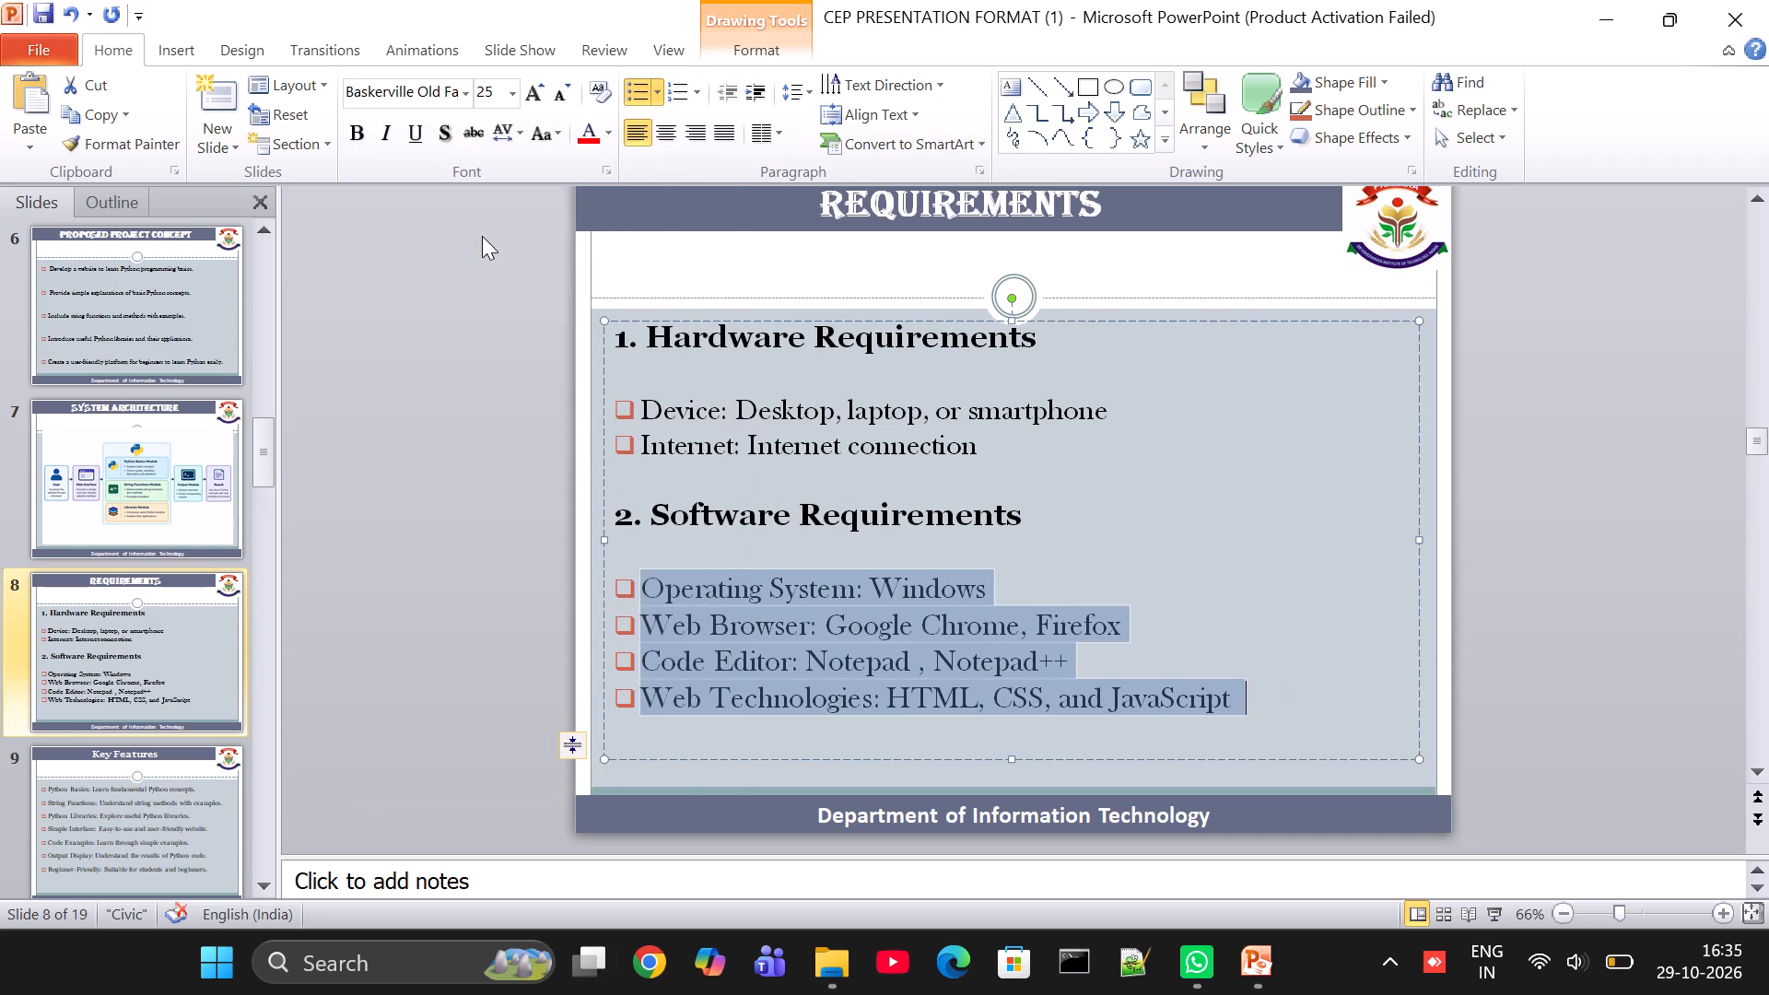
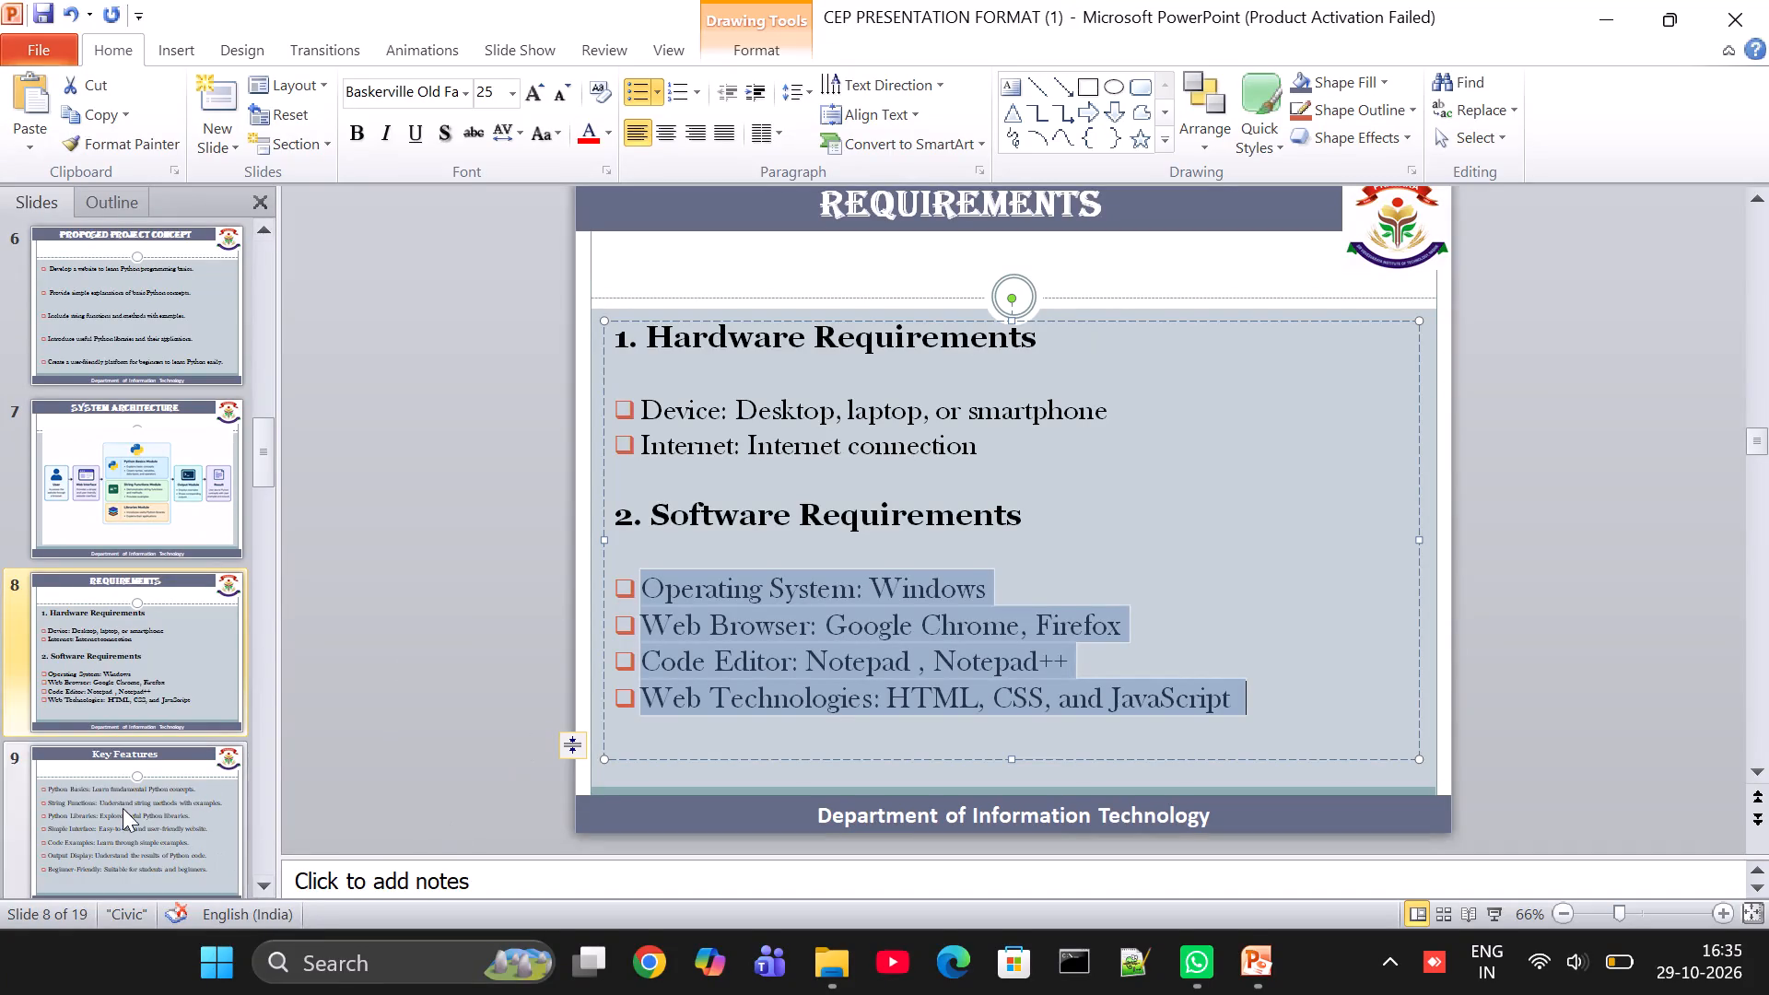
# Remove the bullet from the blank line below the "2. Software Requirements" heading on the "Requirements" slide.
pyautogui.click(1085, 550)
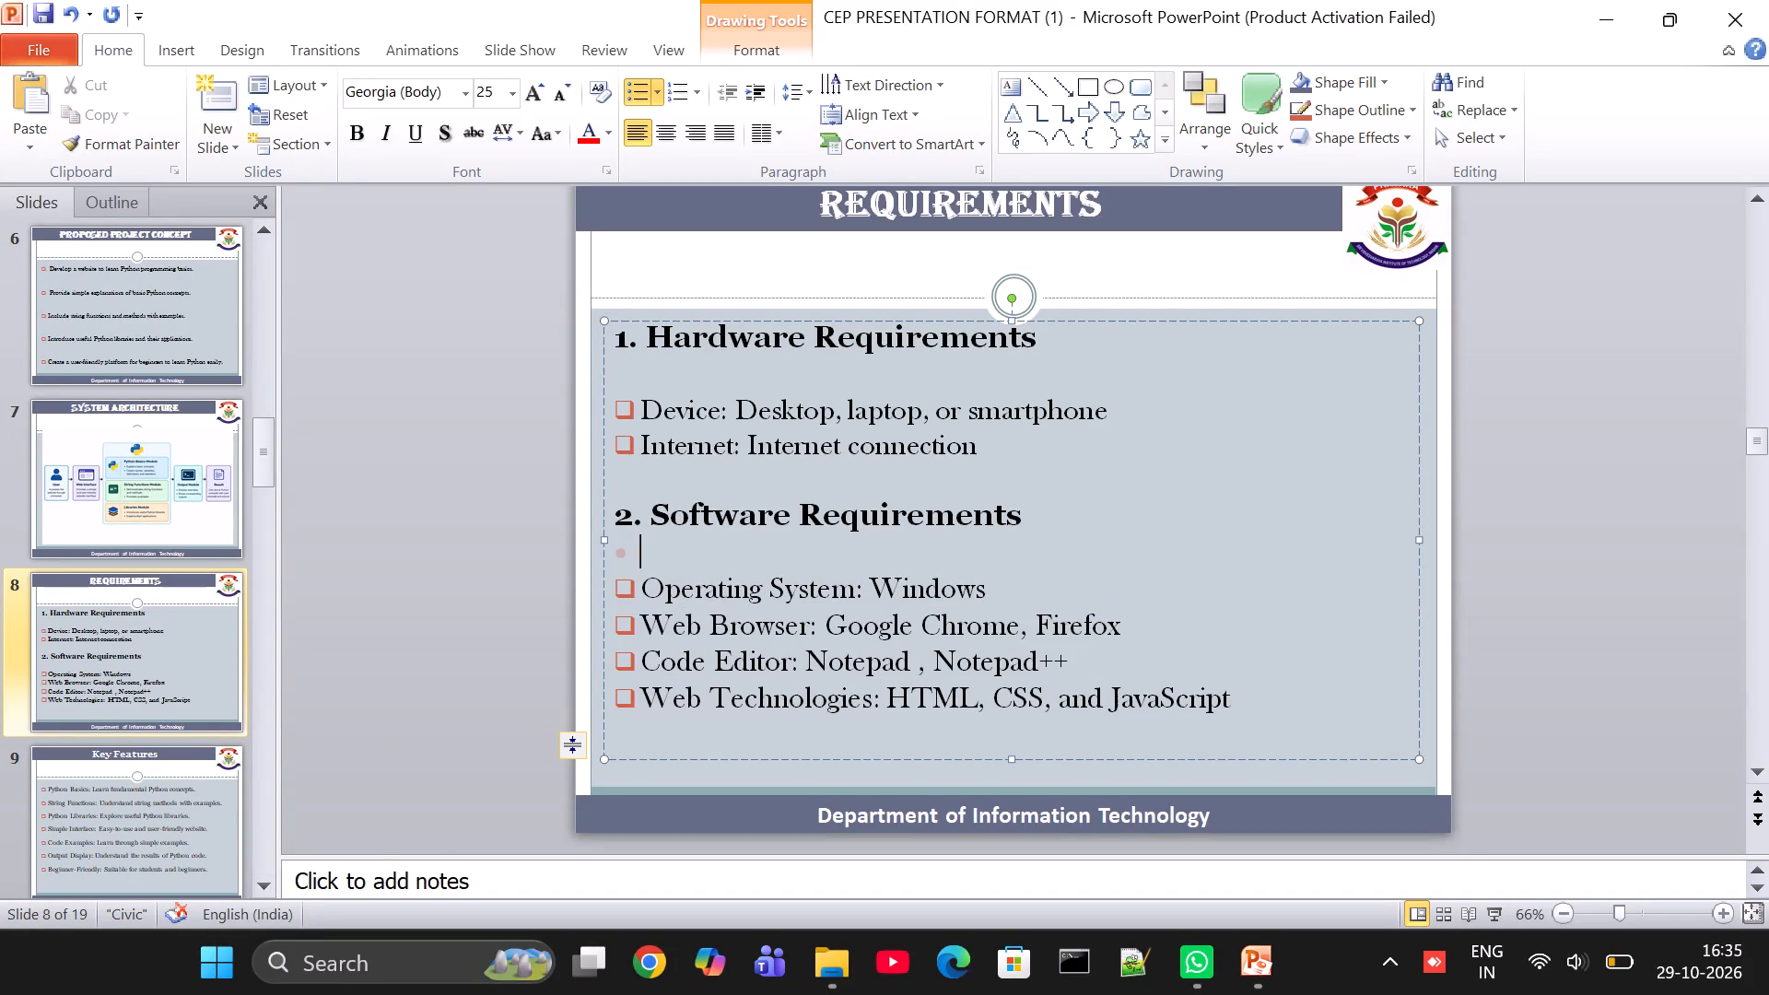
pyautogui.press('BackSpace')
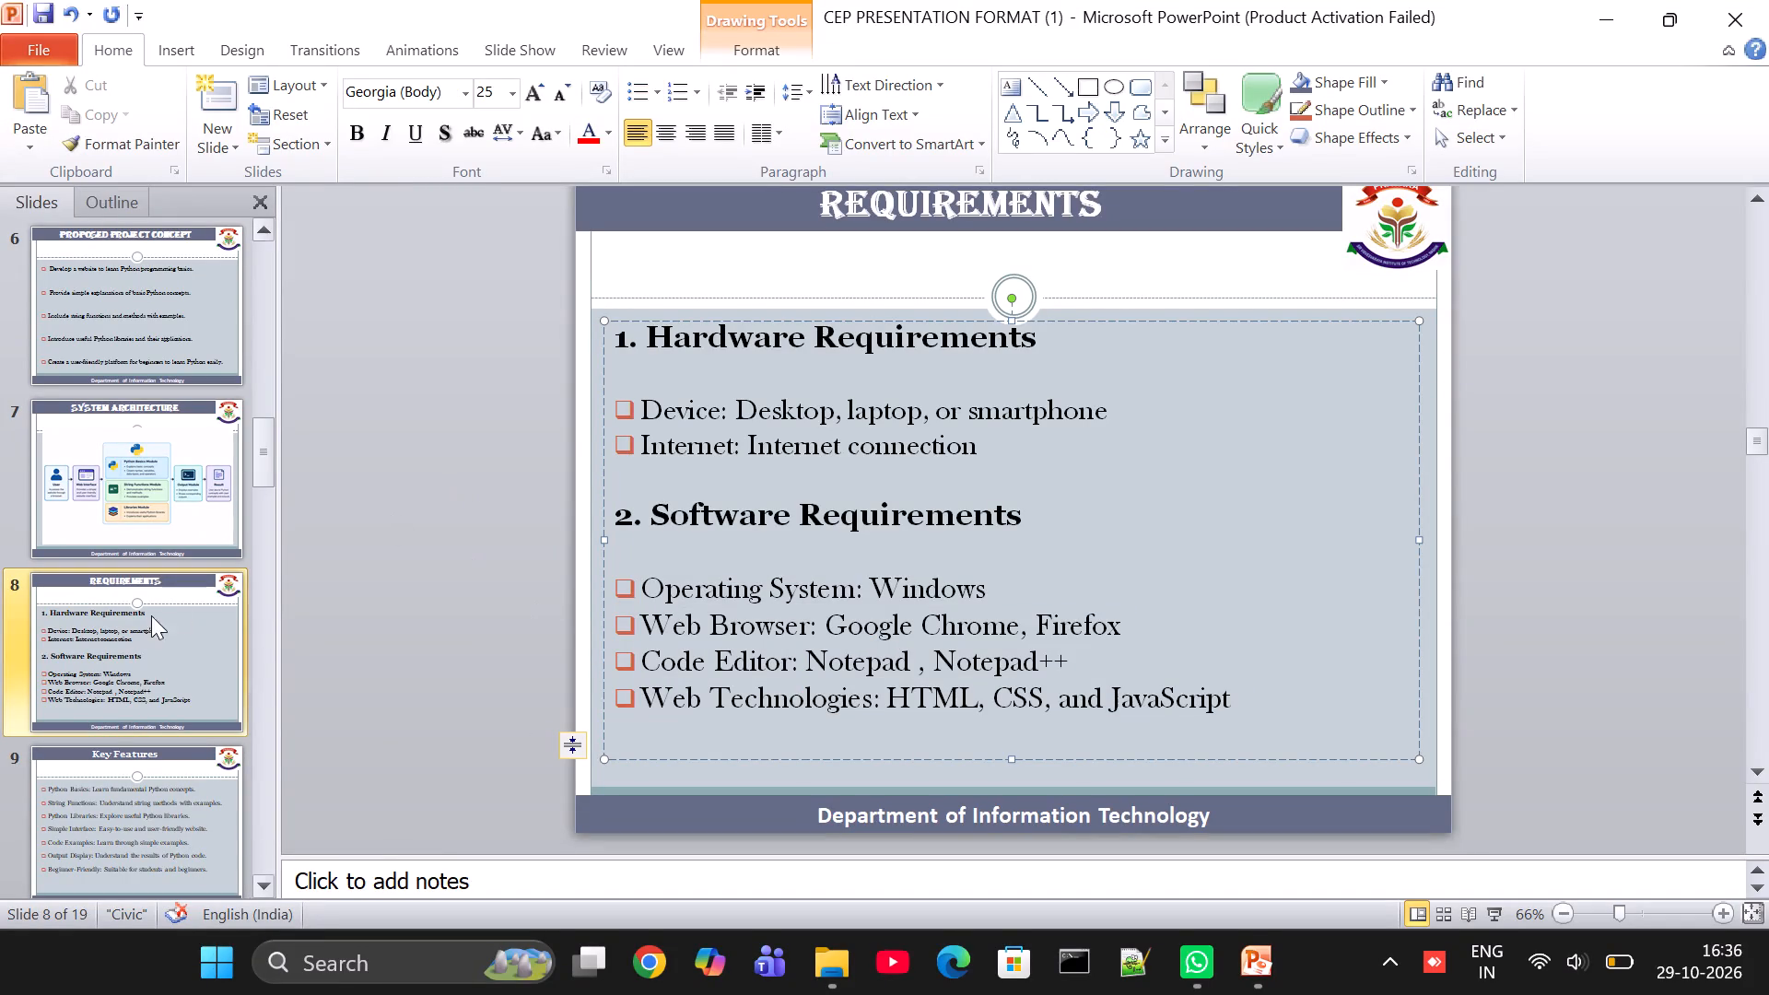
# Set the font of all seven bullets on the "Key Features" slide to Baskerville Old Face.
pyautogui.click(136, 812)
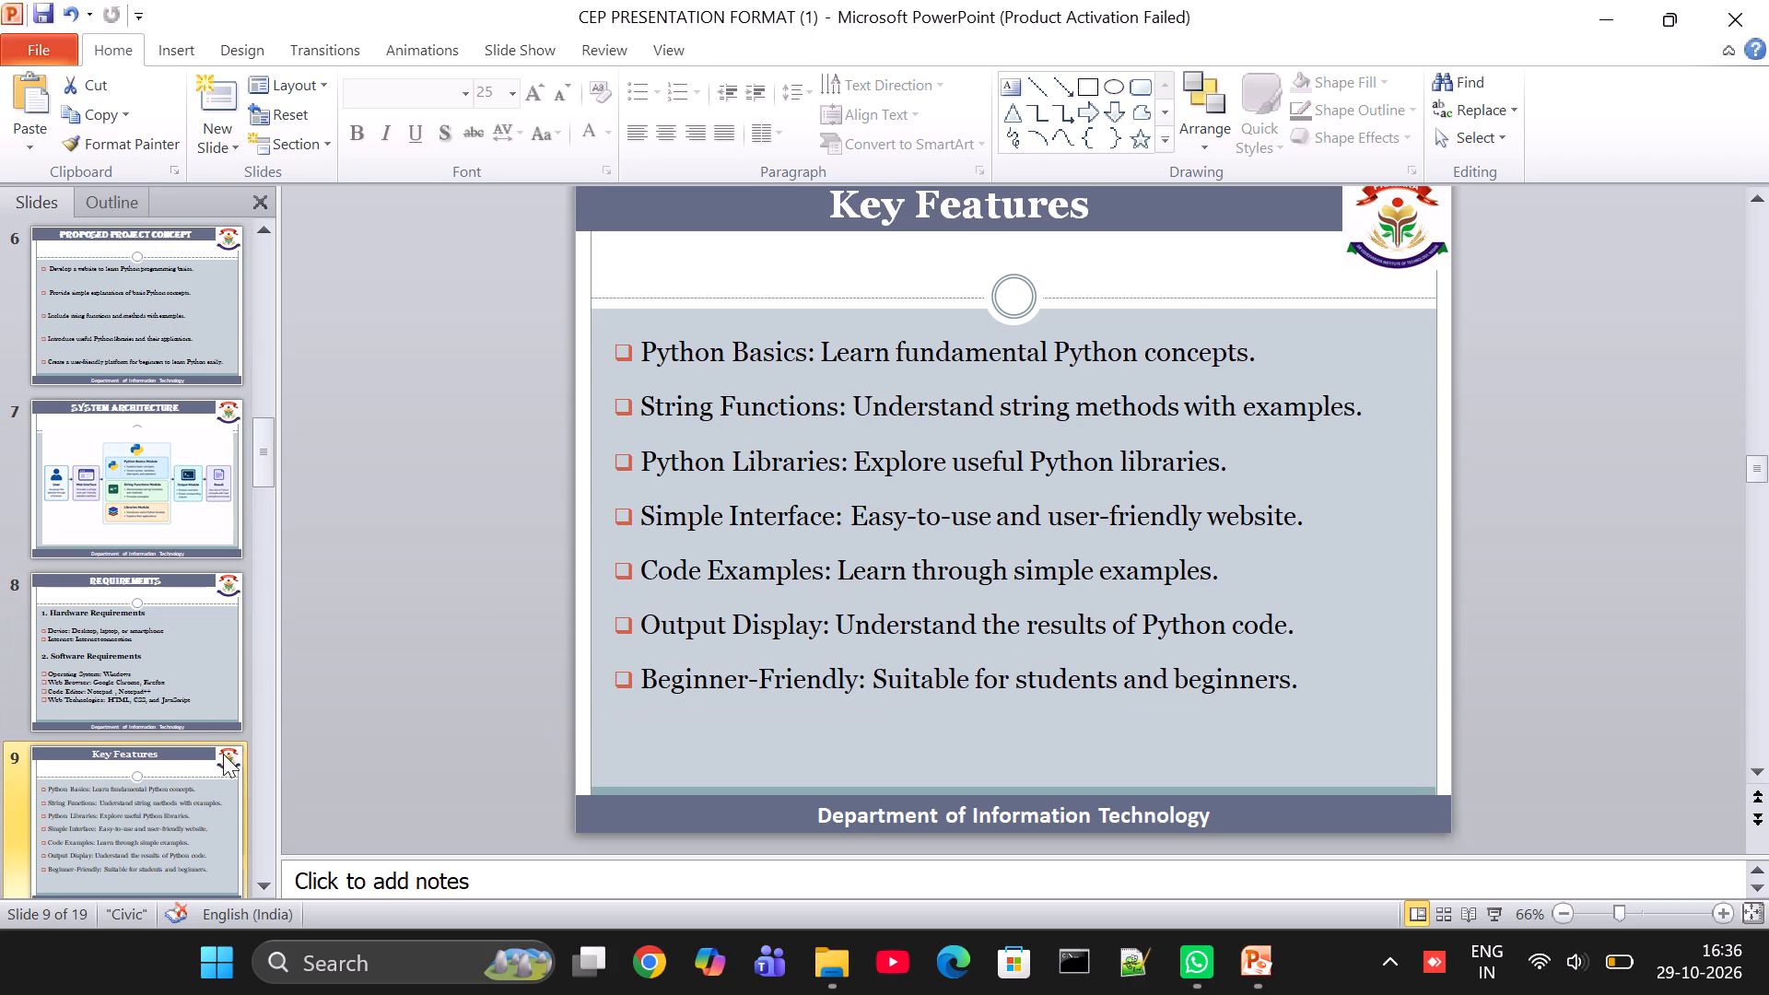
pyautogui.click(656, 340)
pyautogui.moveTo(656, 340); pyautogui.dragTo(1390, 717)
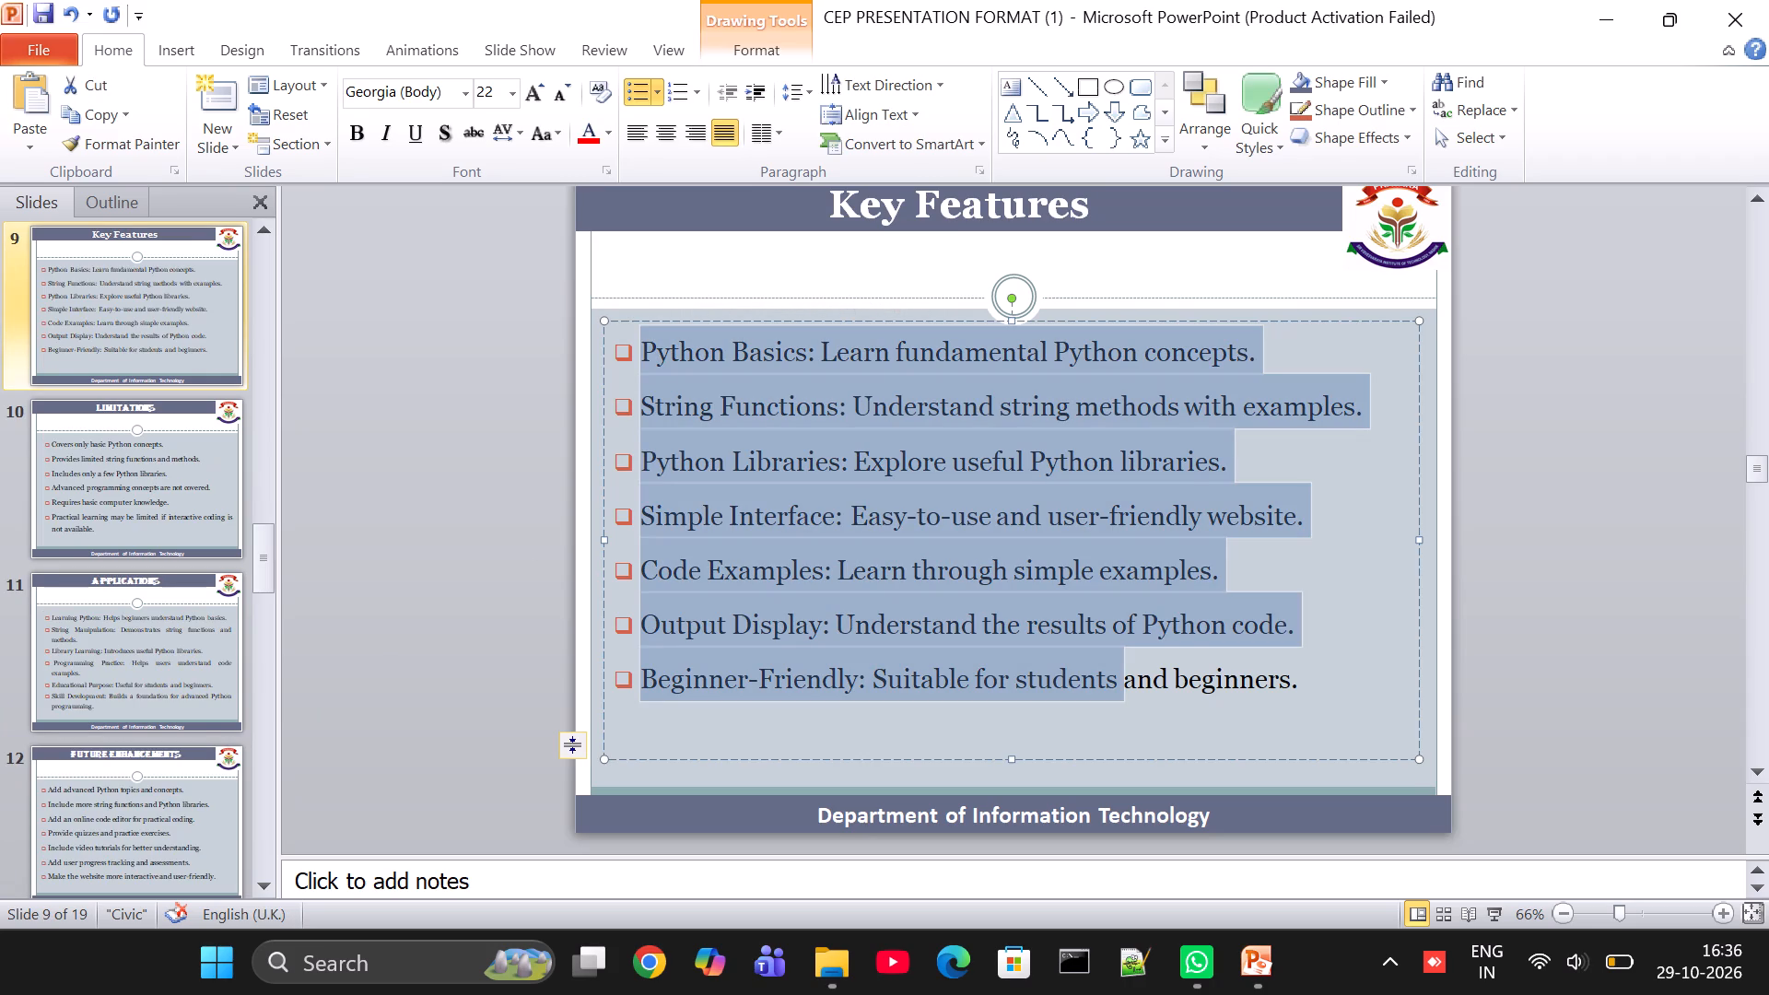
pyautogui.moveTo(1390, 717); pyautogui.dragTo(1321, 699)
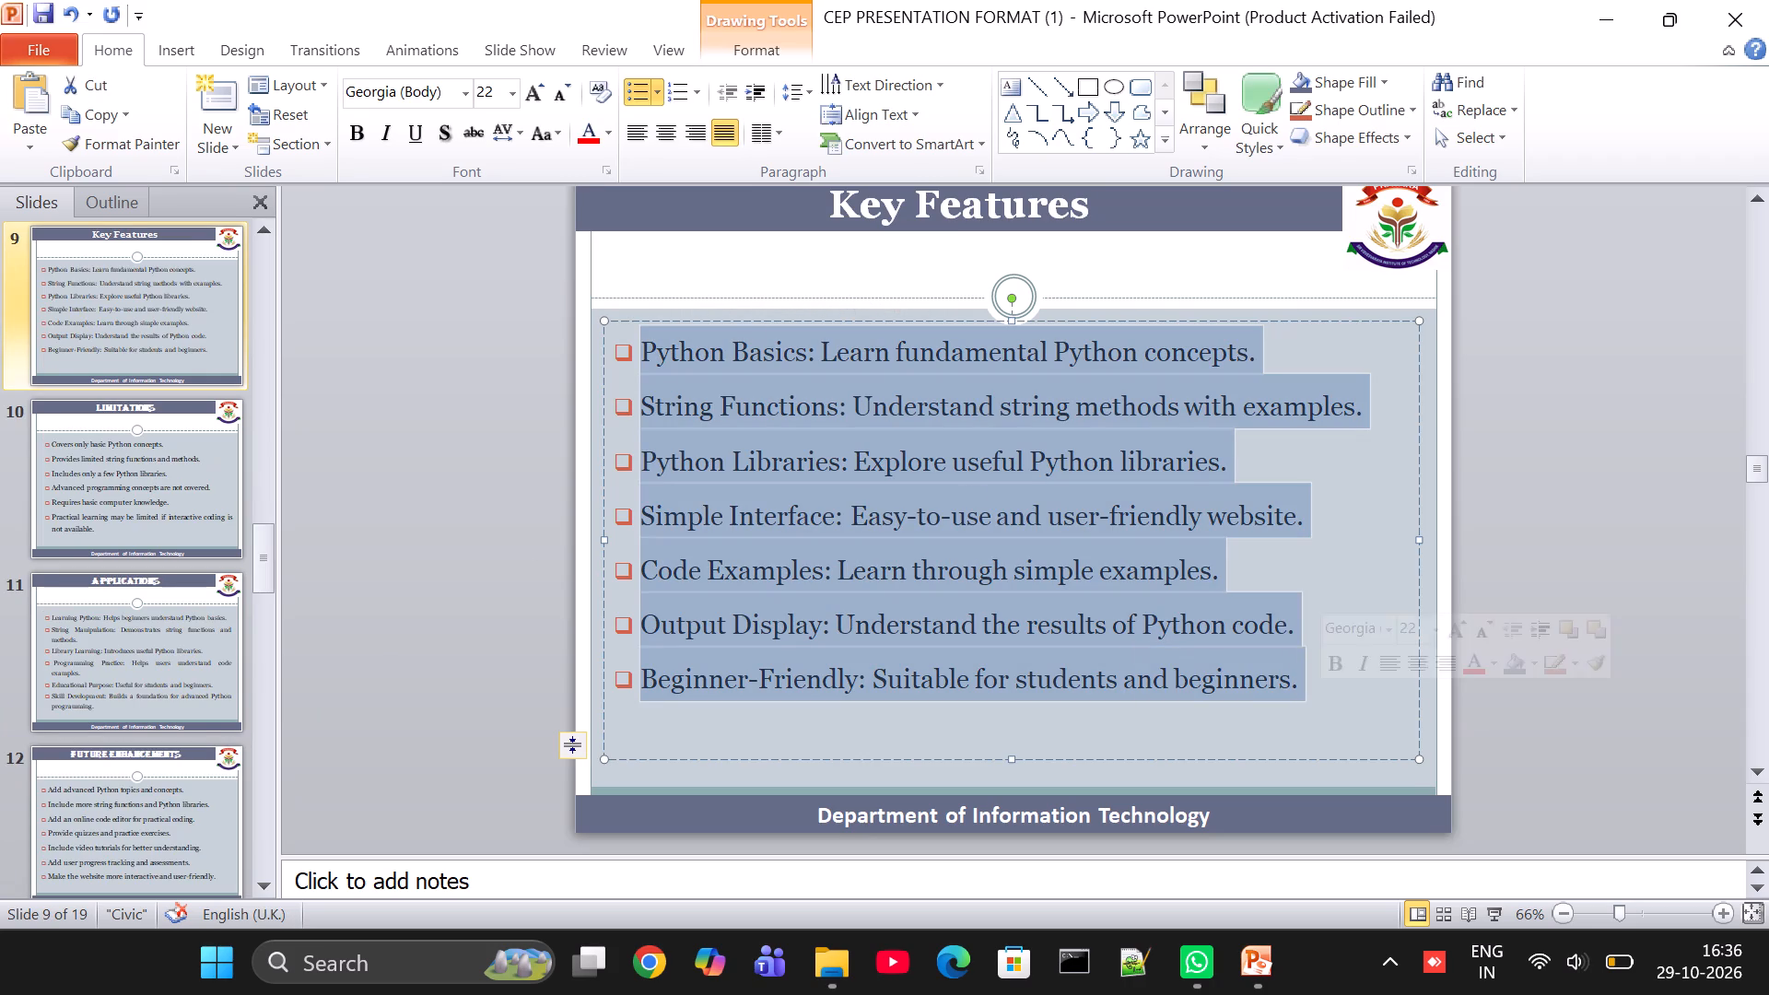
pyautogui.click(467, 96)
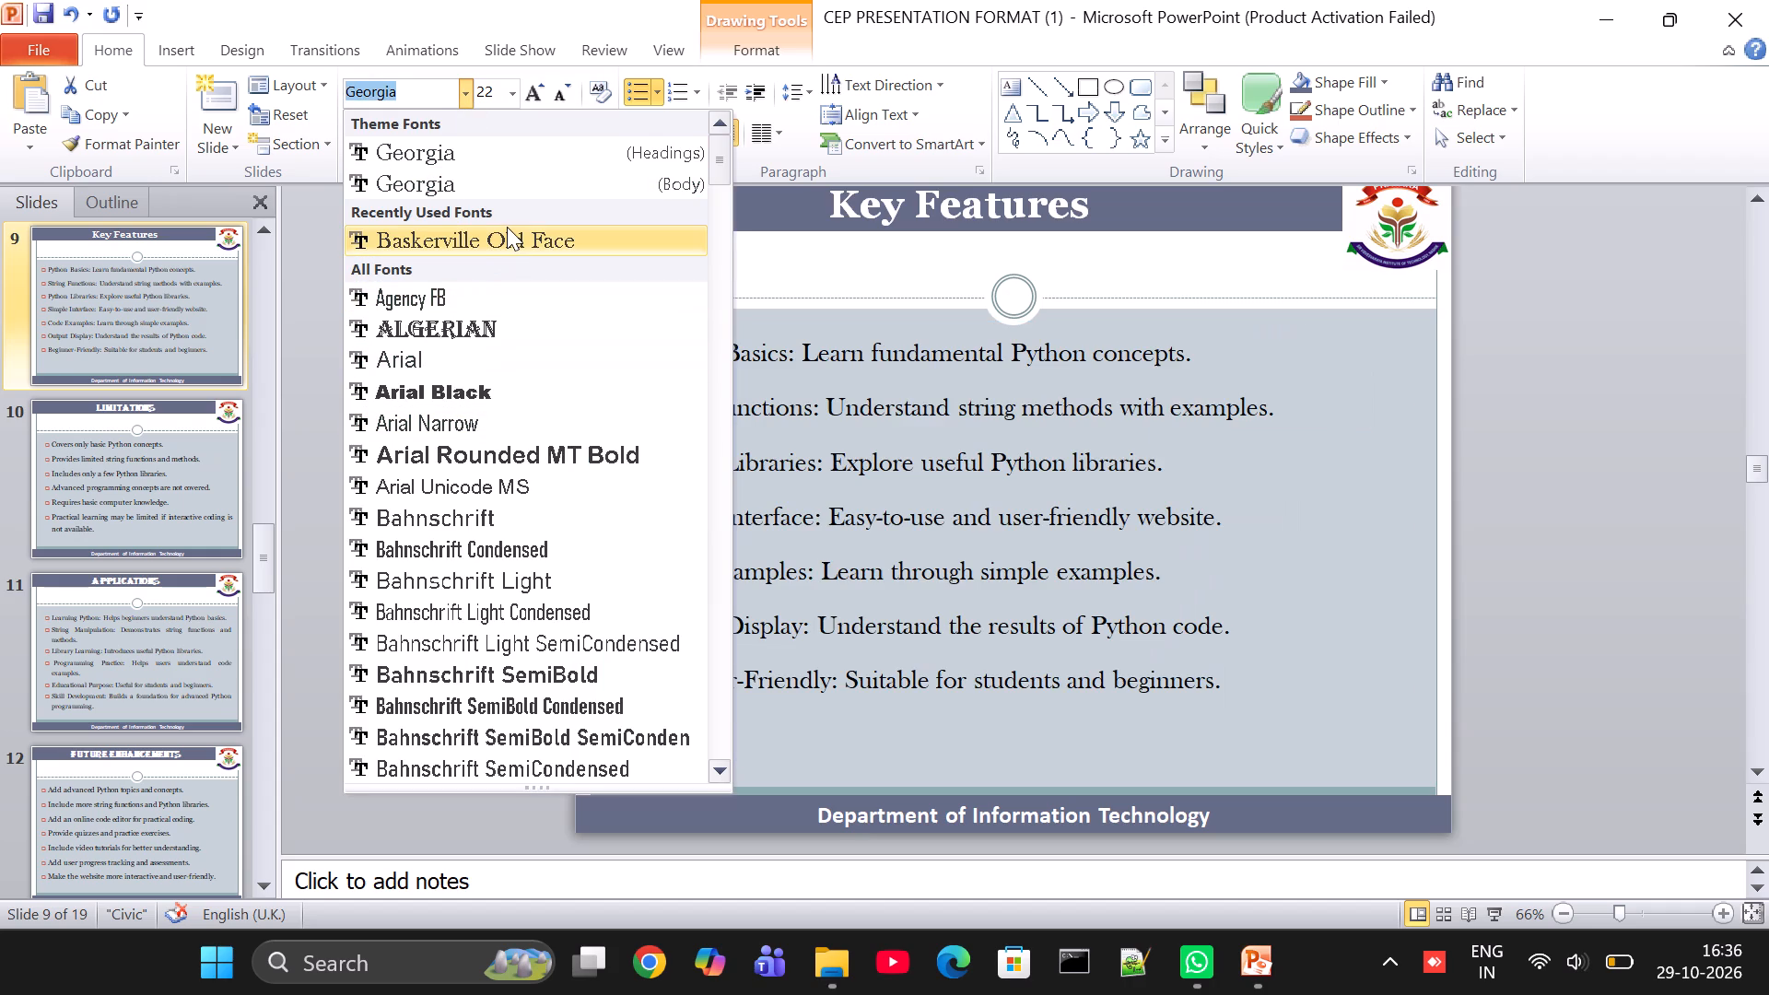
pyautogui.click(507, 227)
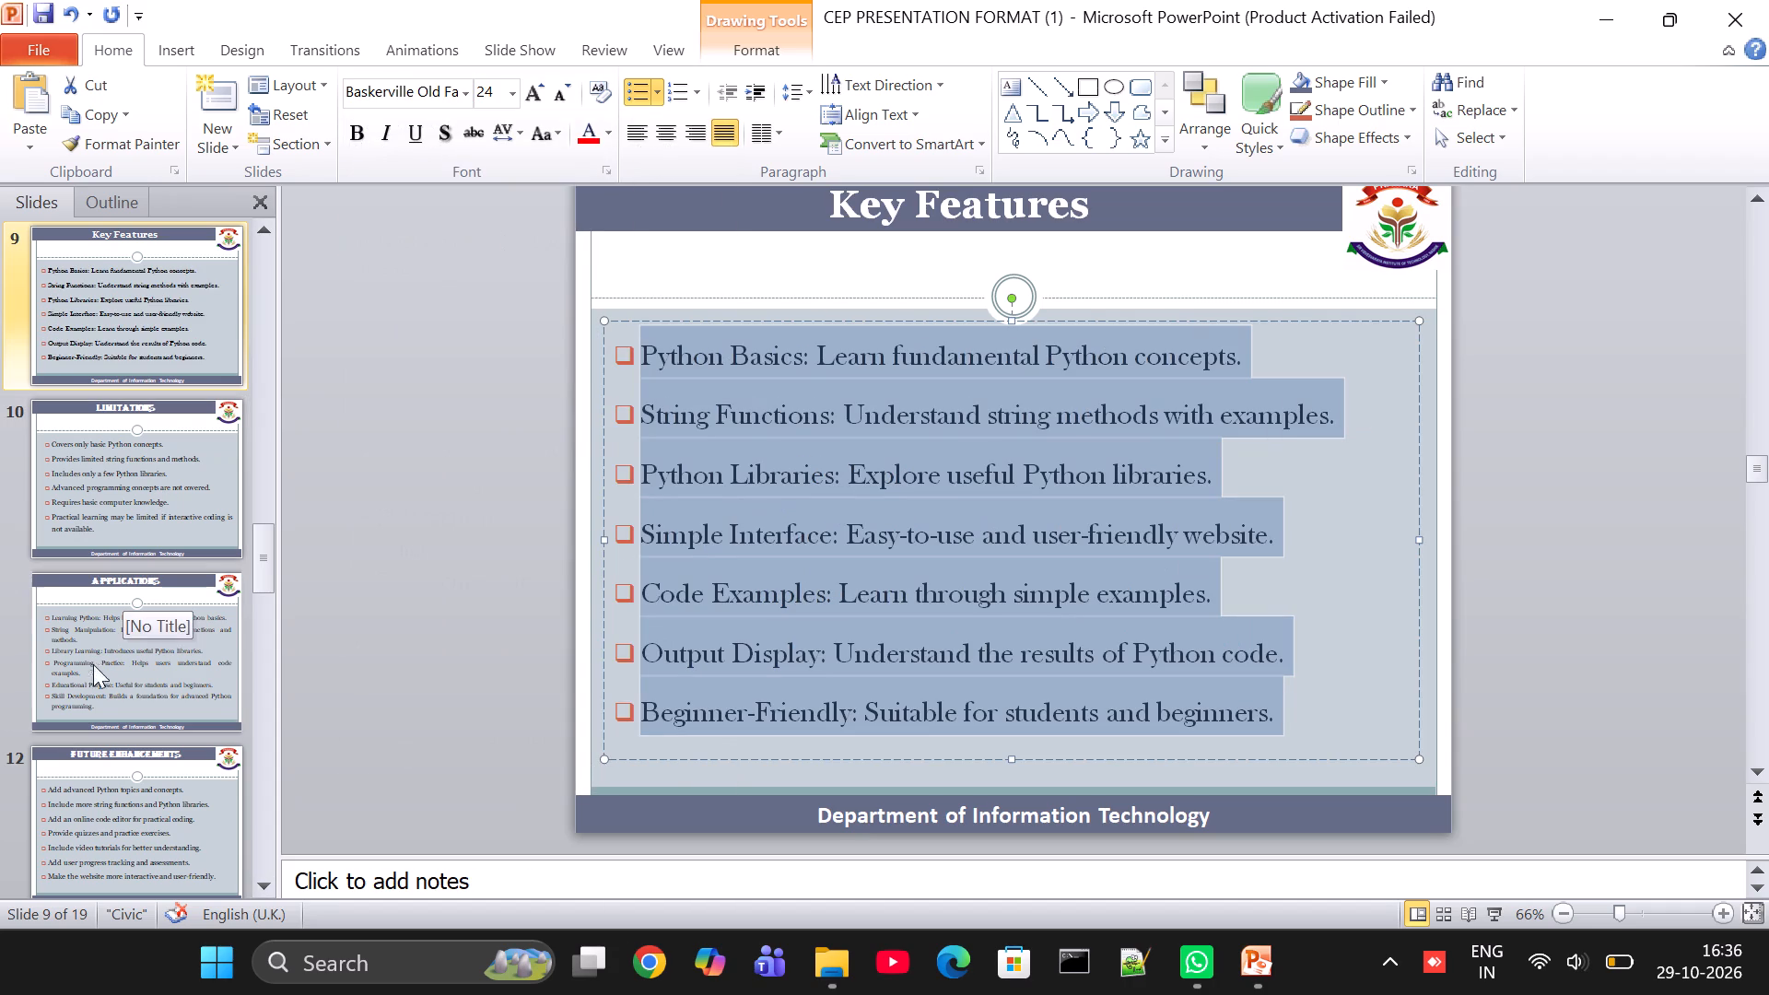
# Set the font of all six bullets on the "Limitations" slide to Baskerville Old Face.
pyautogui.click(146, 449)
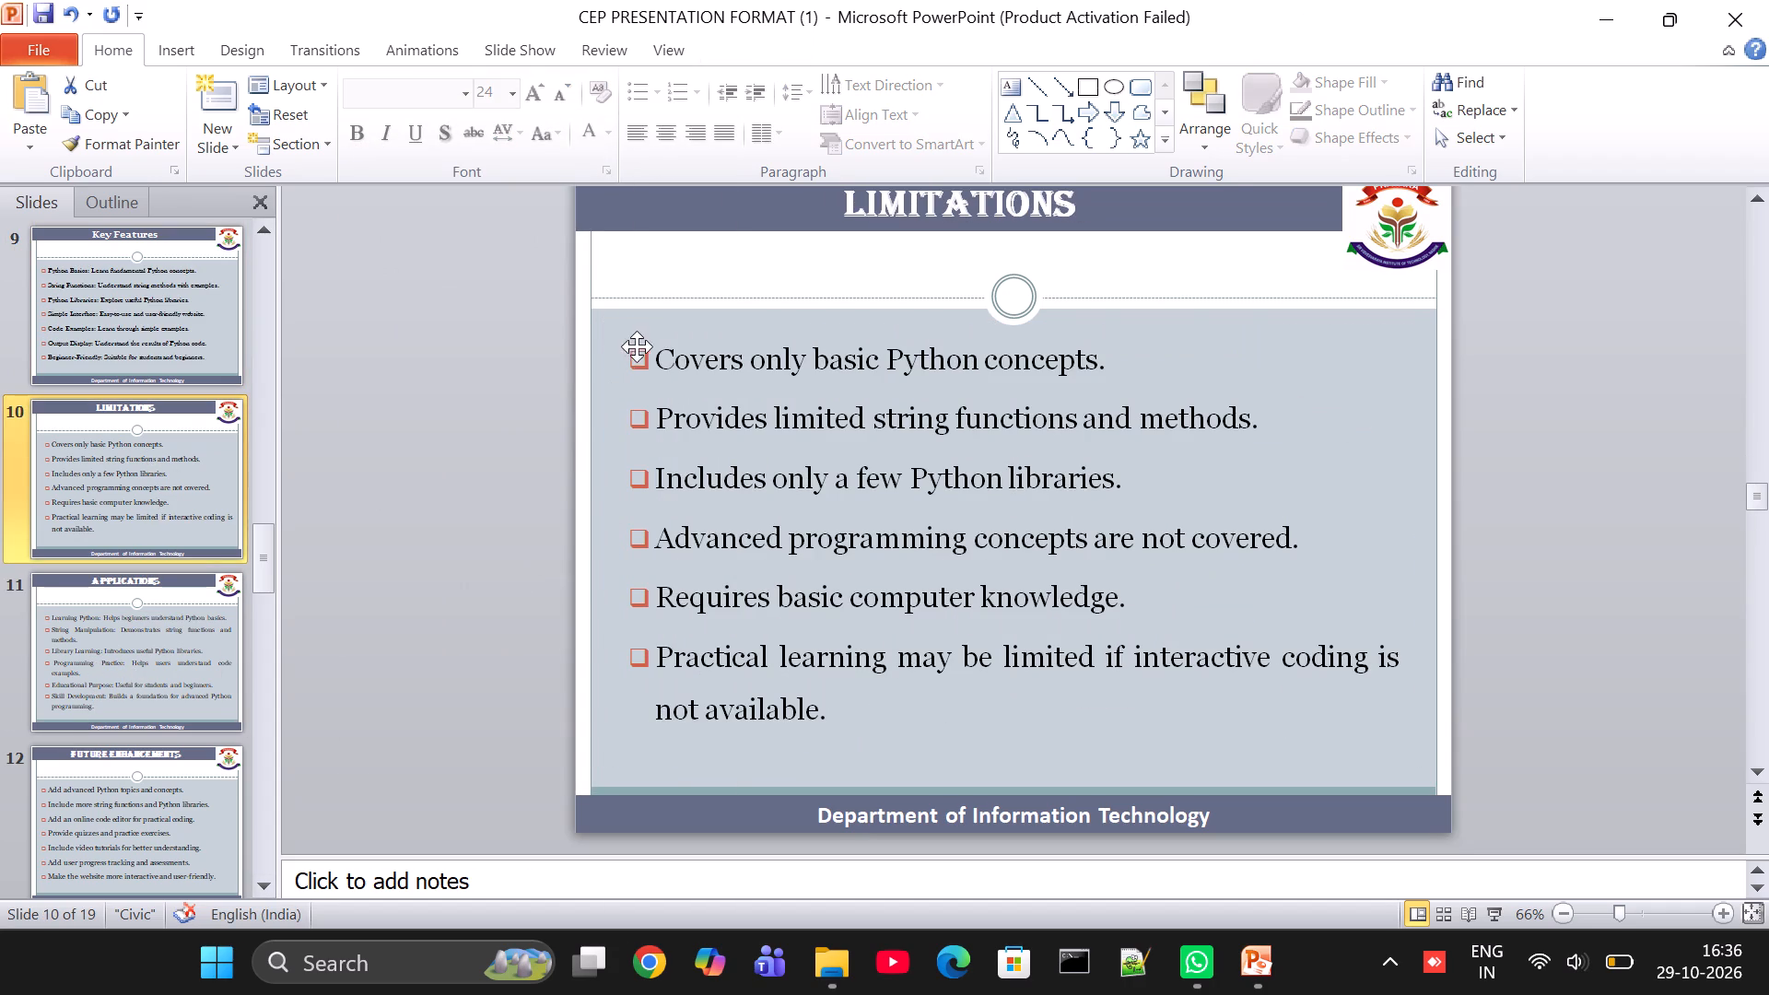
pyautogui.click(665, 357)
pyautogui.moveTo(665, 357); pyautogui.dragTo(751, 481)
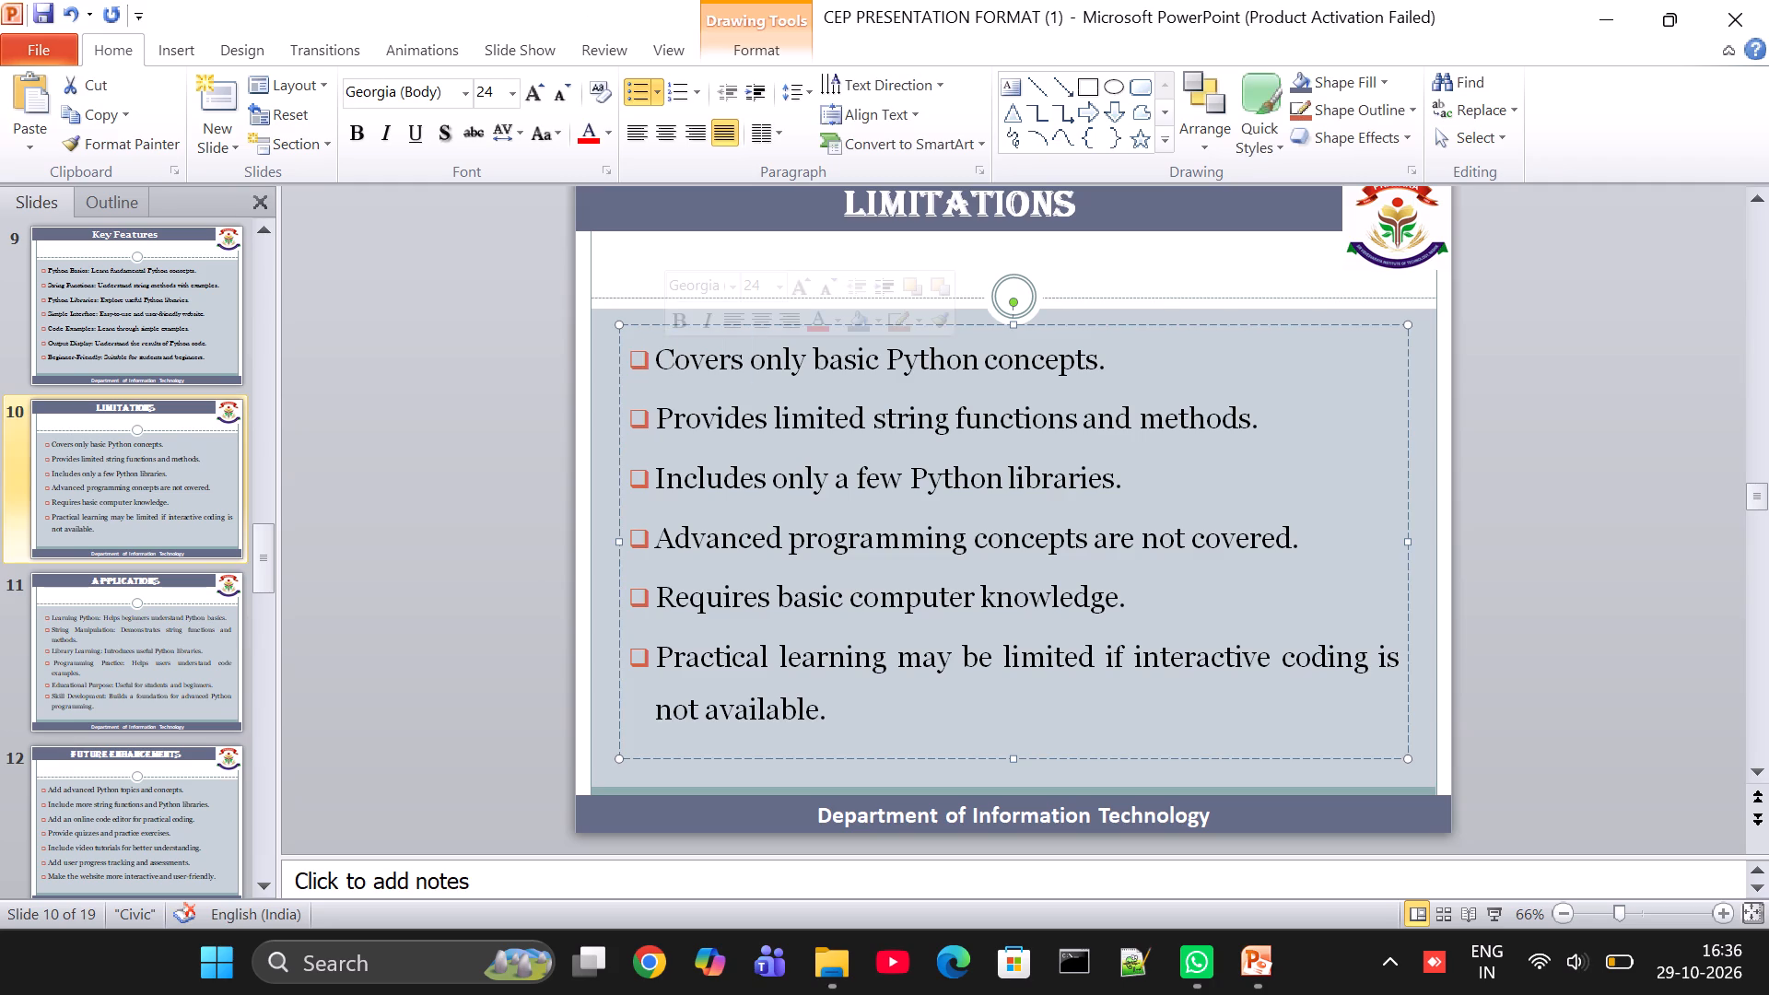
pyautogui.moveTo(751, 481); pyautogui.dragTo(934, 695)
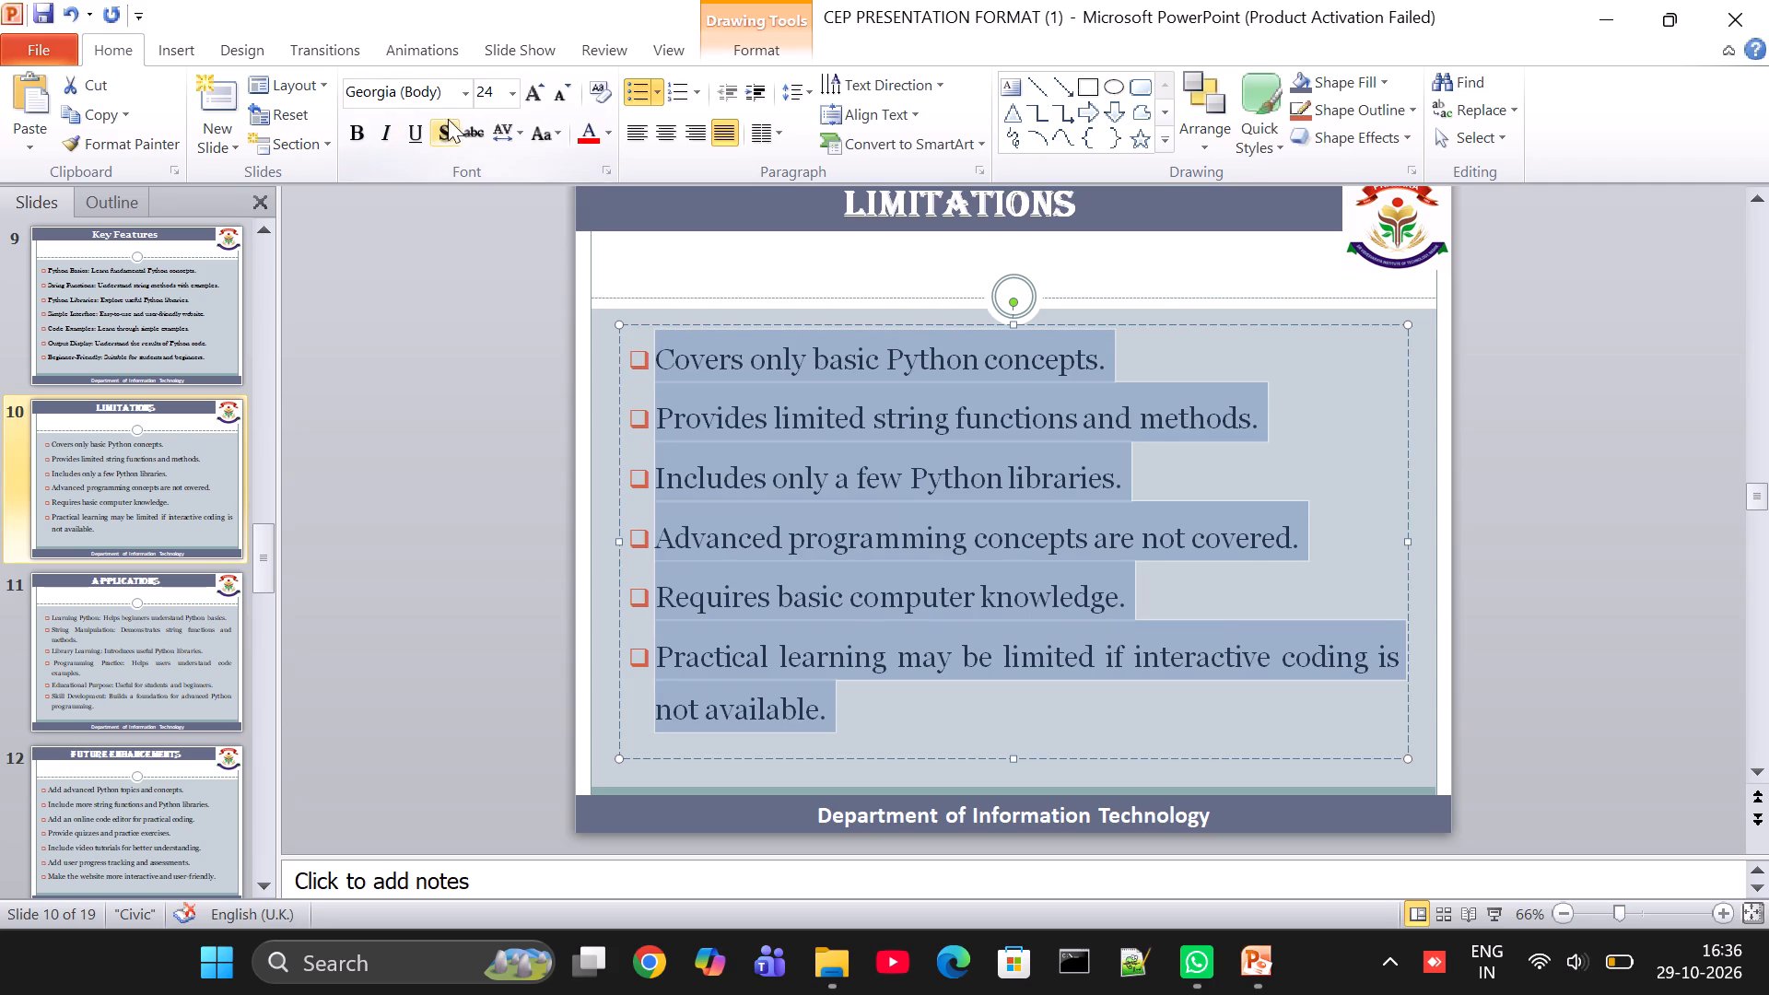
pyautogui.click(459, 99)
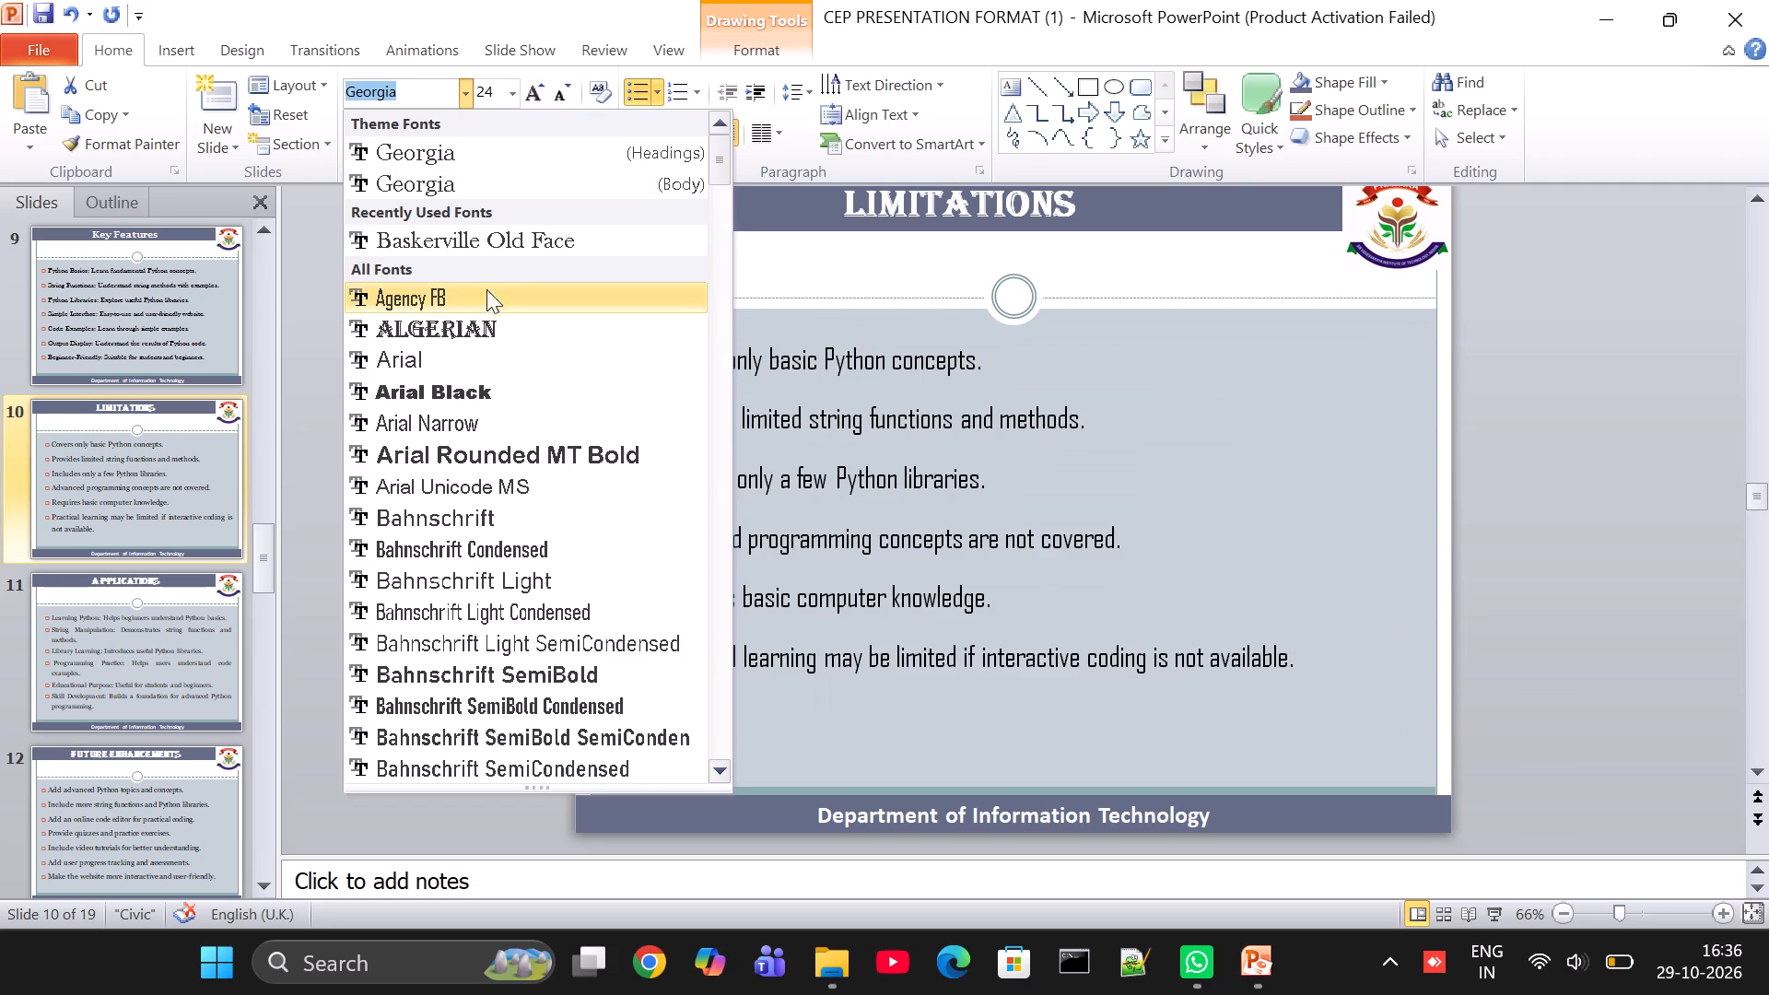
pyautogui.click(515, 251)
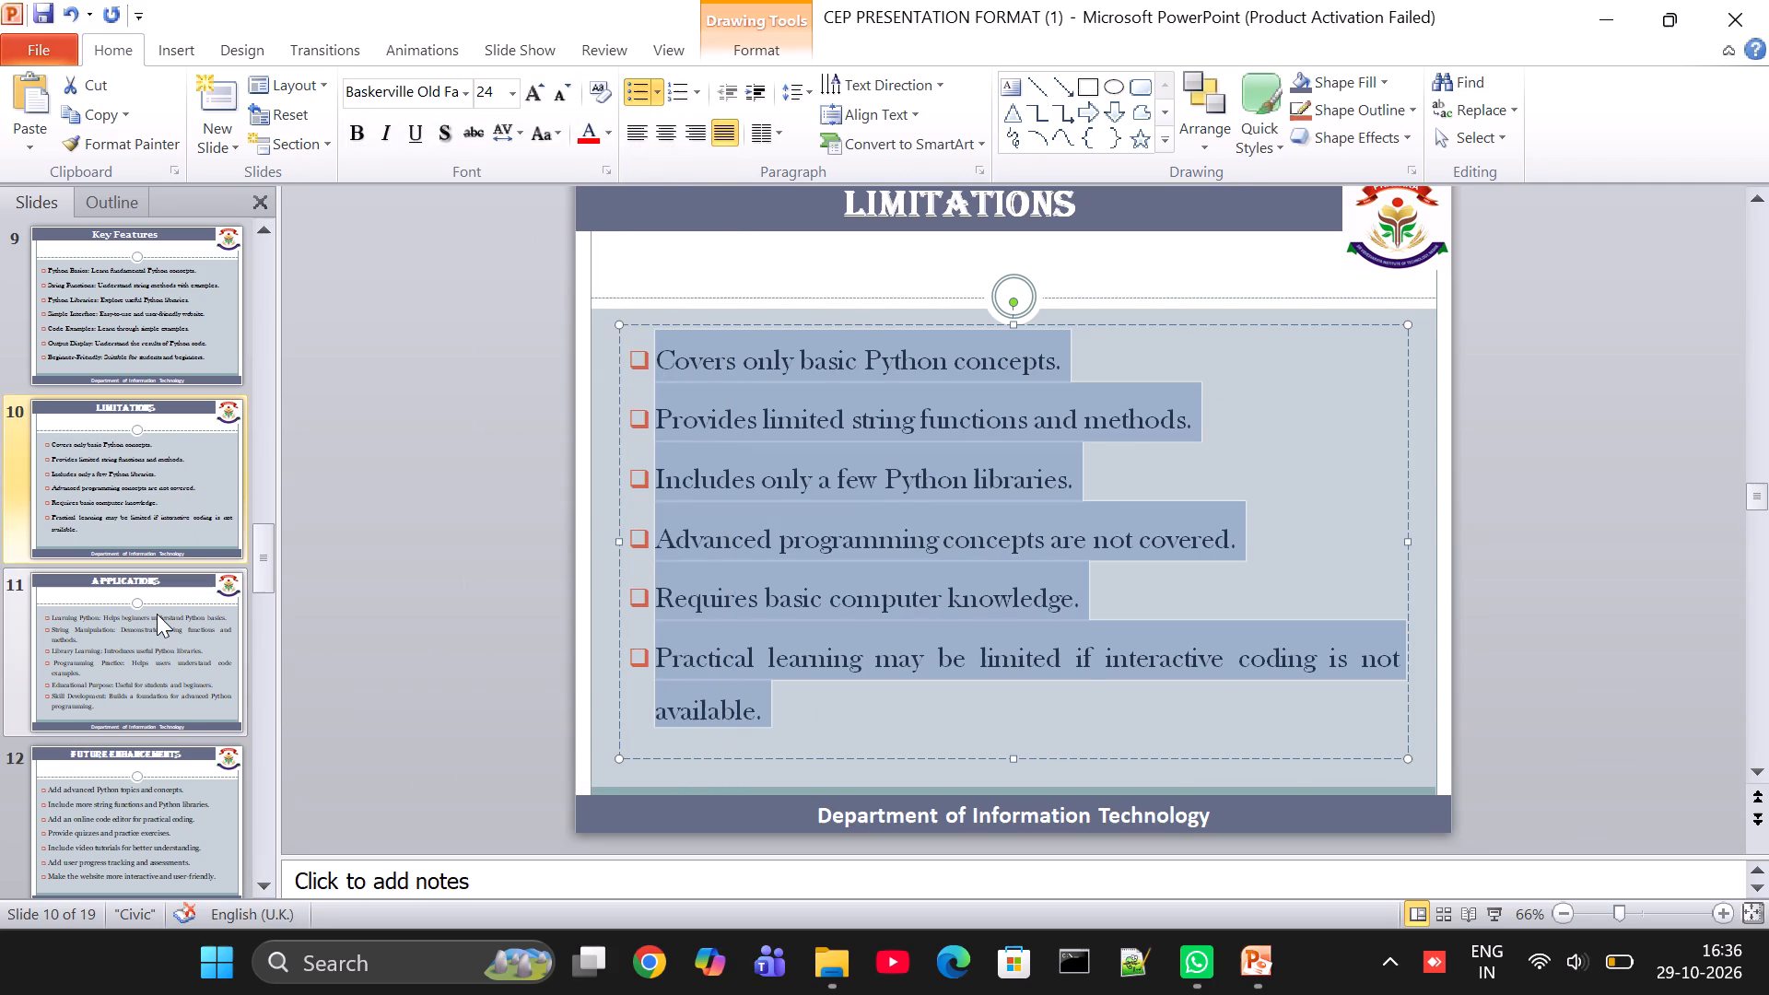
# Set the font of all six bullets on the "Applications" slide to Baskerville Old Face.
pyautogui.click(157, 614)
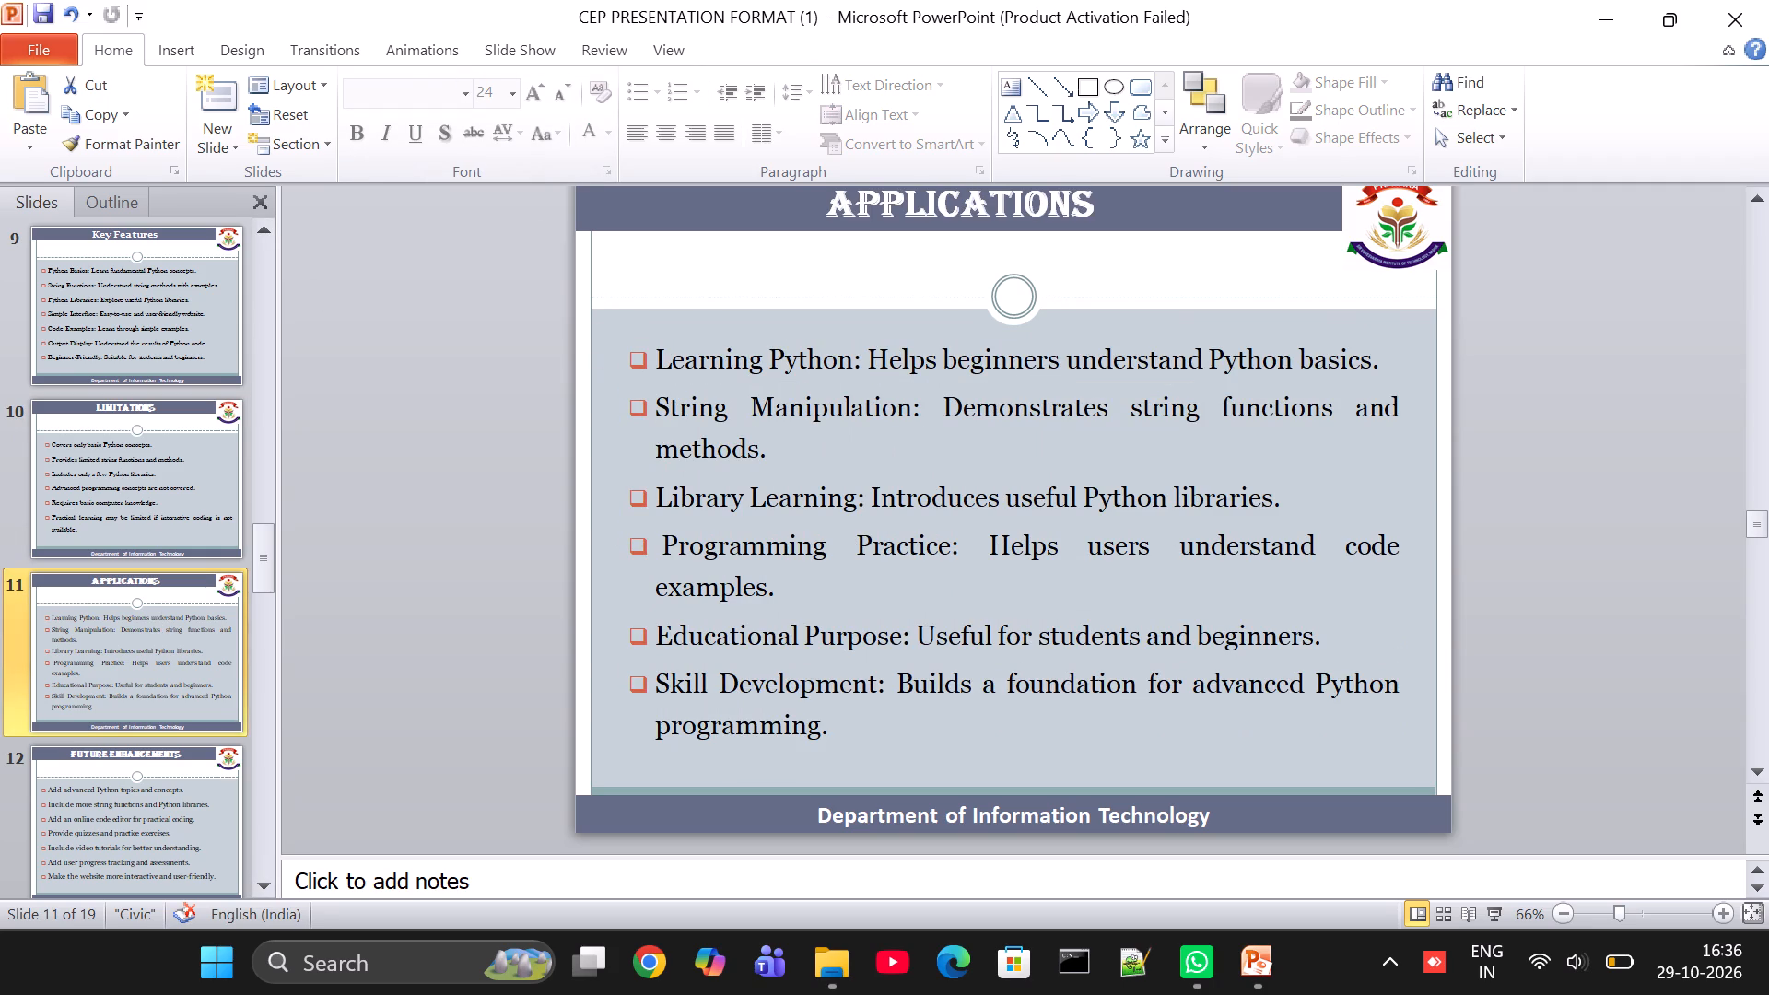
pyautogui.click(688, 355)
pyautogui.moveTo(688, 355); pyautogui.dragTo(900, 732)
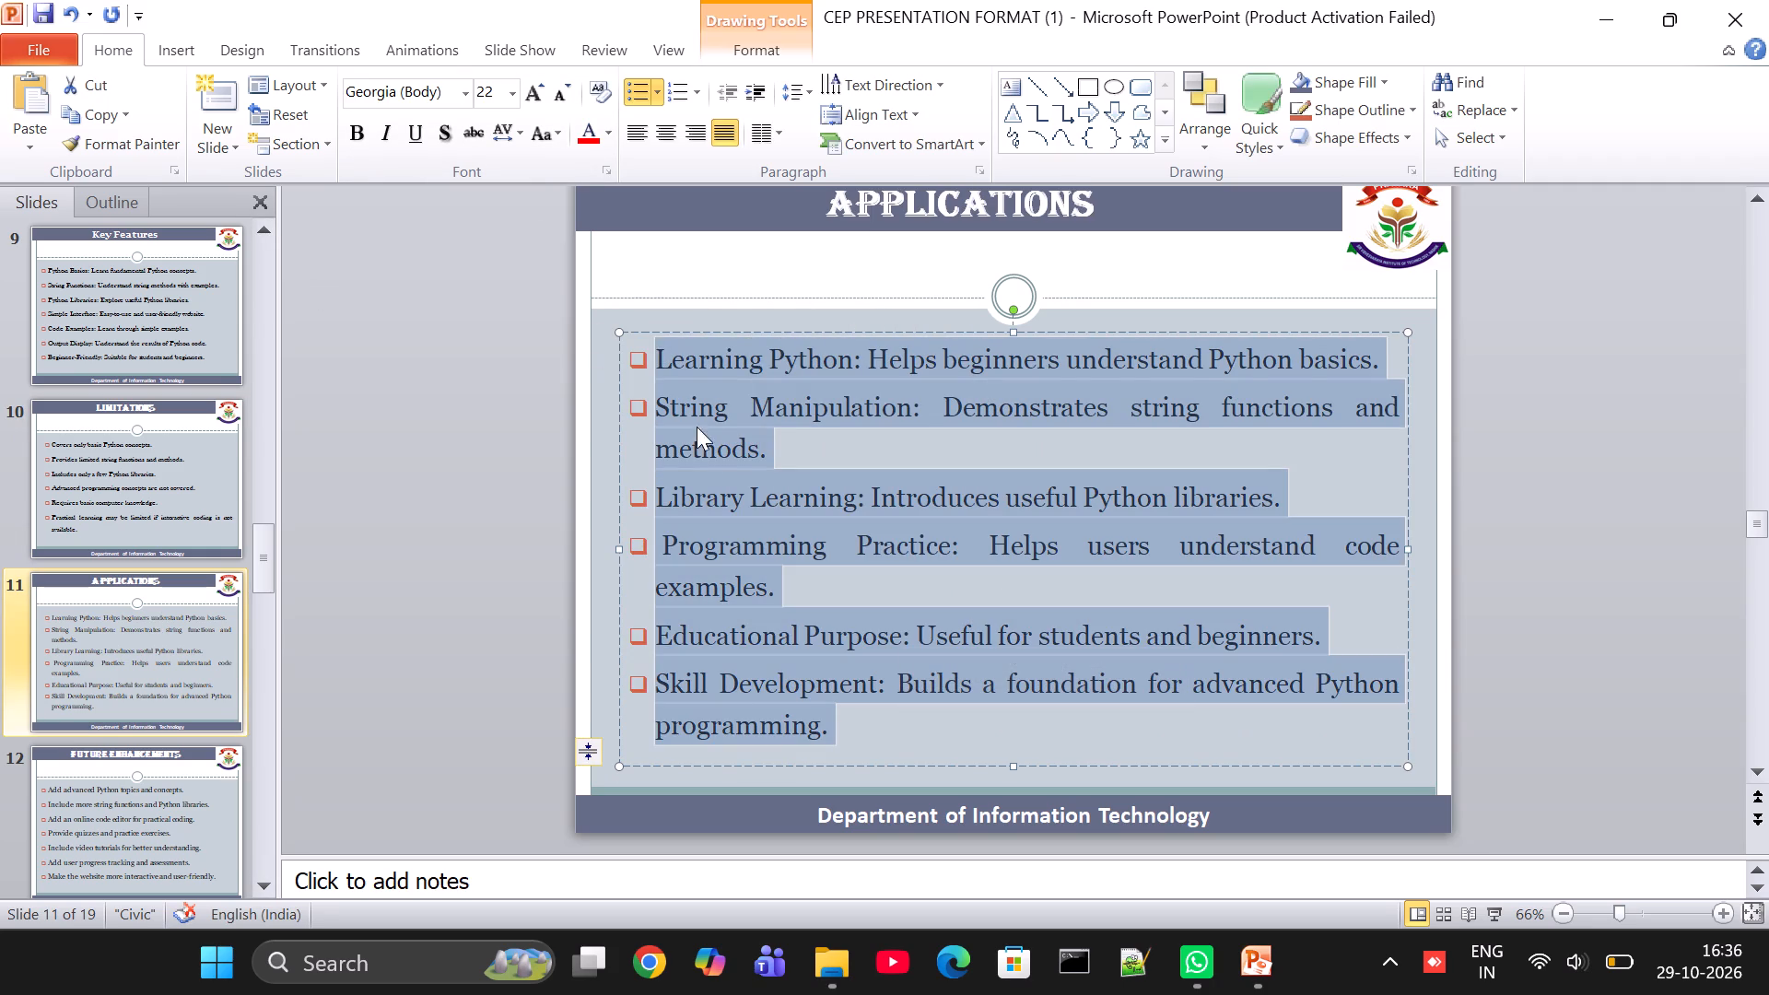
pyautogui.click(468, 98)
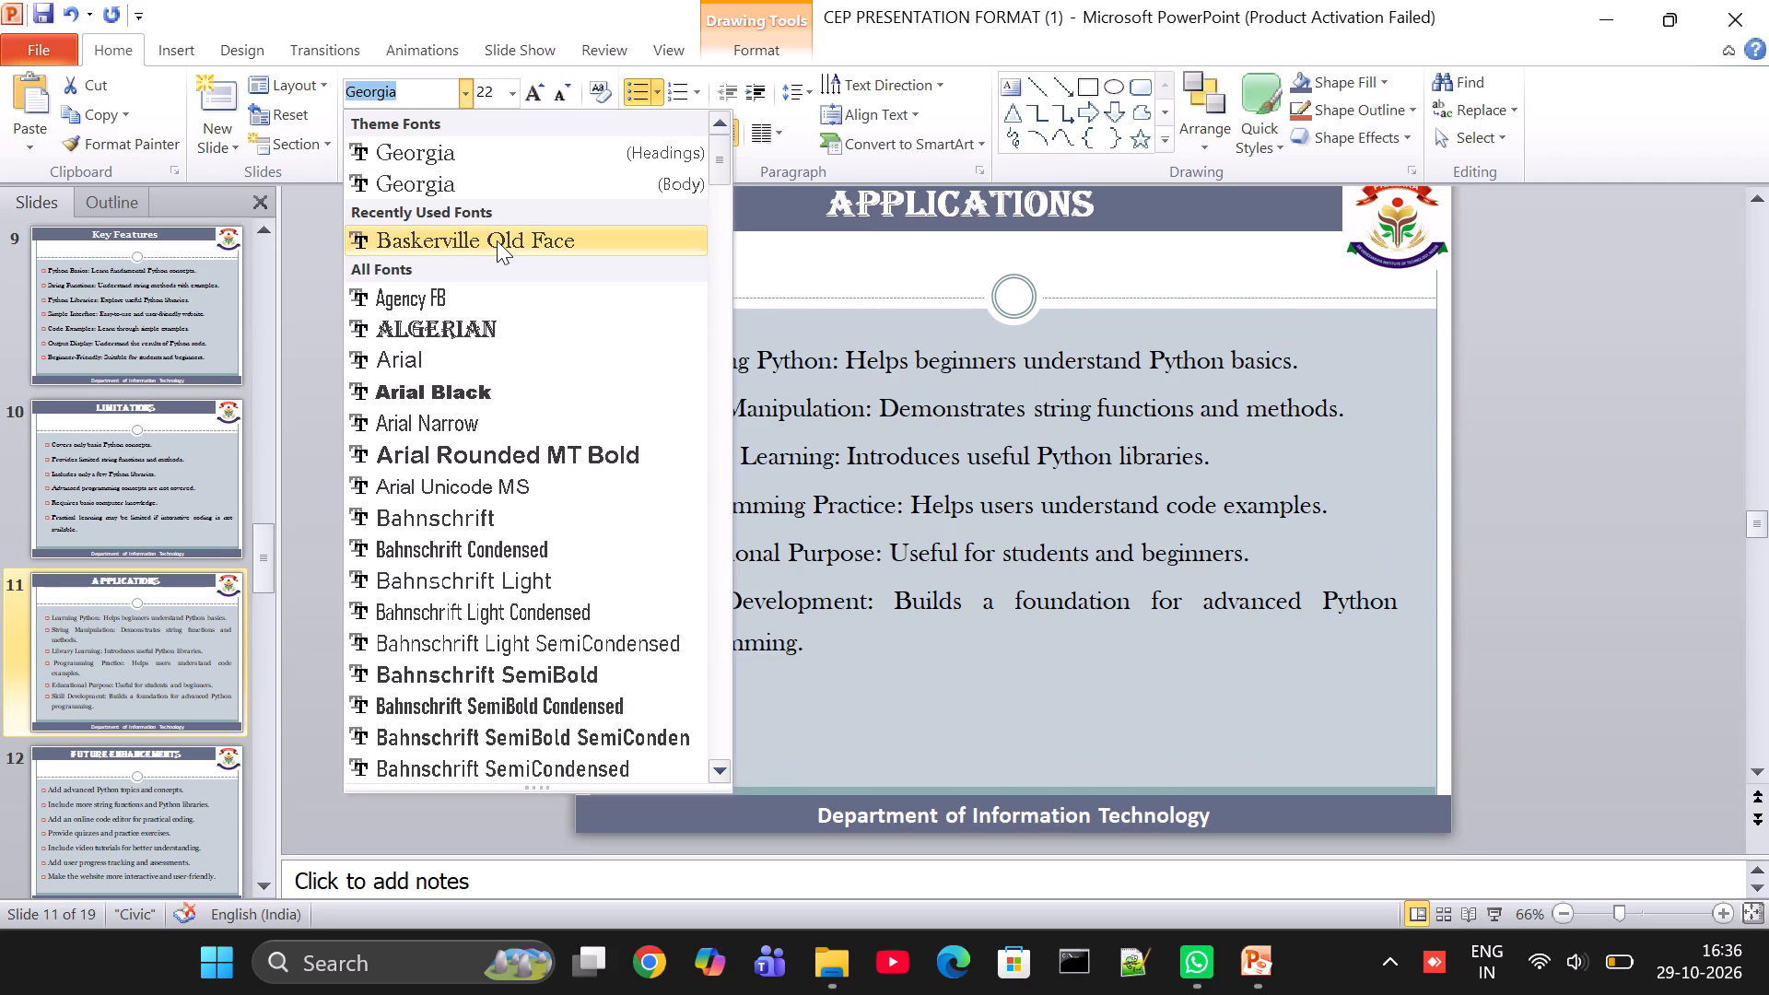
pyautogui.click(497, 240)
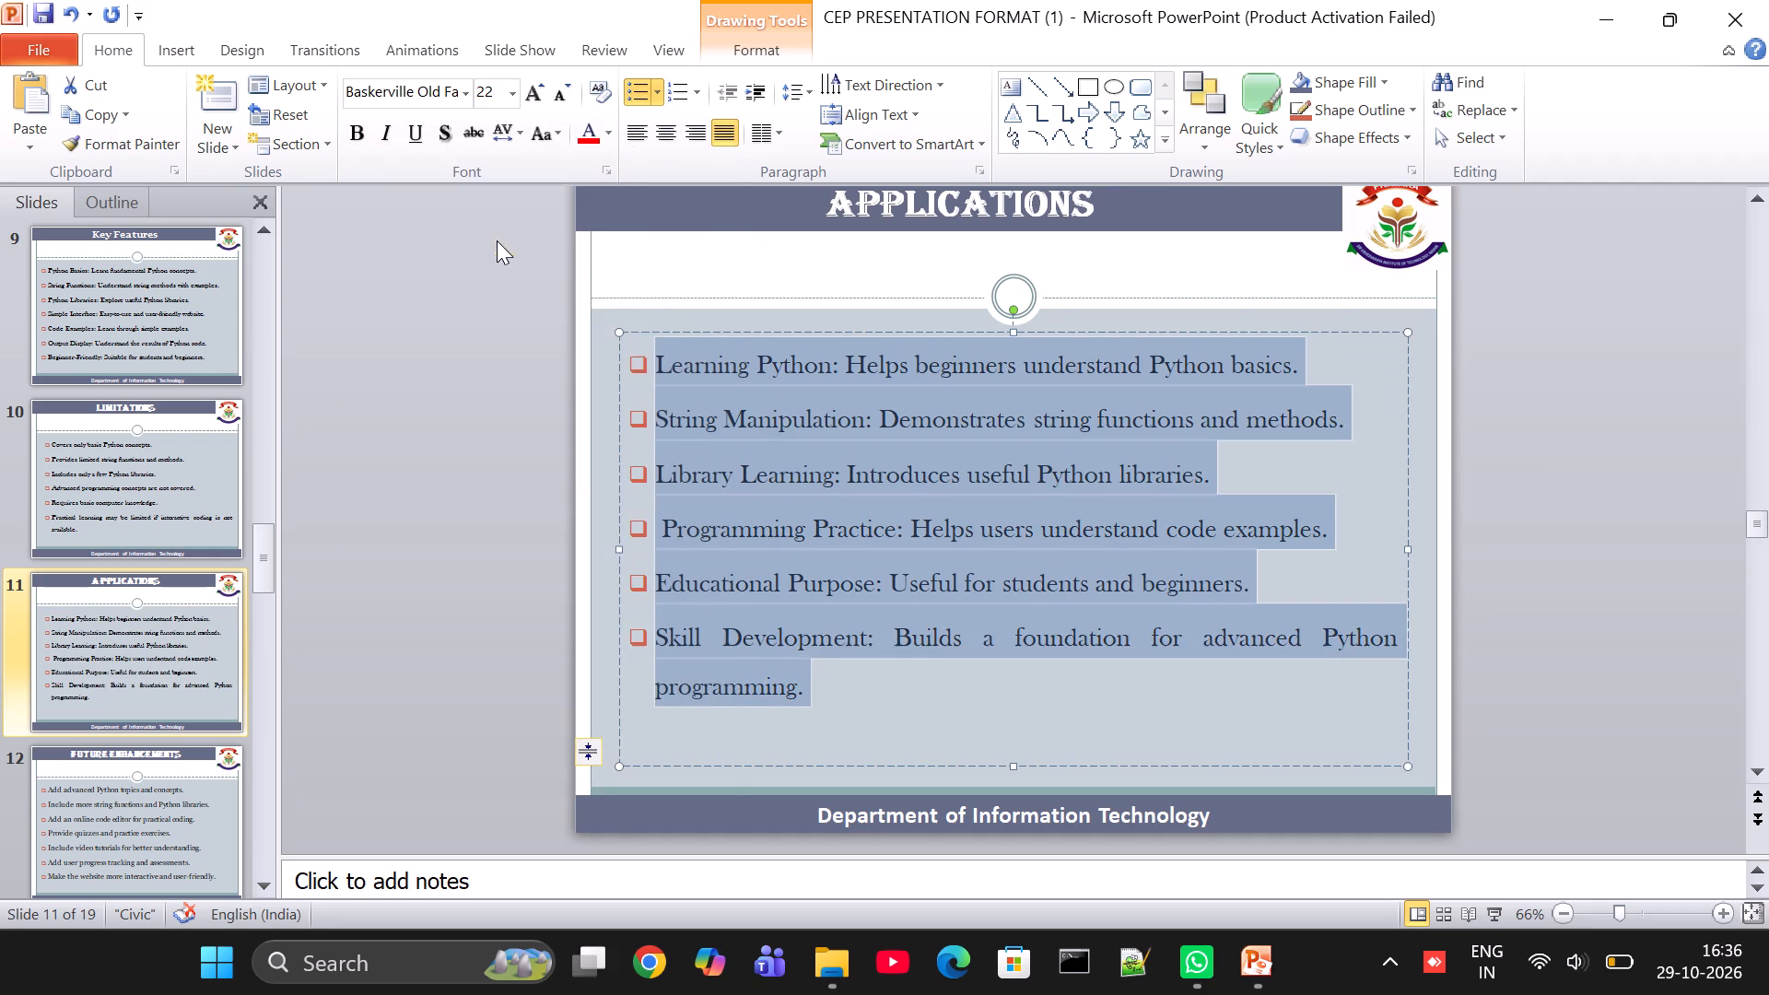
pyautogui.click(951, 704)
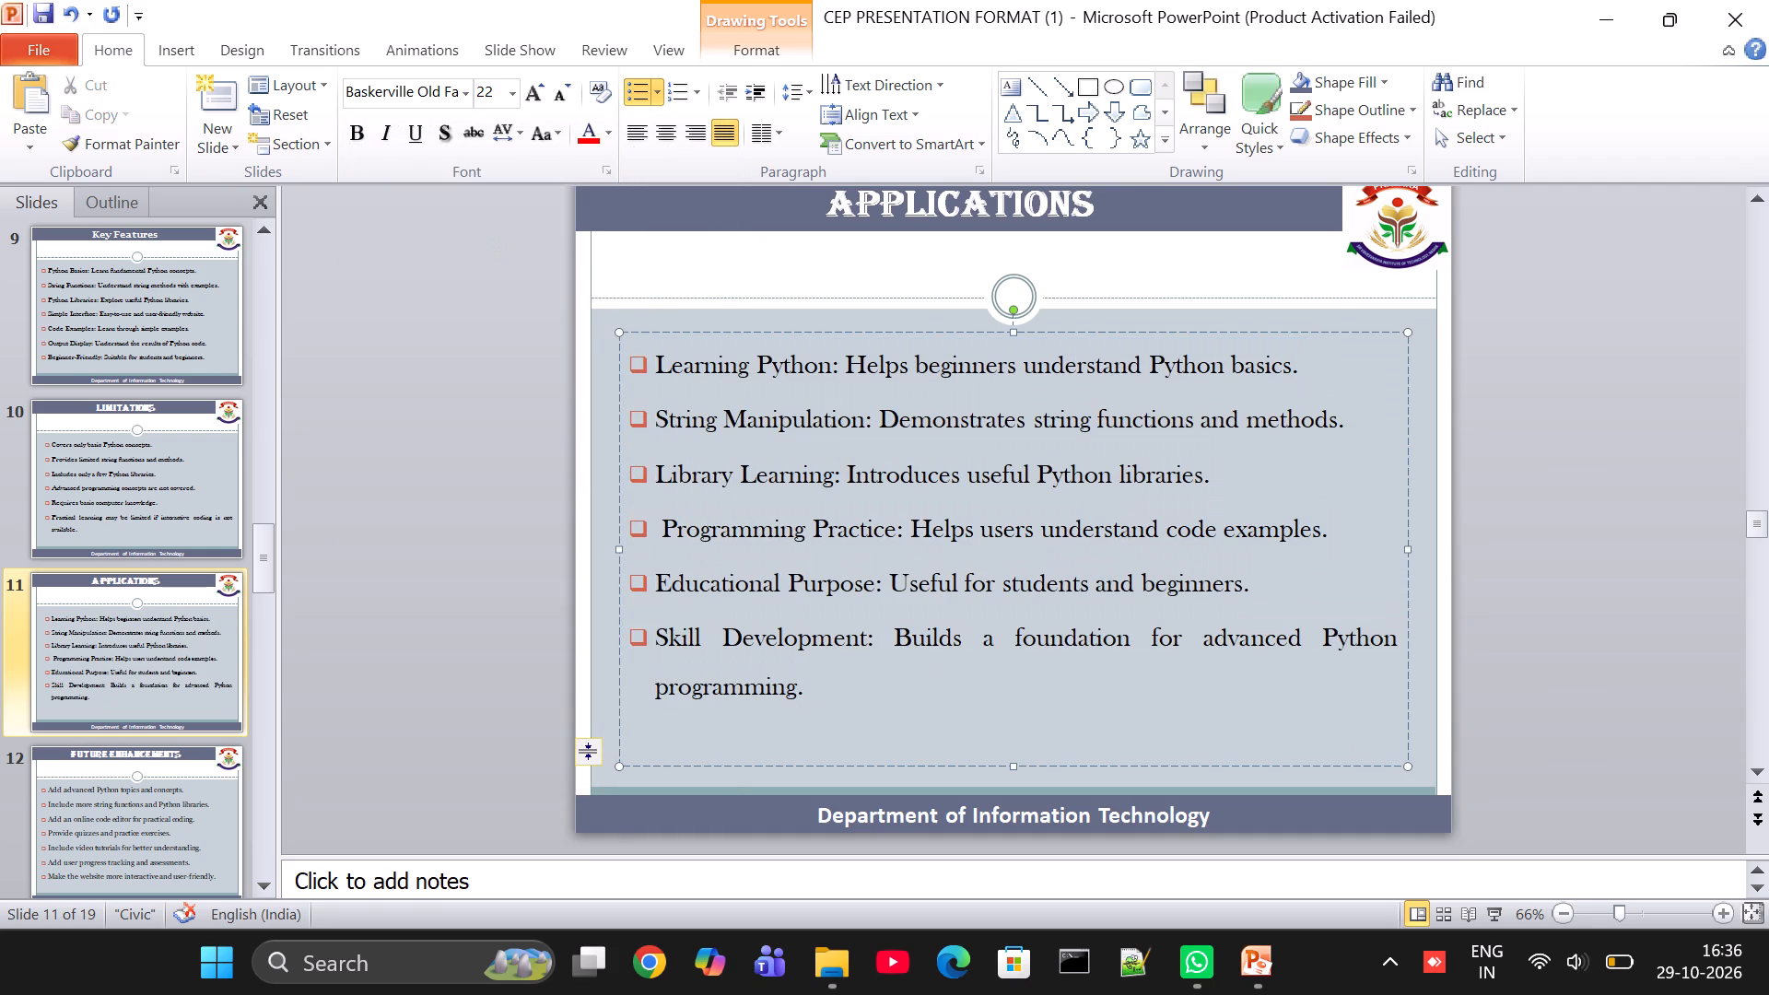
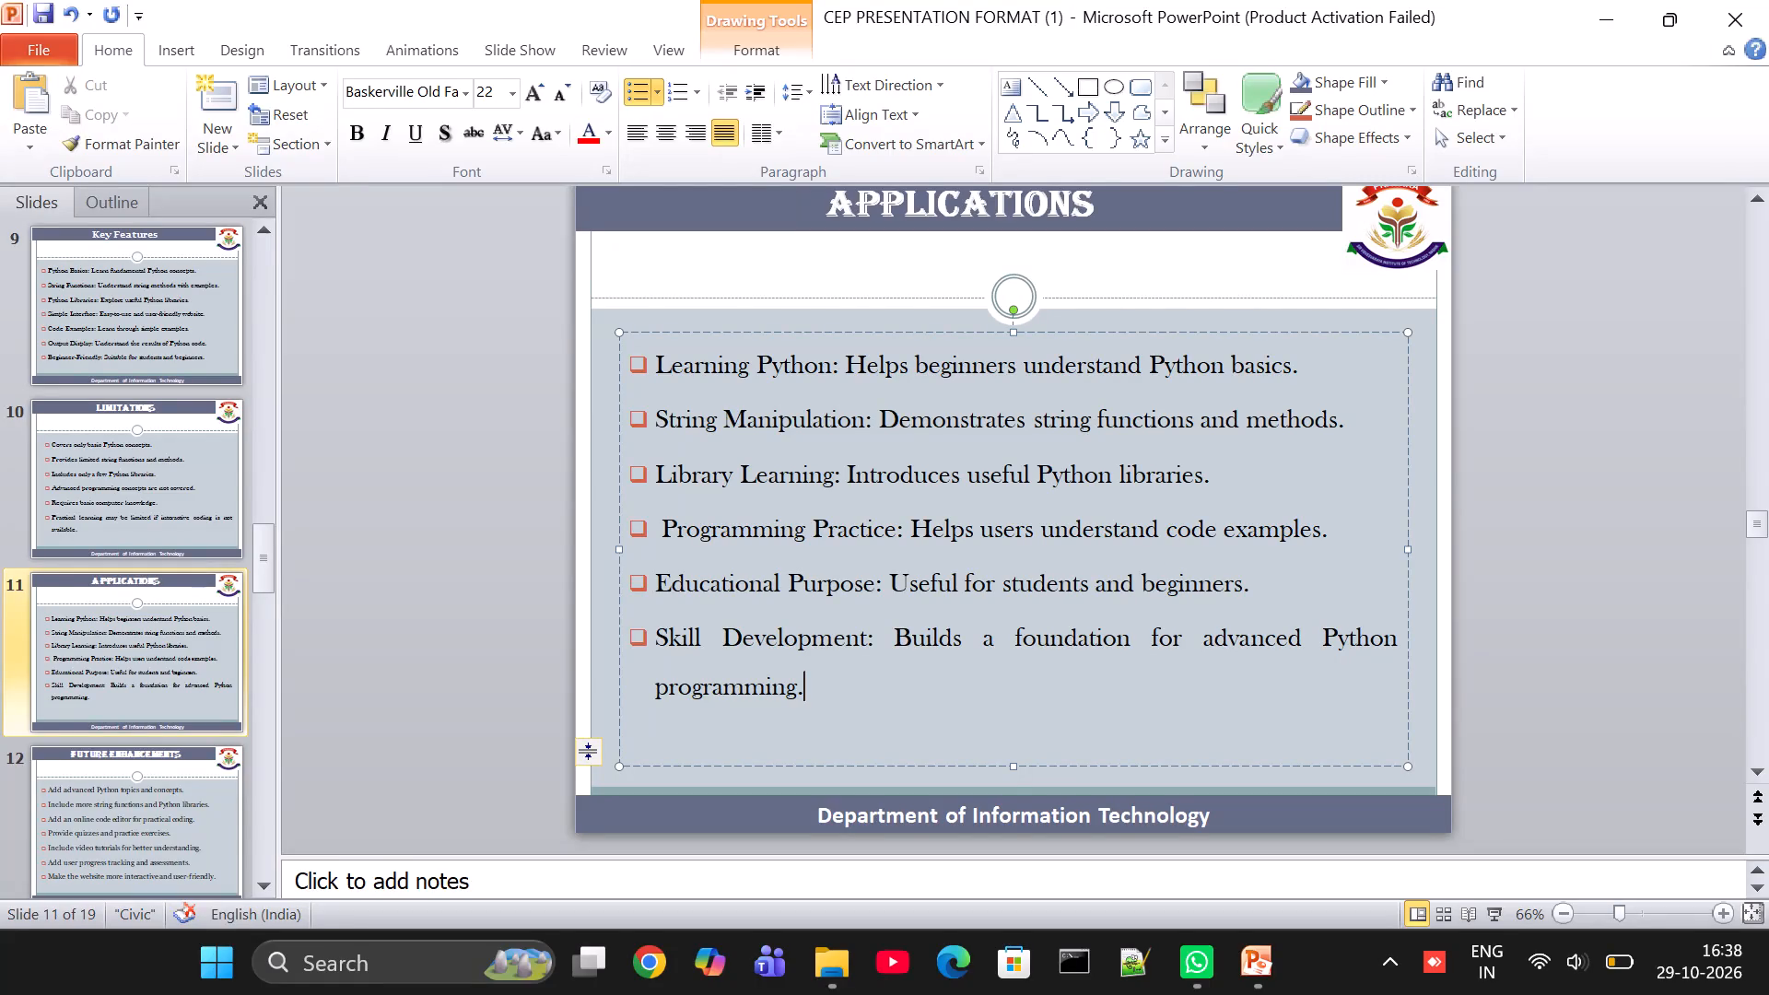
# Set the font of all seven bullets on the "Future Enhancements" slide to Baskerville Old Face.
pyautogui.click(223, 812)
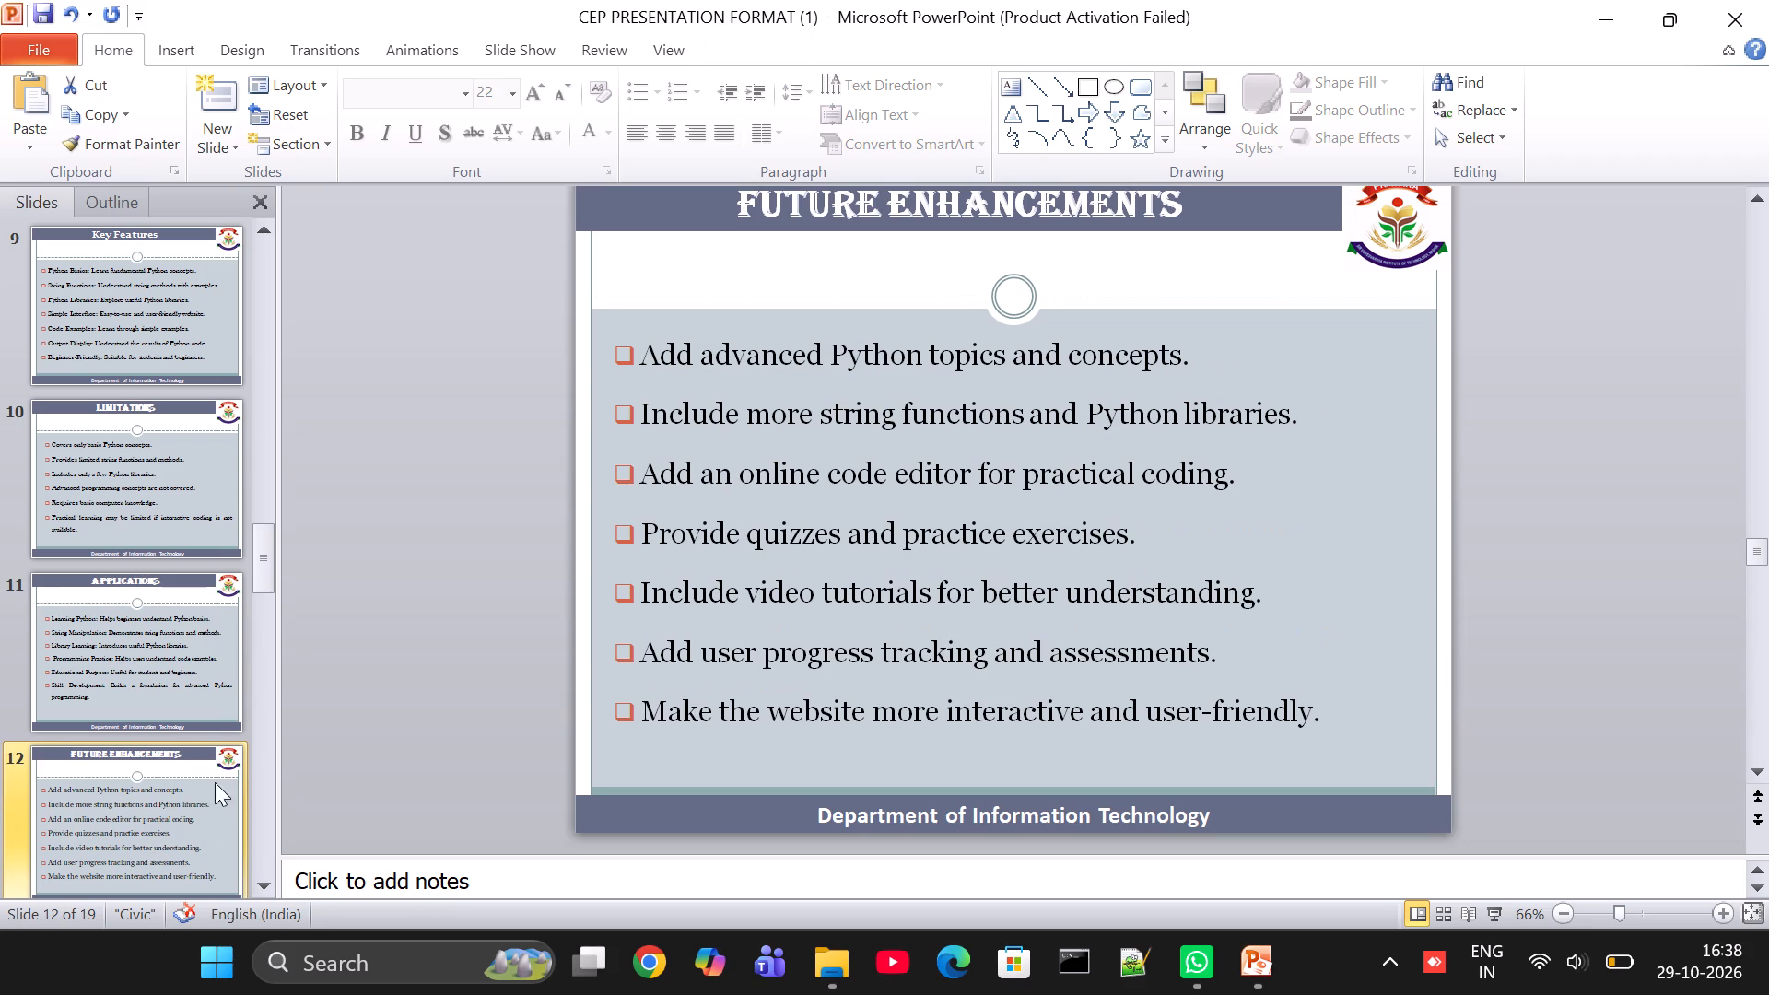
pyautogui.click(648, 345)
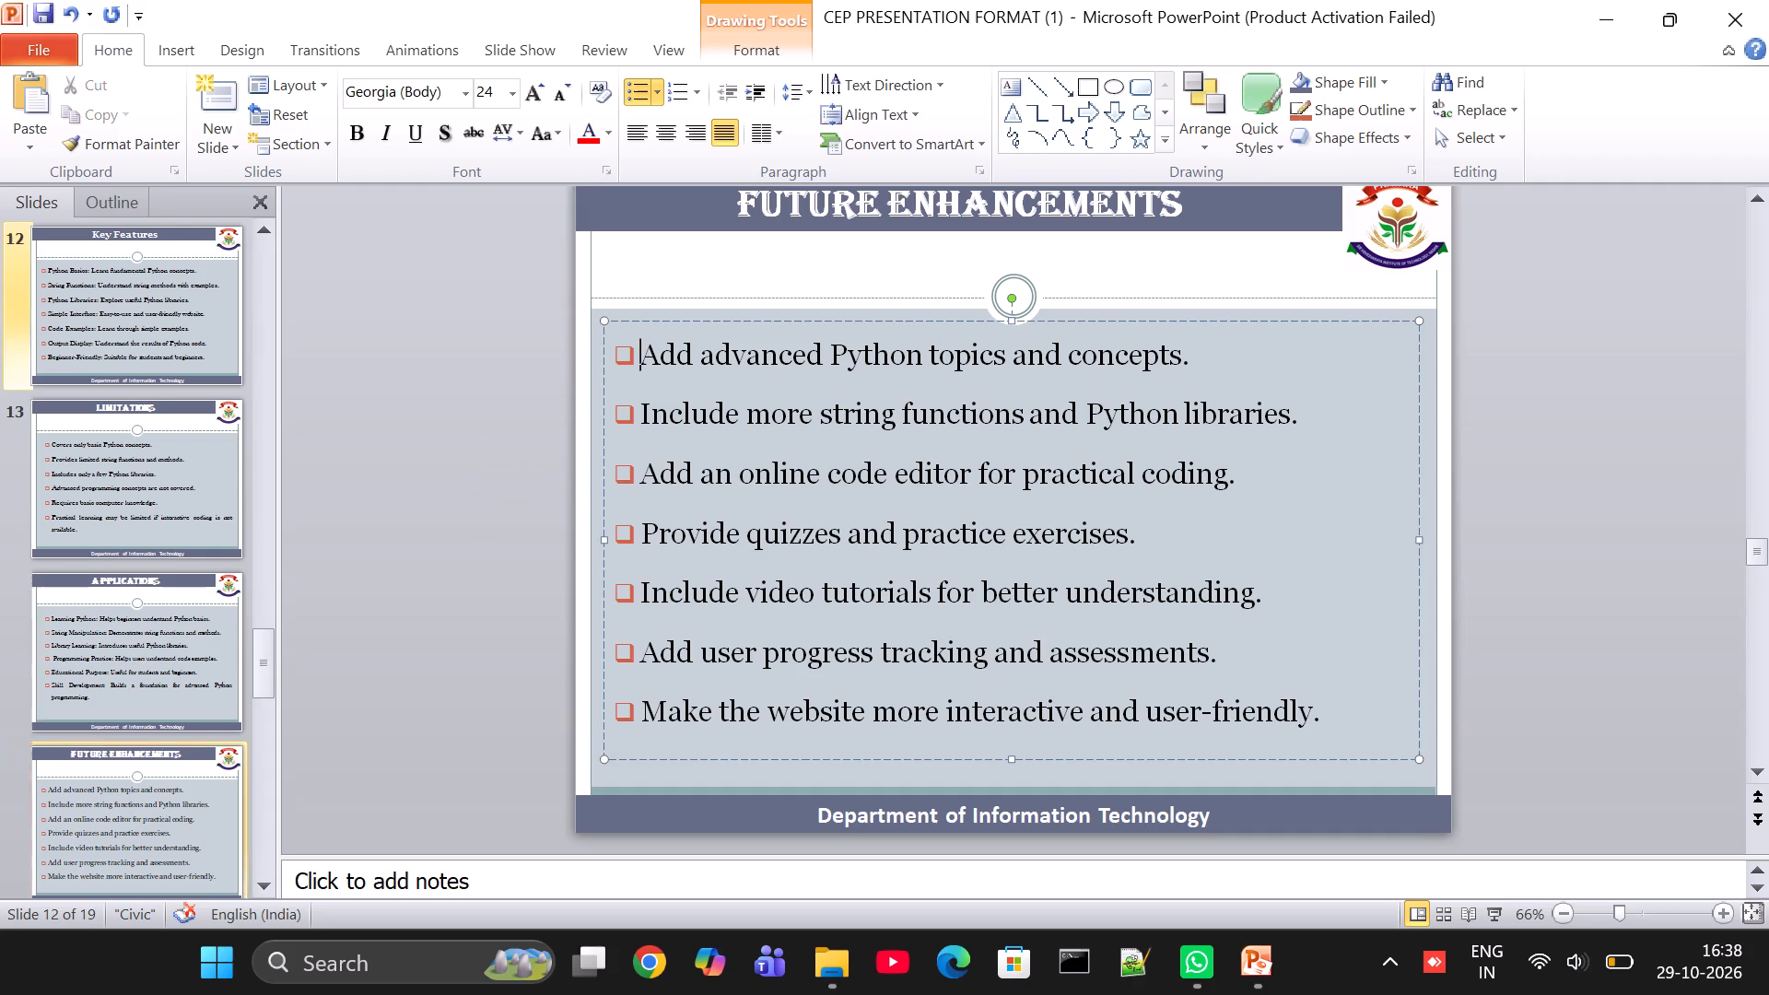
pyautogui.moveTo(648, 345); pyautogui.dragTo(1297, 755)
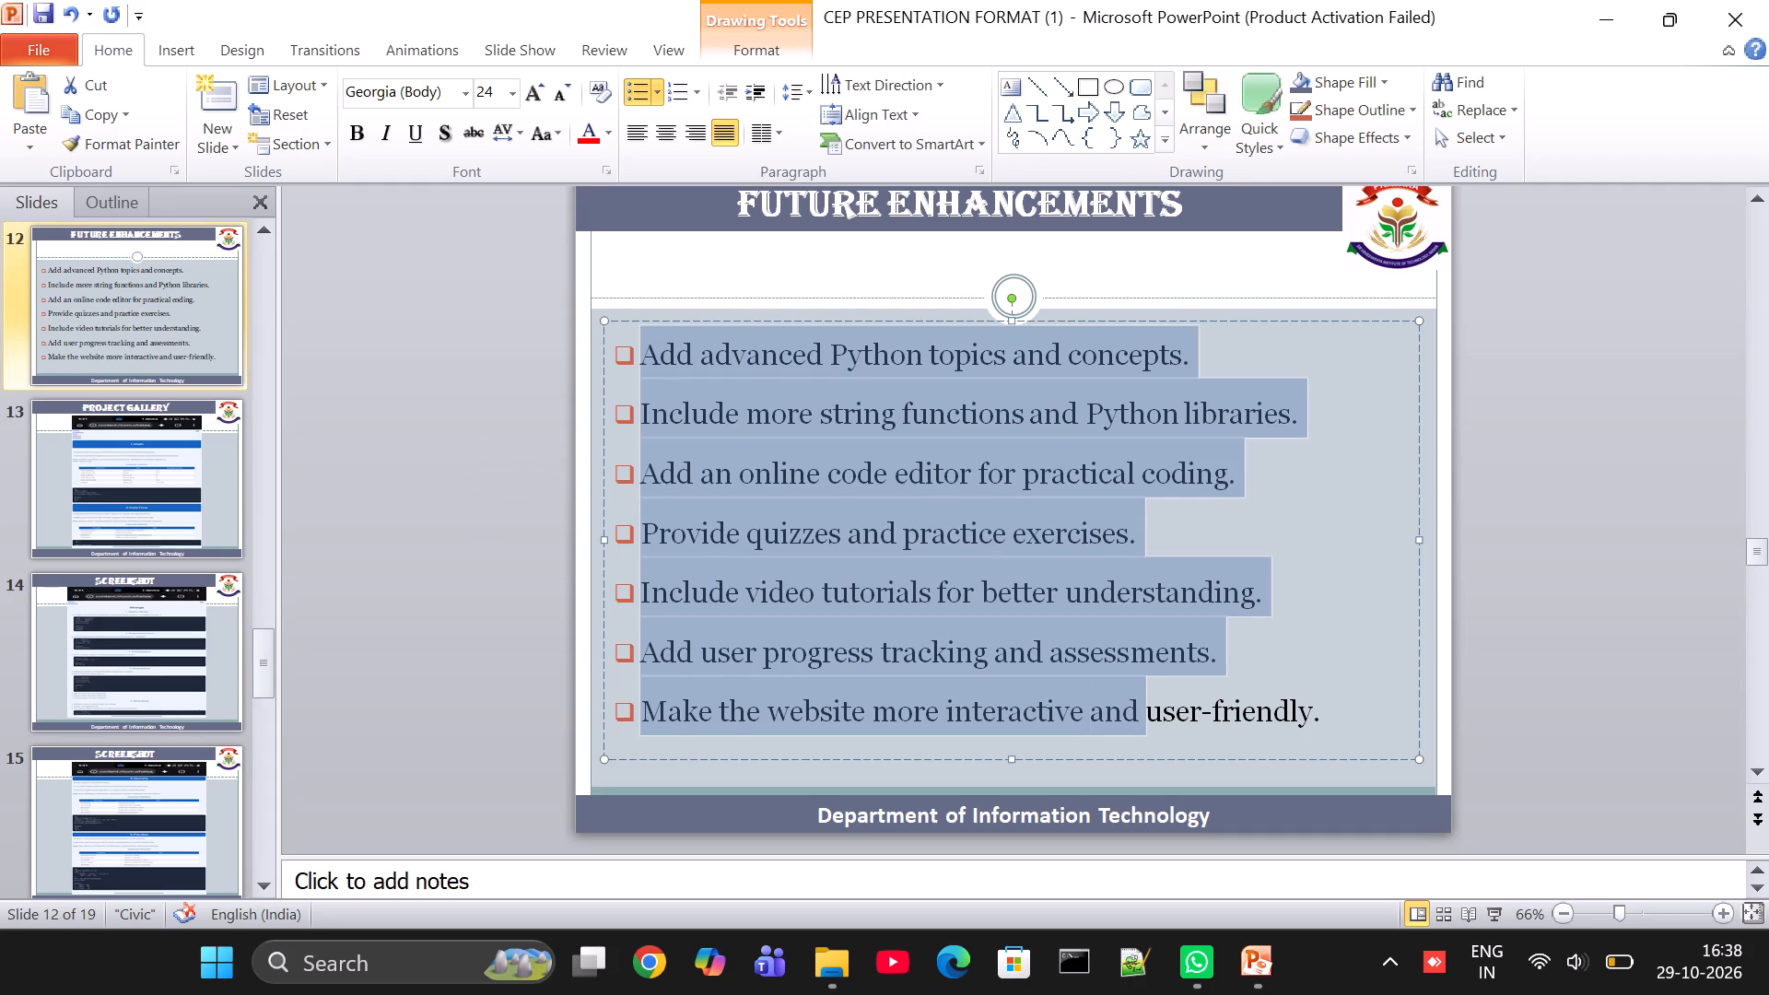
pyautogui.moveTo(1297, 755); pyautogui.dragTo(1412, 705)
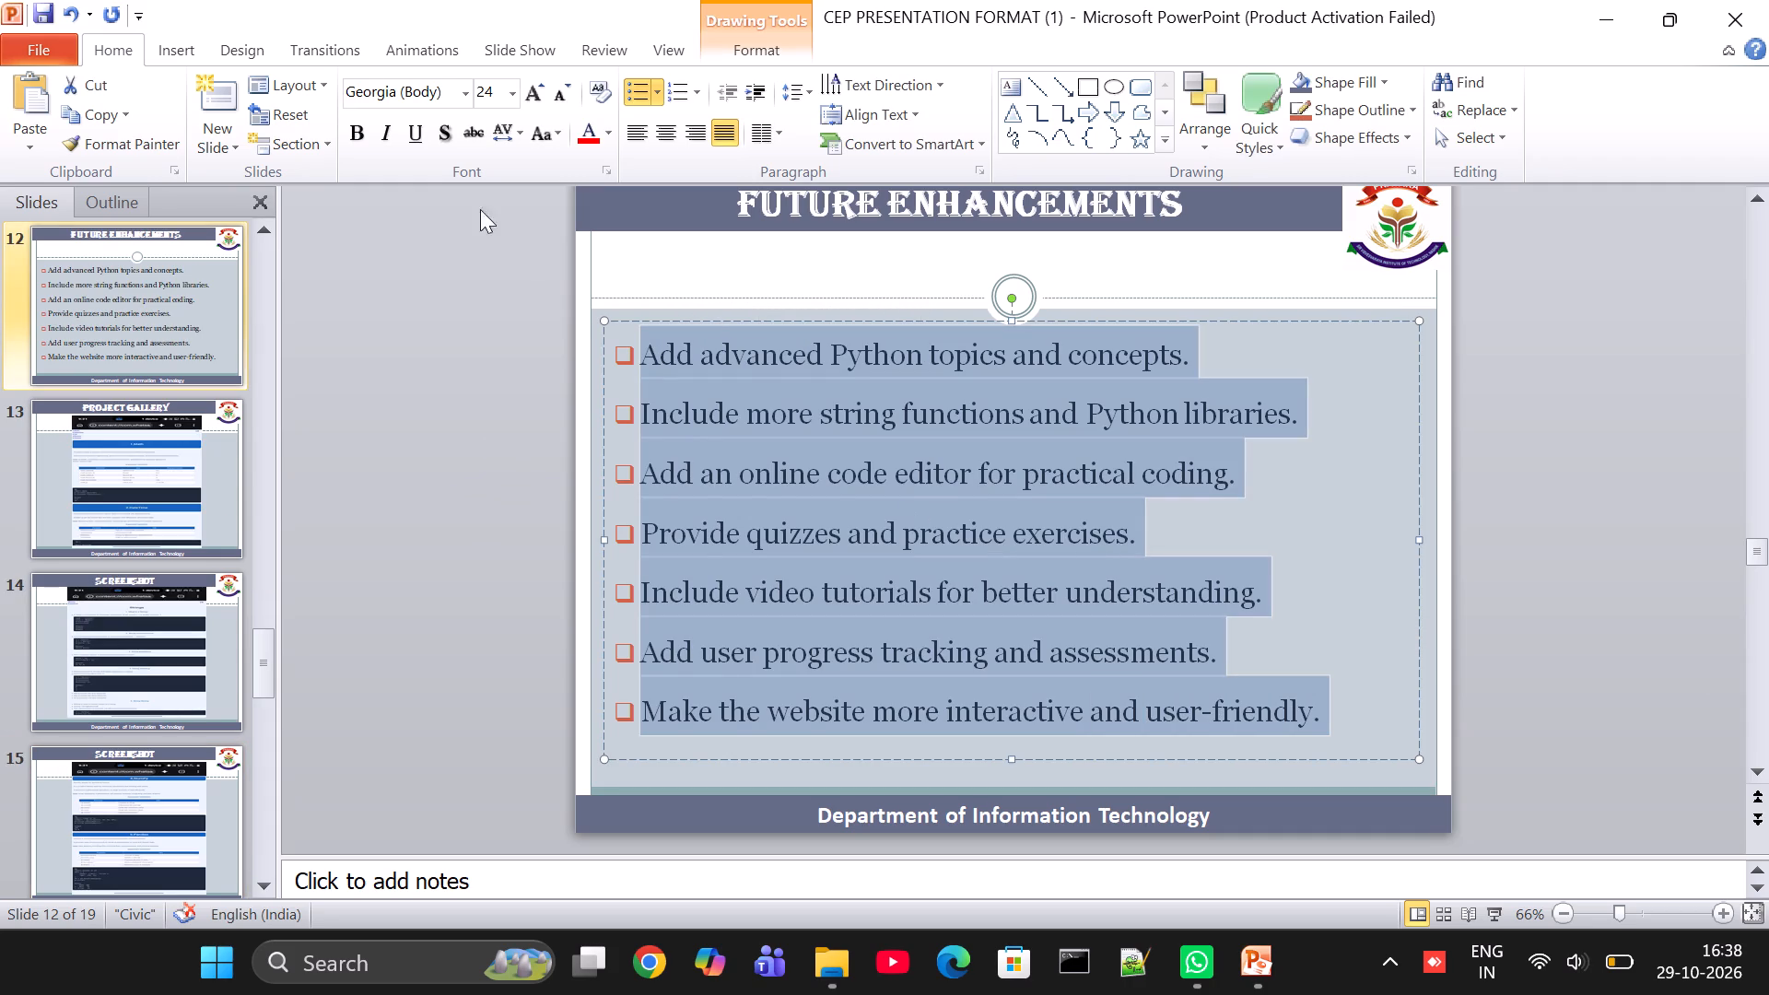
pyautogui.click(461, 99)
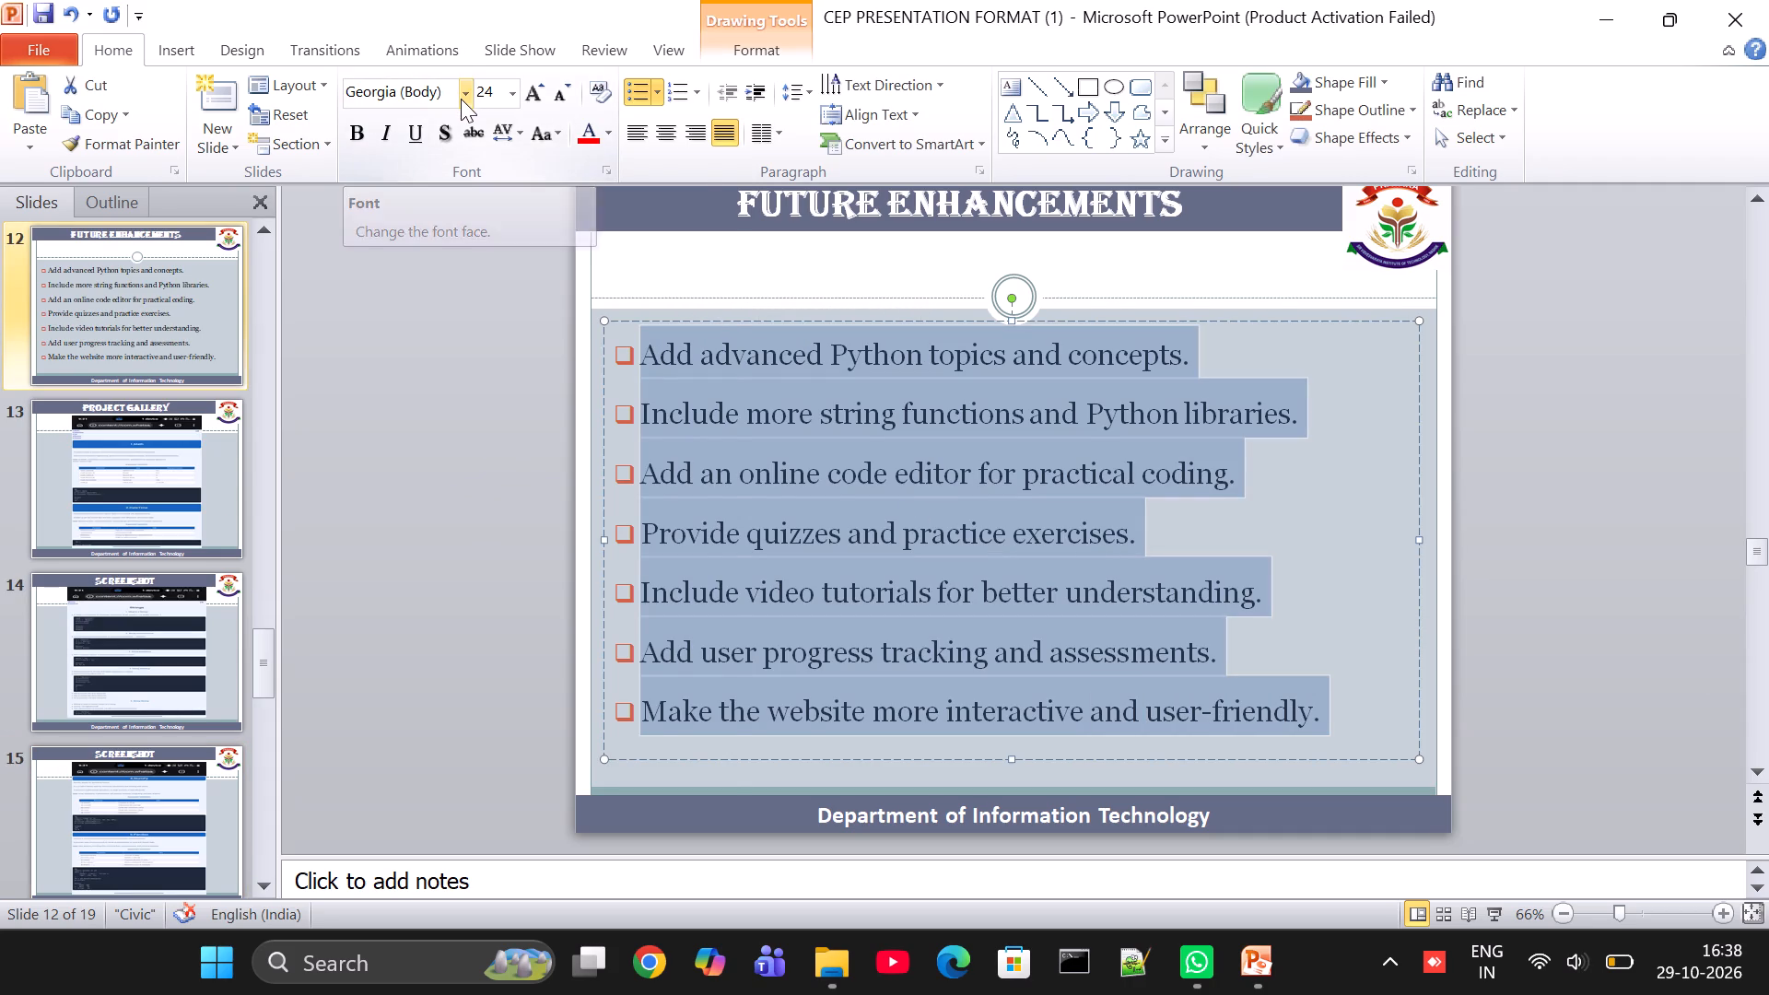
pyautogui.click(464, 249)
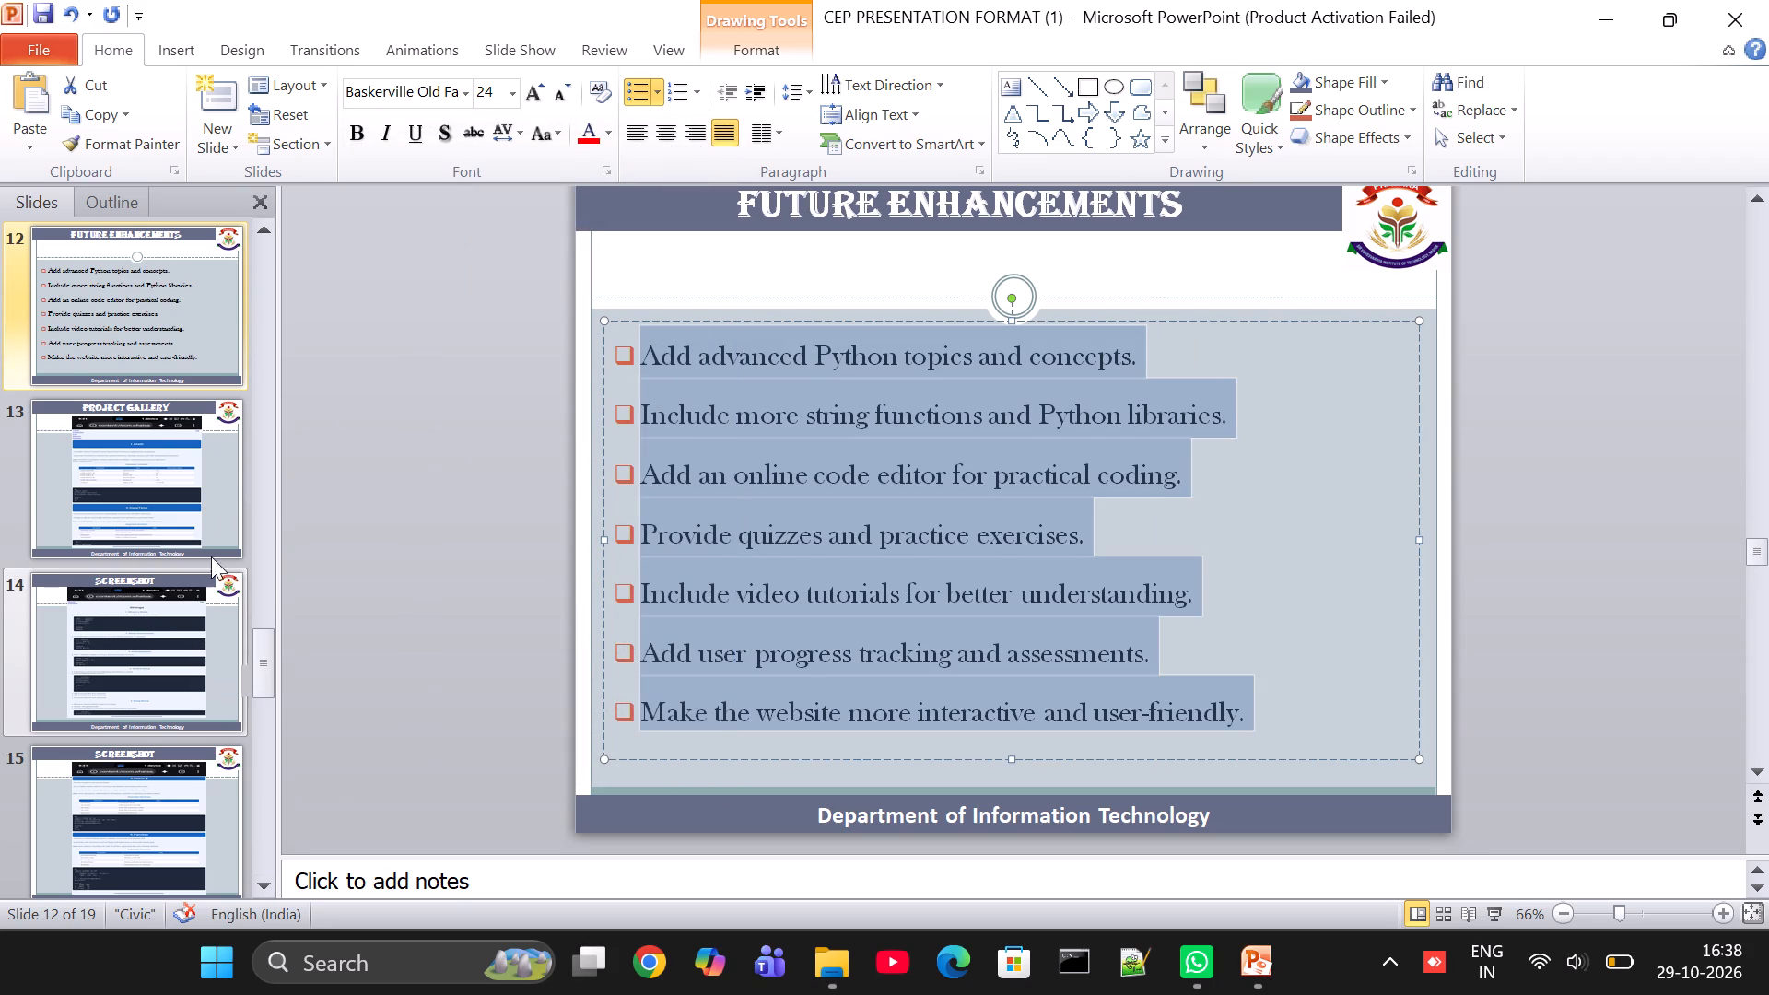
# Set the font of all five bullets on the "Conclusion" slide to Baskerville Old Face.
pyautogui.scroll(-1, 152, 729)
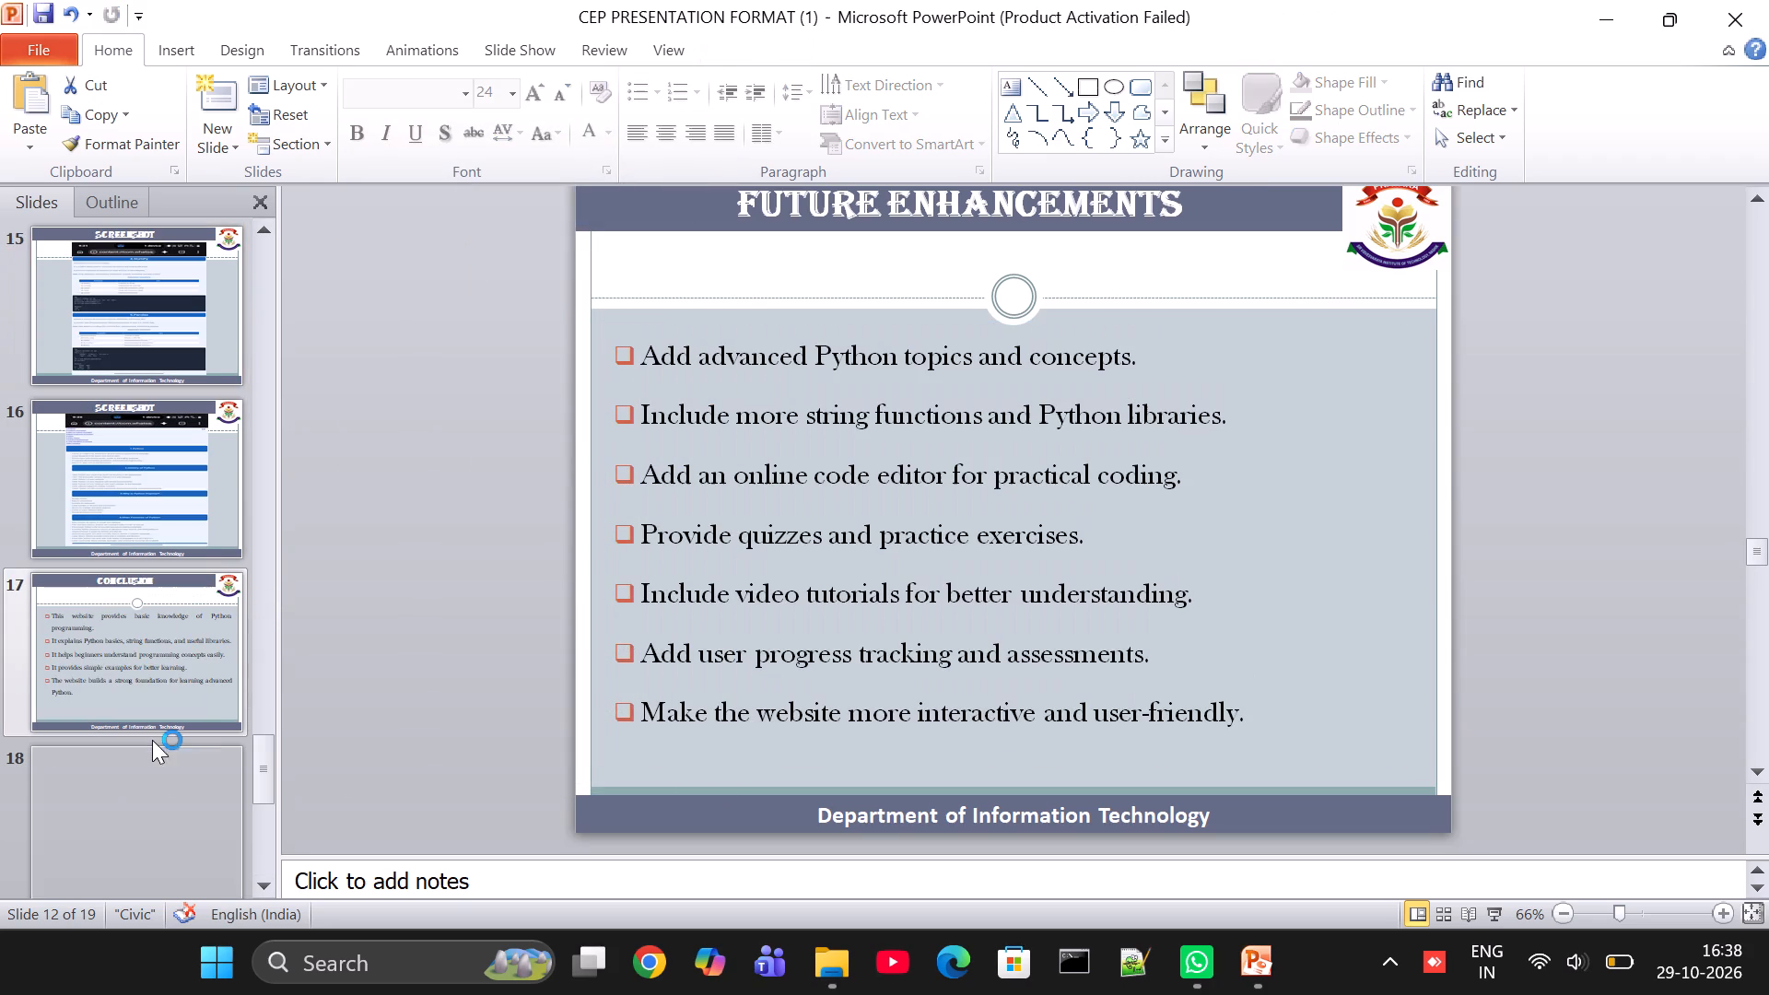
pyautogui.scroll(-1, 152, 740)
pyautogui.click(157, 627)
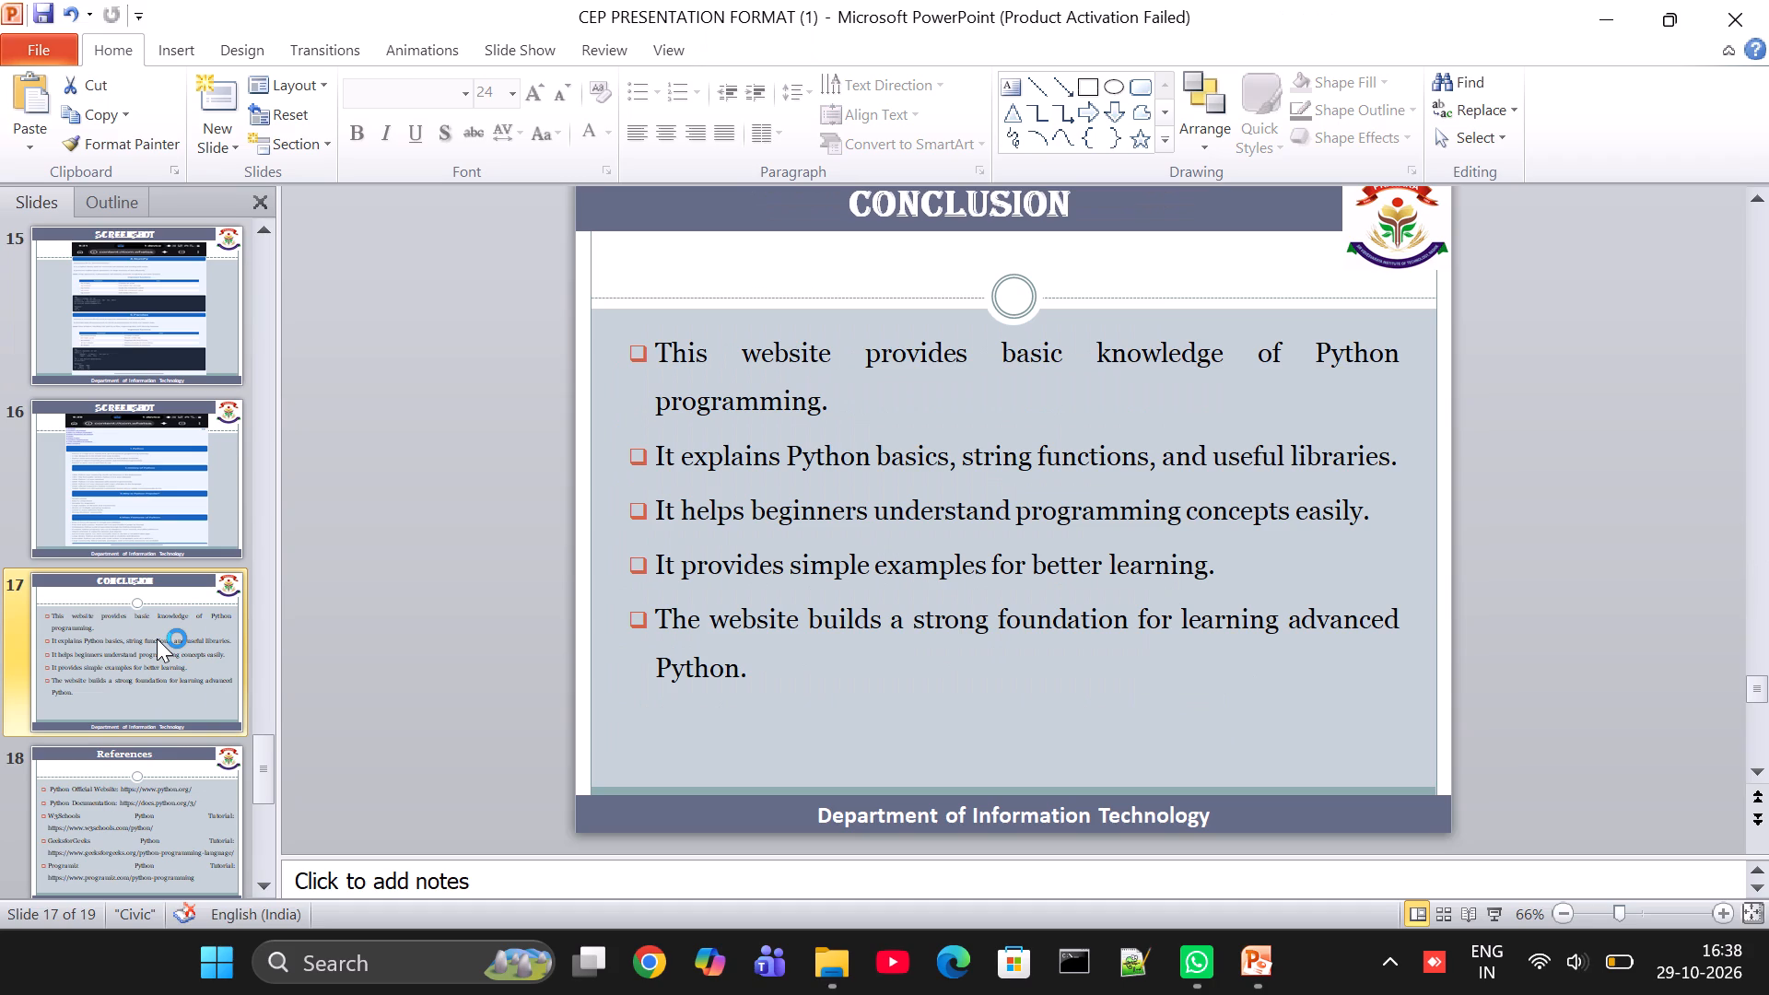
pyautogui.click(155, 648)
pyautogui.click(669, 335)
pyautogui.moveTo(669, 335); pyautogui.dragTo(732, 439)
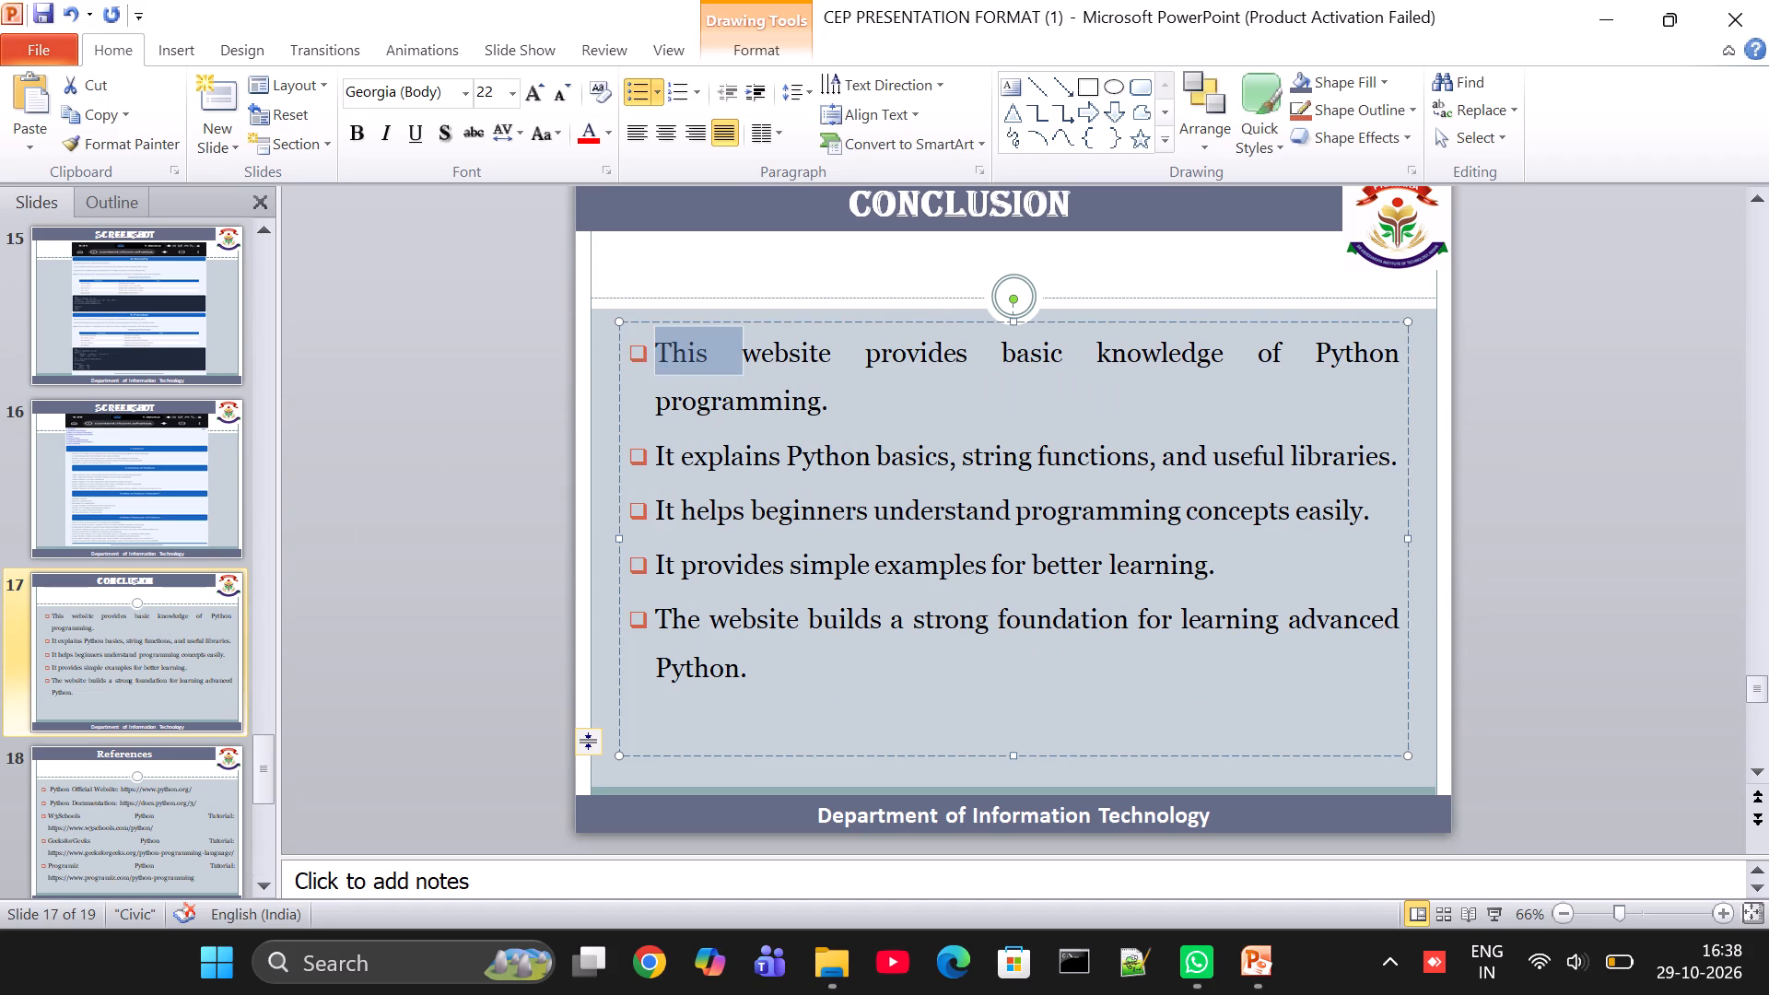
pyautogui.moveTo(732, 439); pyautogui.dragTo(775, 667)
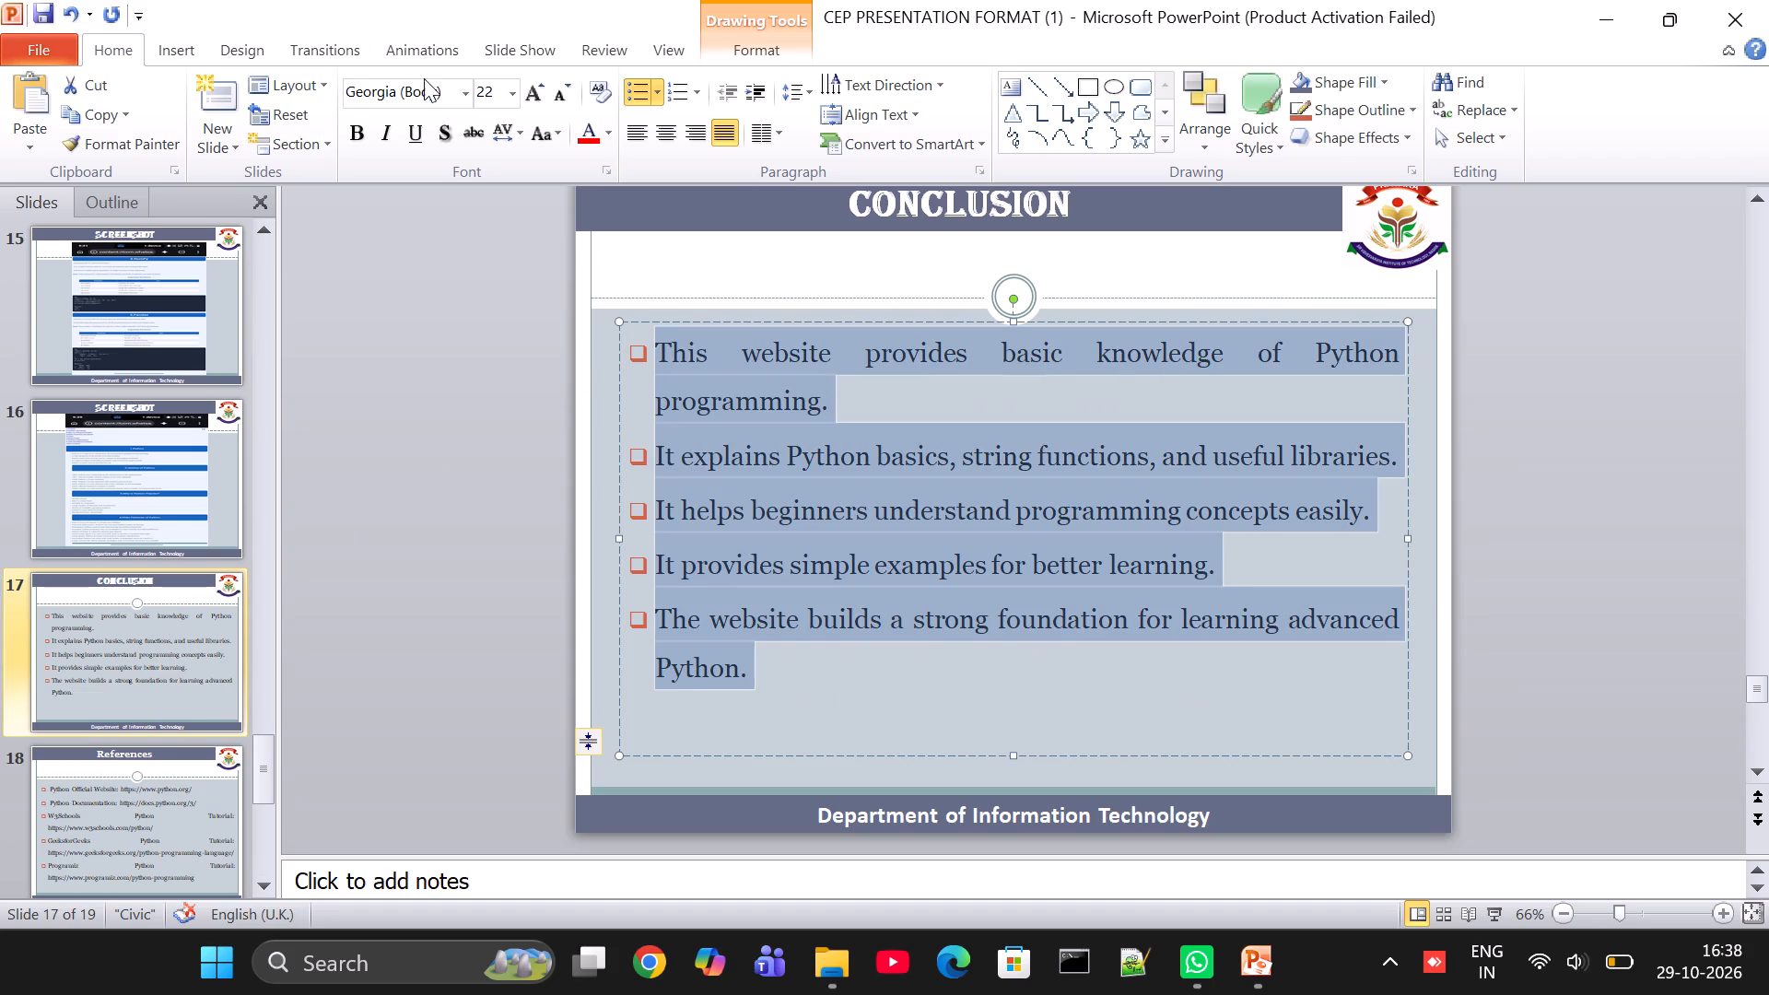
pyautogui.click(460, 93)
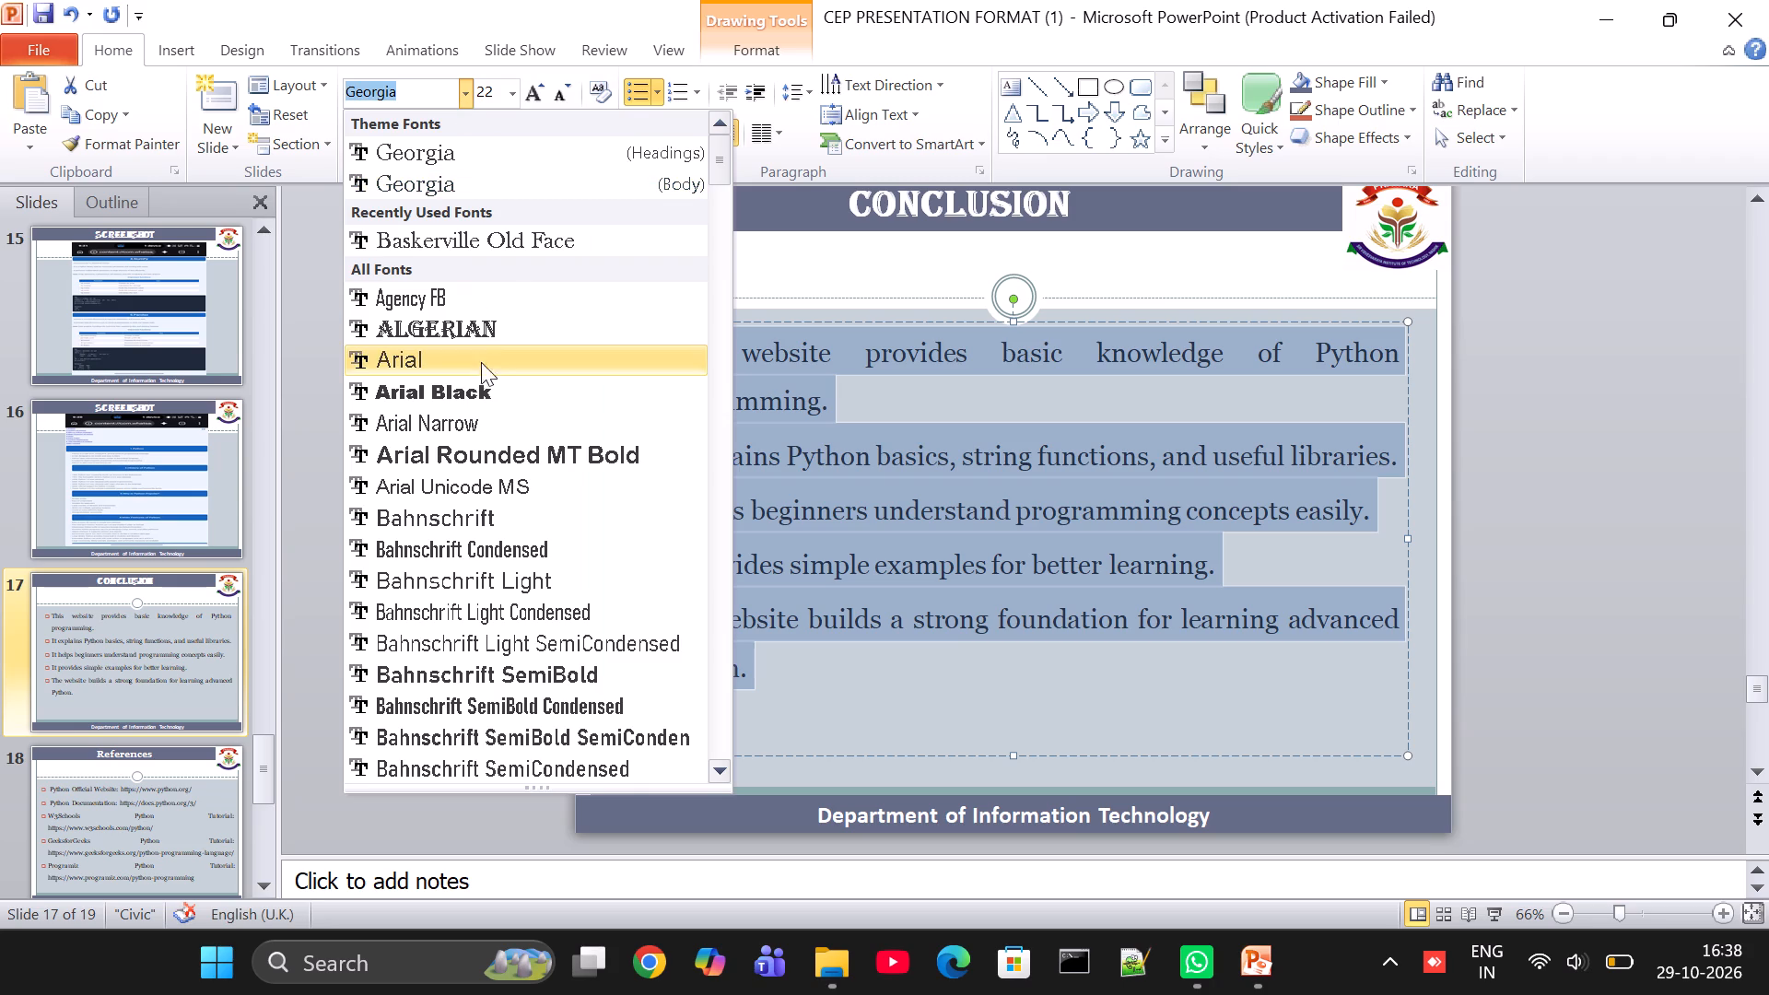
pyautogui.click(514, 252)
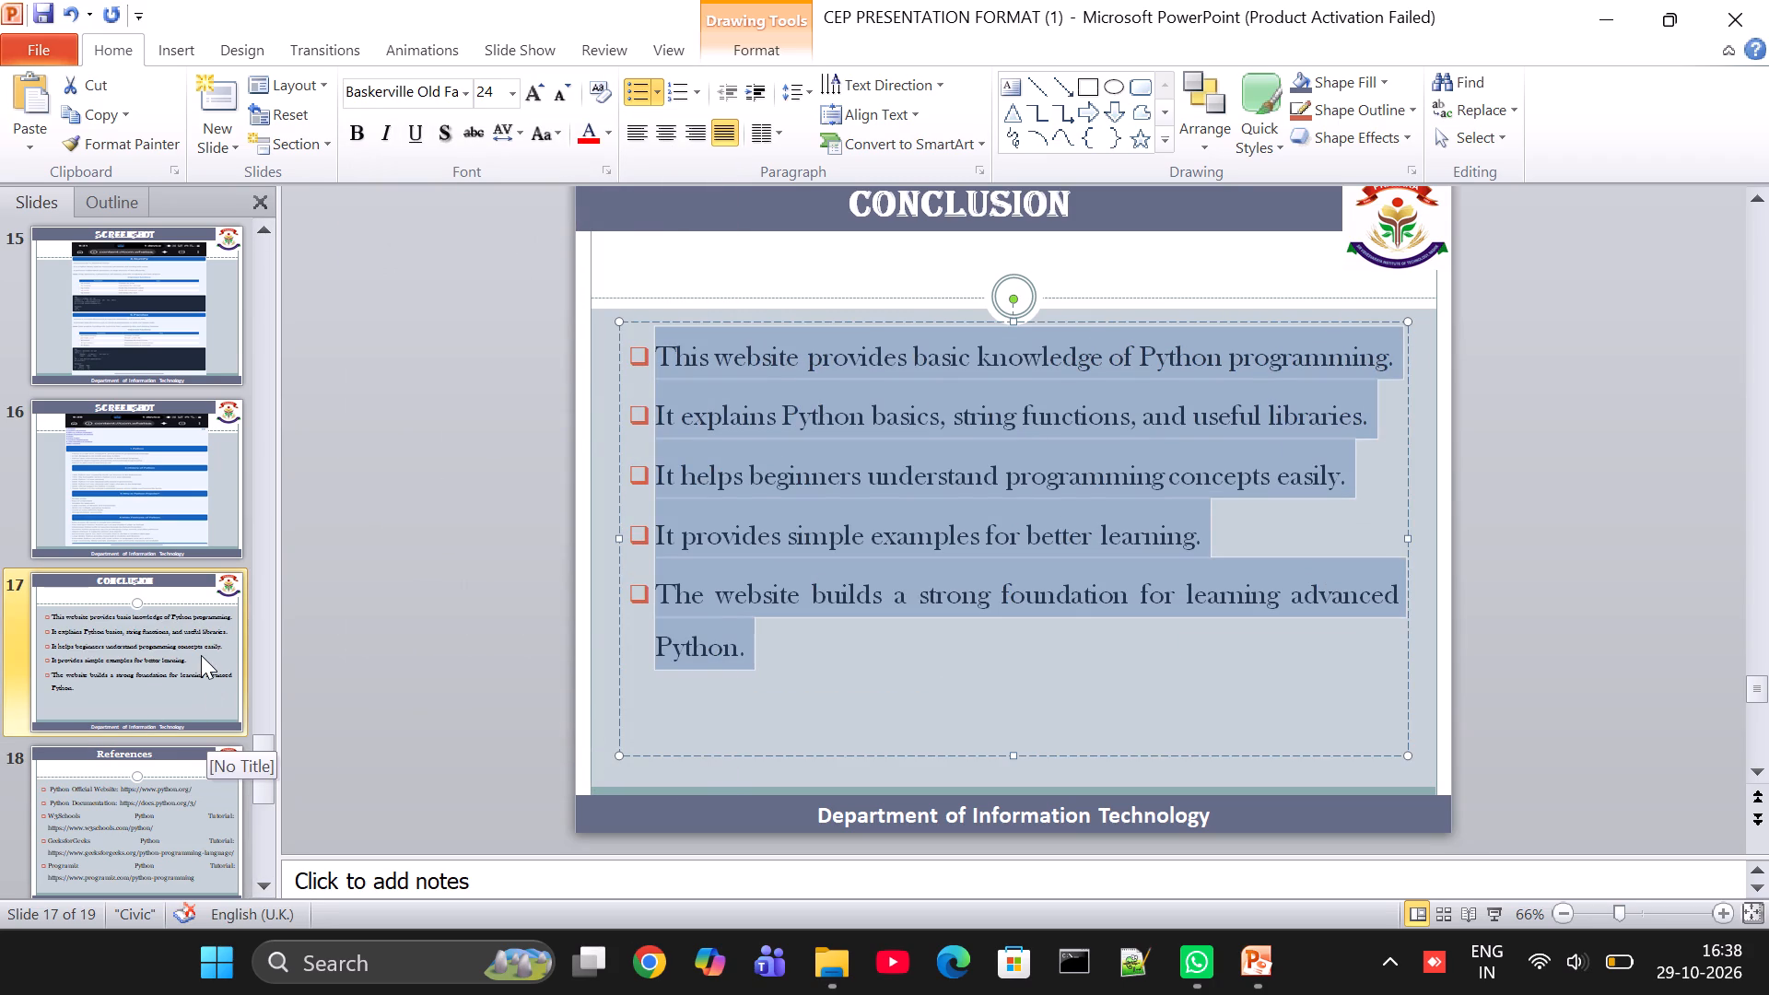
# Set the font of all five reference entries on the "References" slide to Baskerville Old Face.
pyautogui.click(179, 868)
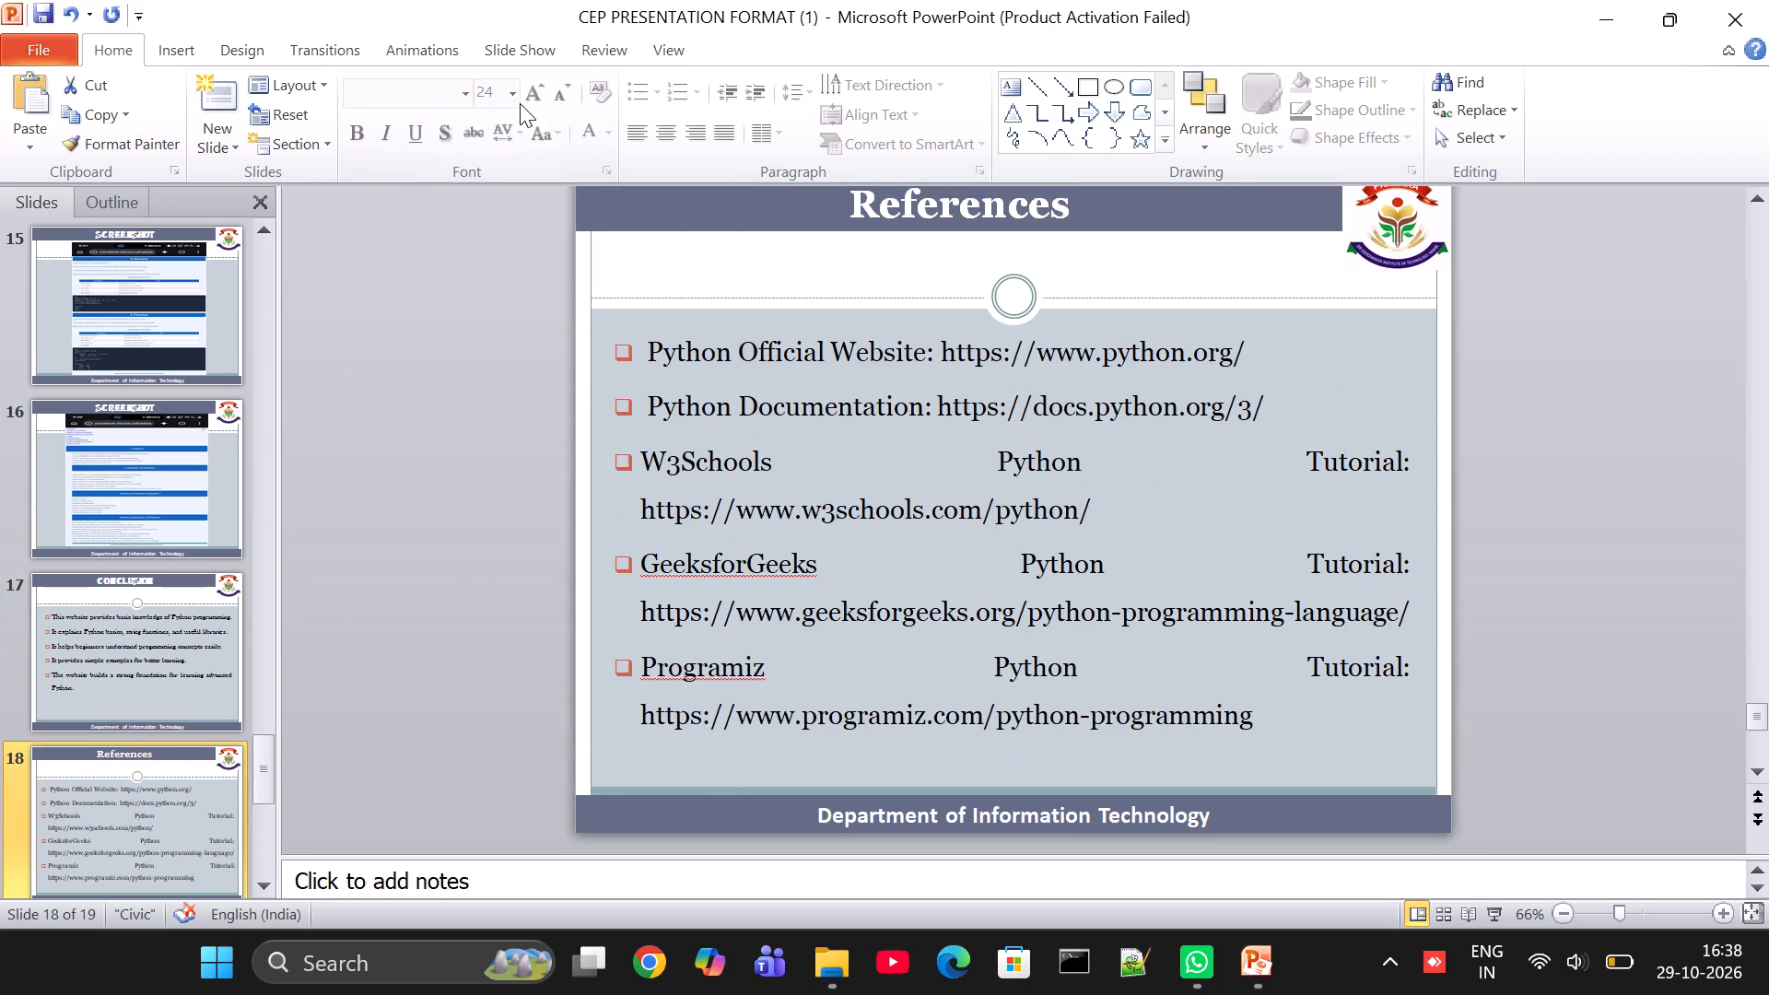
pyautogui.click(645, 342)
pyautogui.moveTo(645, 342); pyautogui.dragTo(753, 535)
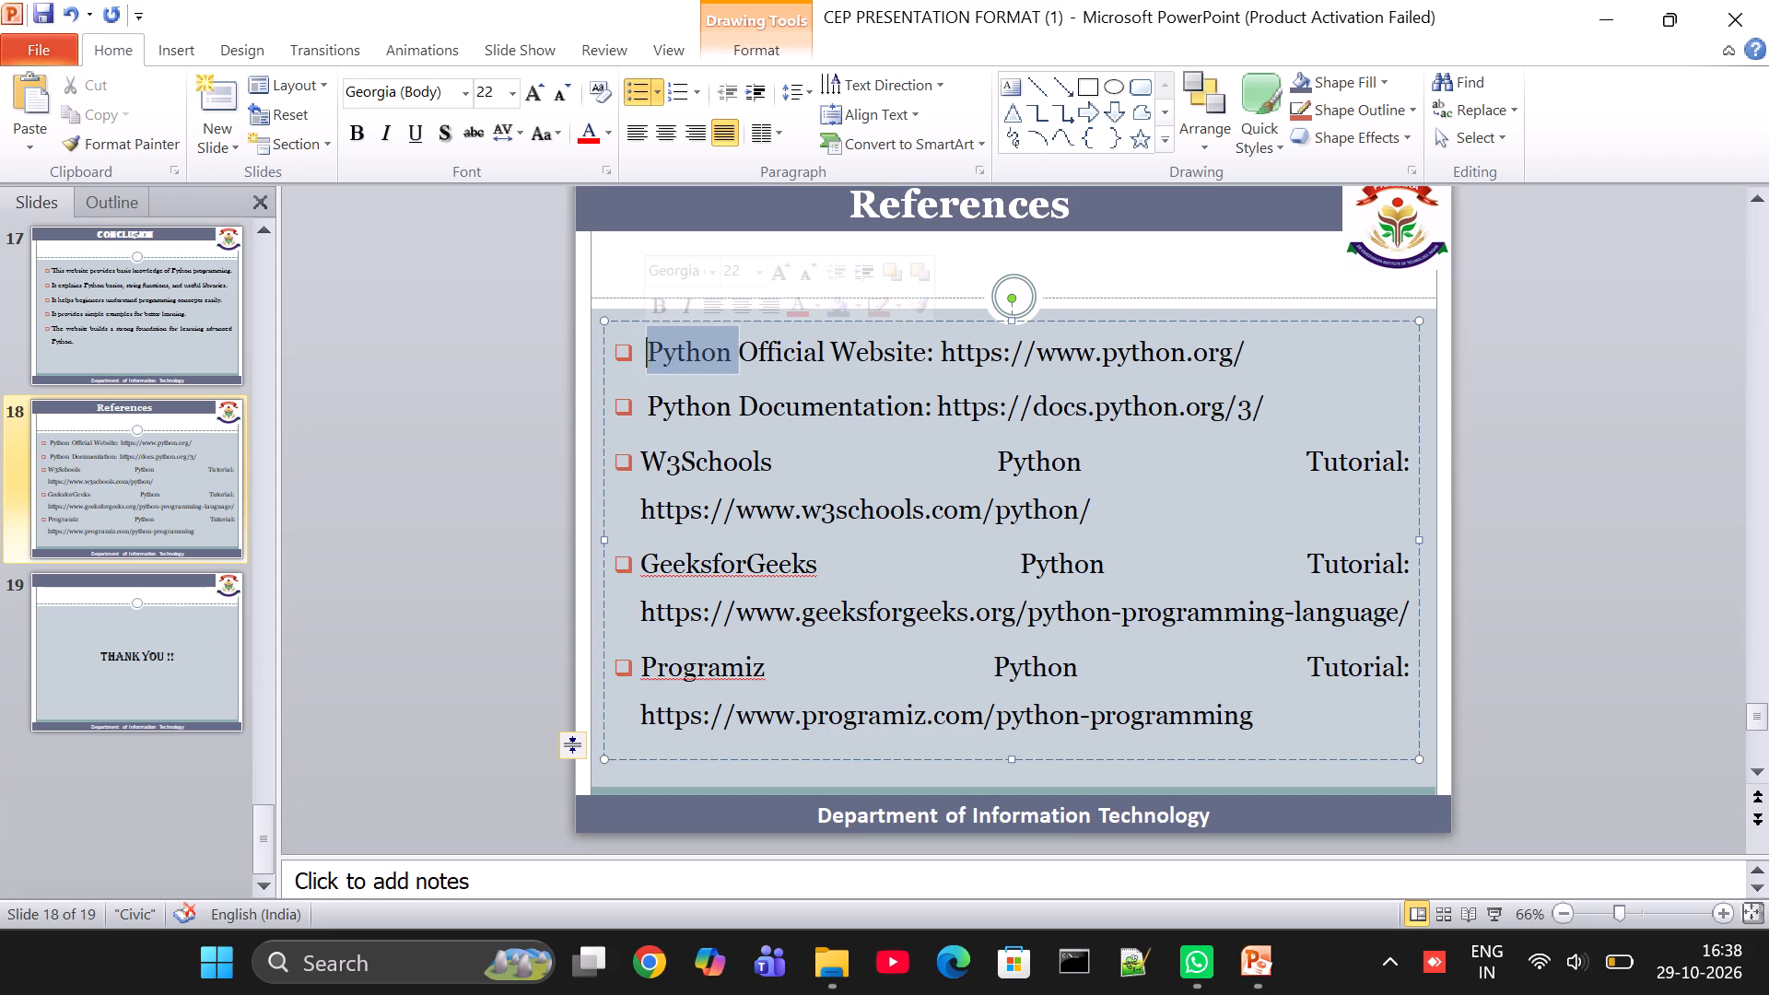
pyautogui.moveTo(753, 535); pyautogui.dragTo(989, 810)
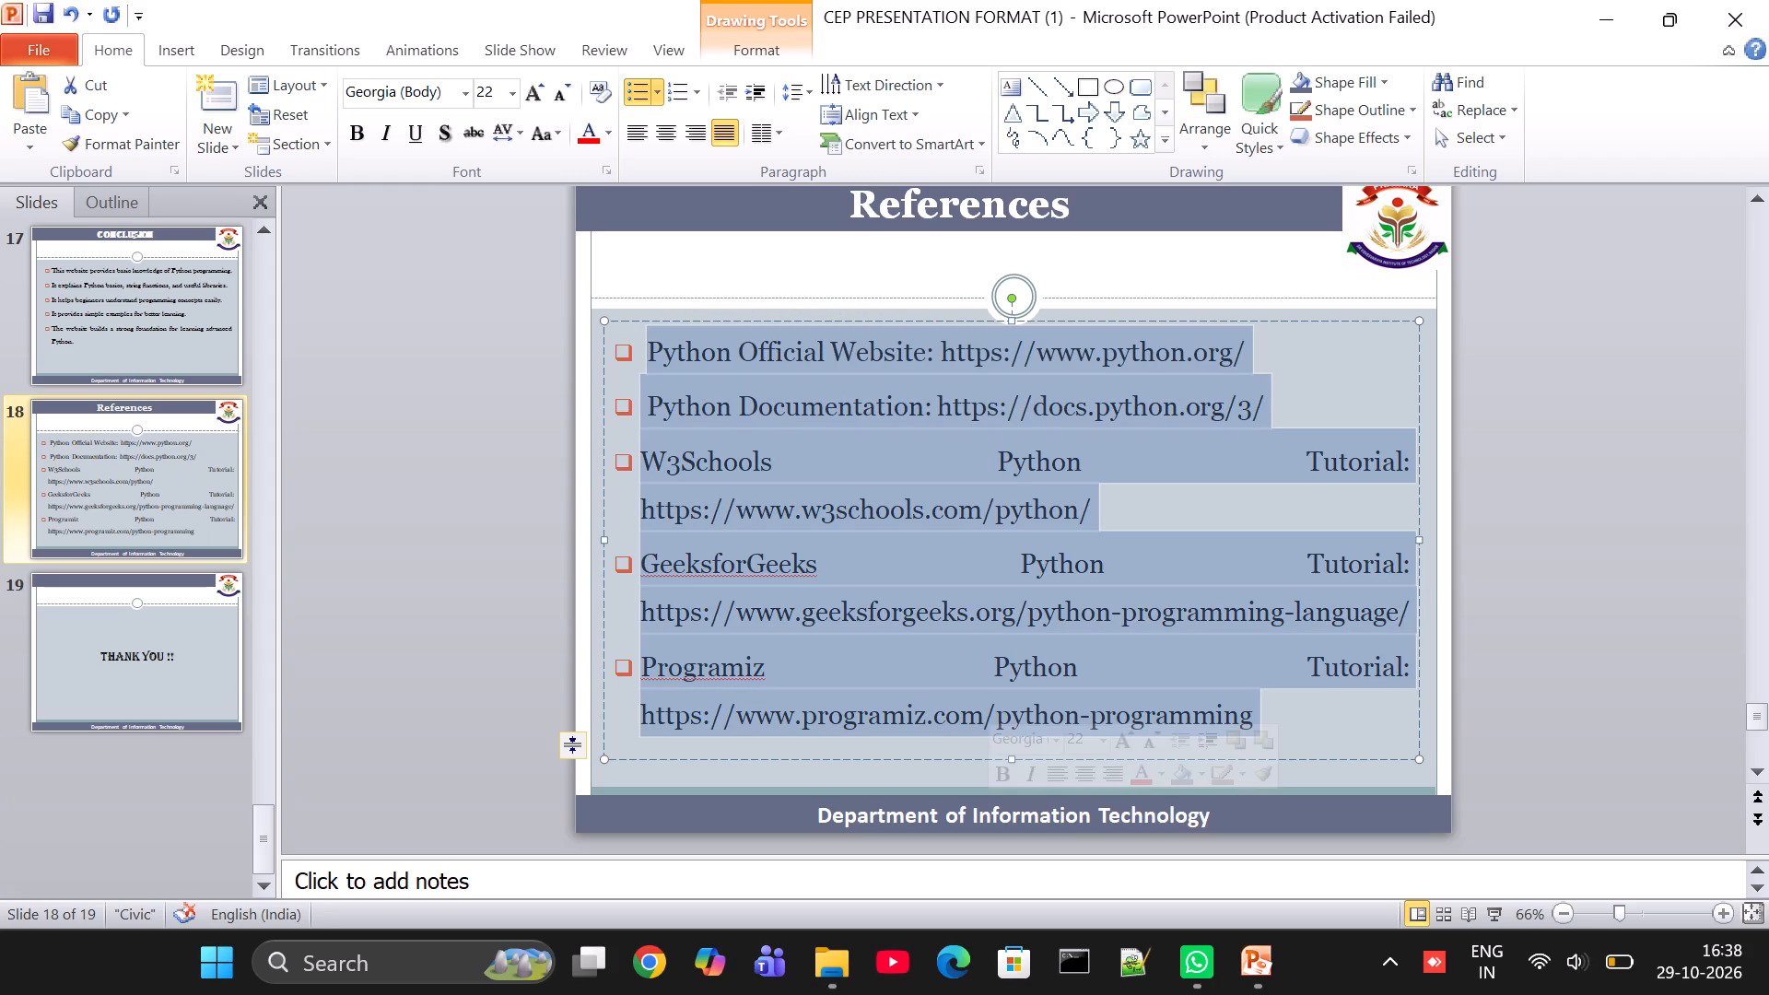
pyautogui.click(463, 98)
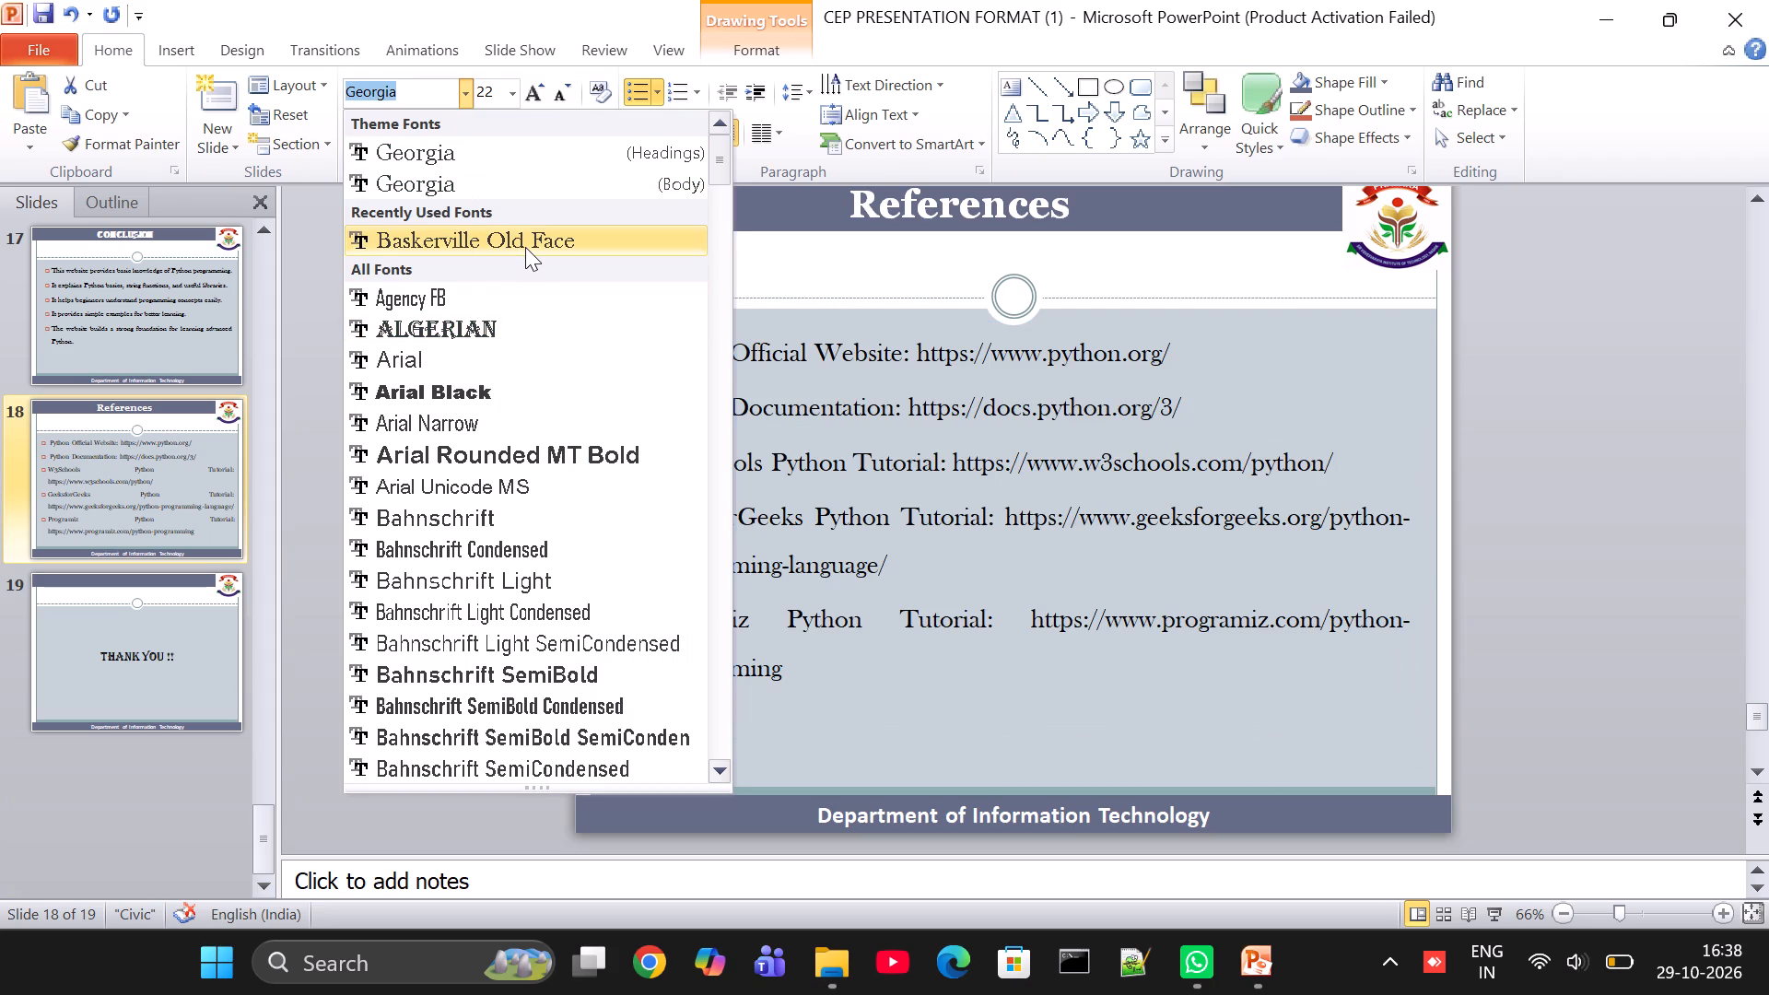
pyautogui.click(525, 247)
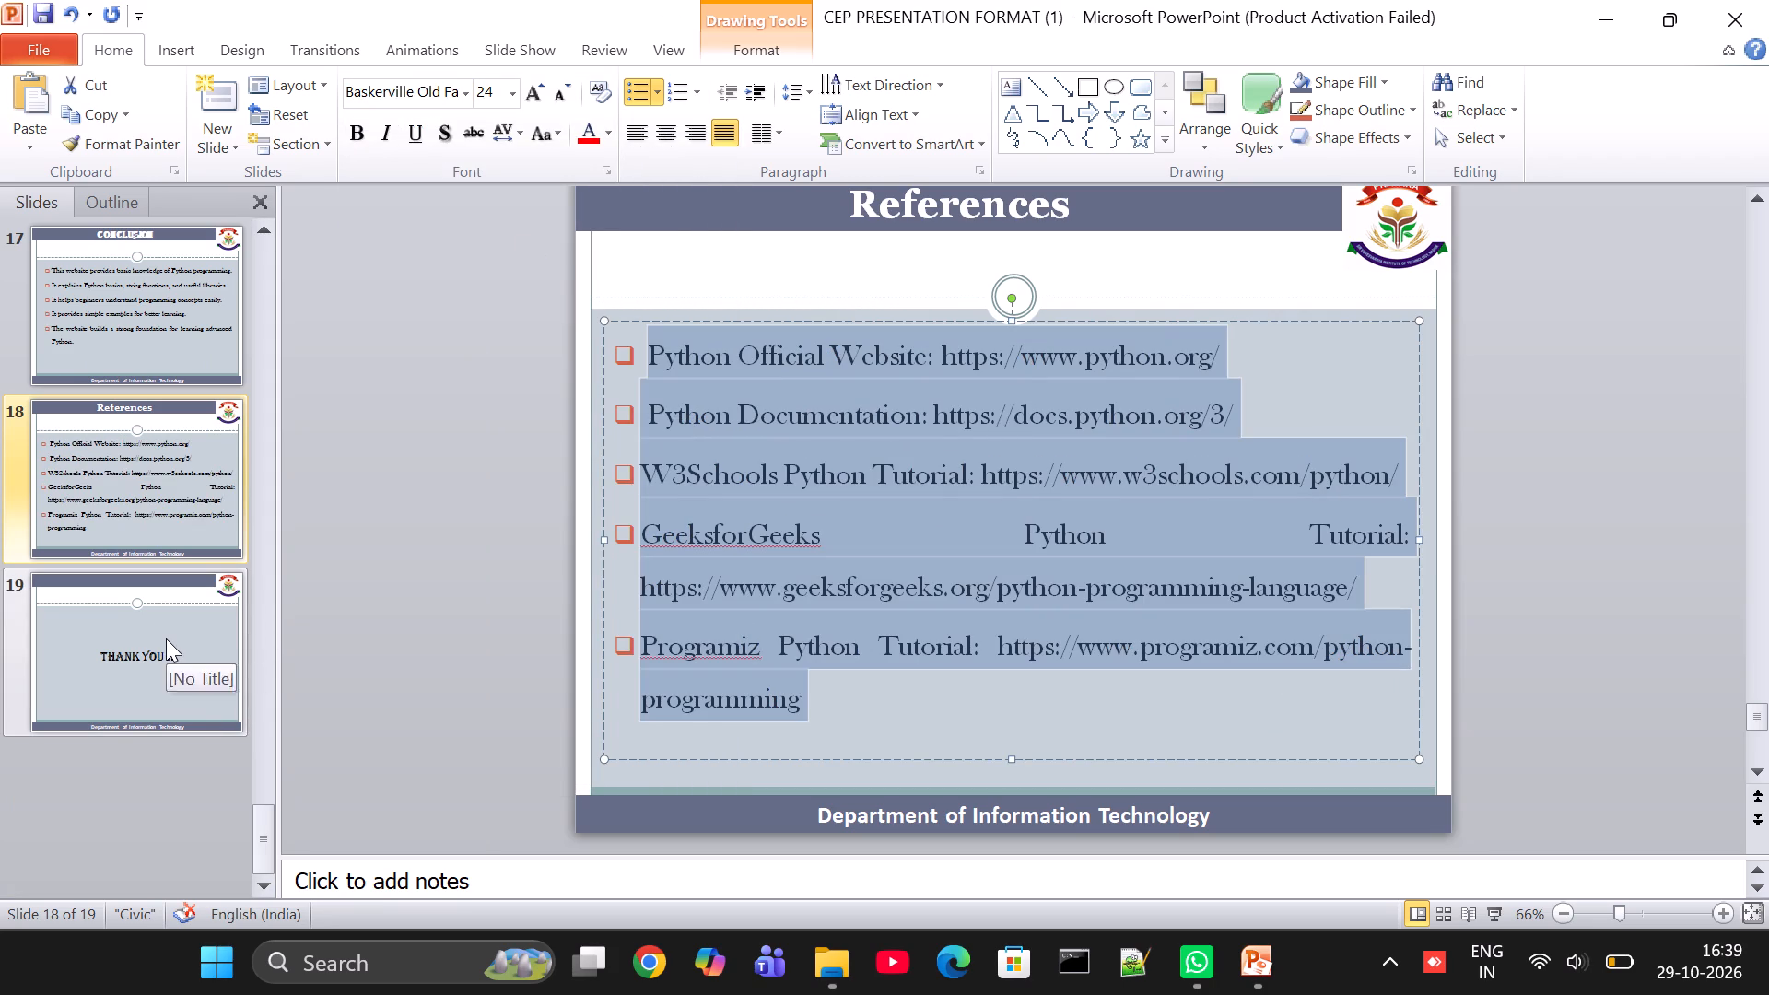
# Review the formatting of the closing, "Requirements", "Key Features" and "Table of Contents" slides.
pyautogui.click(166, 638)
pyautogui.scroll(3, 131, 439)
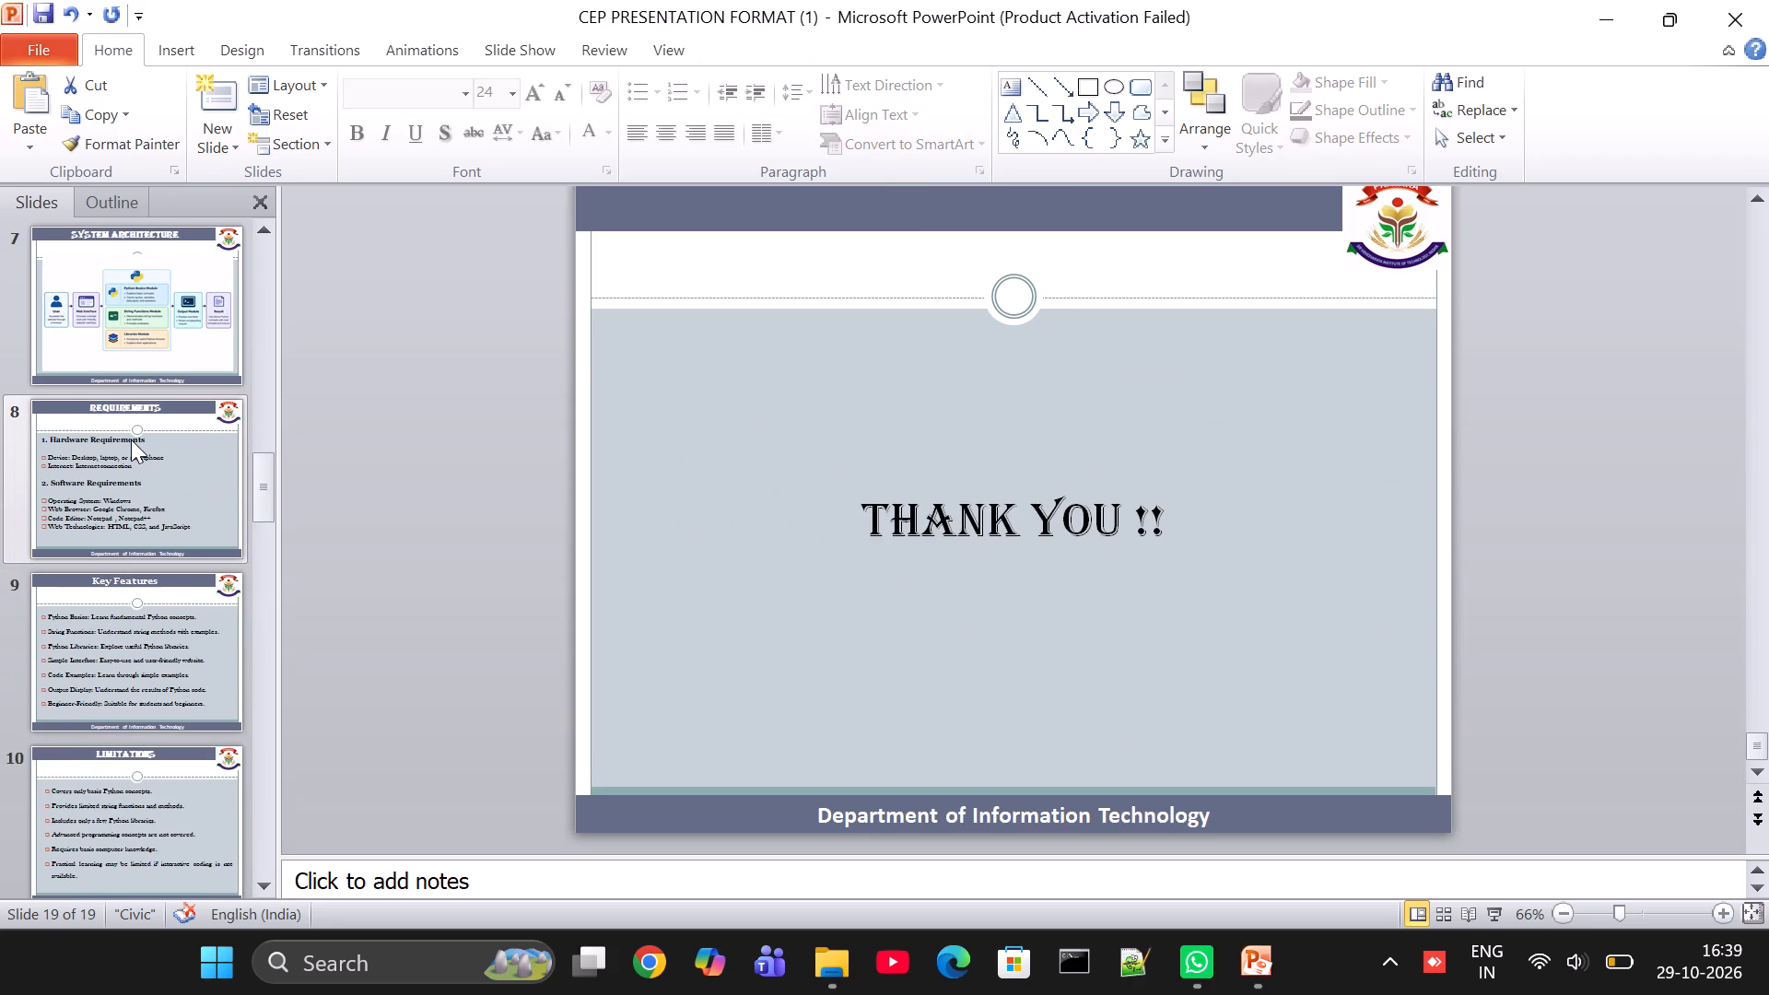
pyautogui.click(144, 489)
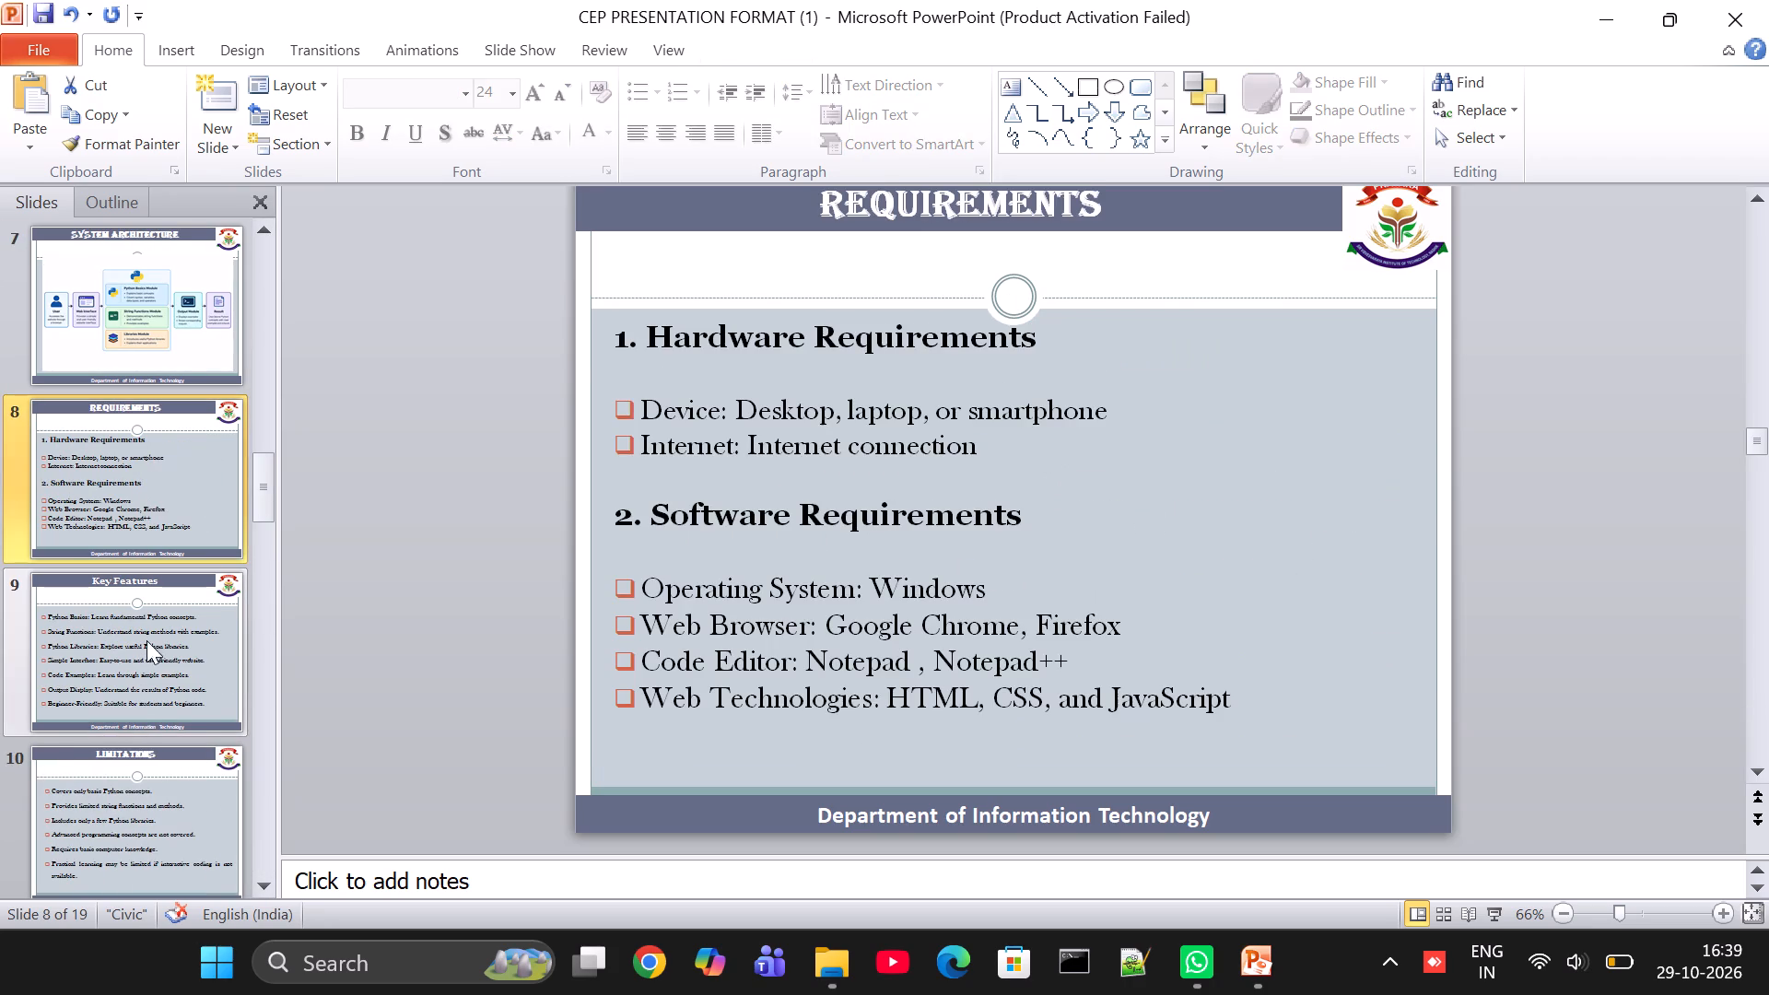
pyautogui.click(130, 656)
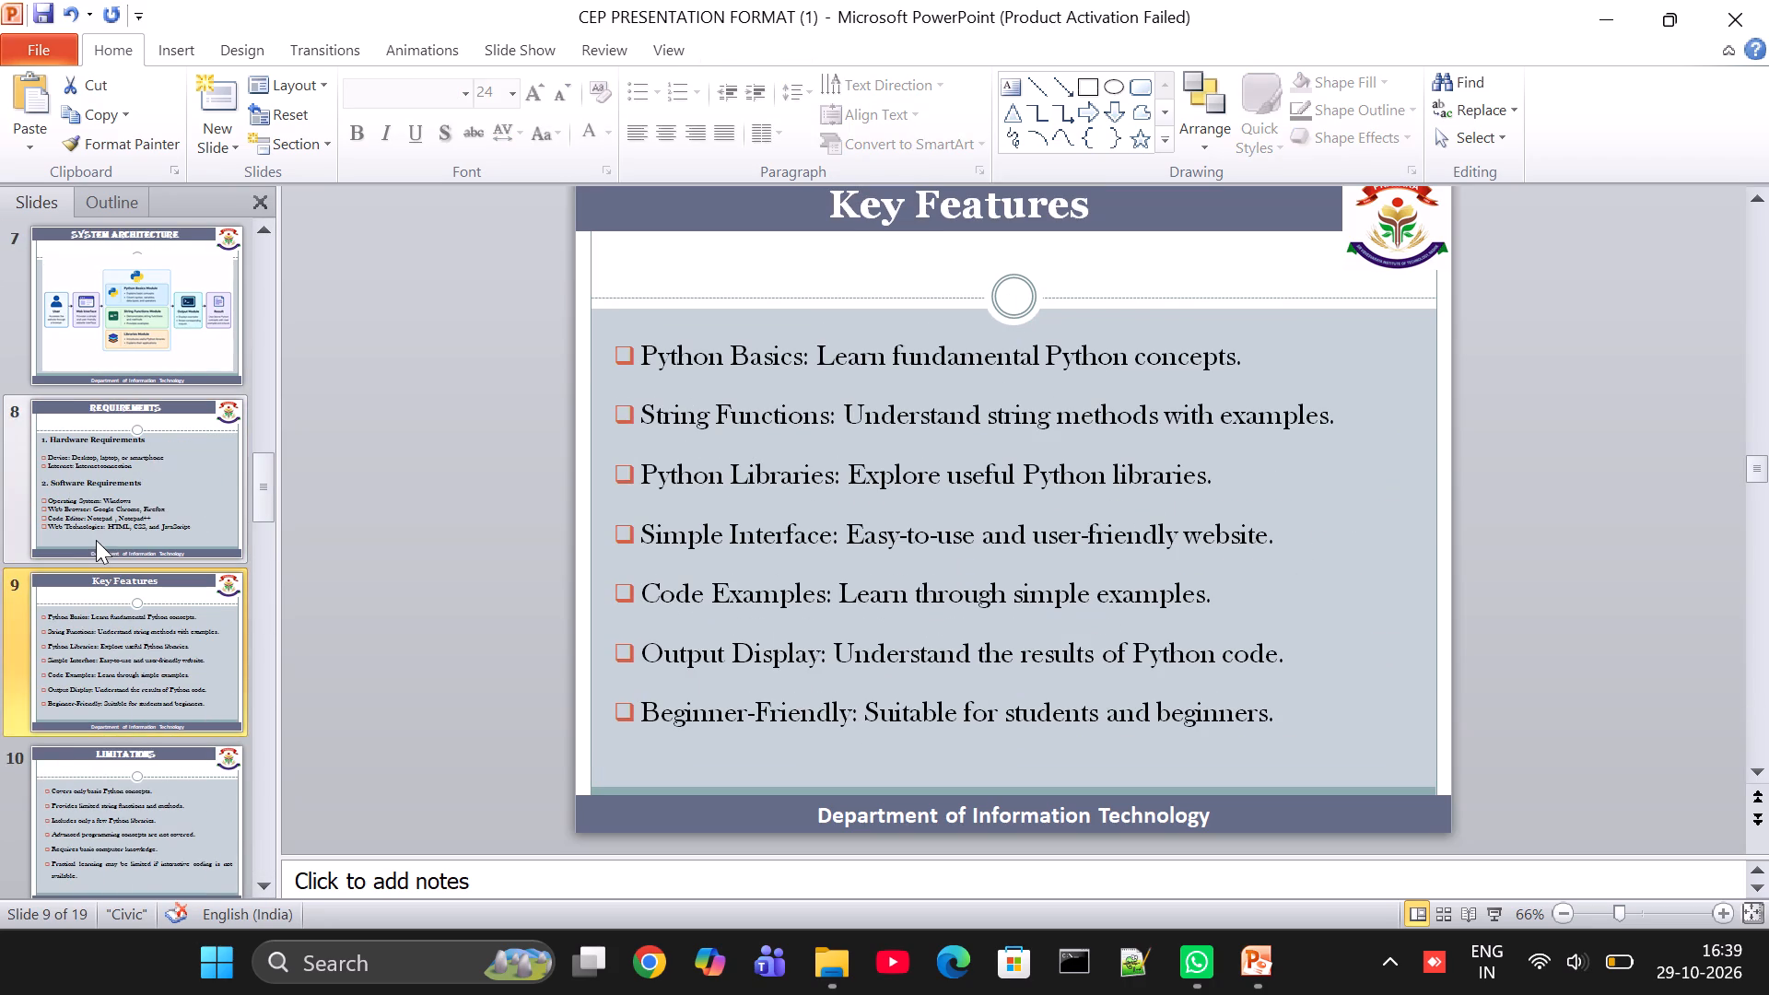
pyautogui.scroll(5, 96, 540)
pyautogui.click(119, 466)
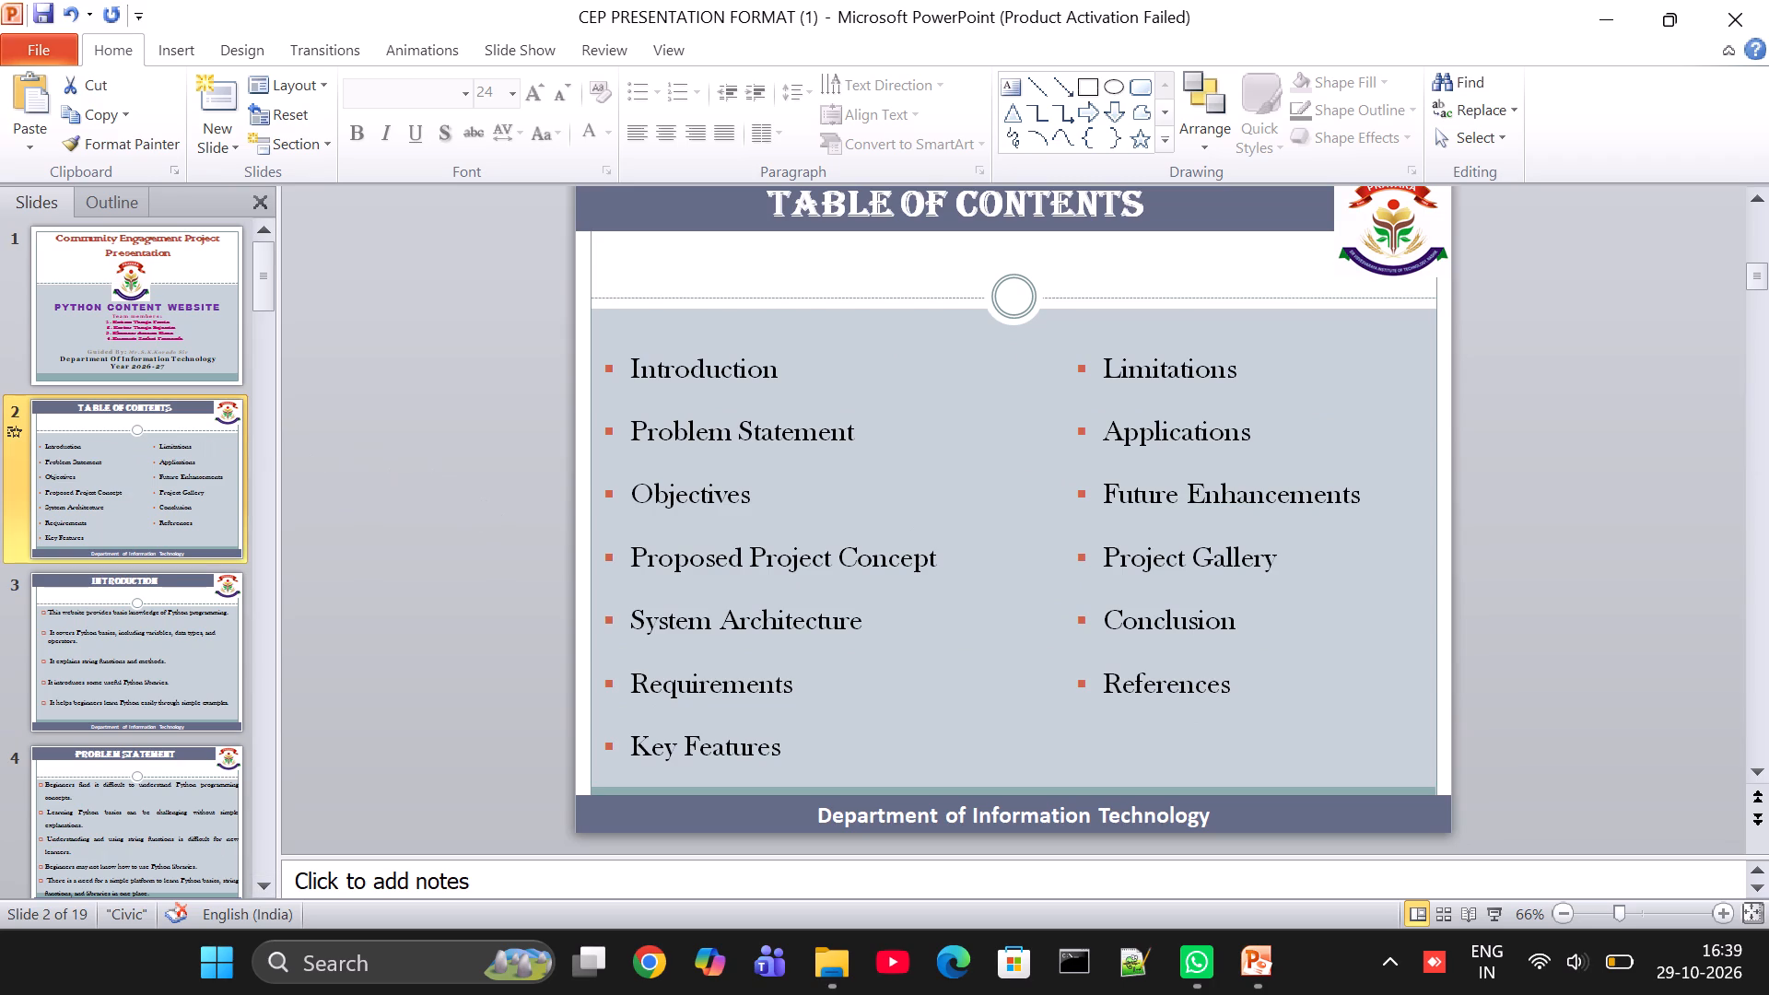
# Save the presentation.
pyautogui.hotkey('ctrl', 's')
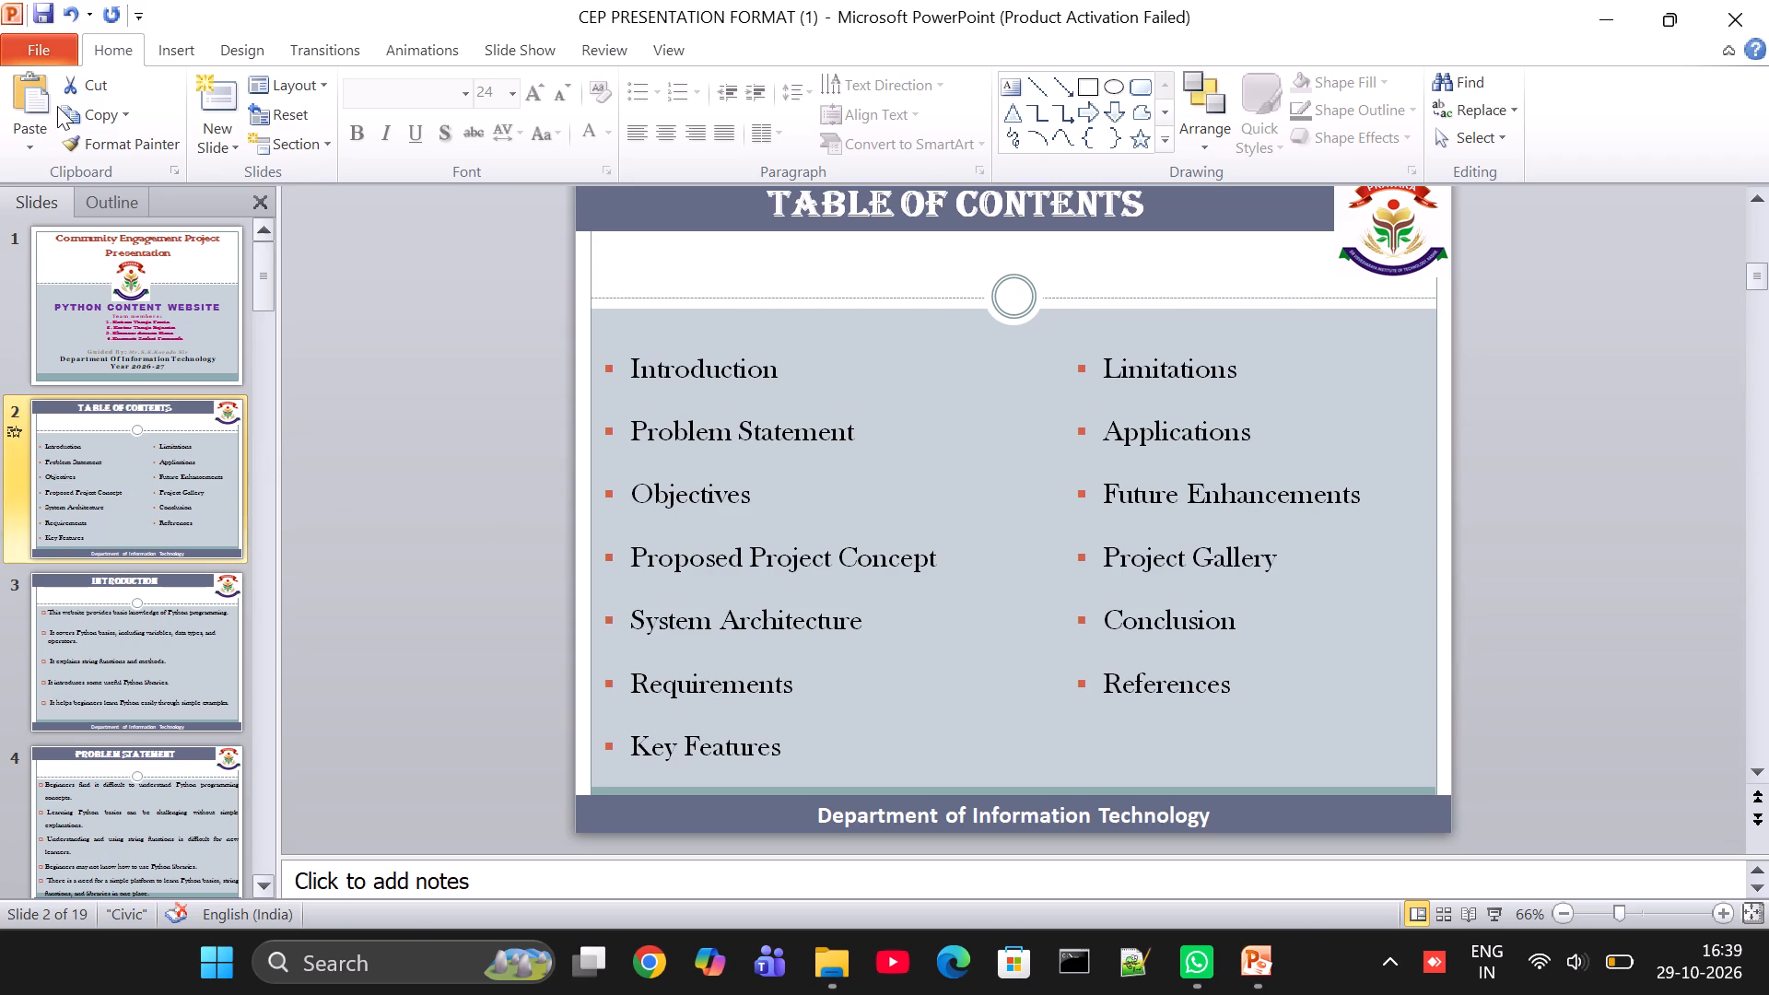
pyautogui.hotkey('ctrl', 's')
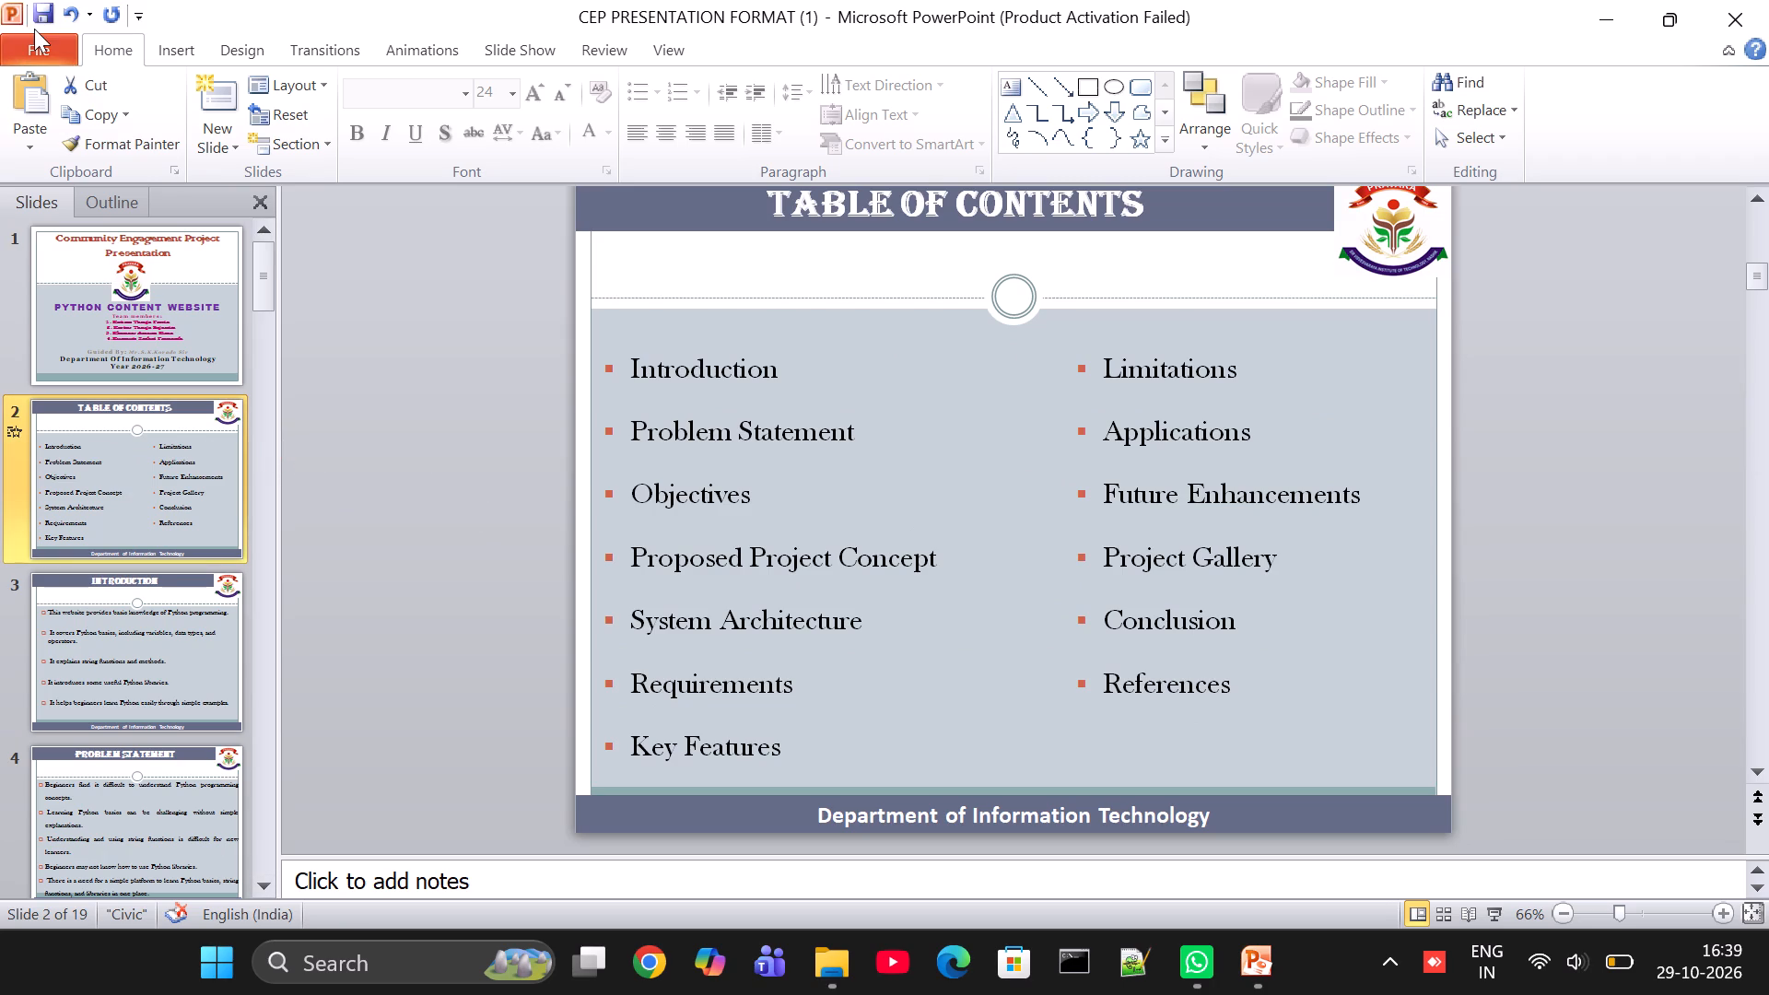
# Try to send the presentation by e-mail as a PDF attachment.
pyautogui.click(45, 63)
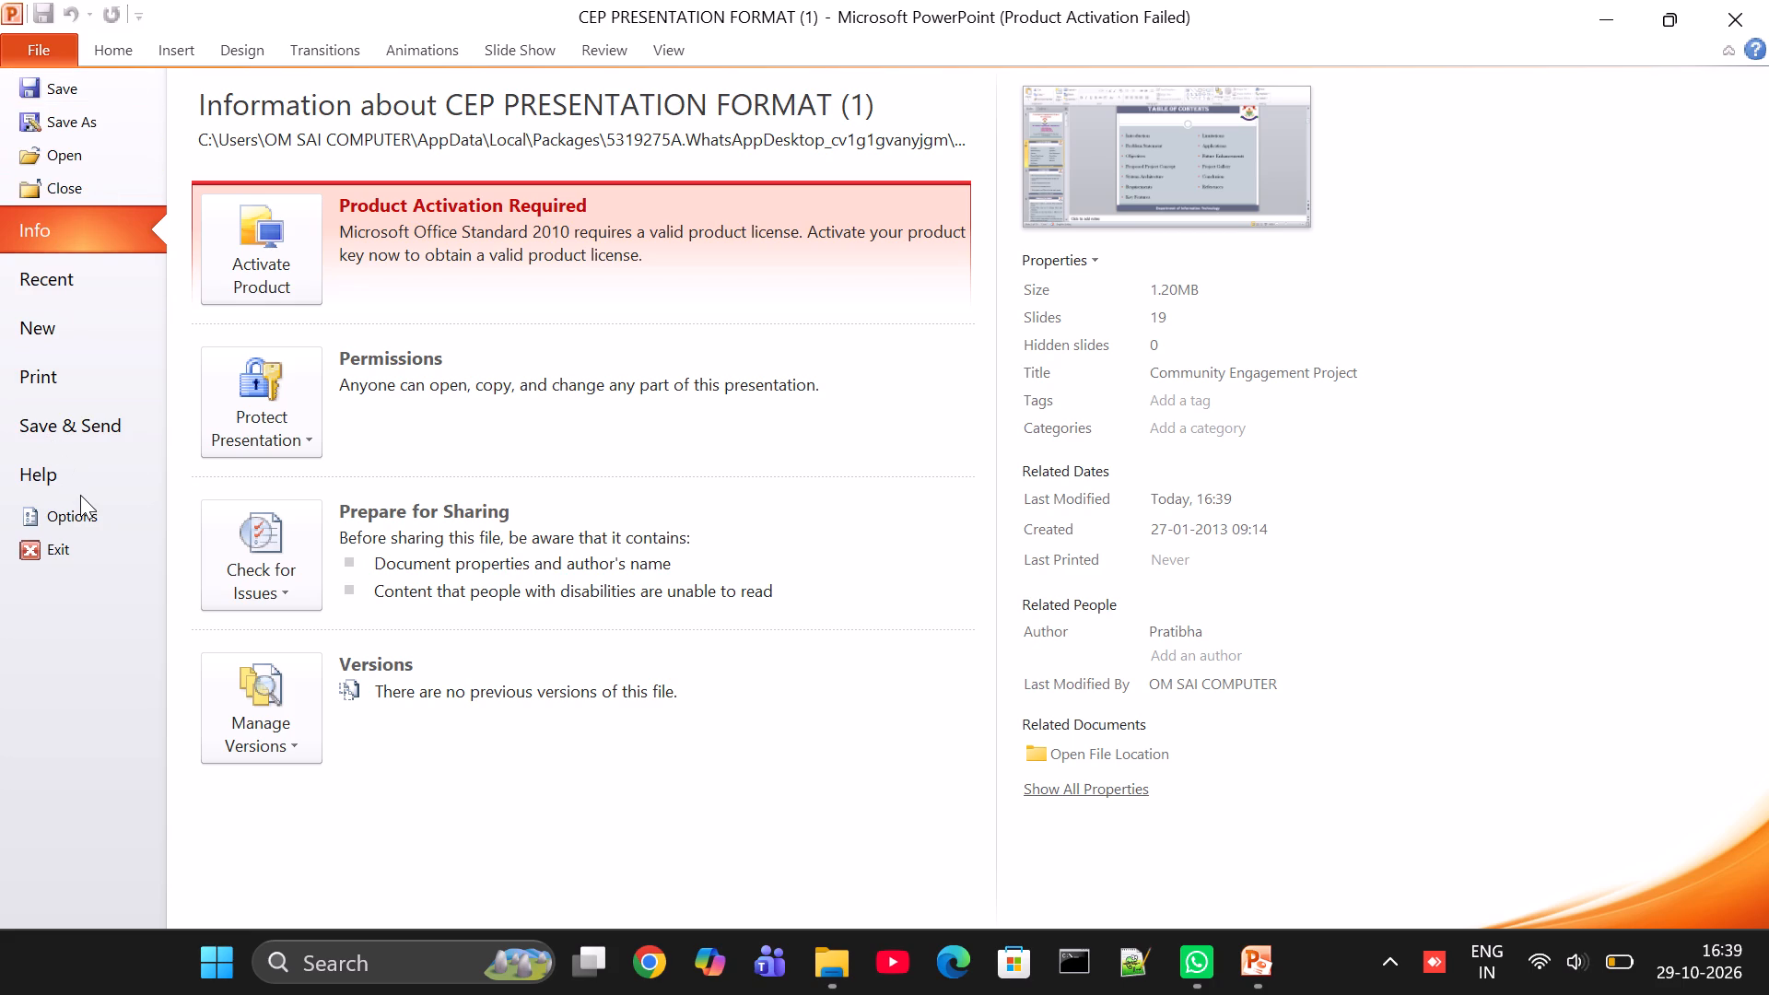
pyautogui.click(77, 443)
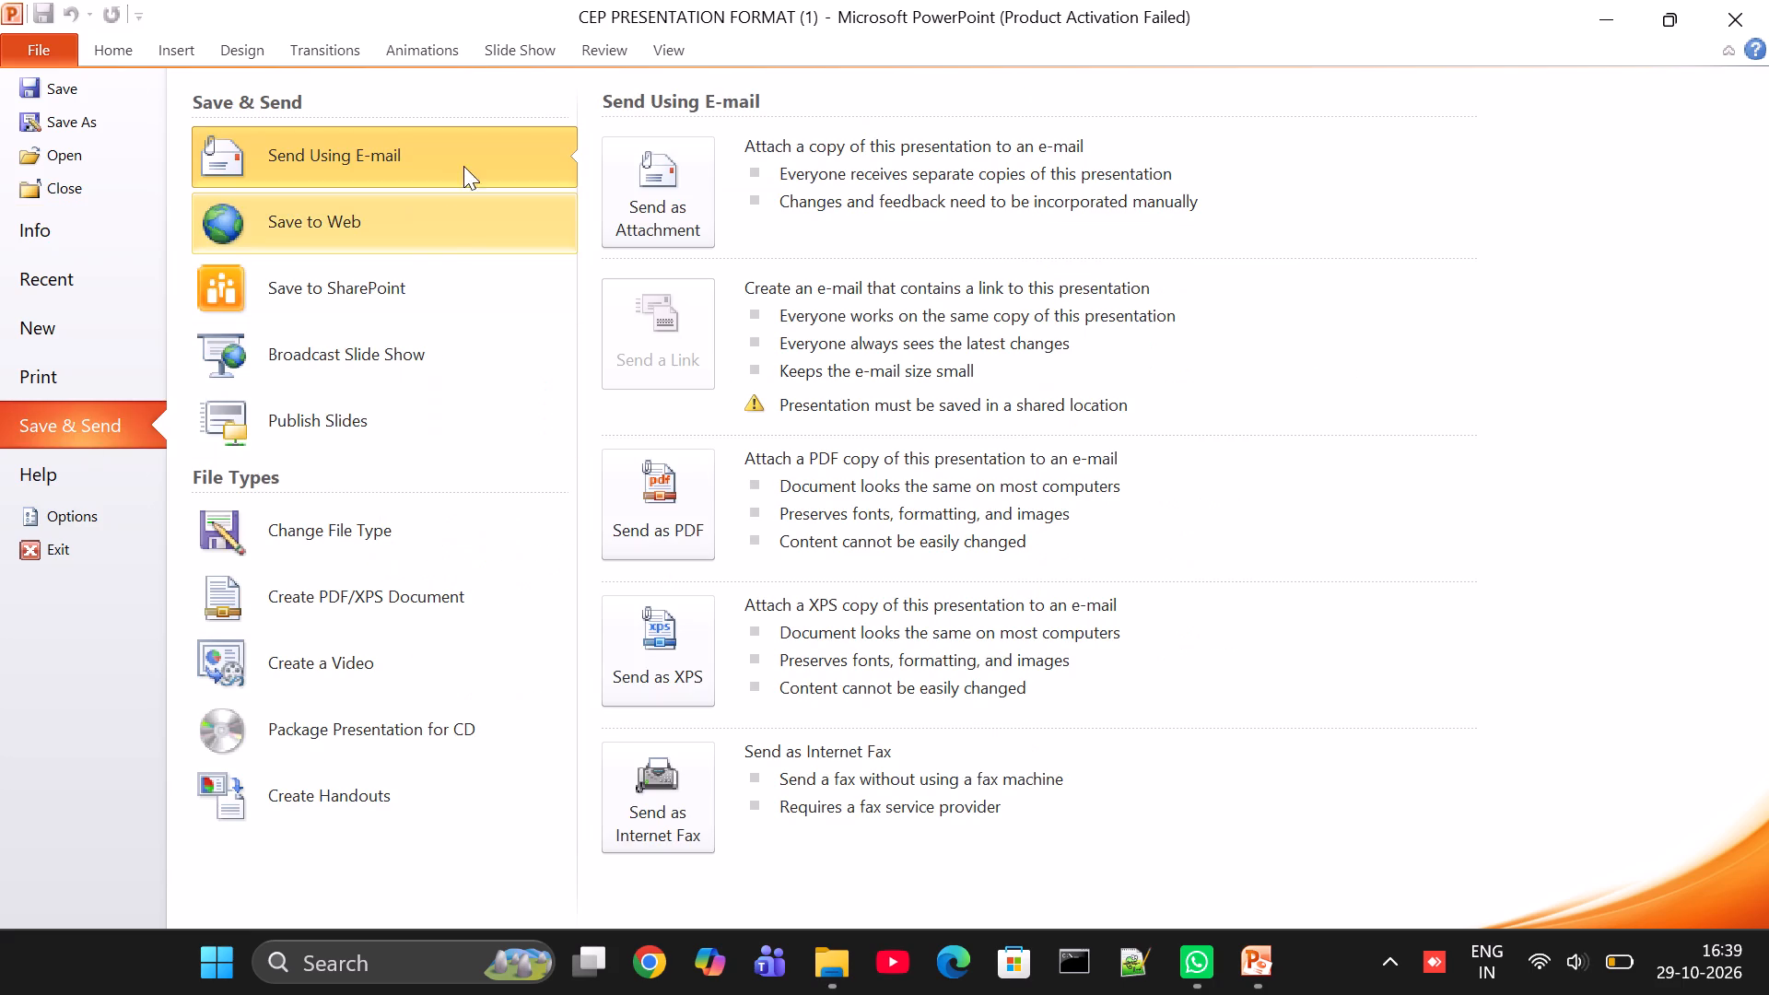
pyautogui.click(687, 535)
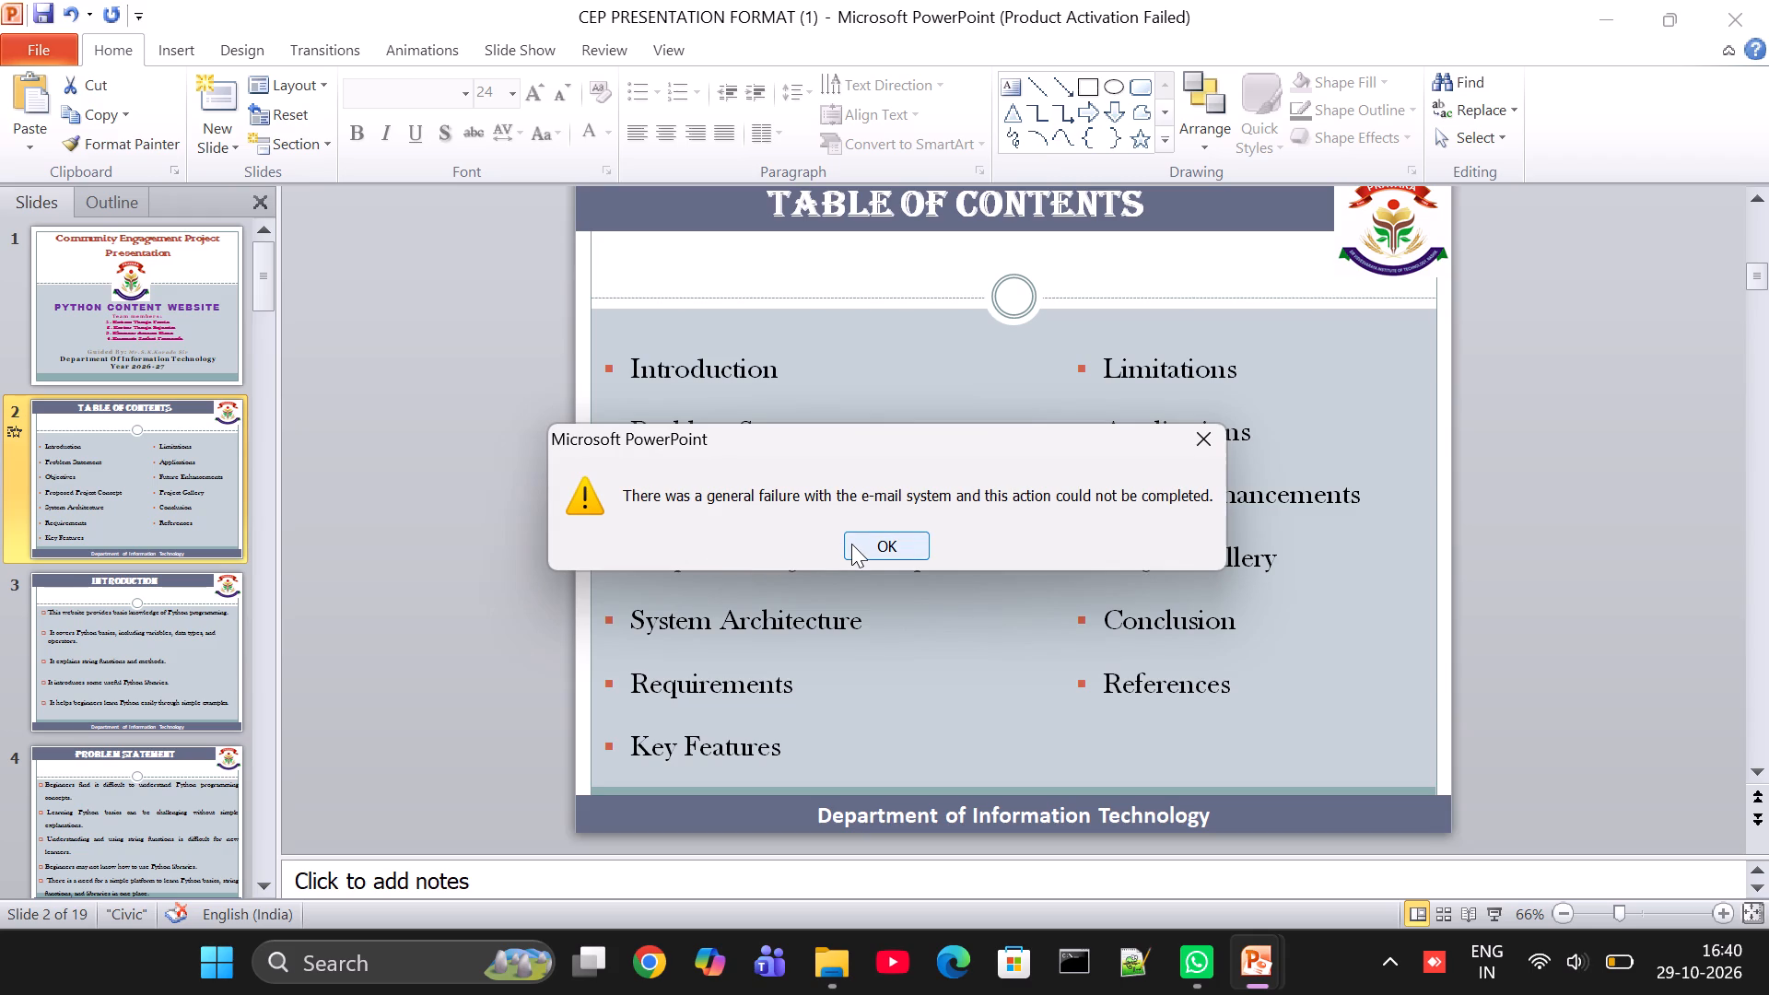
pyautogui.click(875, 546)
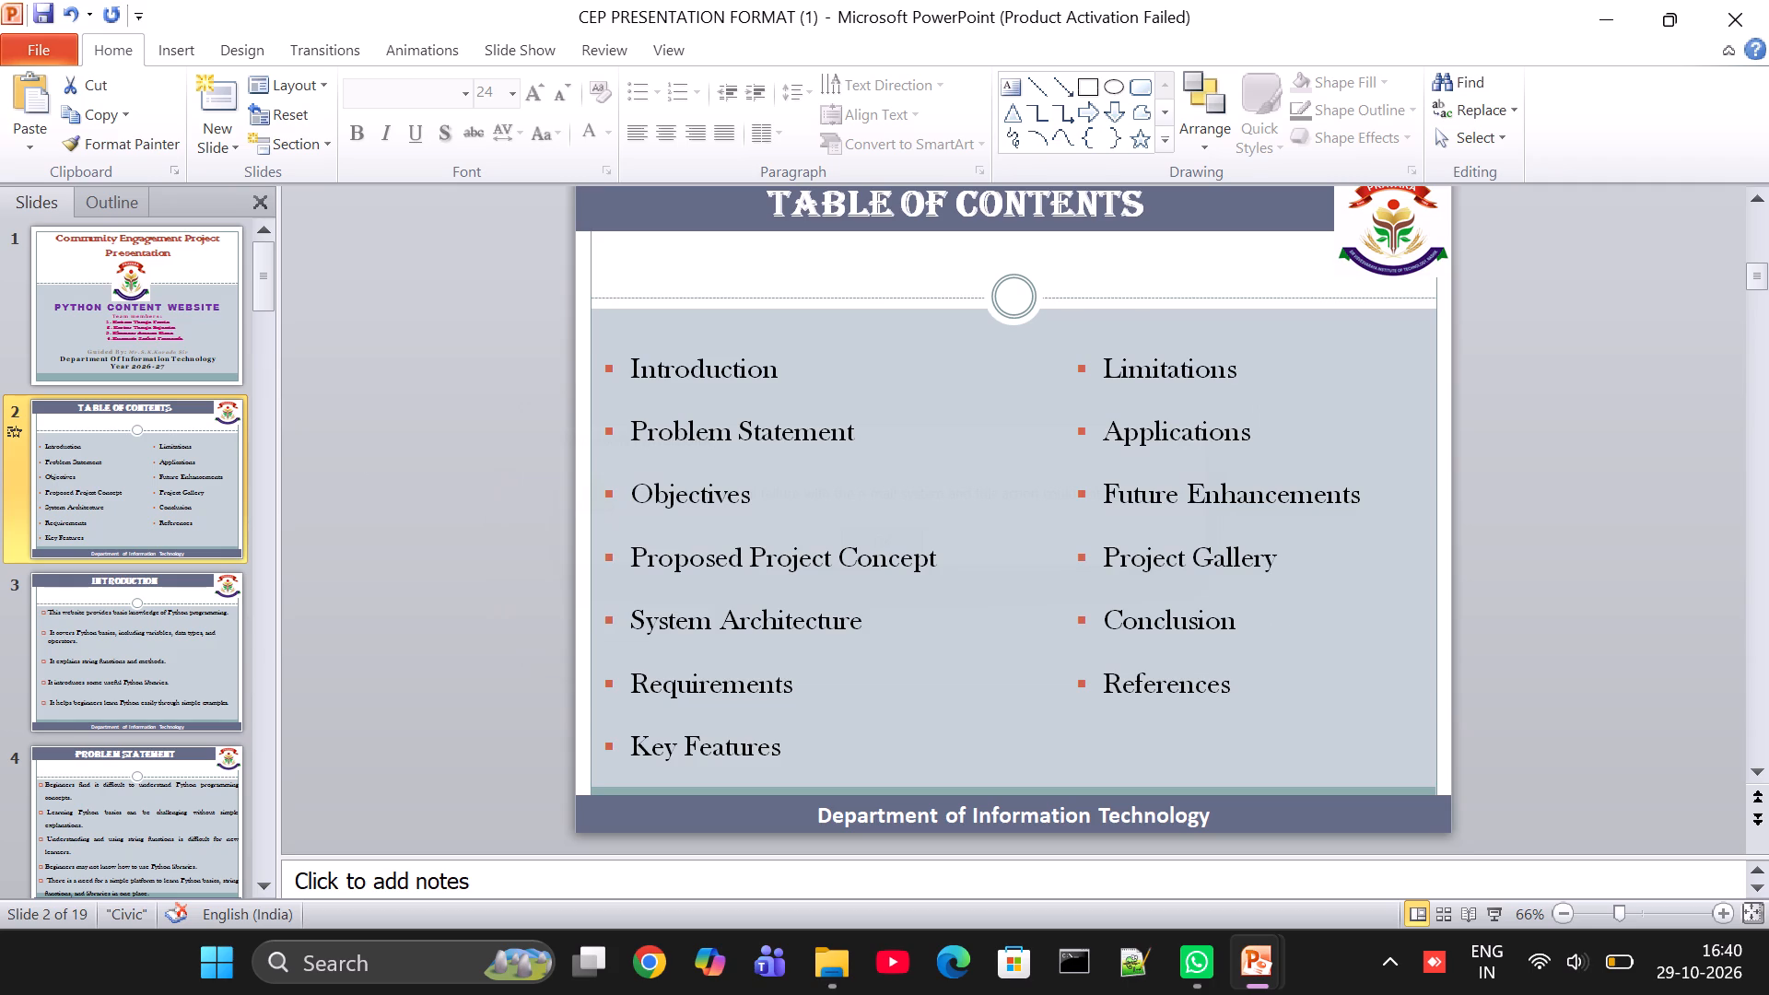
# Publish the presentation as a PDF document with the file name "CEP ppt".
pyautogui.click(55, 38)
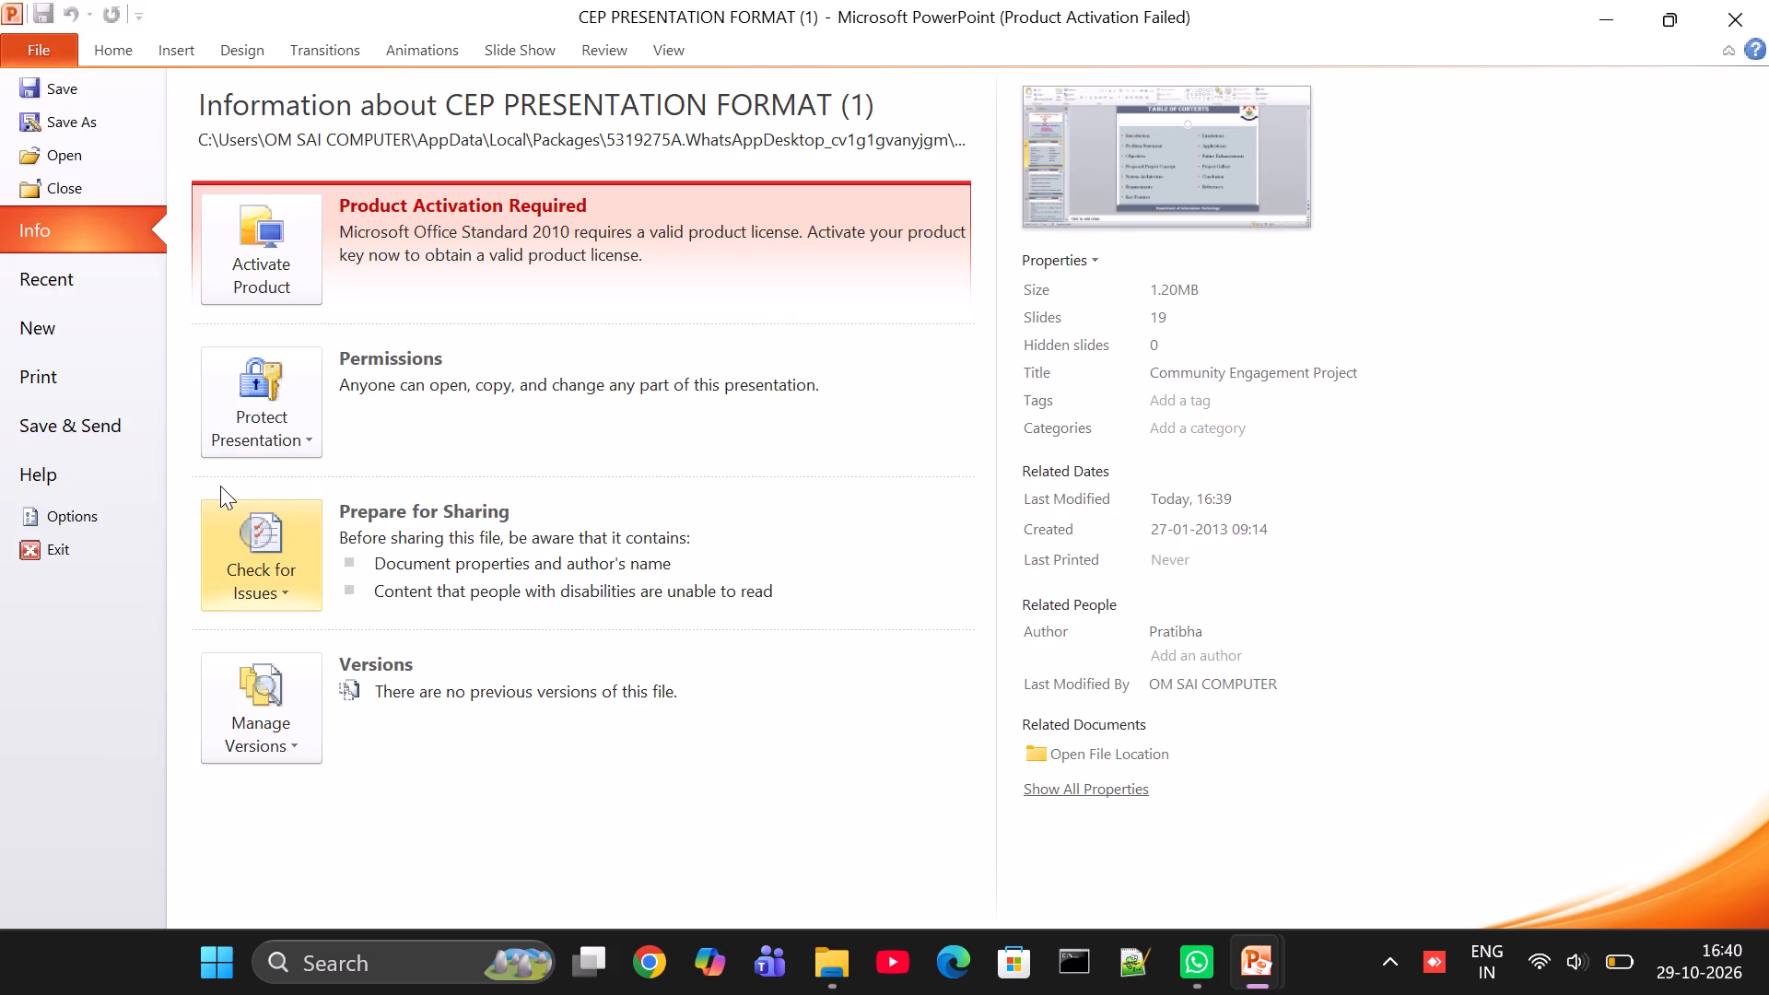
pyautogui.click(59, 419)
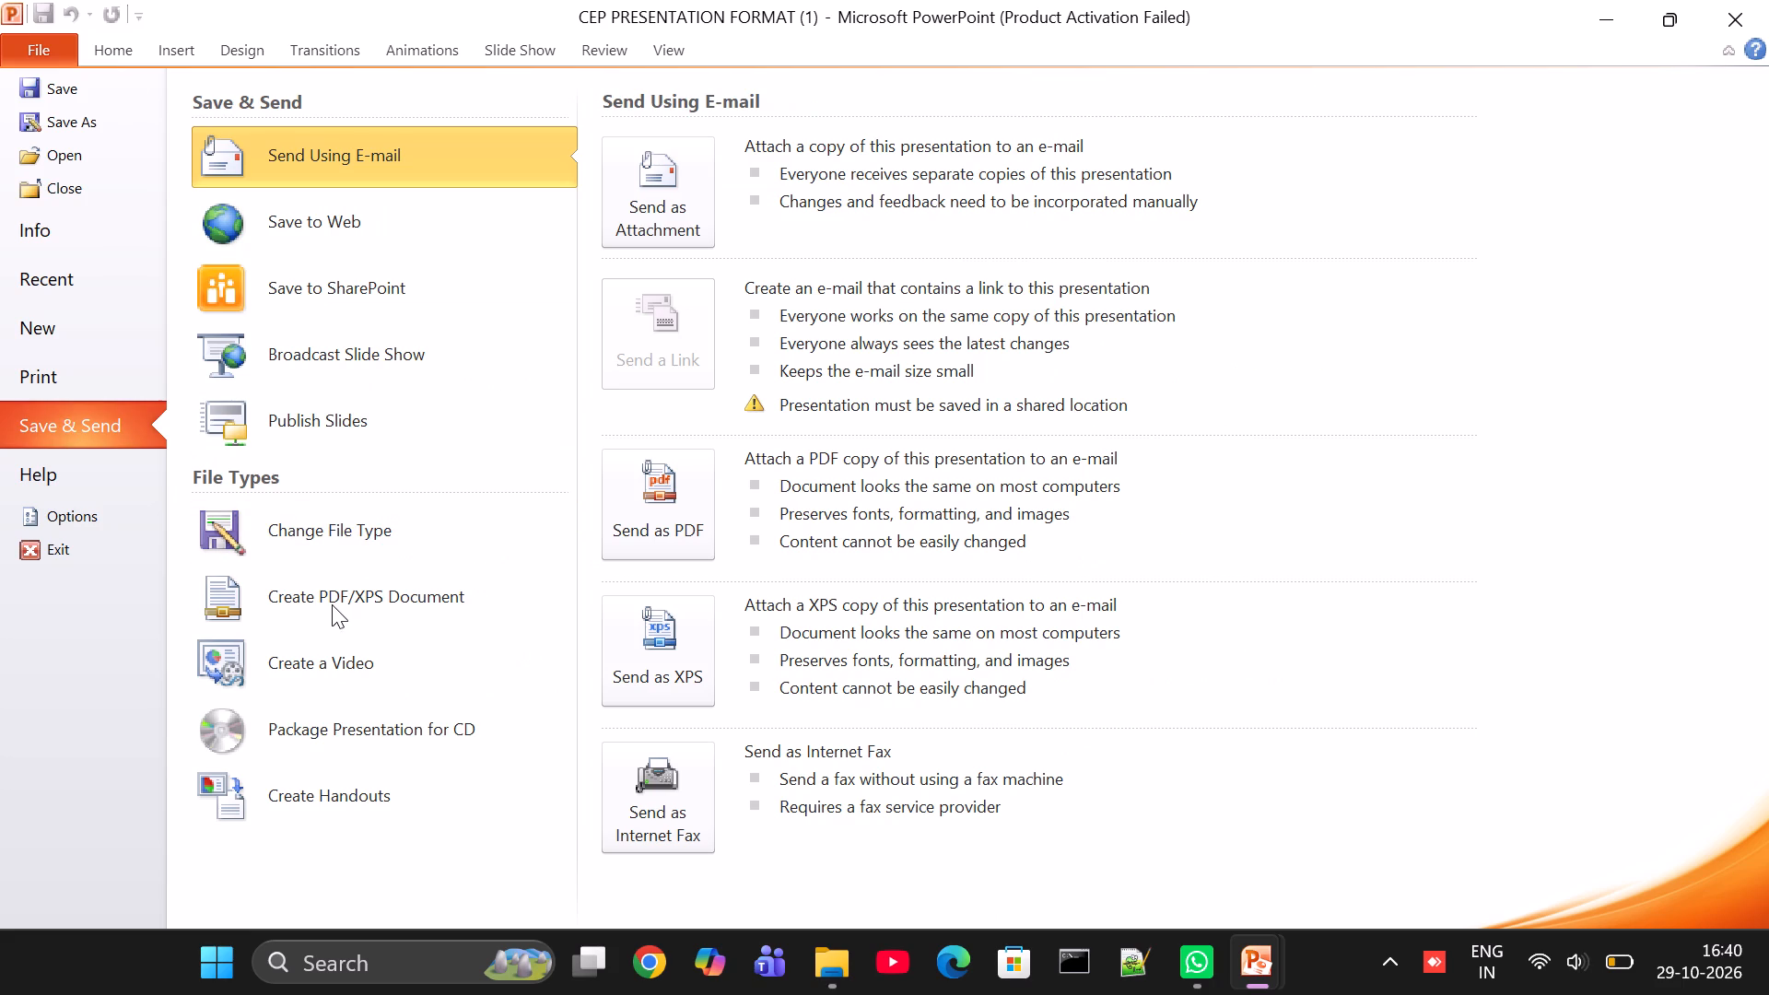
pyautogui.click(332, 604)
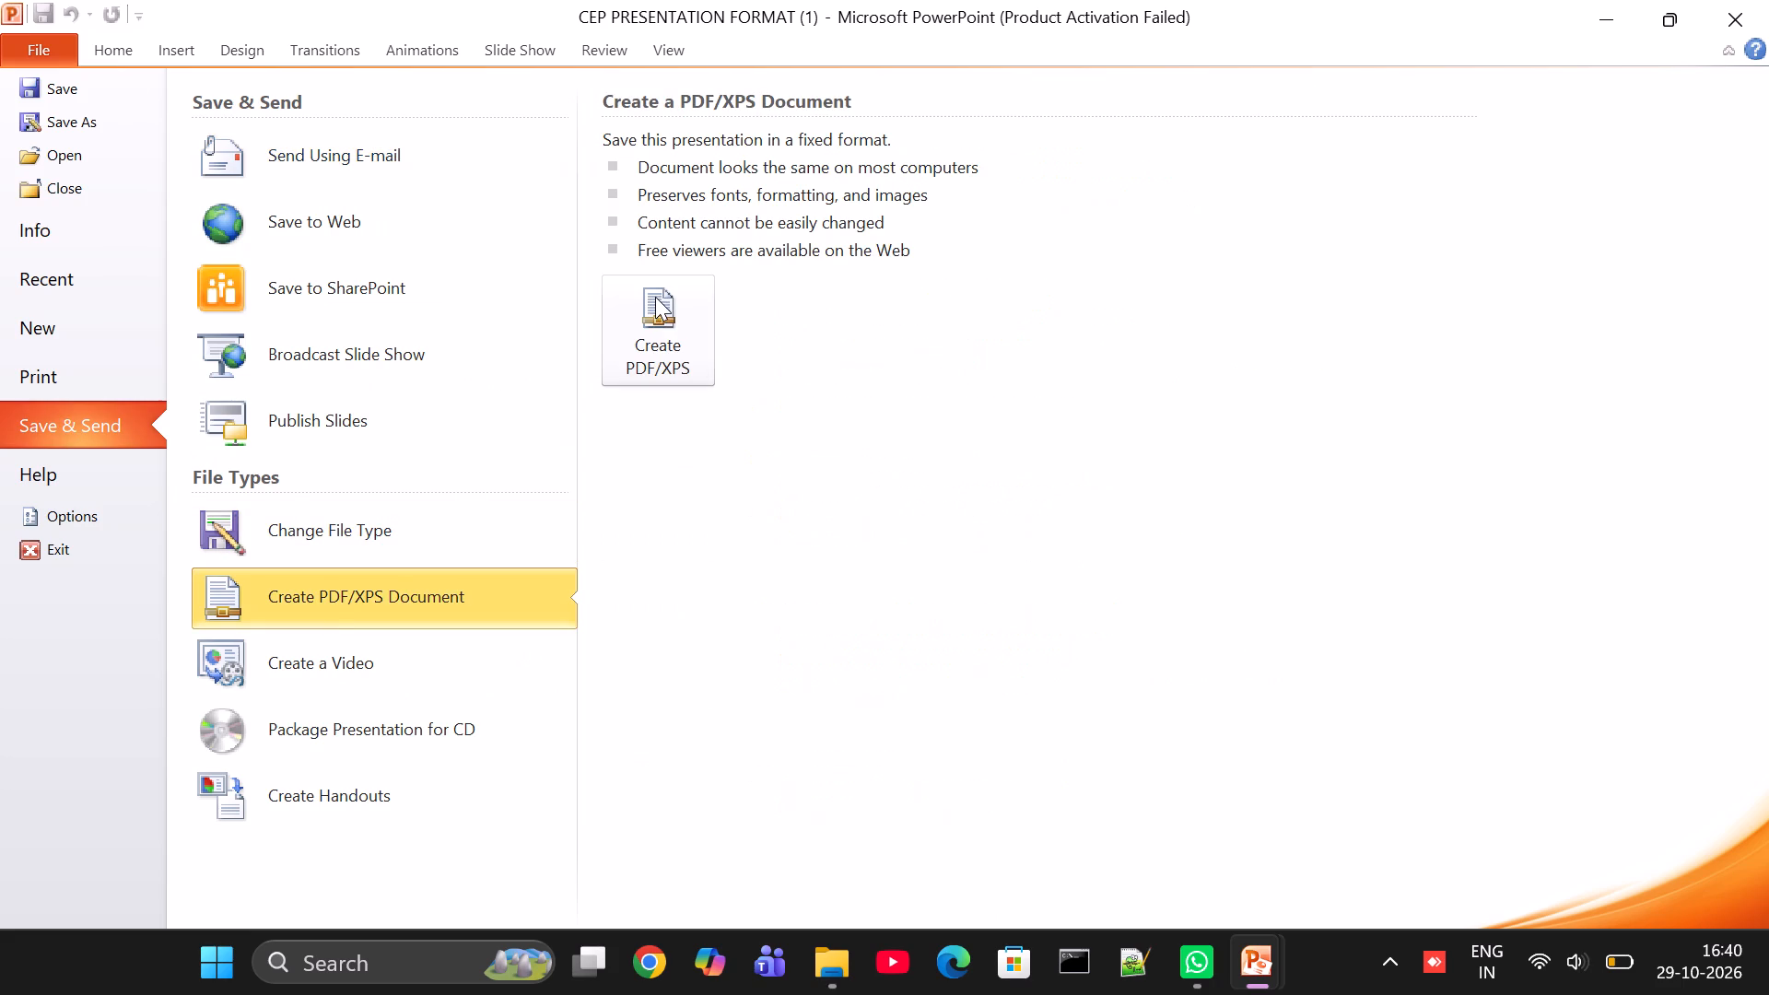
pyautogui.click(655, 297)
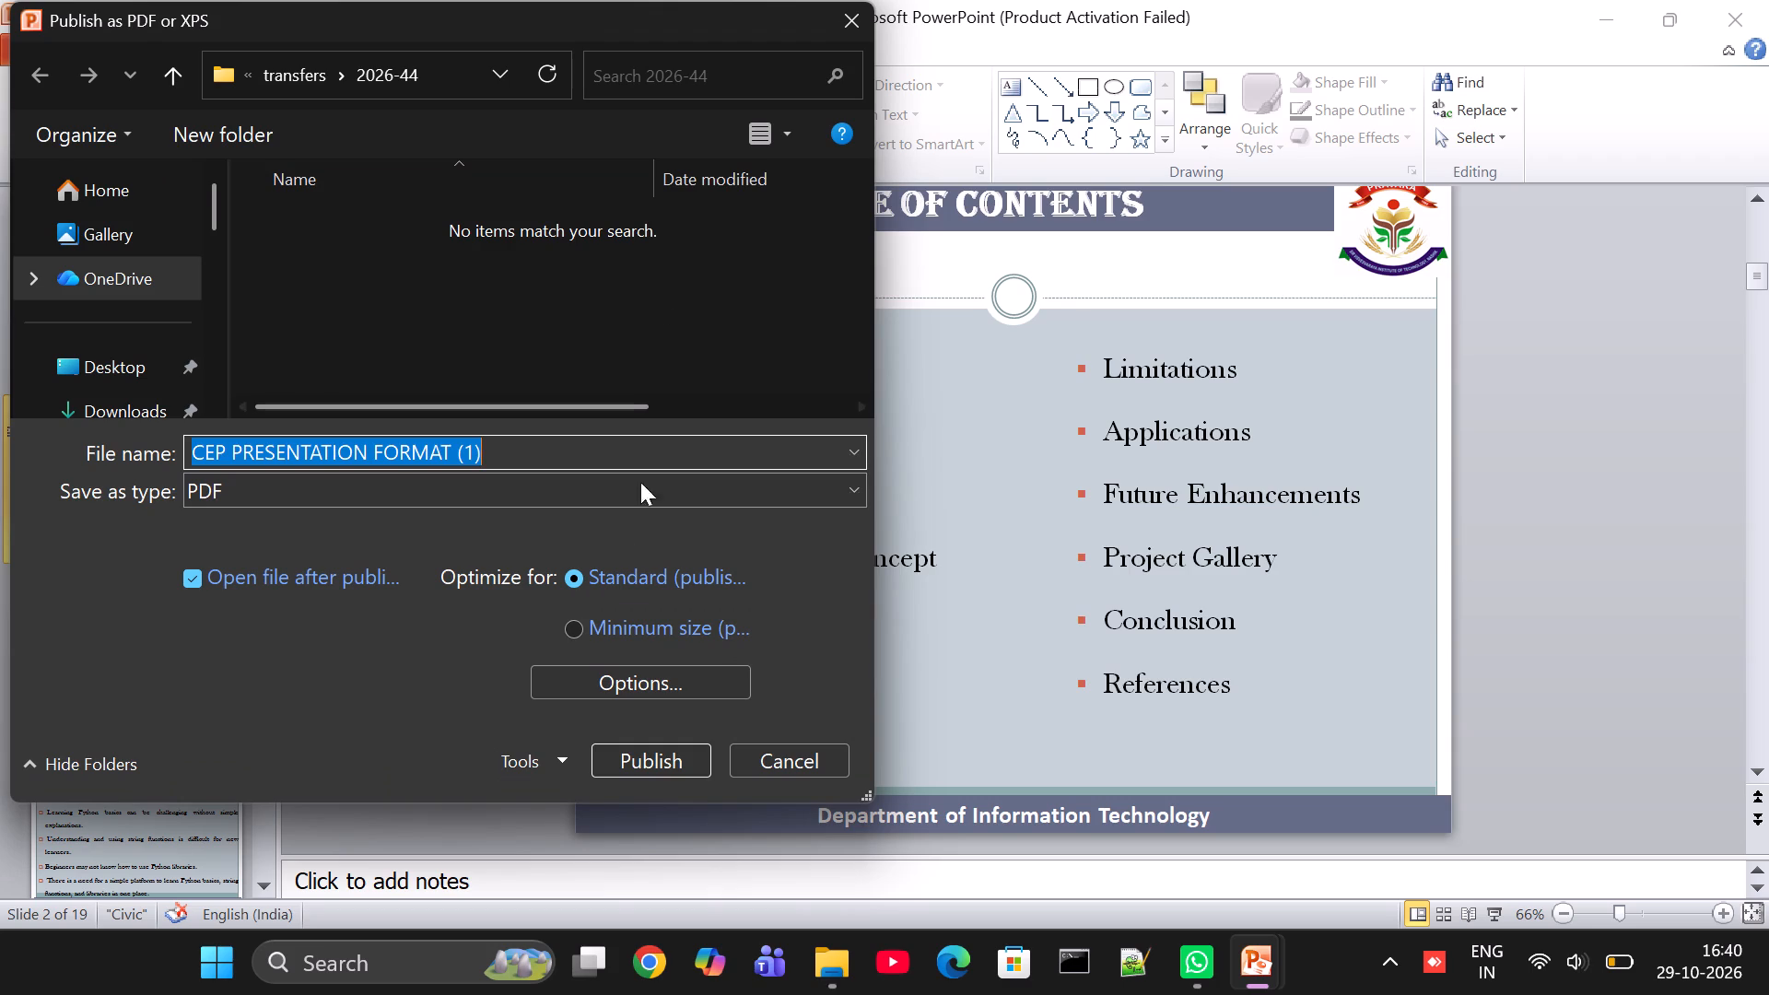
pyautogui.click(537, 463)
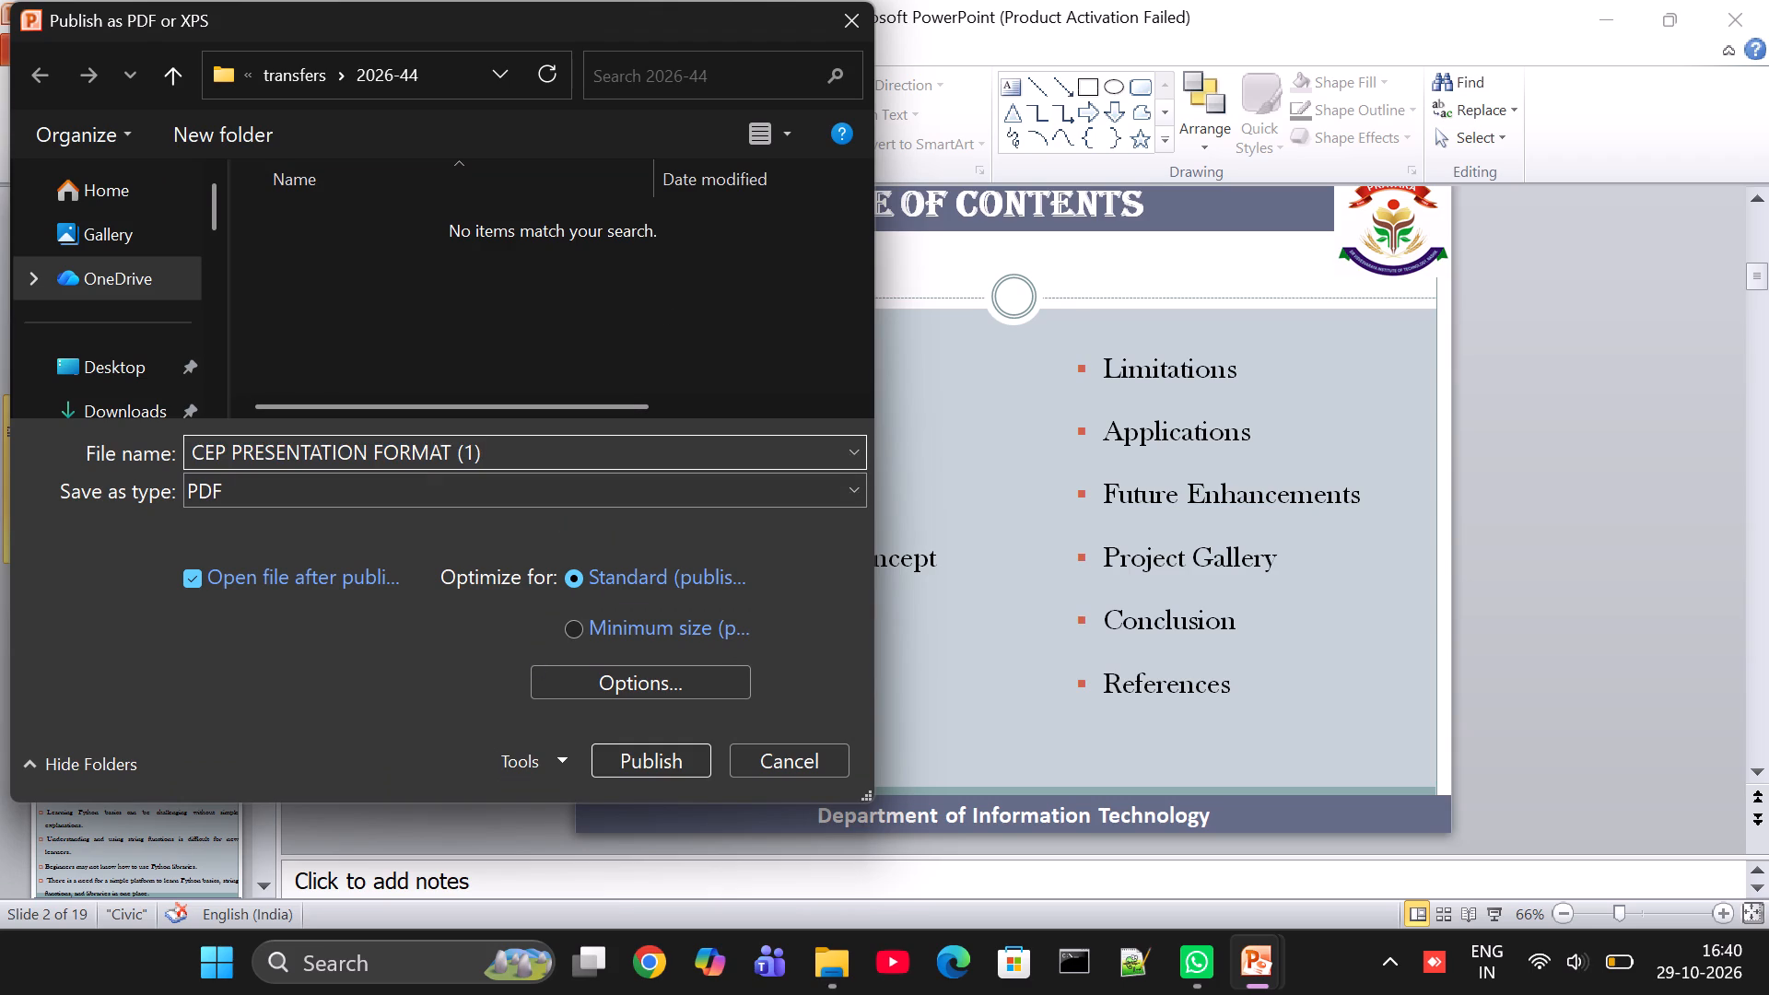
pyautogui.press('BackSpace')
pyautogui.press('BackSpace')
pyautogui.press('BackSpace')
pyautogui.press('BackSpace')
pyautogui.press('BackSpace')
pyautogui.press('BackSpace')
pyautogui.press('BackSpace')
pyautogui.press('BackSpace')
pyautogui.press('BackSpace')
pyautogui.press('BackSpace')
pyautogui.press('BackSpace')
pyautogui.press('BackSpace')
pyautogui.press('BackSpace')
pyautogui.press('BackSpace')
pyautogui.press('BackSpace')
pyautogui.press('BackSpace')
pyautogui.press('BackSpace')
pyautogui.press('BackSpace')
pyautogui.press('BackSpace')
pyautogui.press('BackSpace')
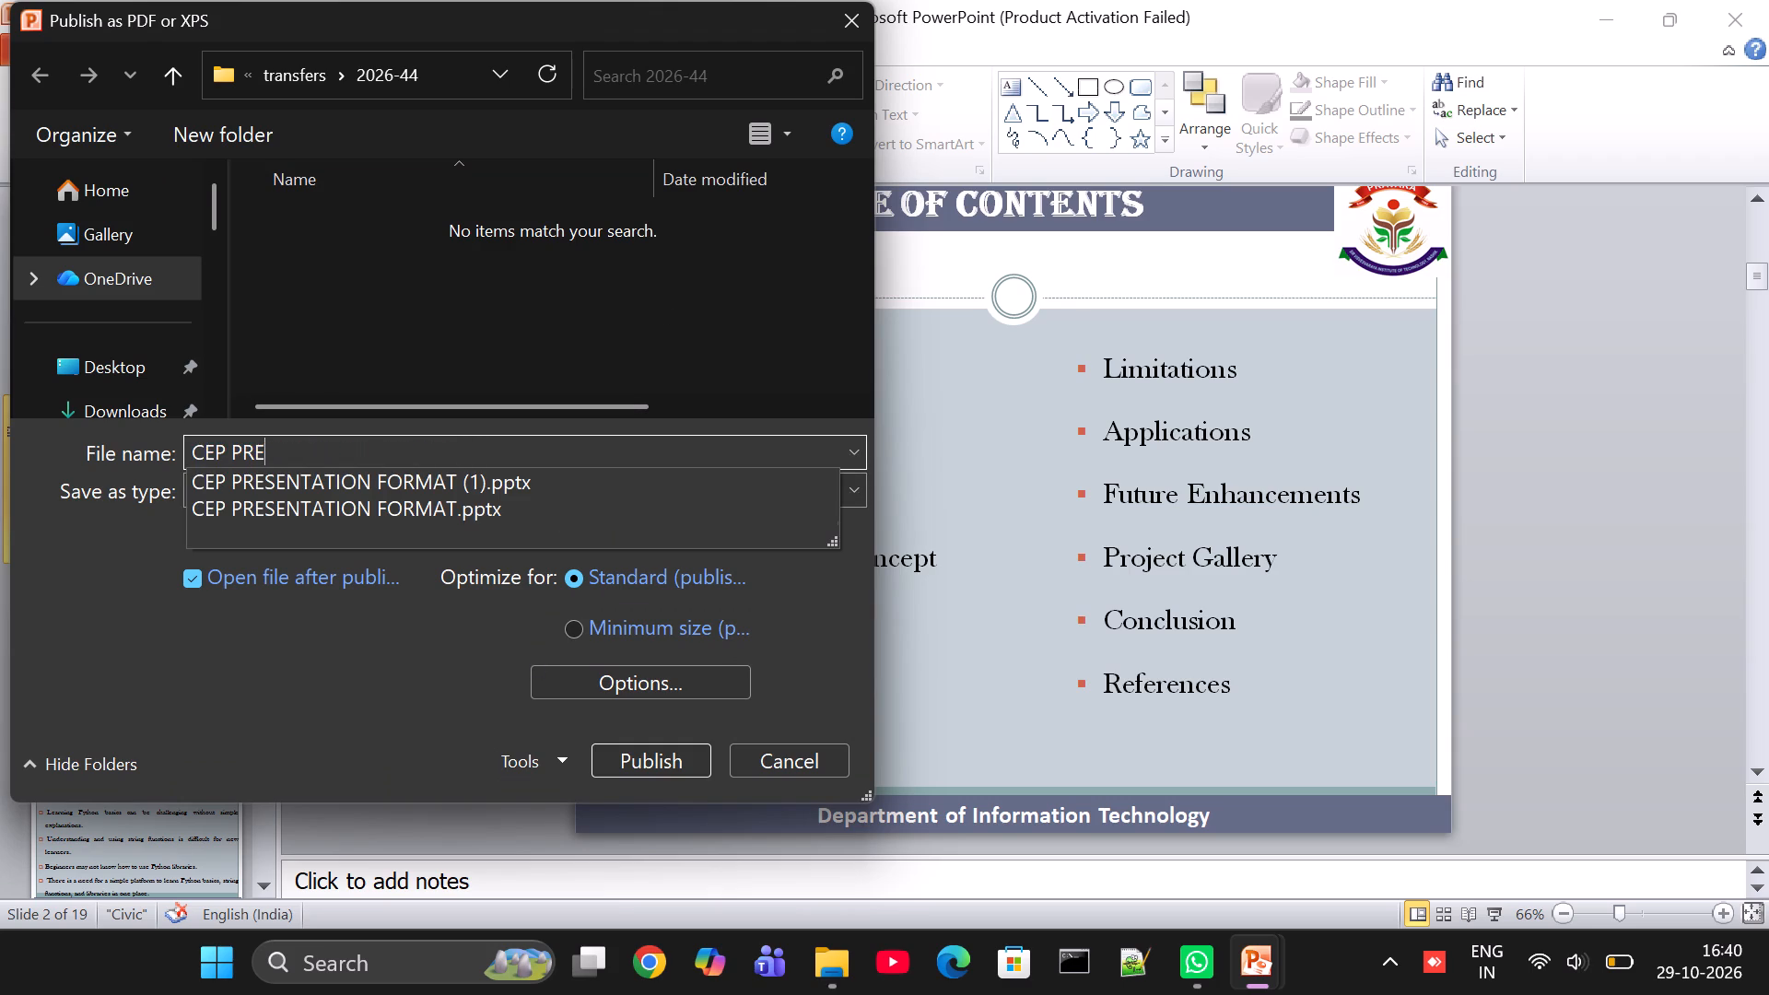
pyautogui.press('BackSpace')
pyautogui.press('BackSpace')
pyautogui.press('BackSpace')
pyautogui.press('BackSpace')
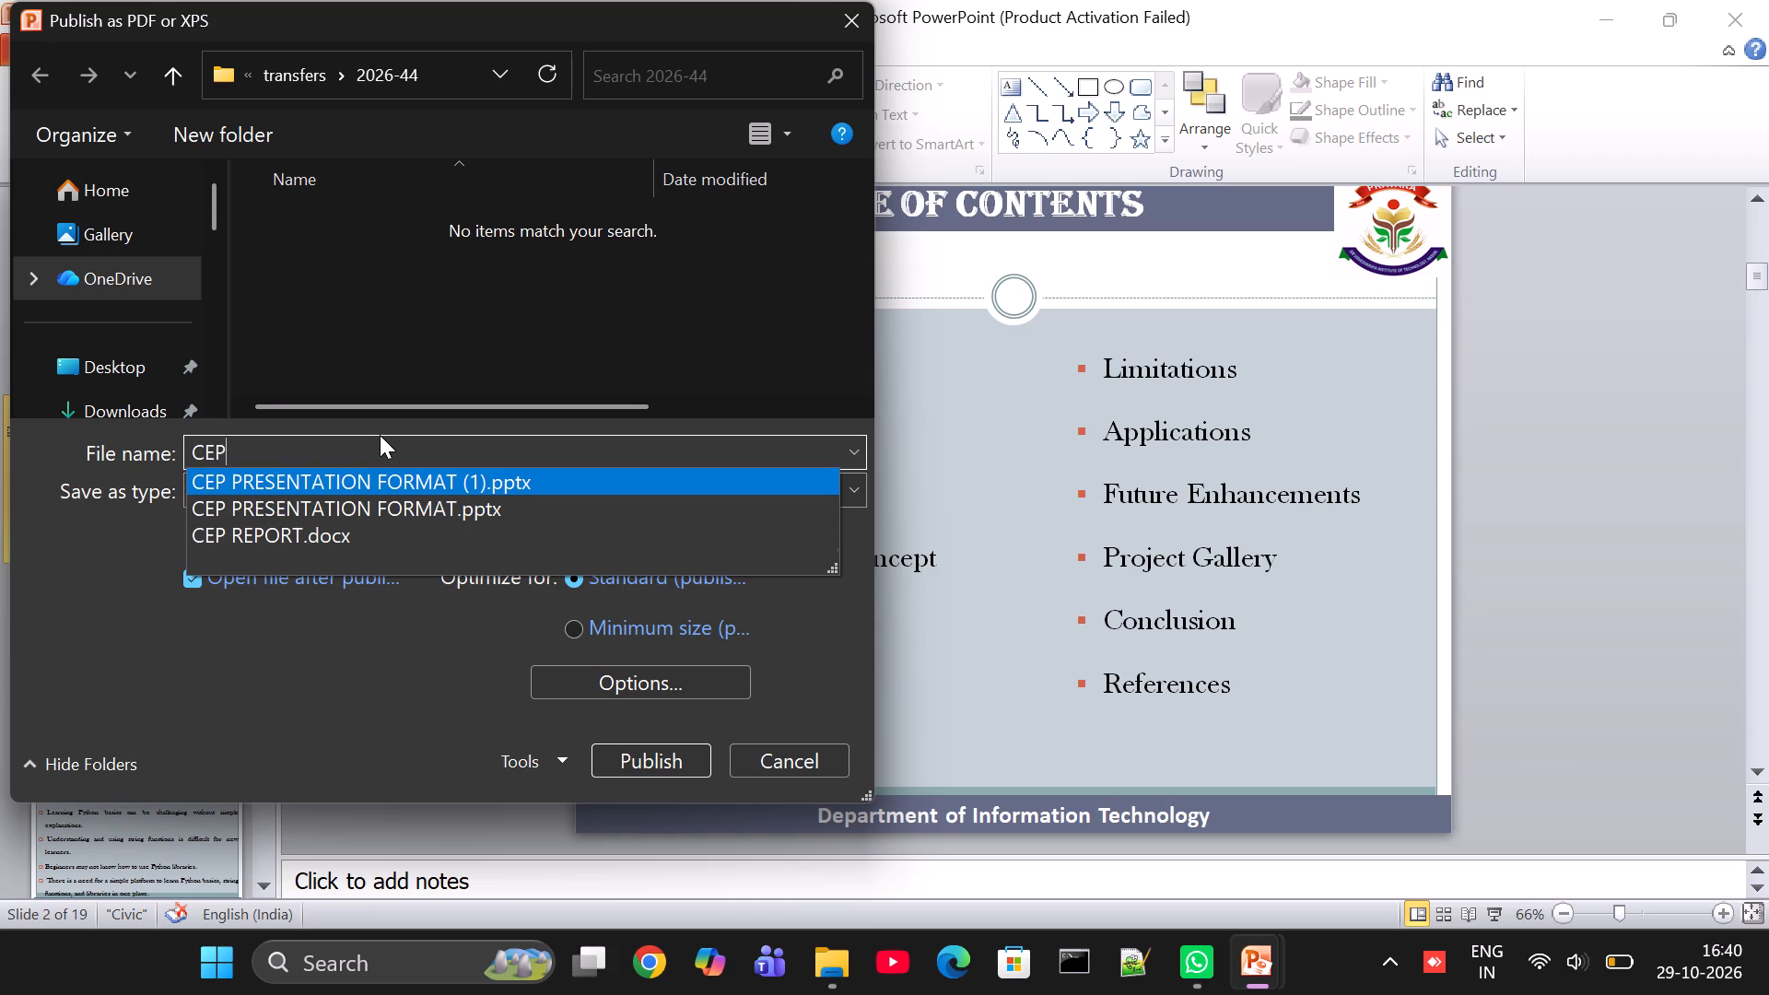
pyautogui.press('space')
pyautogui.write('ppt')
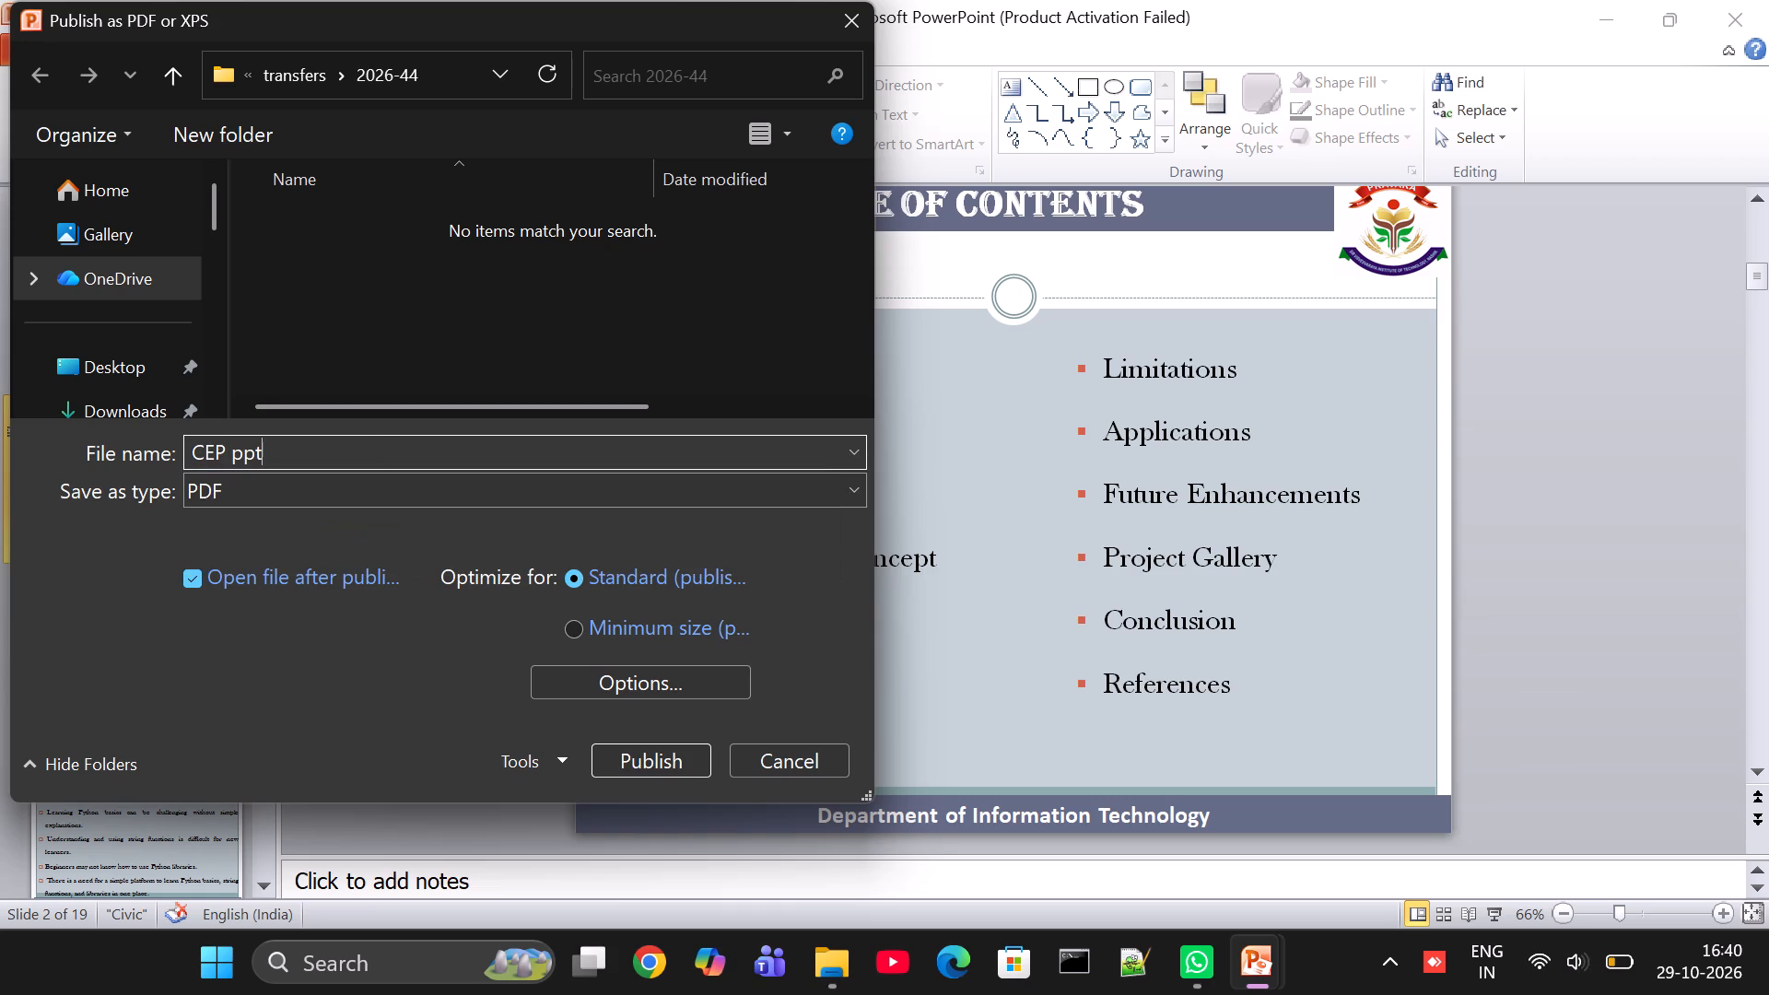
pyautogui.click(644, 765)
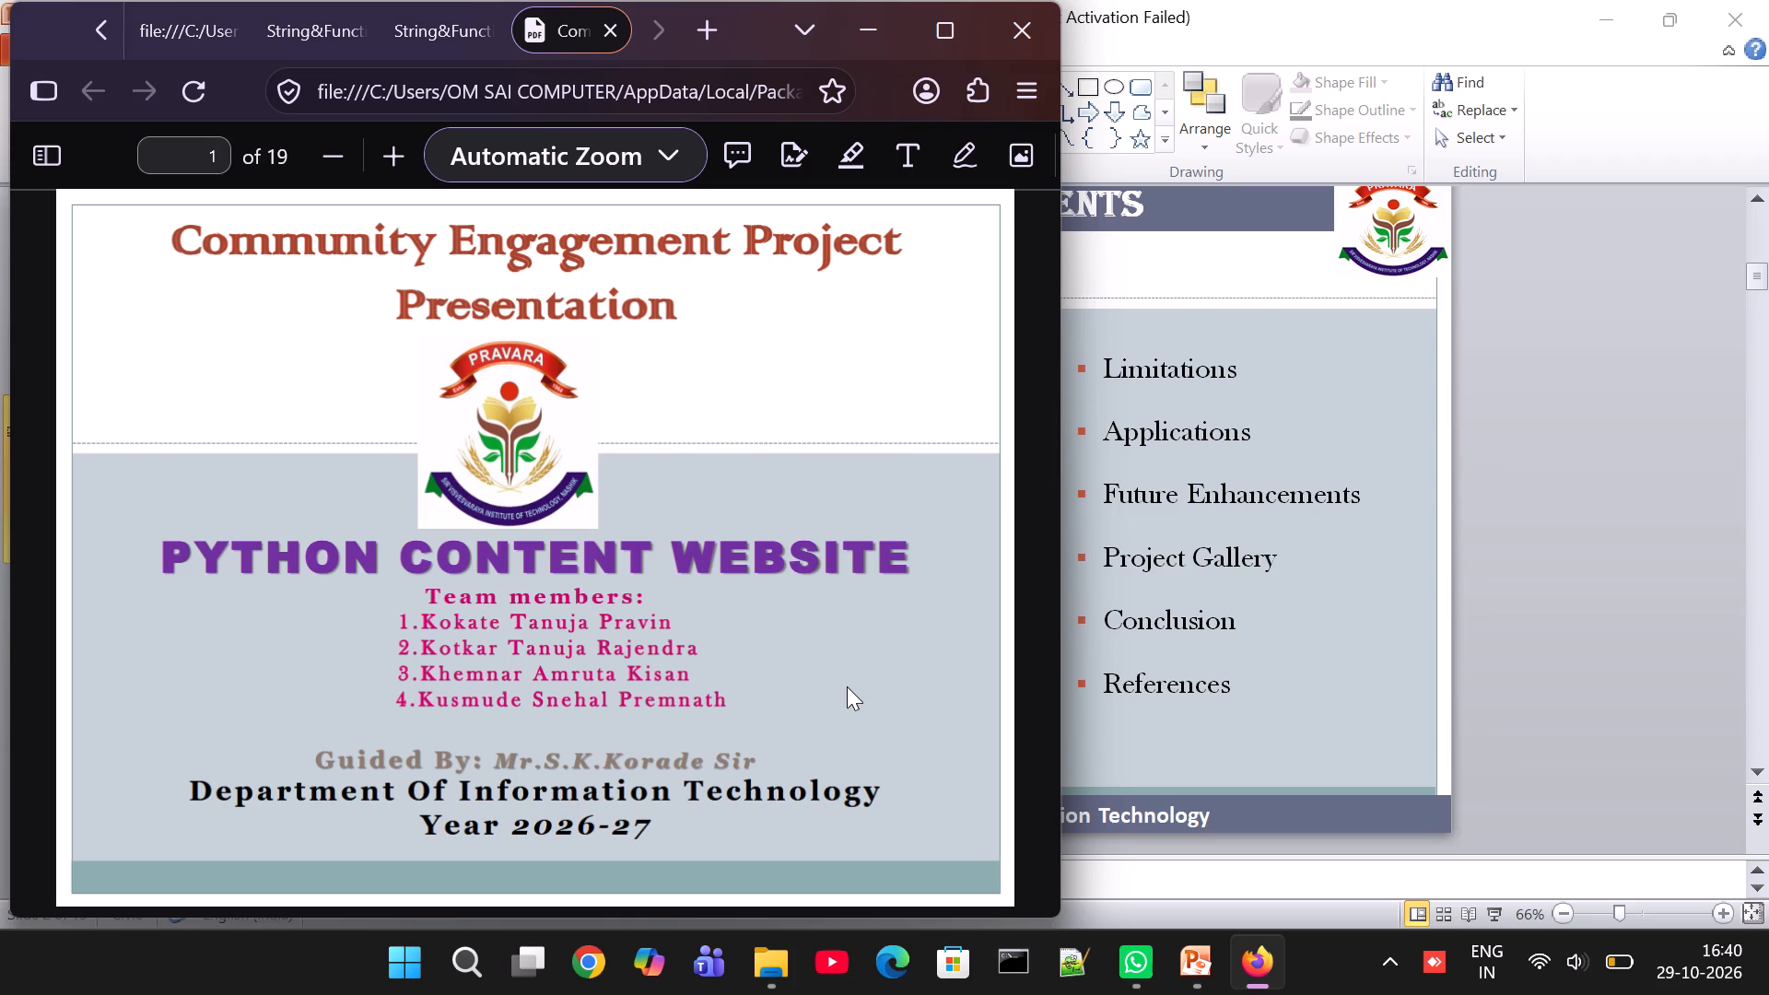
# Look through the first pages of the published PDF in a maximized Firefox window.
pyautogui.click(925, 41)
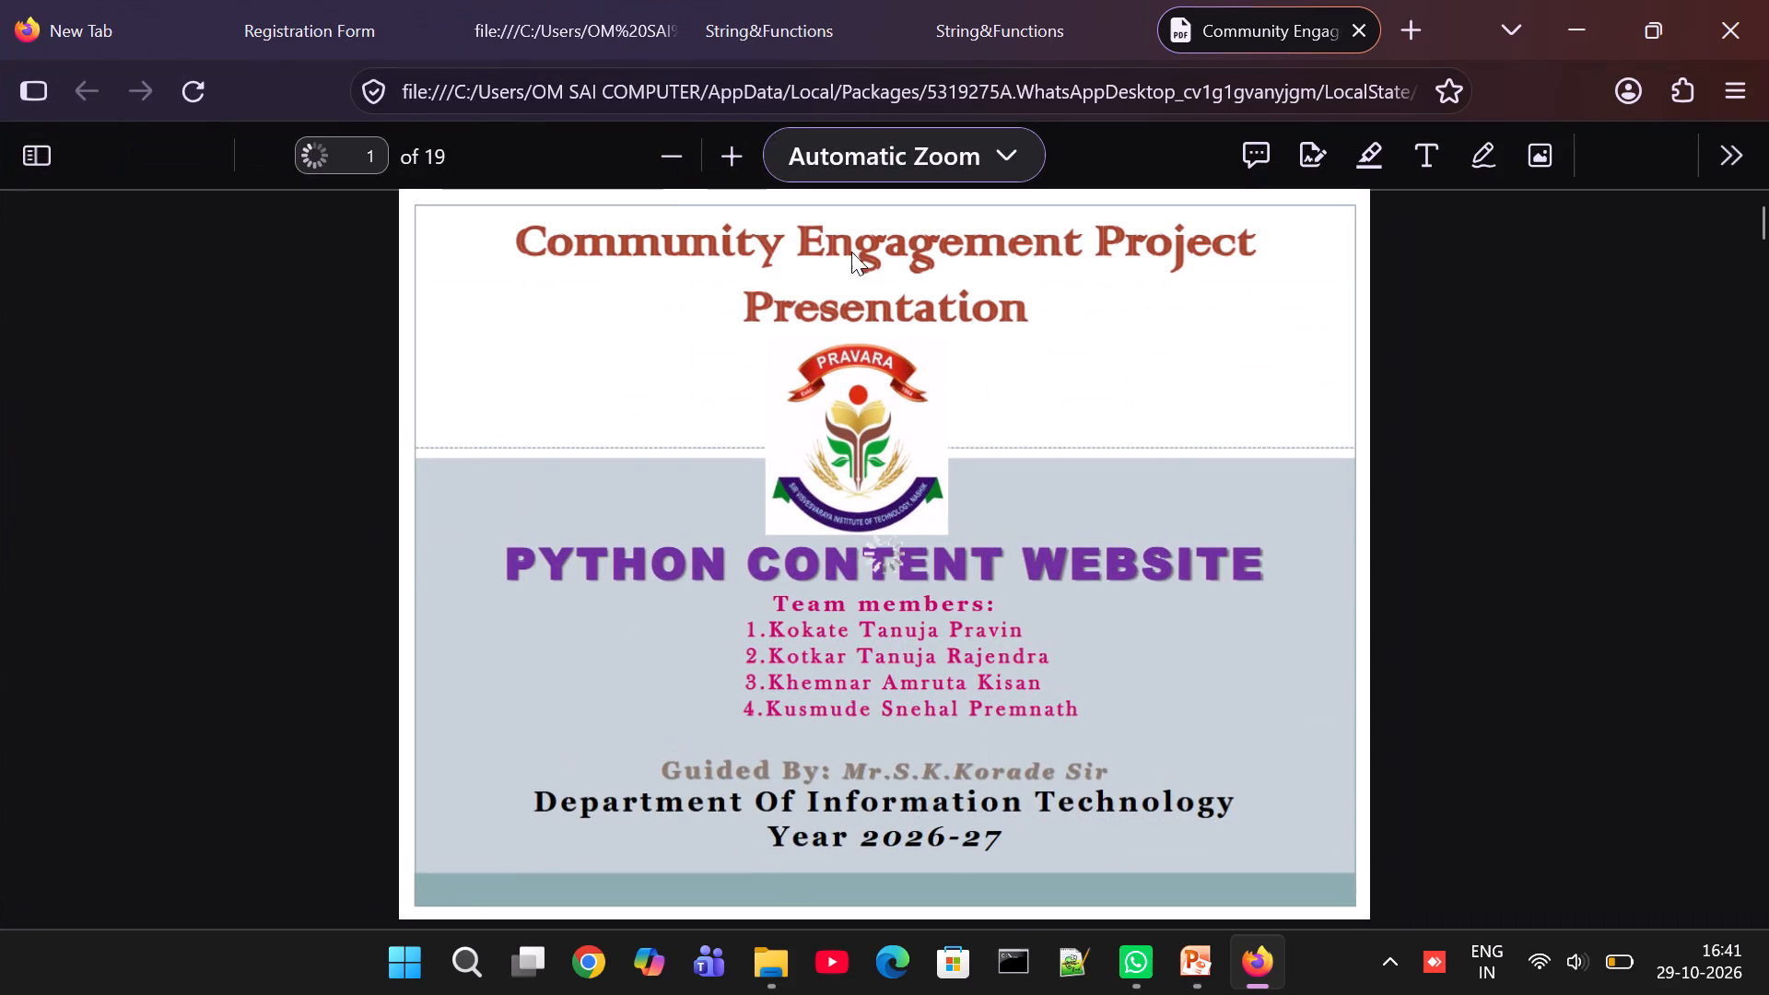
pyautogui.scroll(-3, 866, 518)
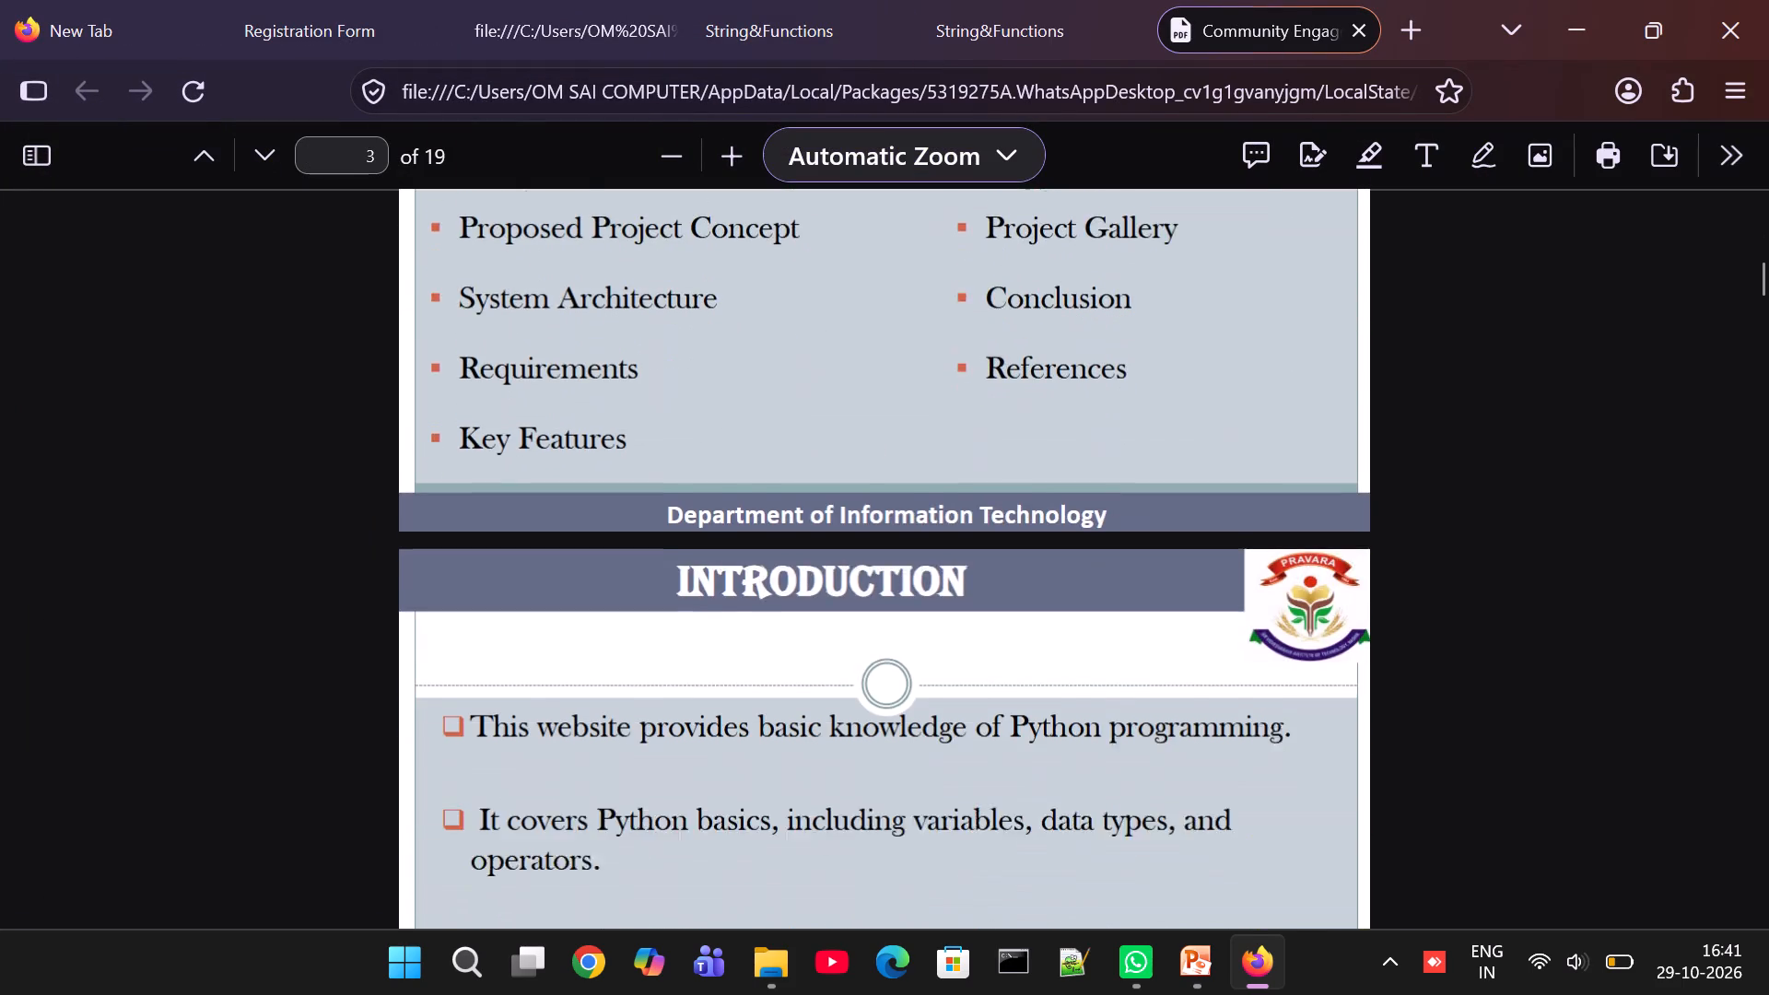
pyautogui.scroll(-3, 866, 518)
pyautogui.scroll(9, 866, 518)
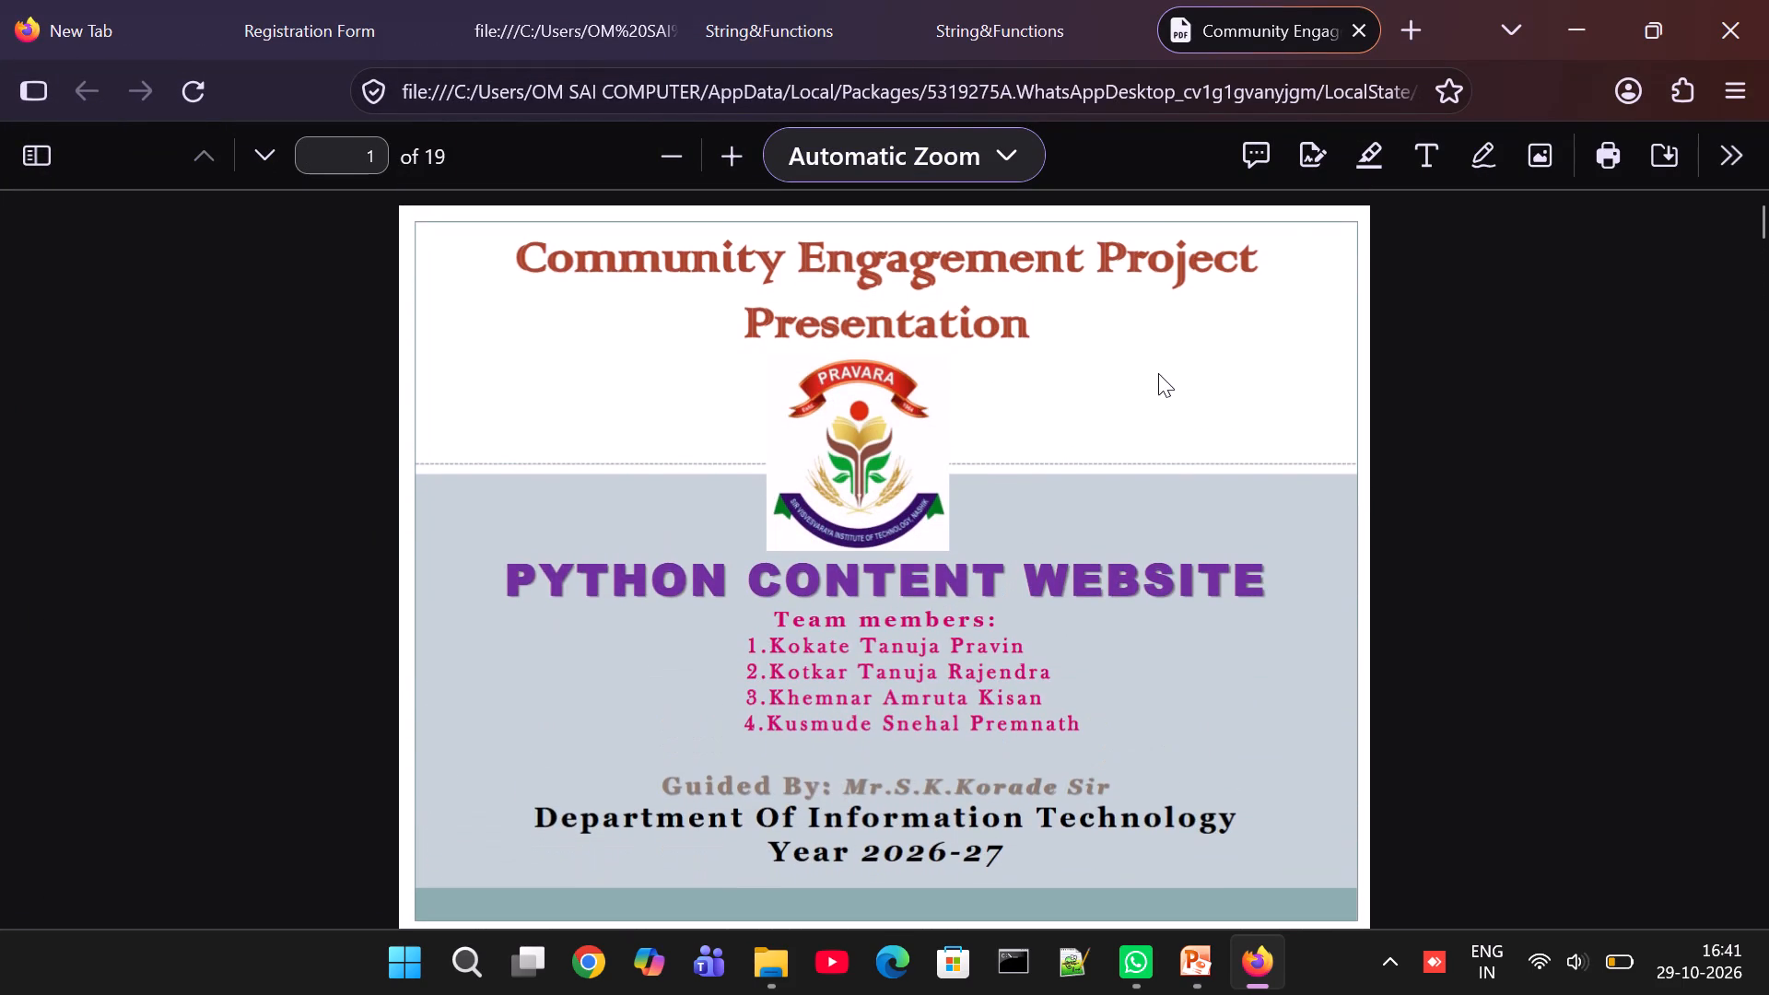